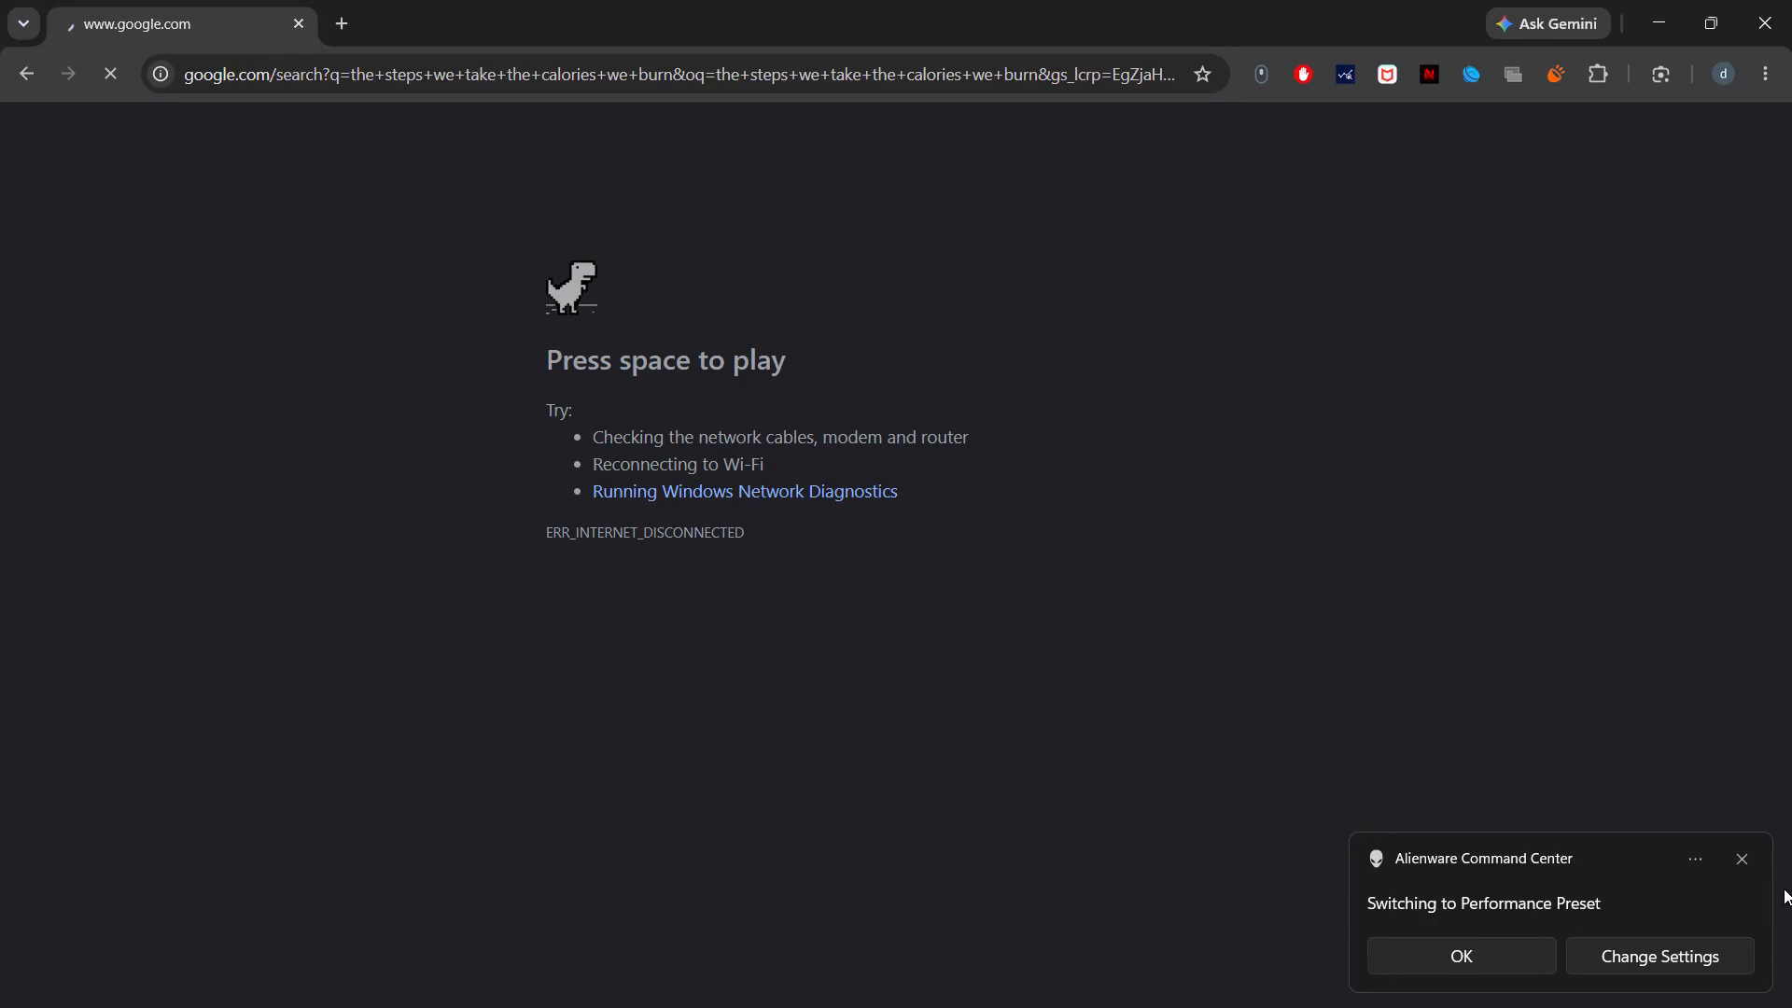
Dismiss the notification, replace the failed search tab with a new one, and search the web for "masking".
click(1738, 861)
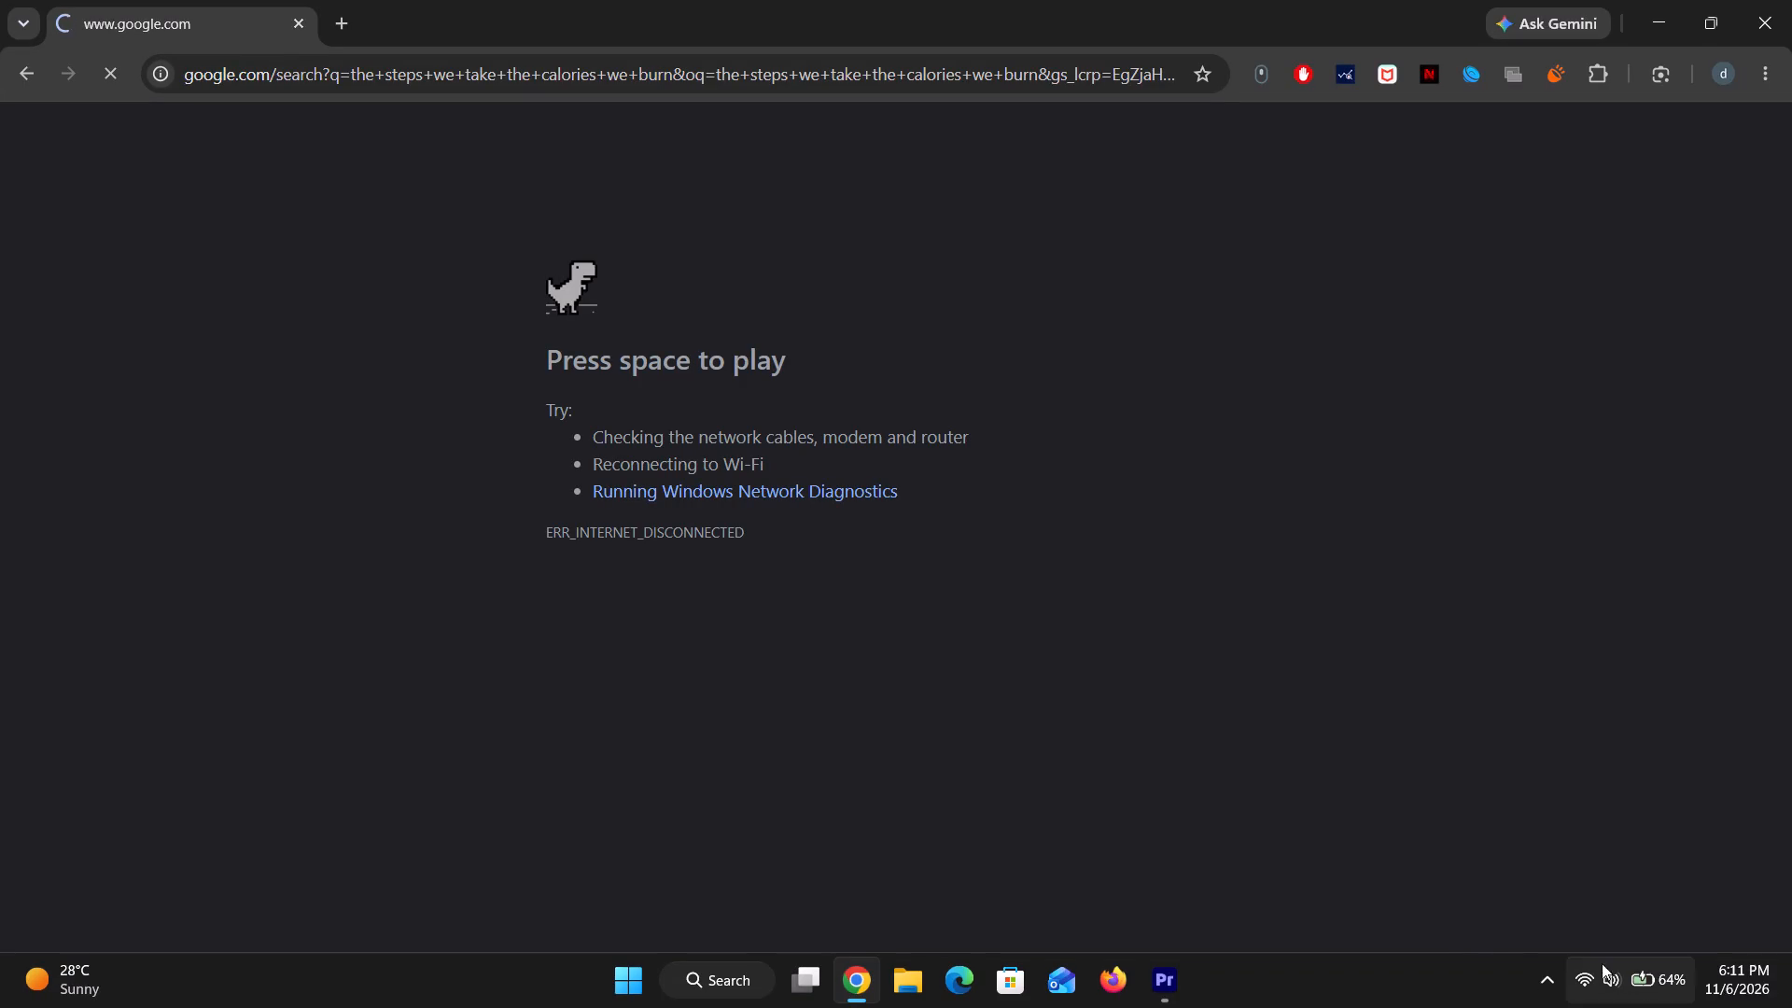
click(343, 3)
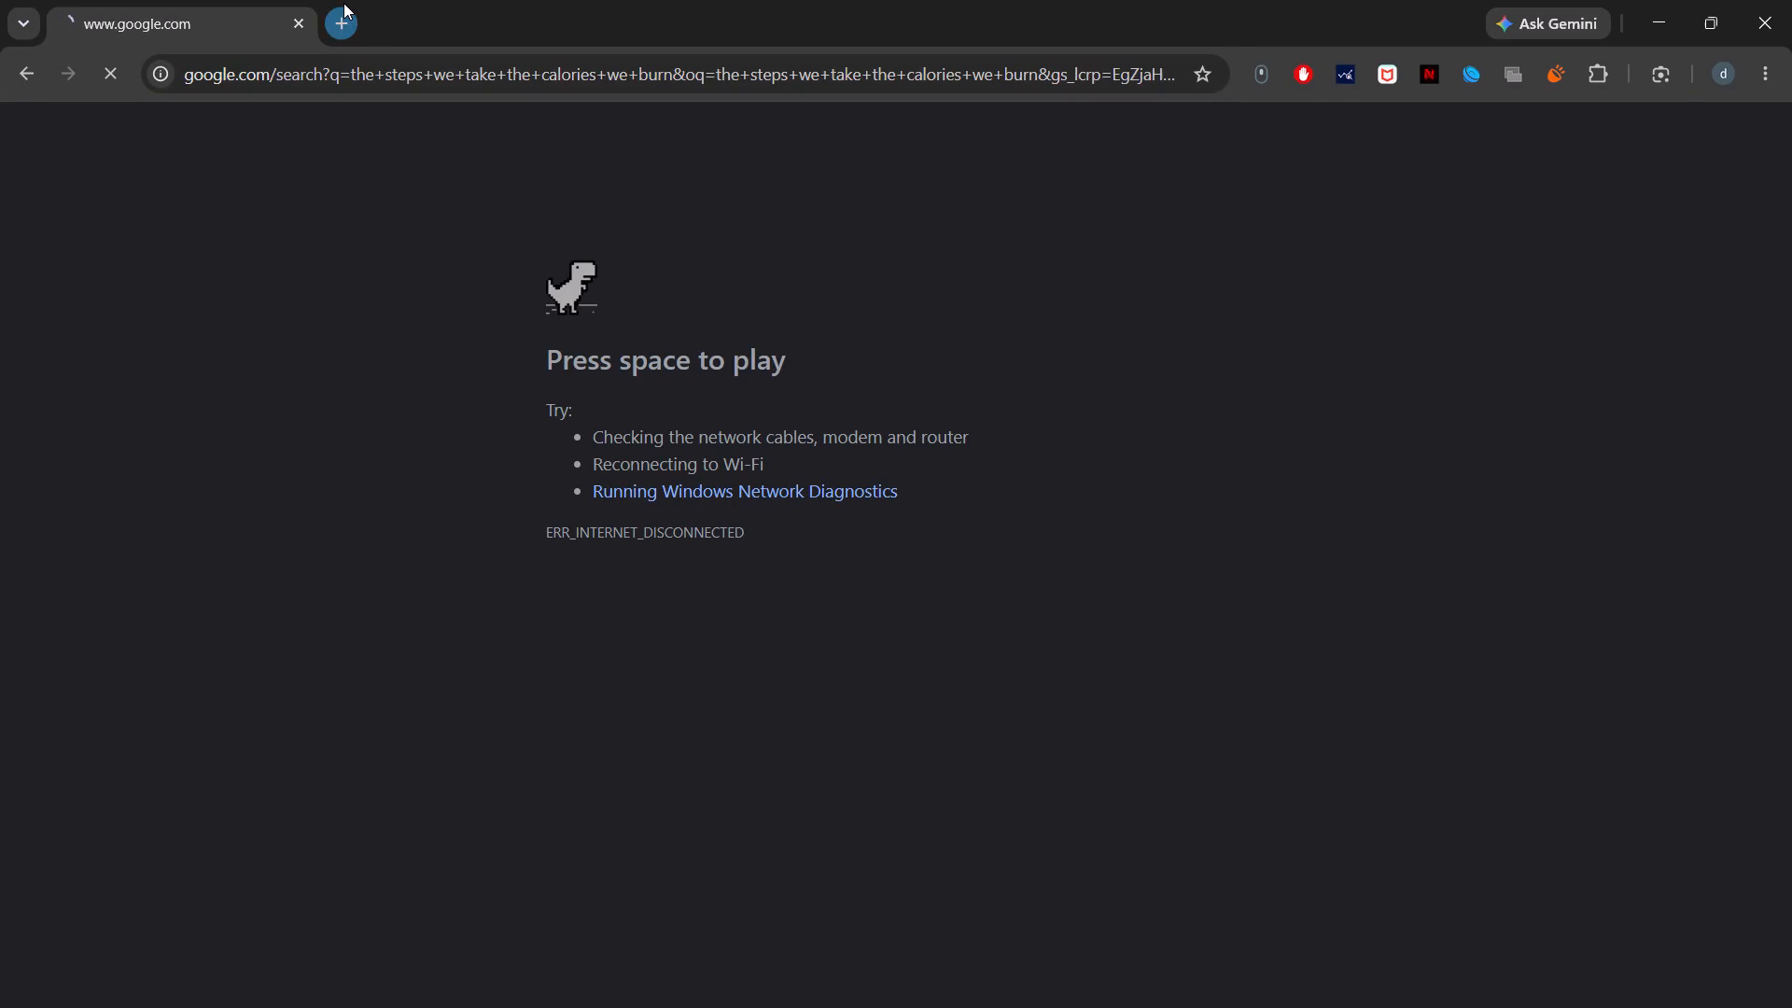
click(301, 20)
text(masking)
key(Return)
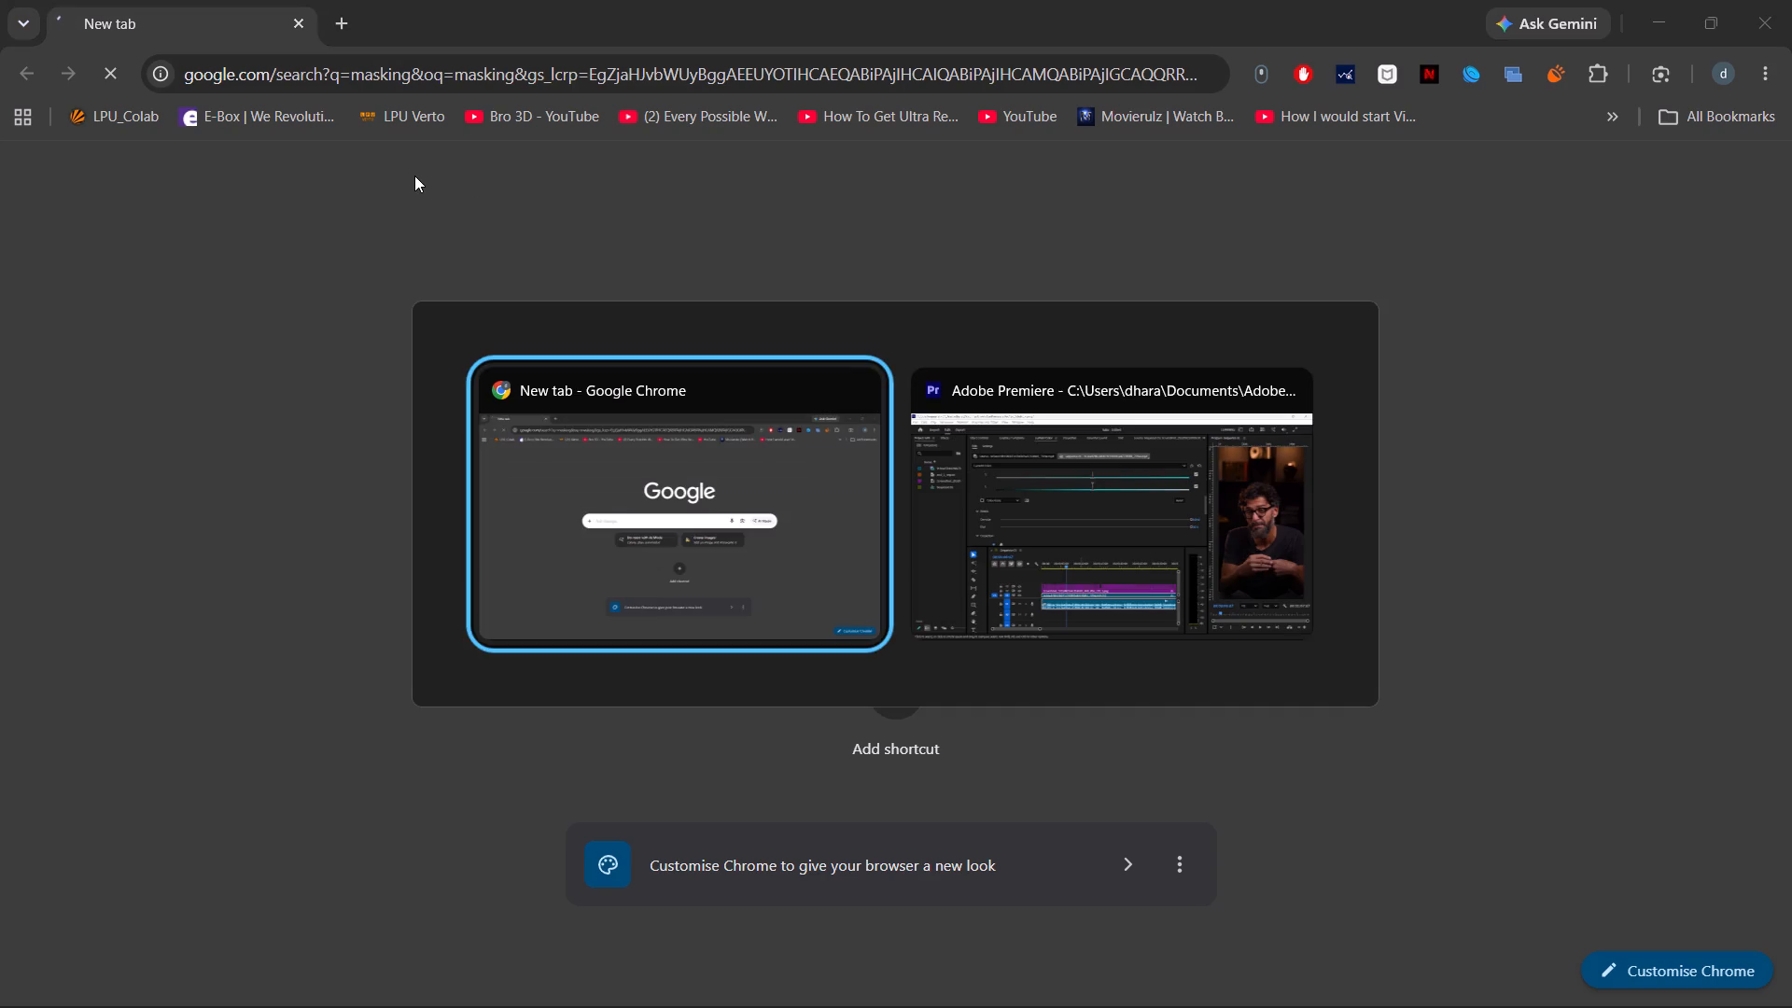
Switch to Adobe Premiere and preview Sequence 01 around the six-second mark and from its beginning.
scroll(414, 175, right, 1)
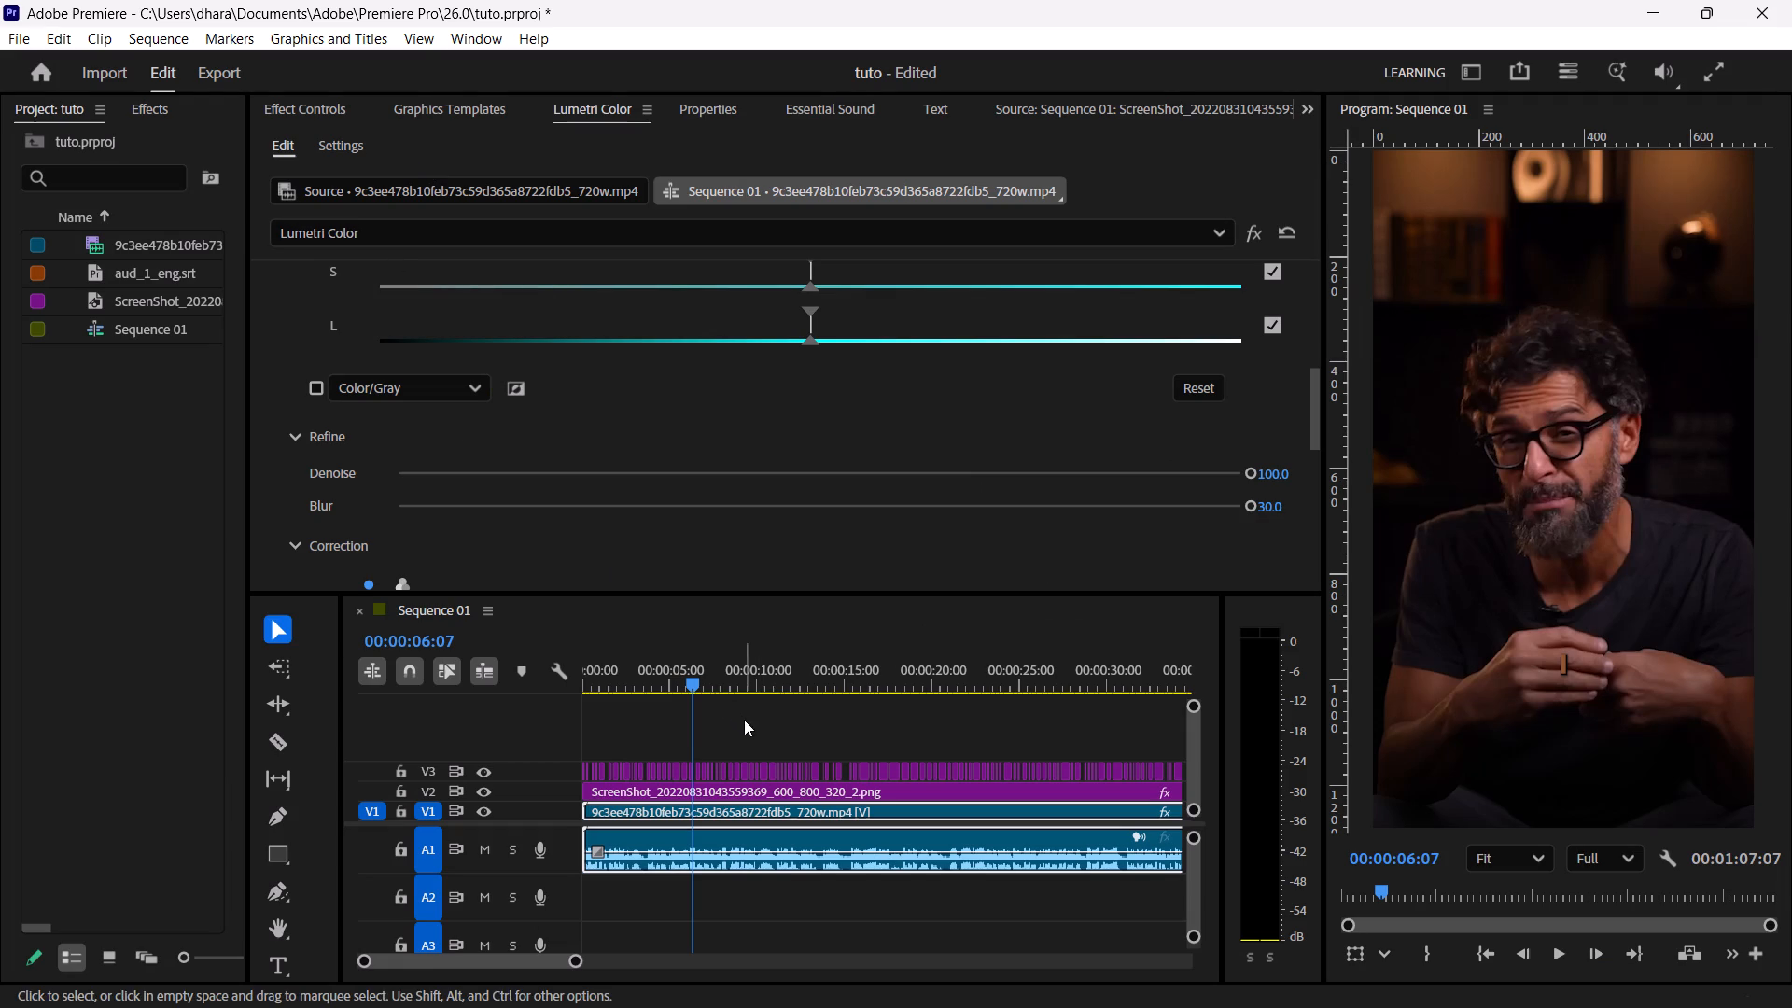
drag(692, 679, 433, 629)
key(space)
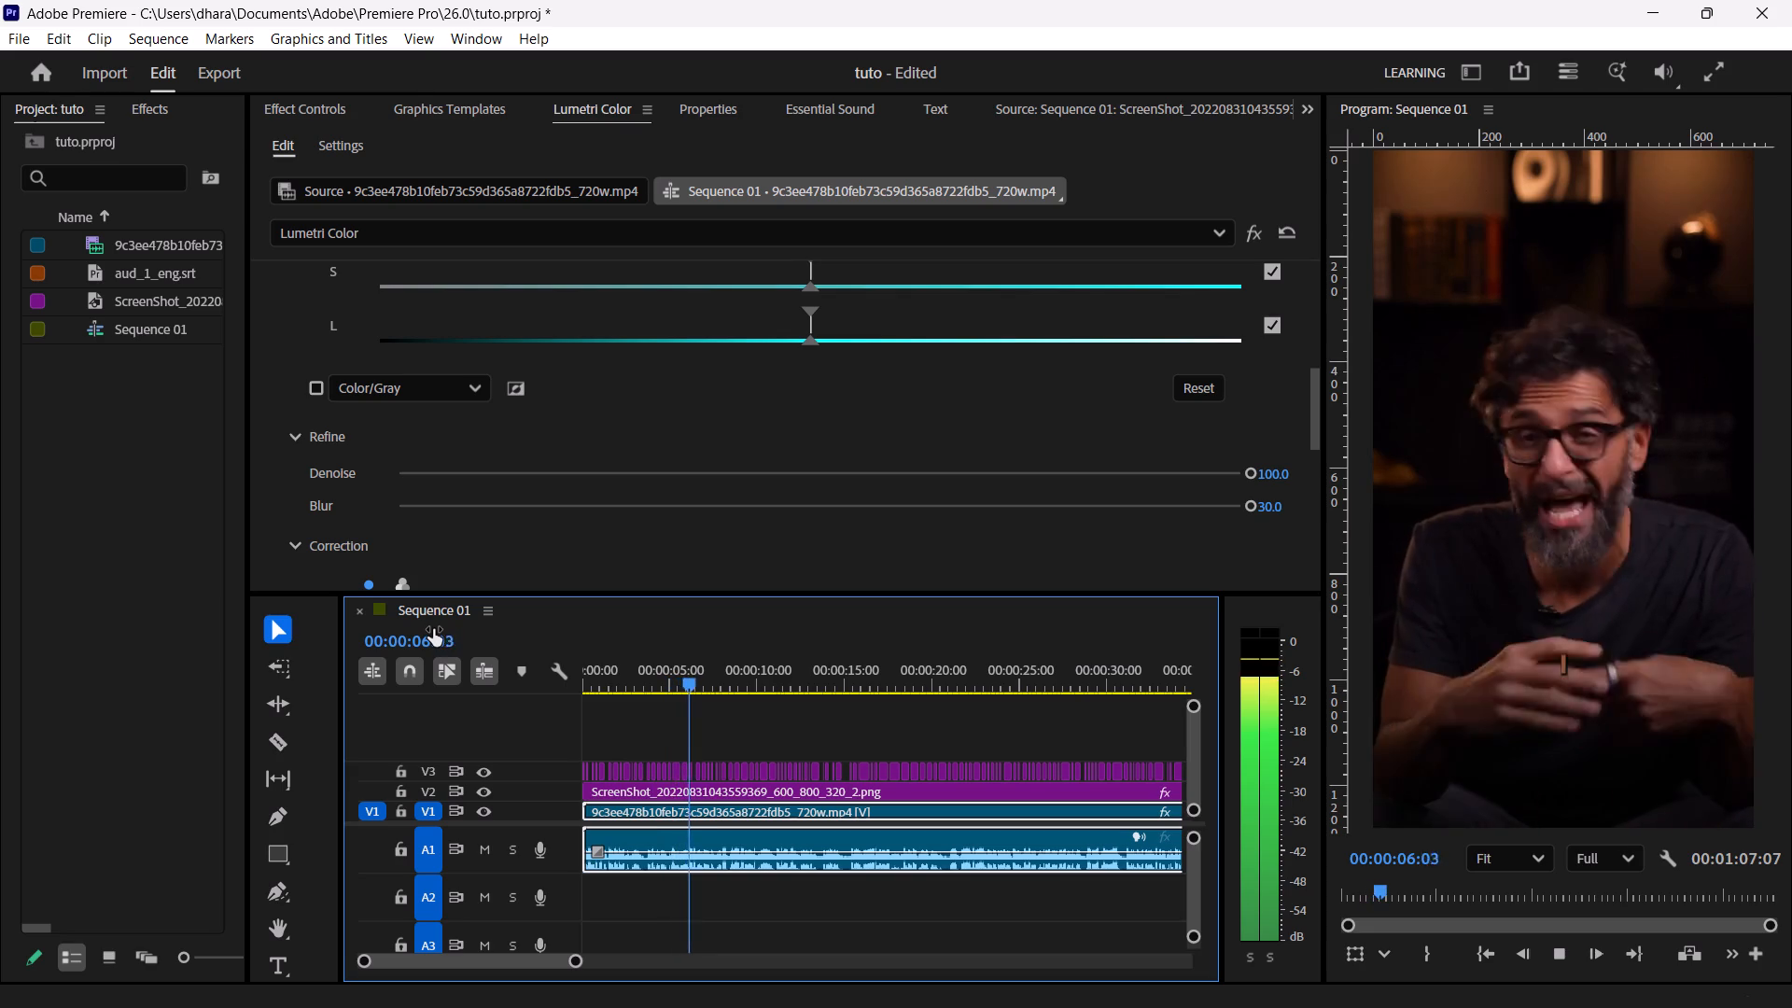
key(space)
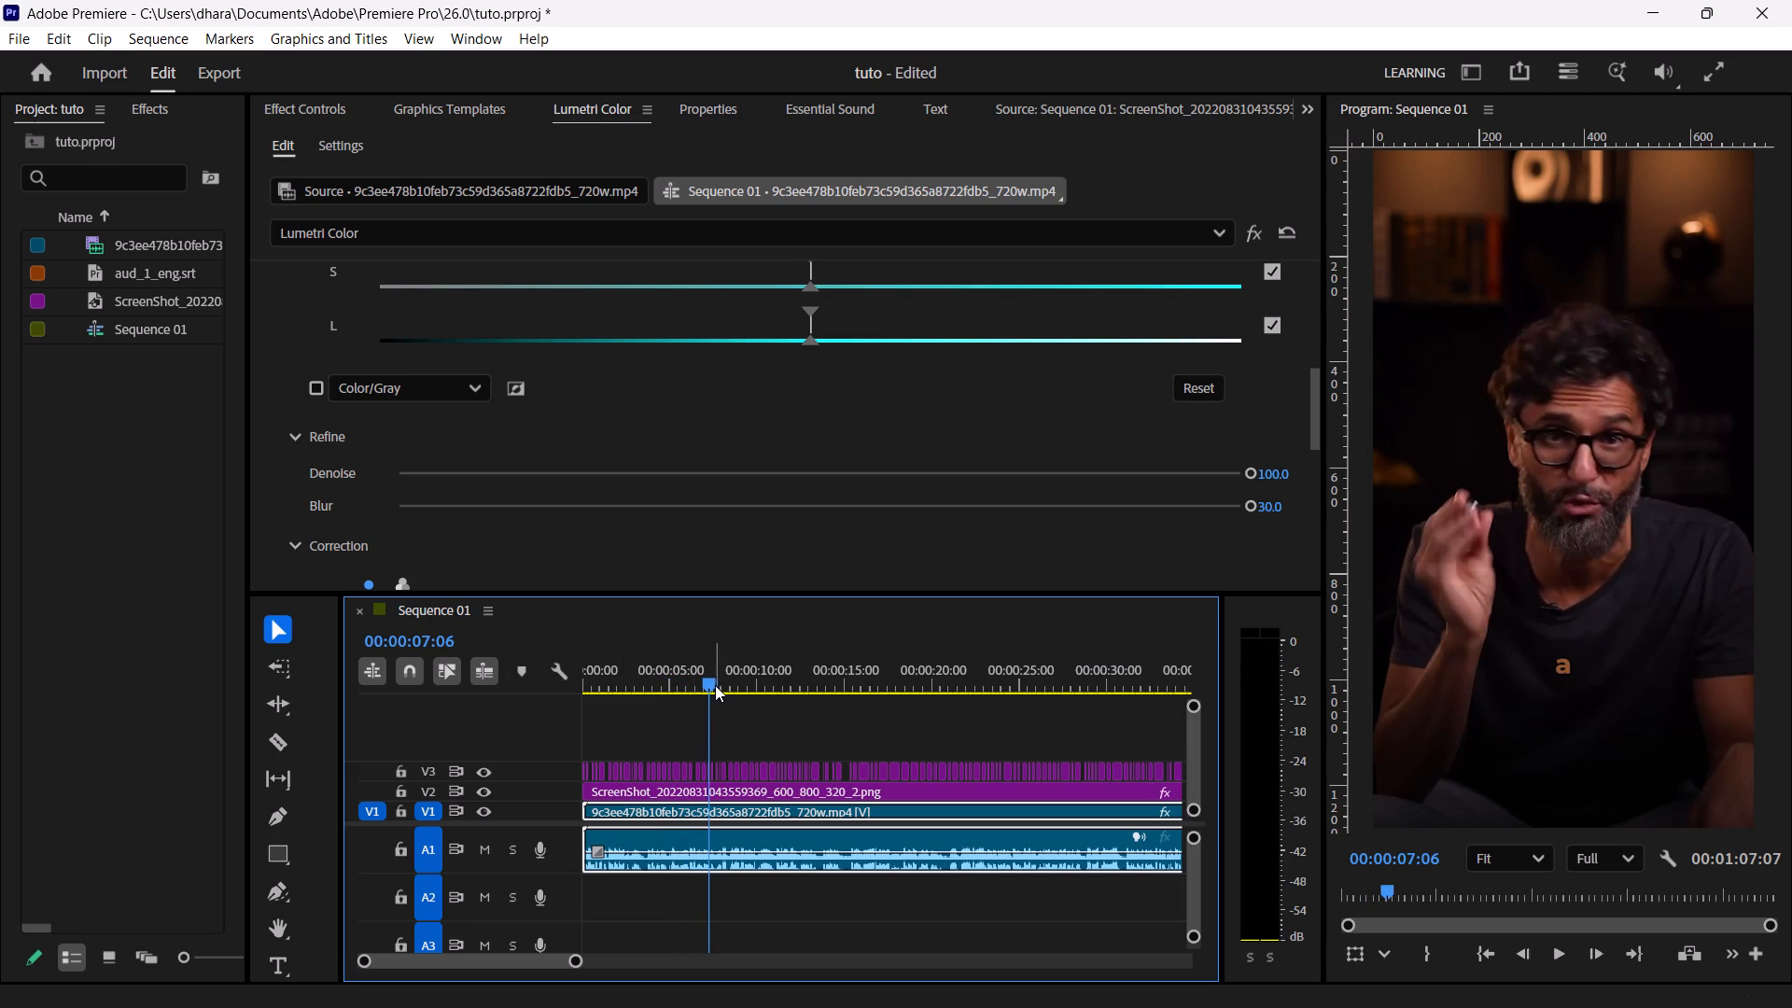
drag(714, 685, 427, 656)
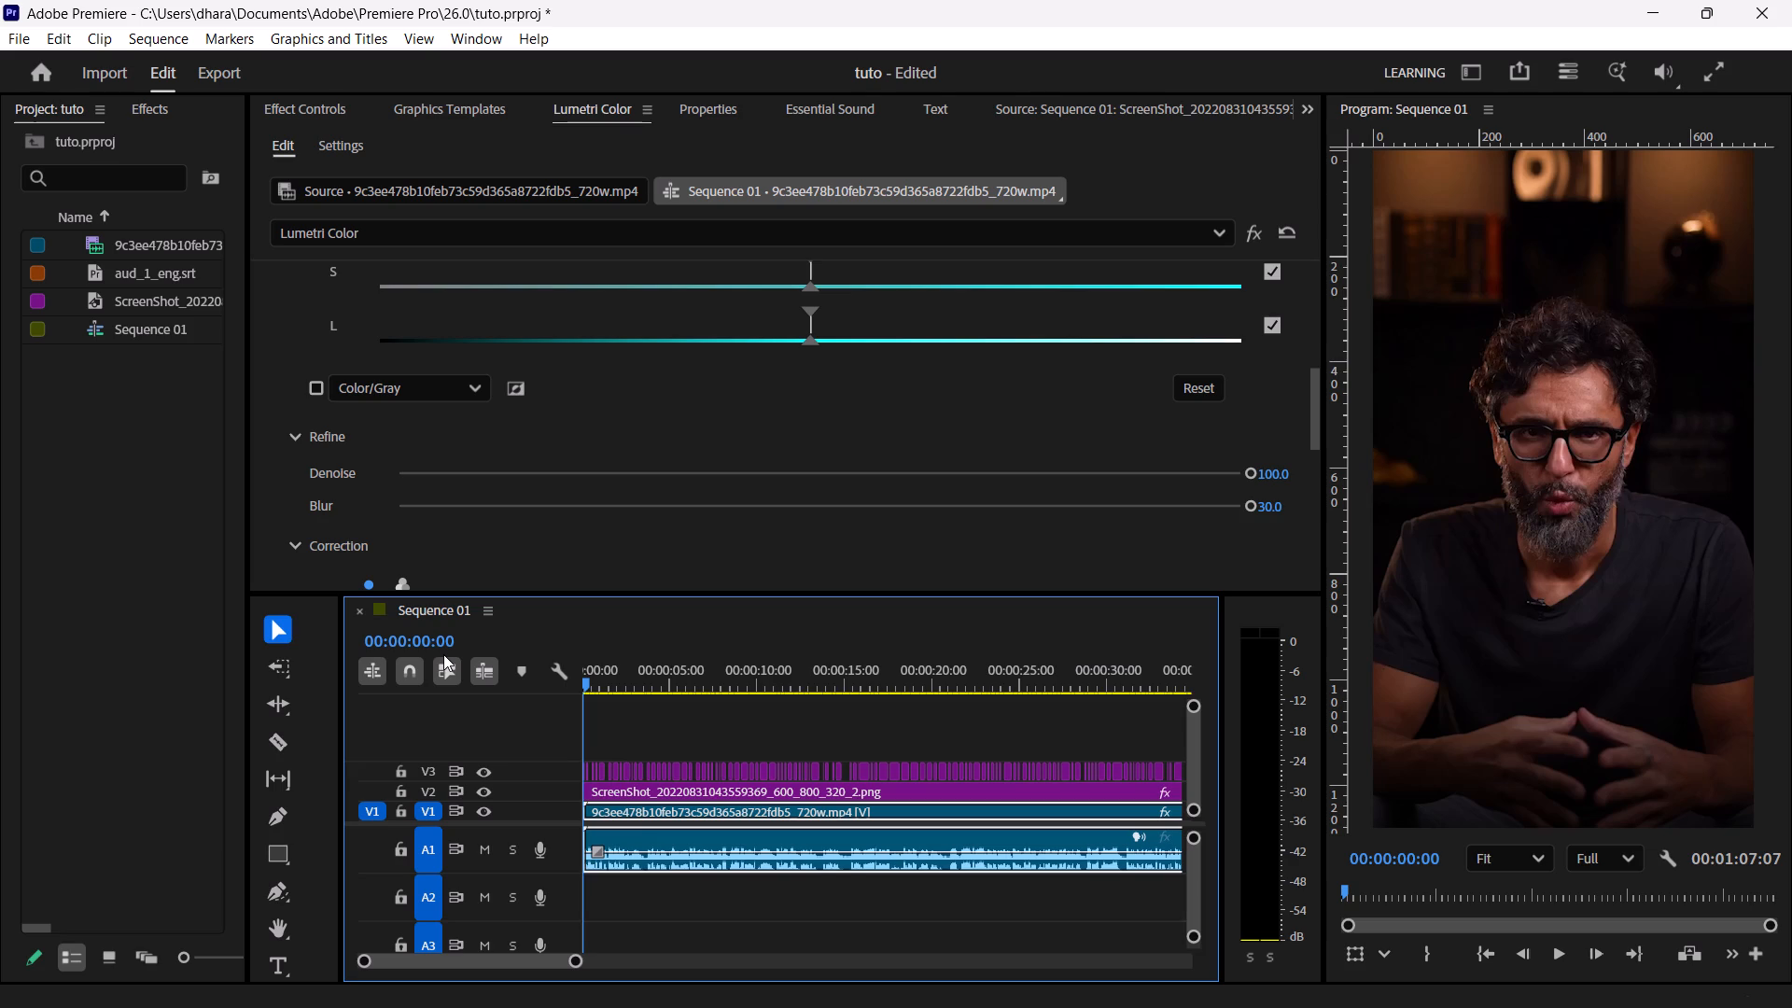
key(space)
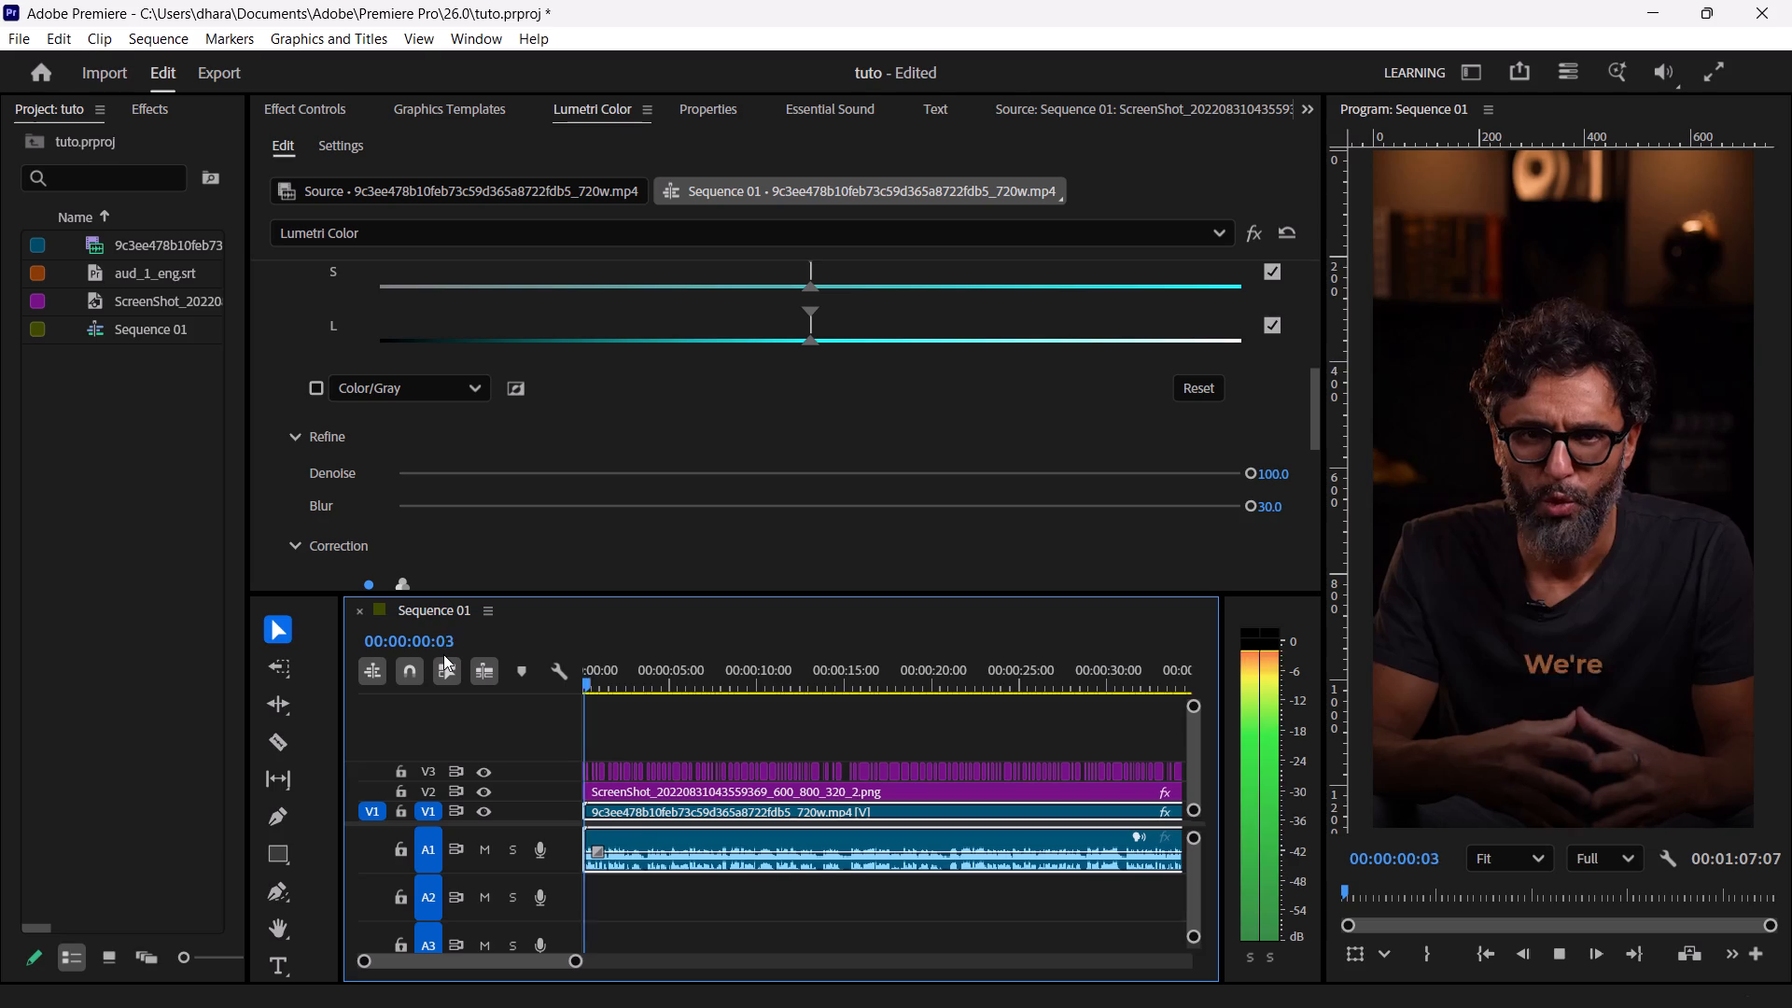
key(space)
key(space)
key(space)
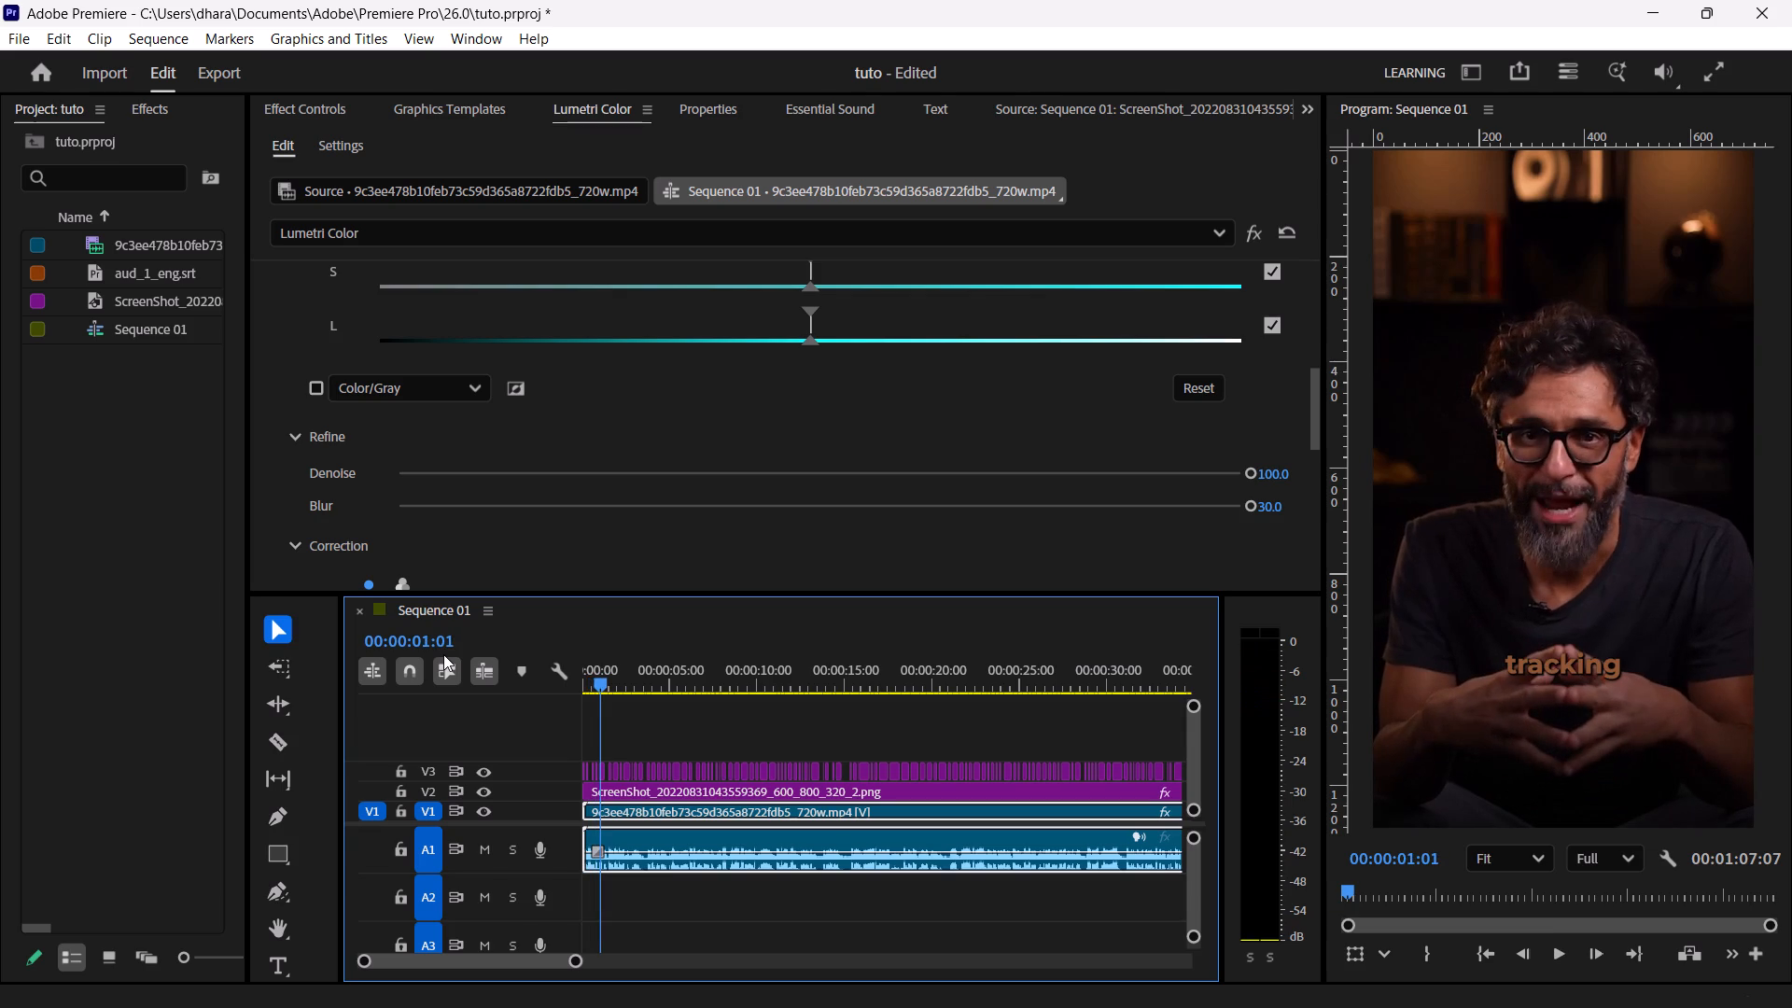
Step the playhead back frame by frame to 00:00:00:00.
key(Left)
key(Left)
key(Left)
key(Left)
key(Left)
key(Left)
key(Left)
key(Left)
key(Left)
key(Left)
key(Left)
key(Left)
key(Left)
key(Left)
key(Left)
key(Left)
key(Left)
key(Left)
key(Left)
key(Left)
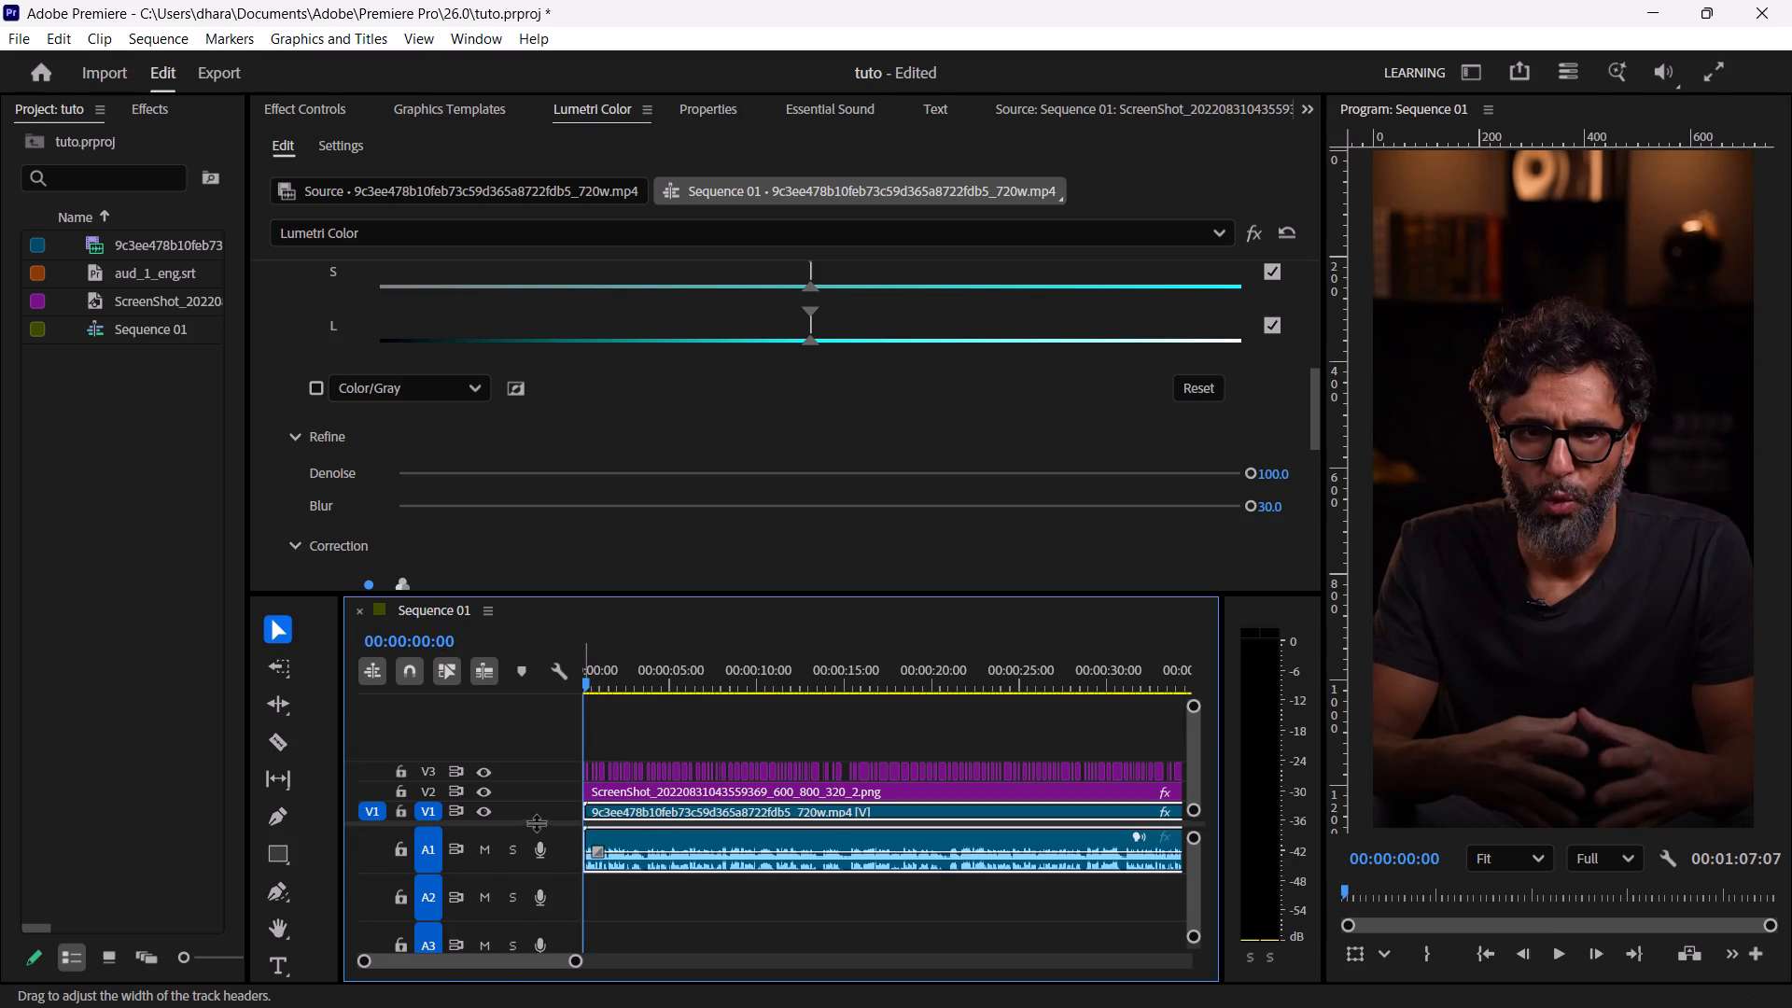
Enlarge the timeline's video track area and increase the heights of tracks V3, V2 and V1 until the V1 clip thumbnail shows.
drag(536, 823, 514, 1007)
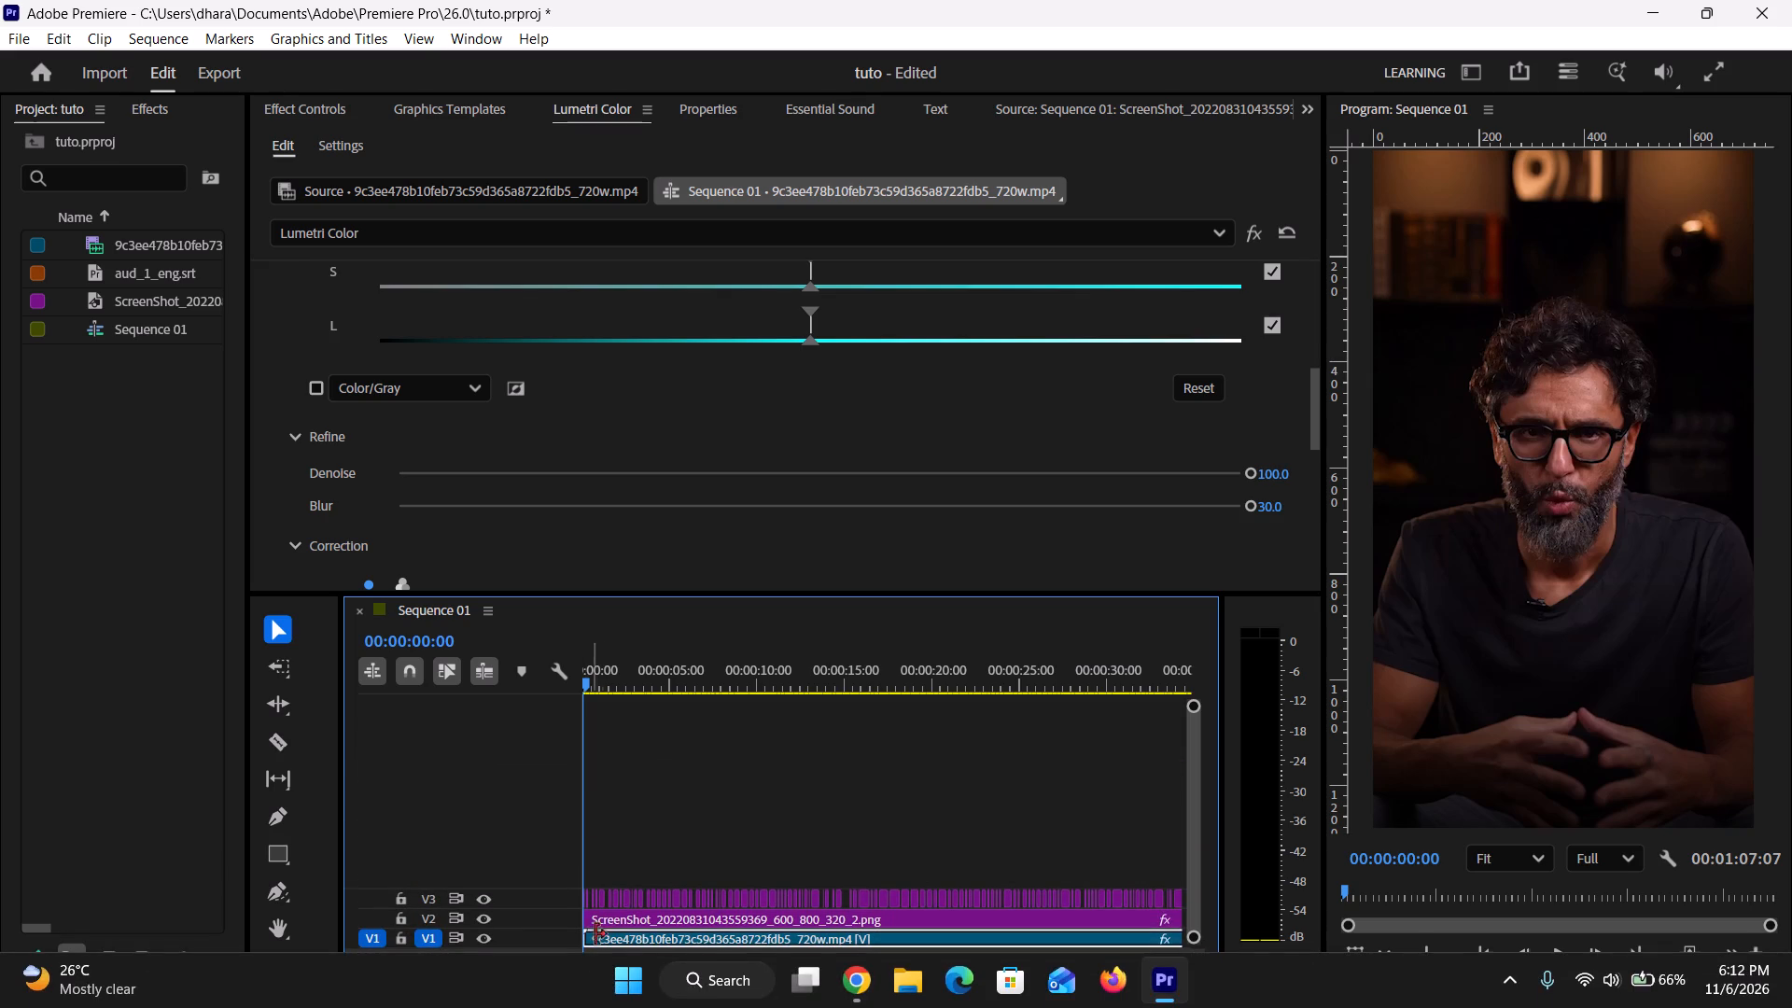
alt+scroll(560, 889, down, 1)
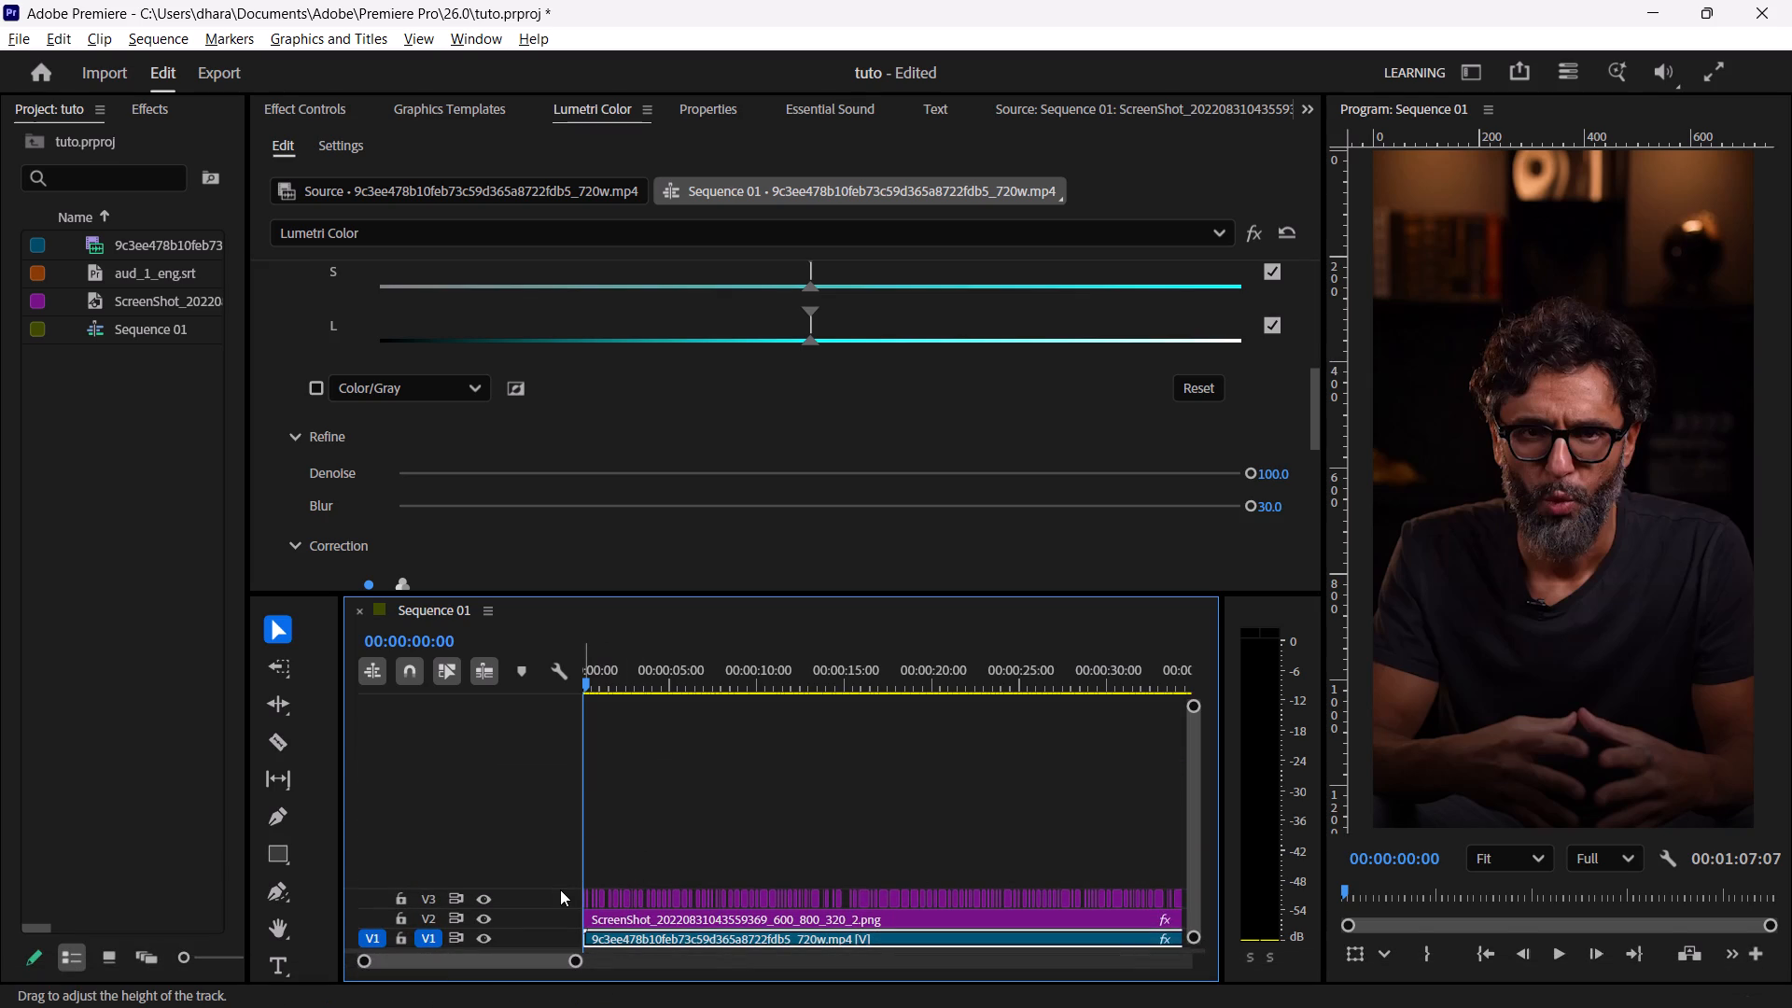
alt+scroll(560, 889, down, 1)
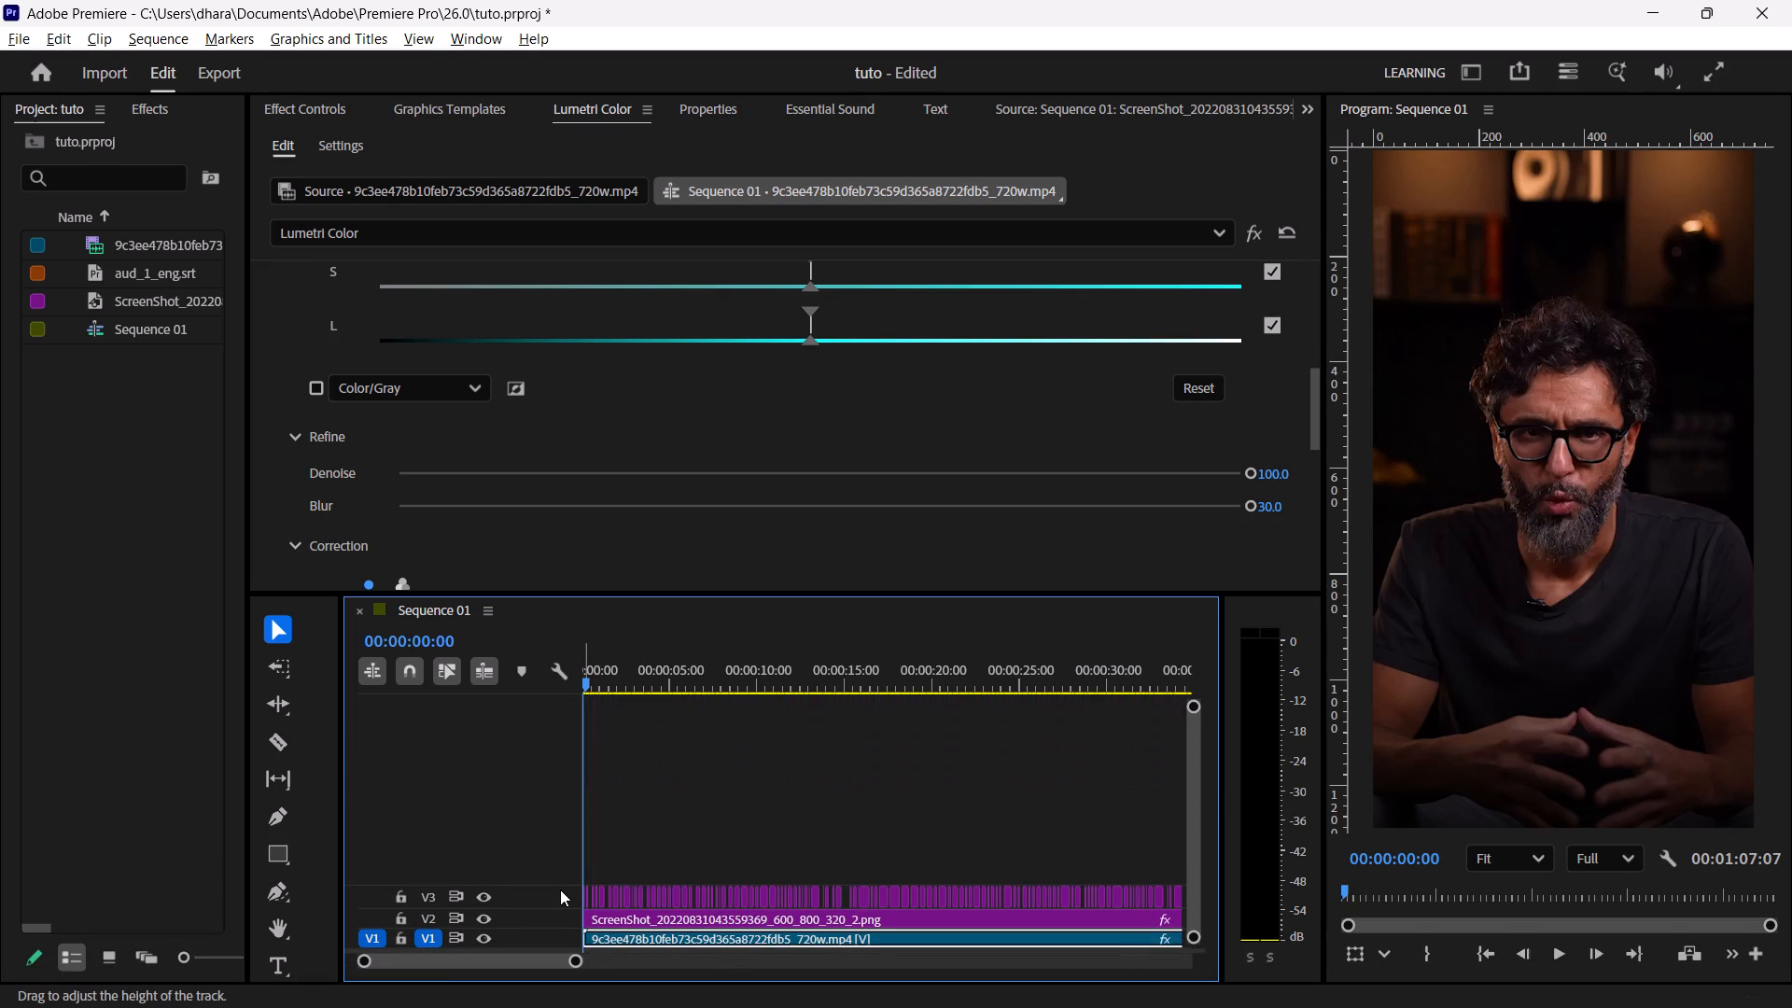
alt+scroll(560, 889, down, 1)
alt+scroll(560, 889, up, 1)
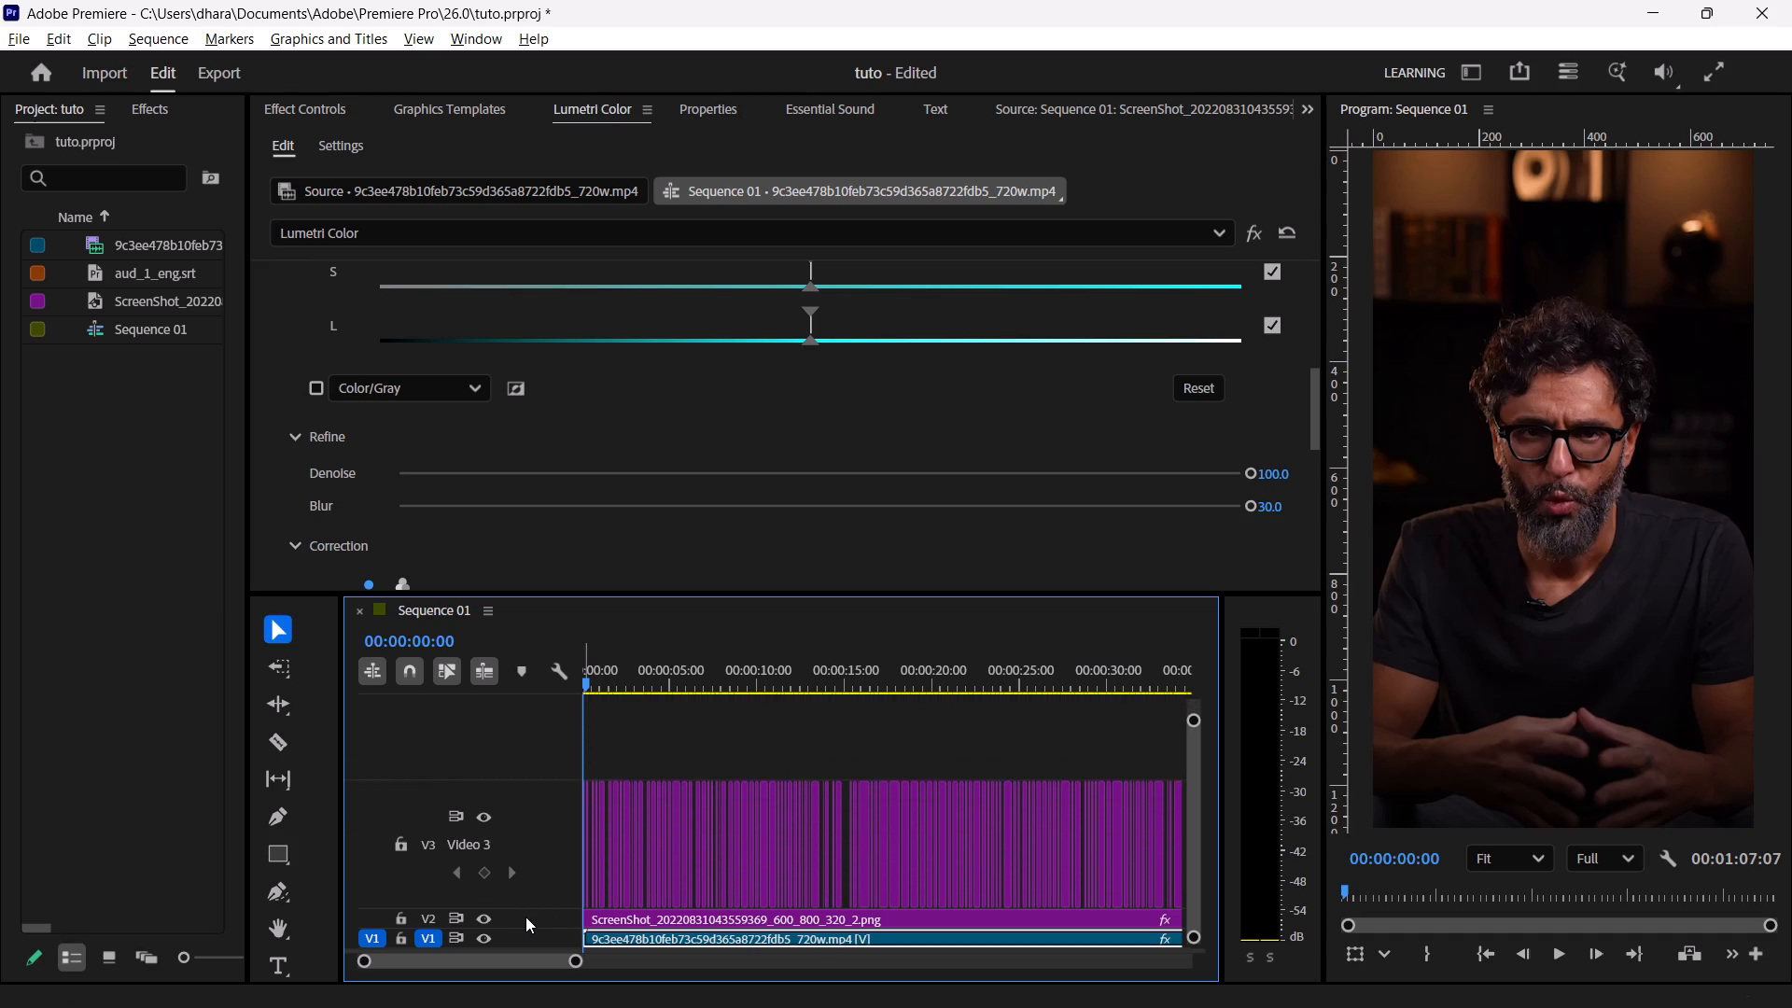
alt+scroll(525, 917, up, 1)
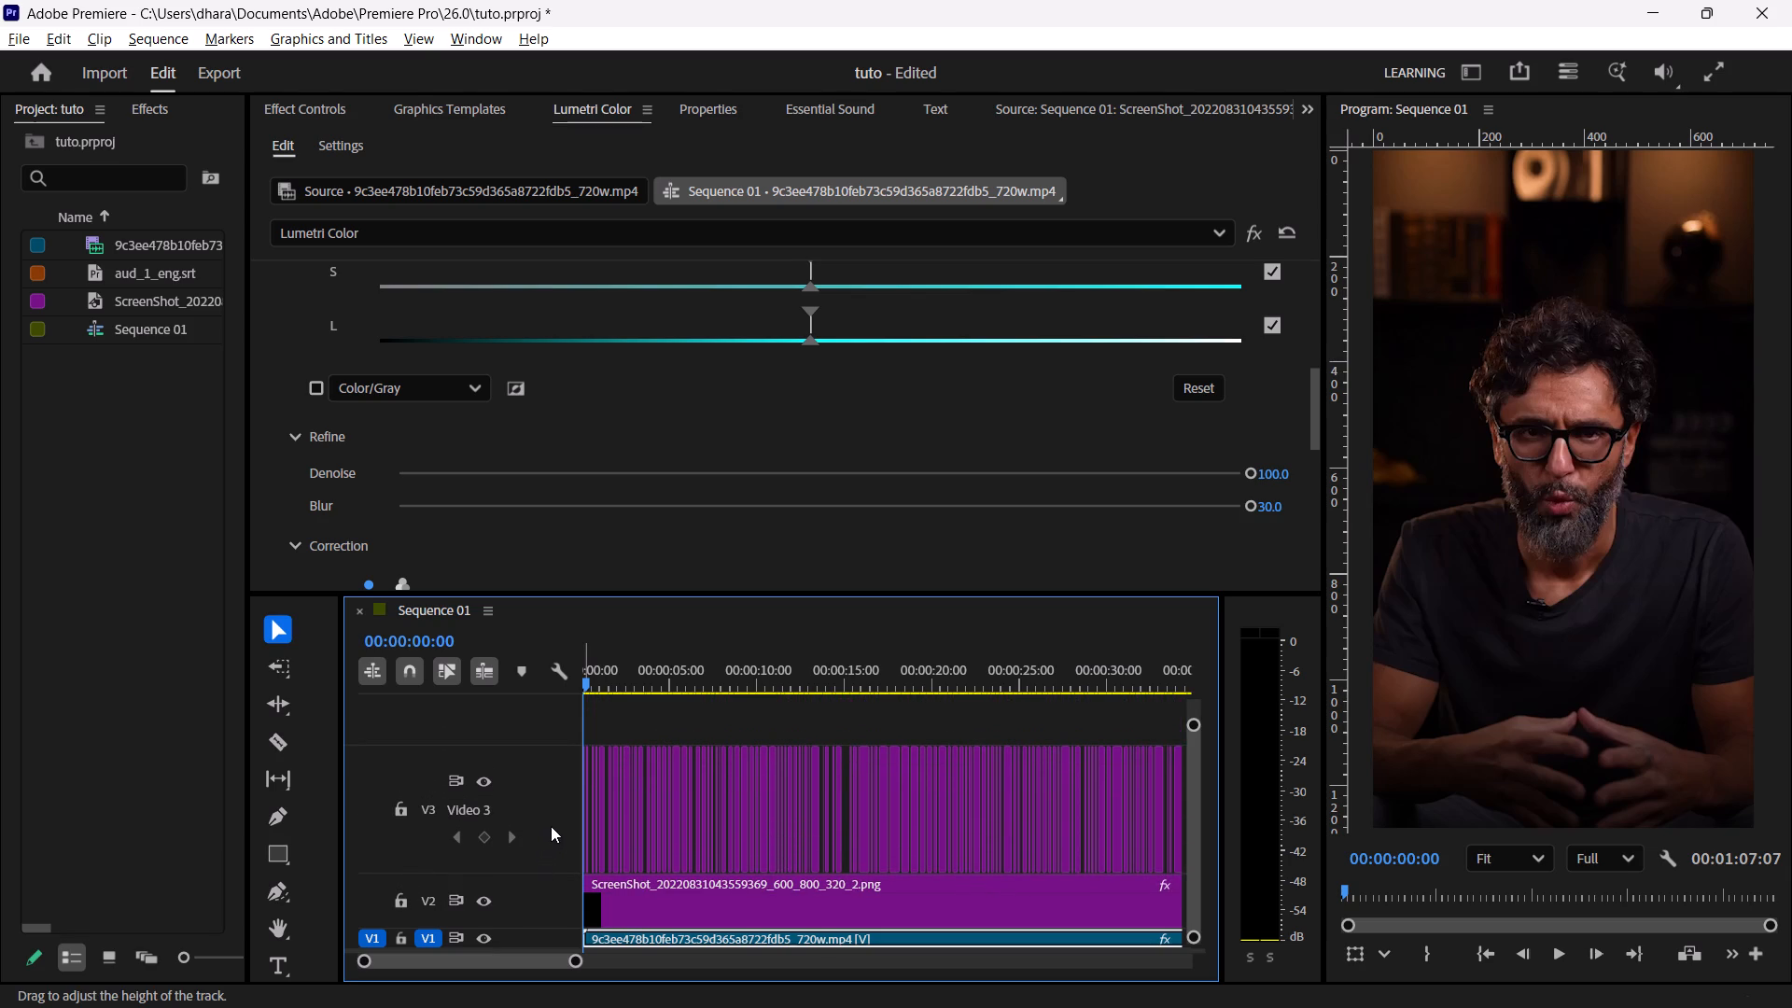
alt+scroll(551, 826, up, 1)
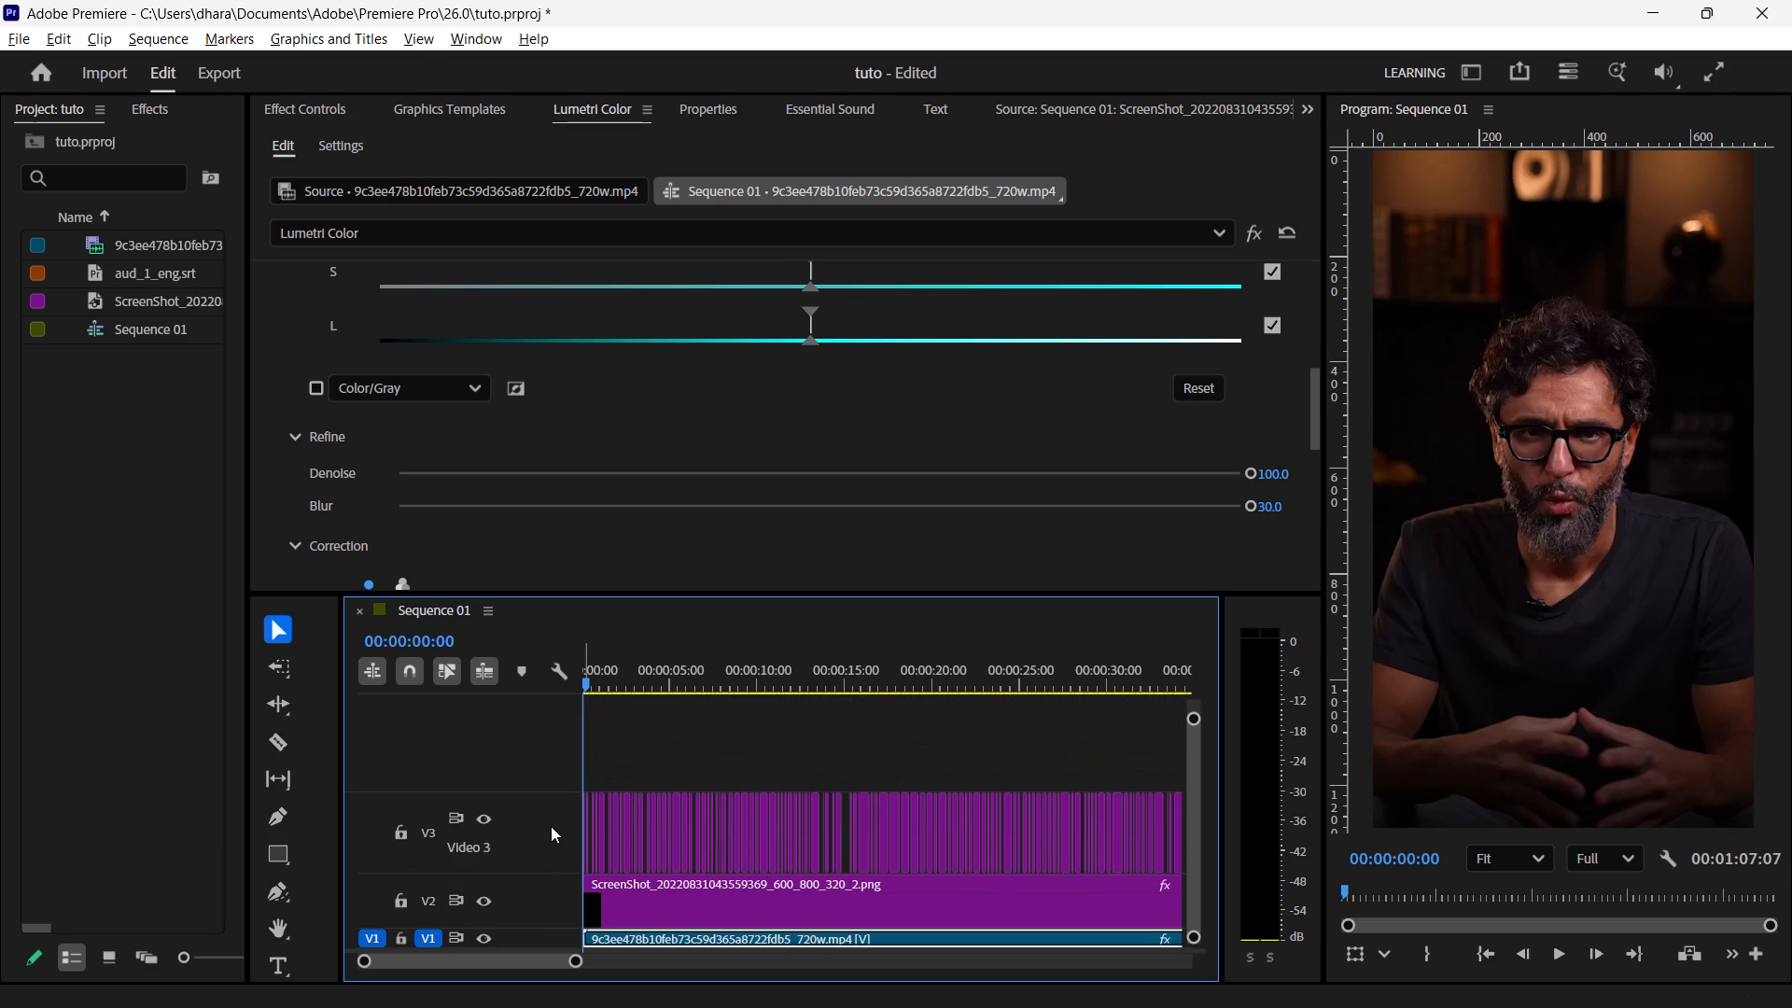
alt+scroll(551, 826, up, 1)
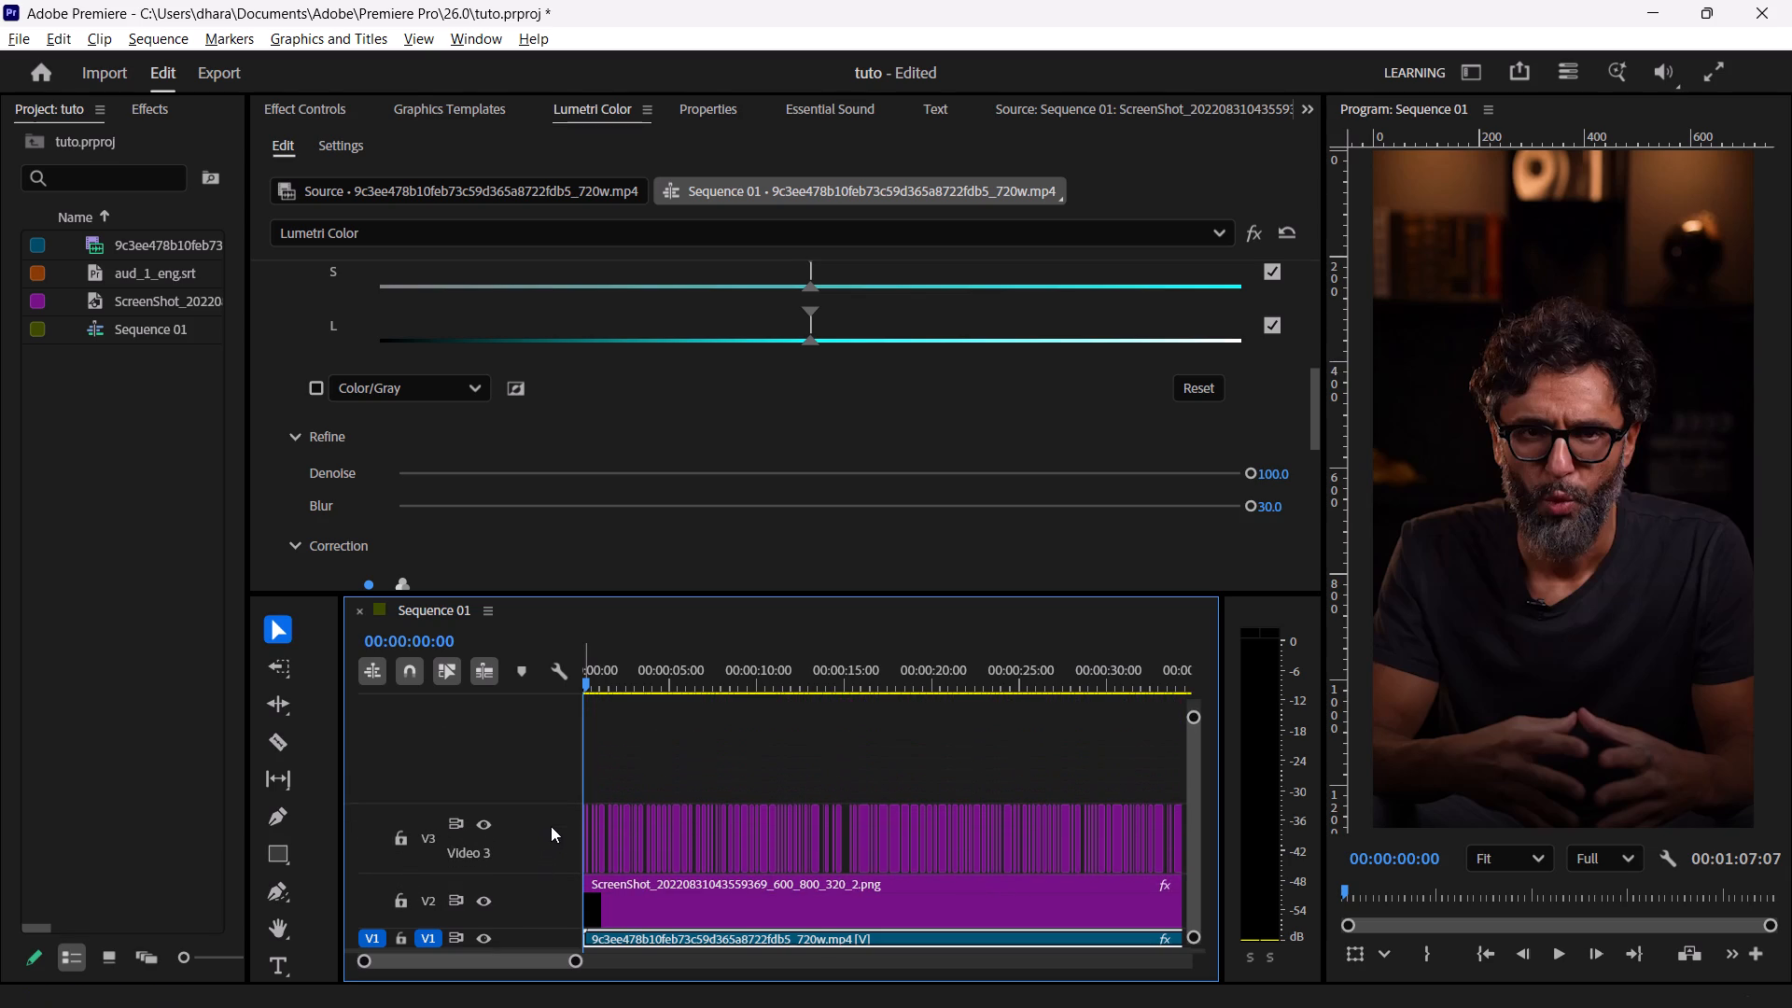
alt+scroll(551, 826, up, 2)
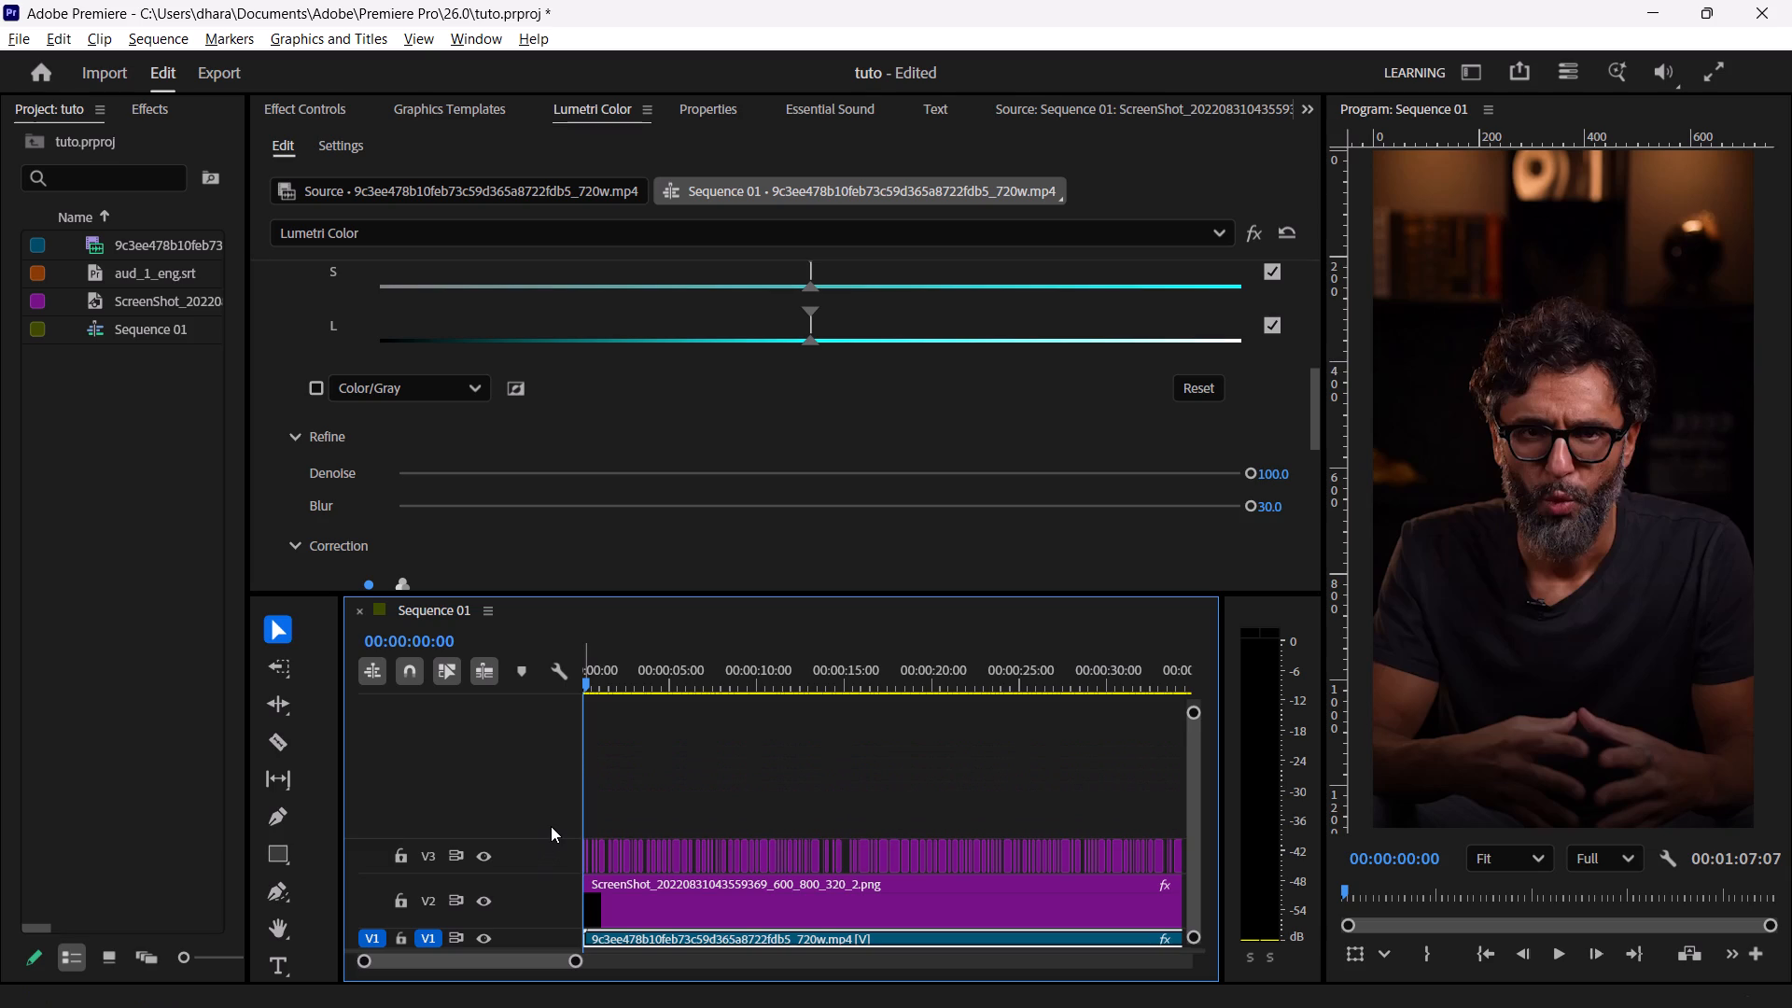
alt+scroll(551, 826, up, 1)
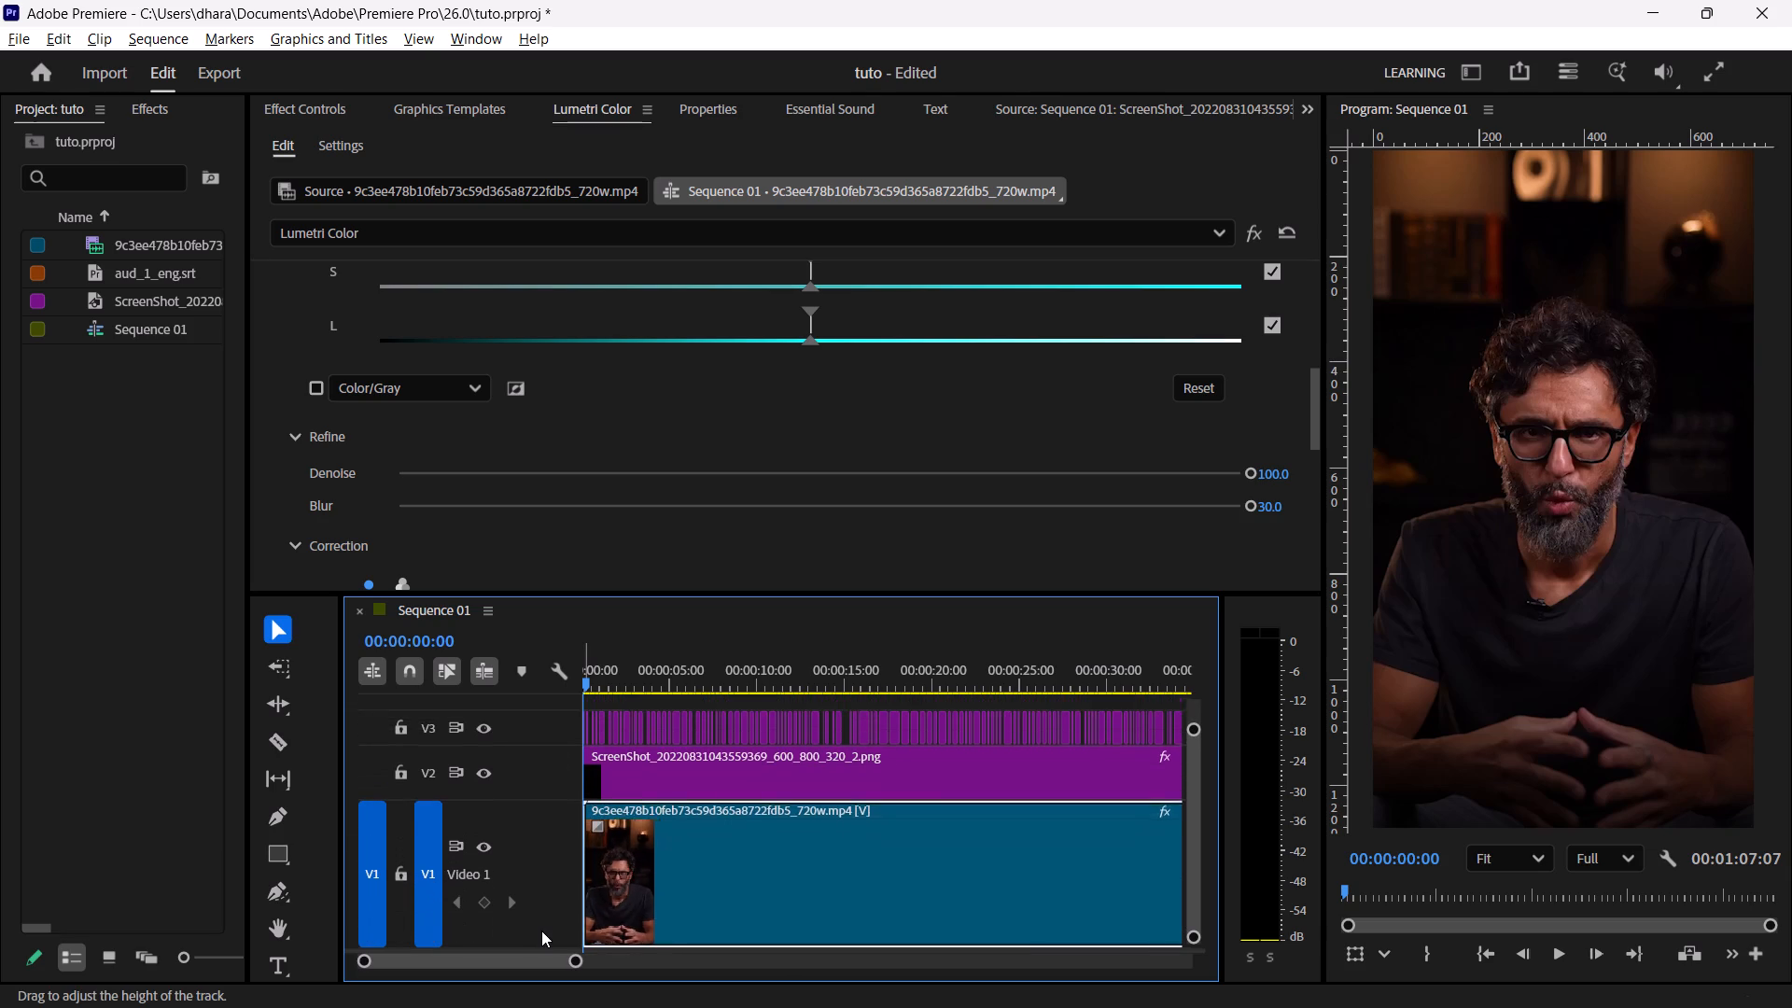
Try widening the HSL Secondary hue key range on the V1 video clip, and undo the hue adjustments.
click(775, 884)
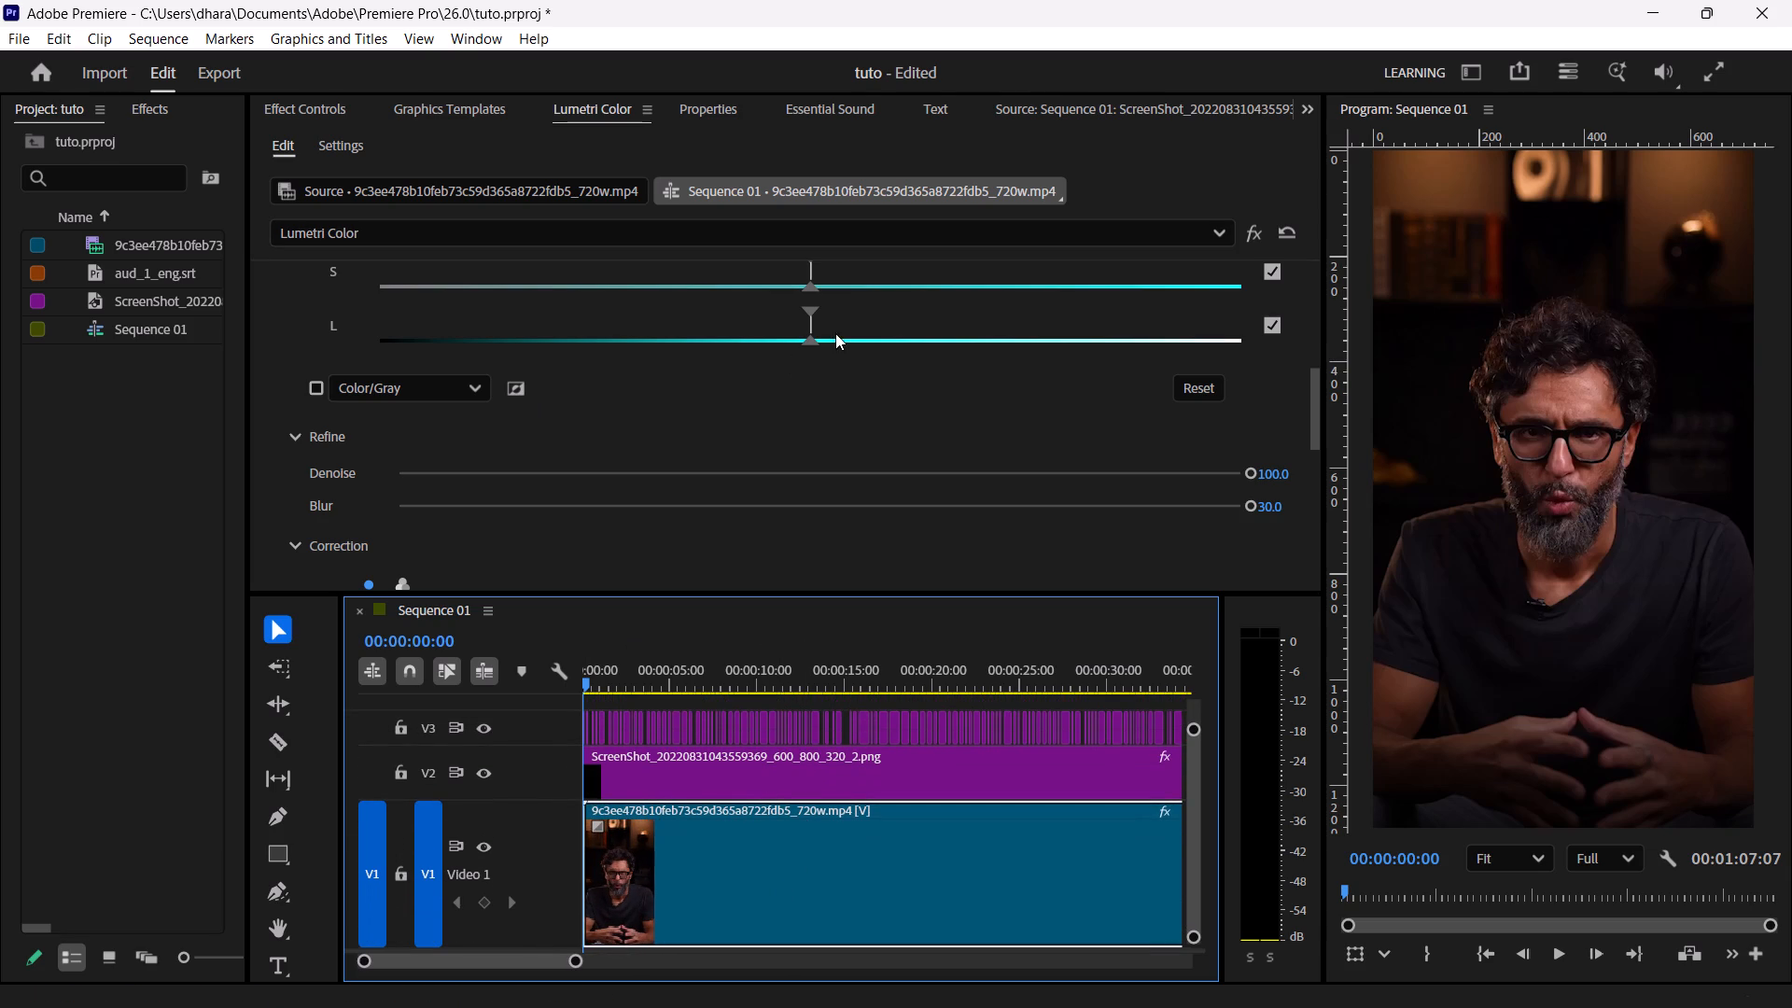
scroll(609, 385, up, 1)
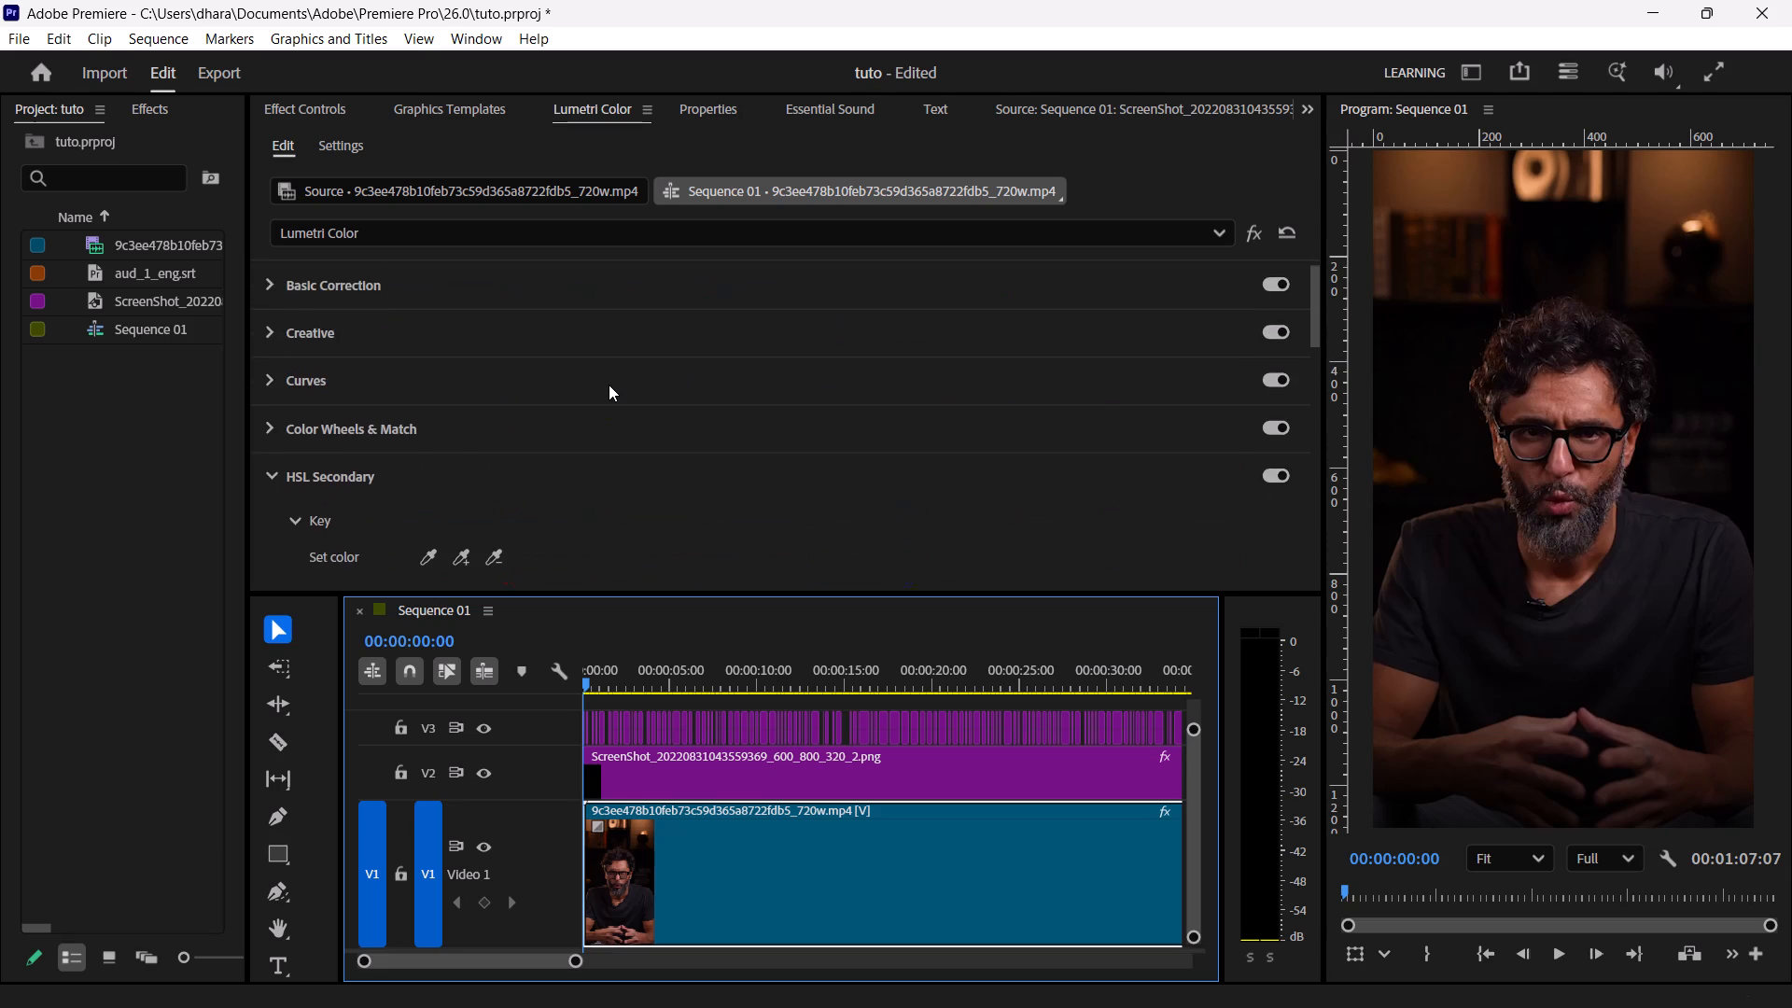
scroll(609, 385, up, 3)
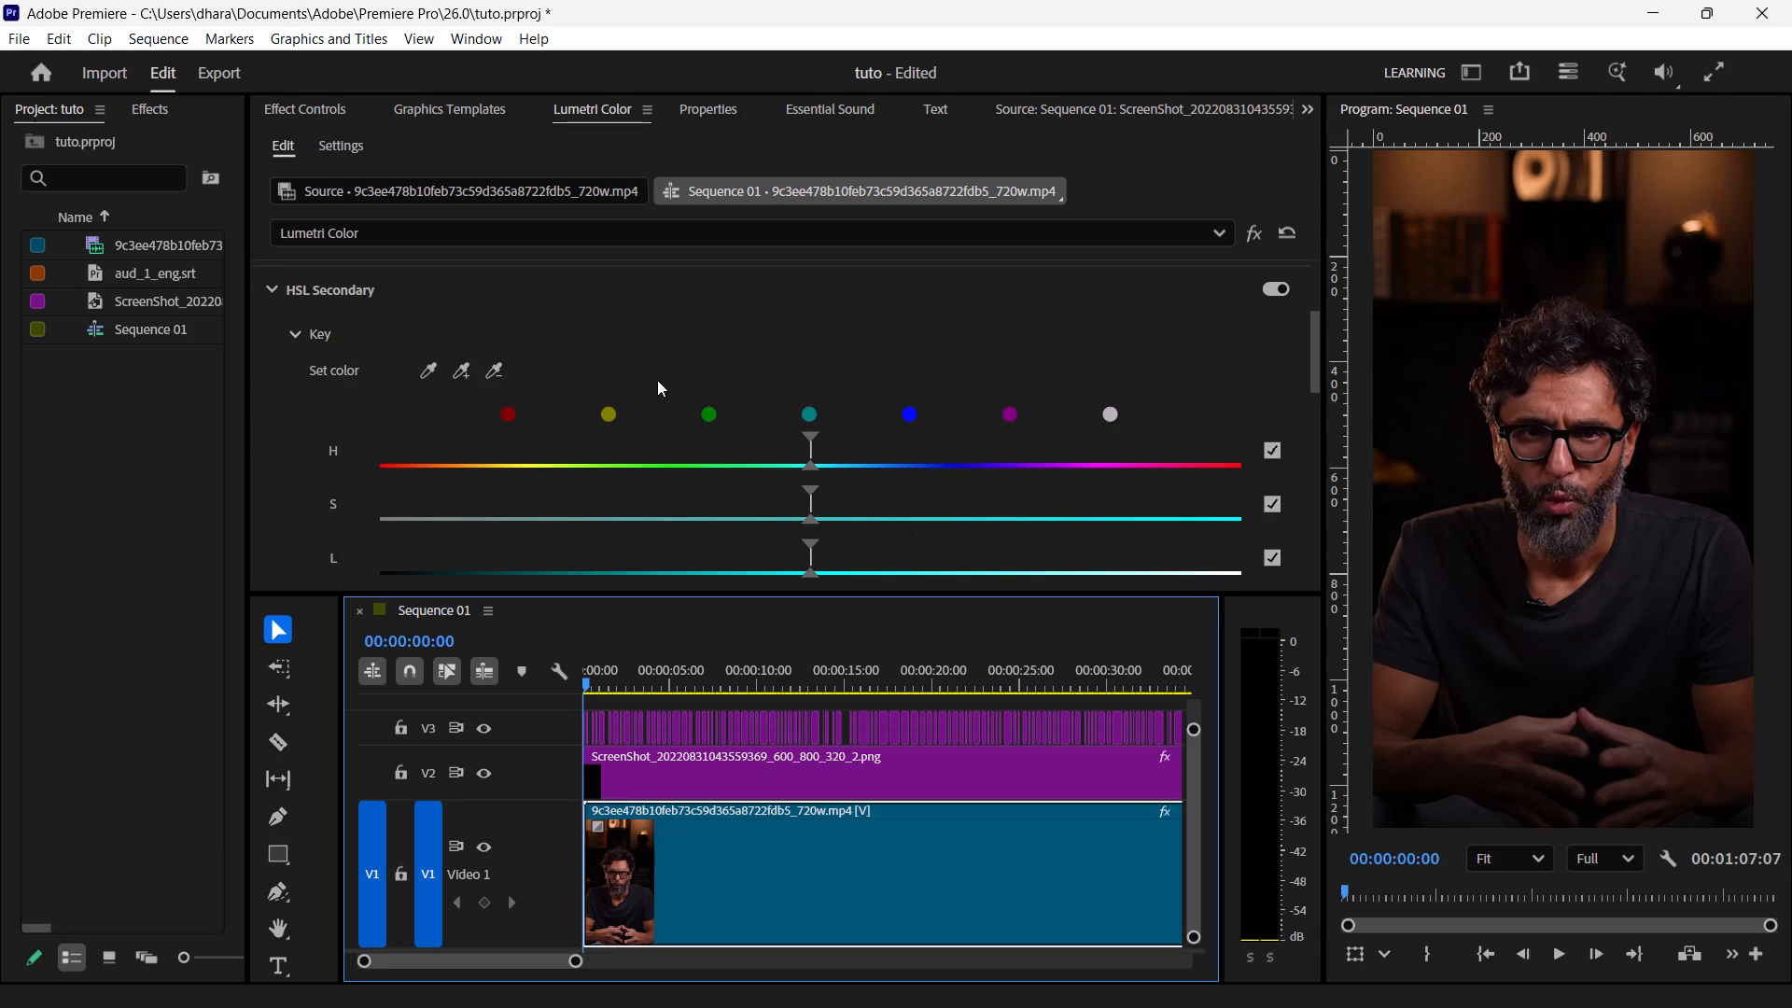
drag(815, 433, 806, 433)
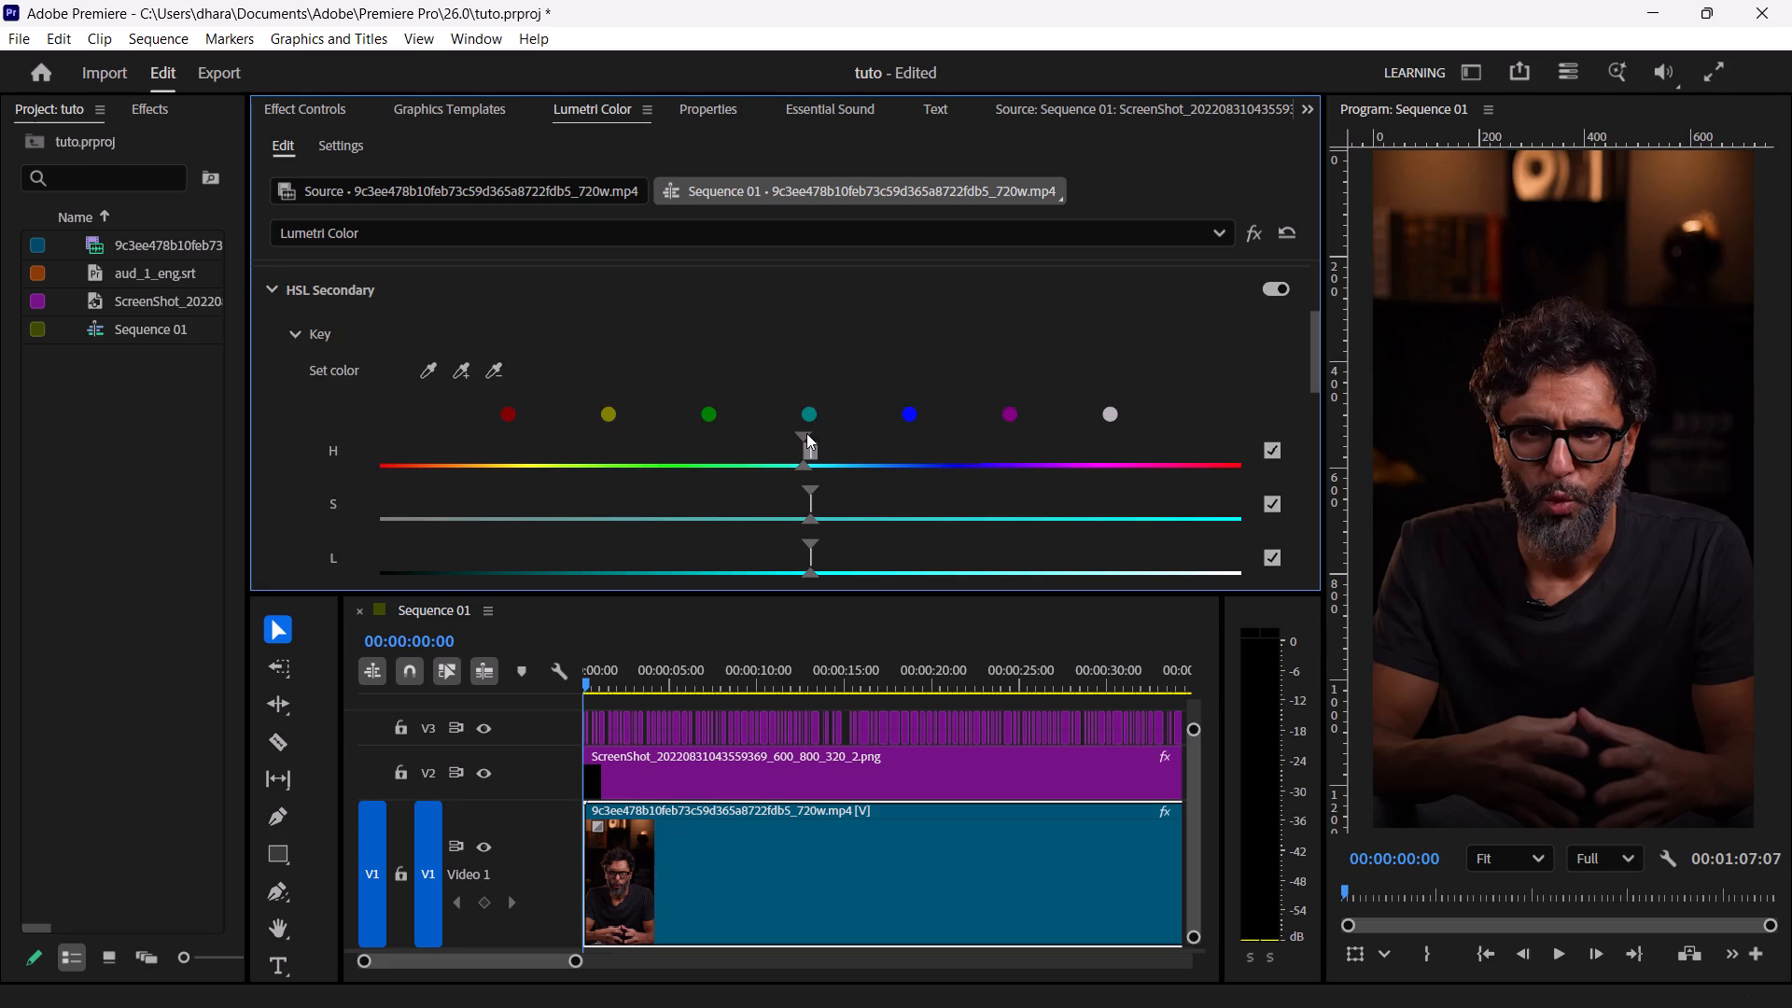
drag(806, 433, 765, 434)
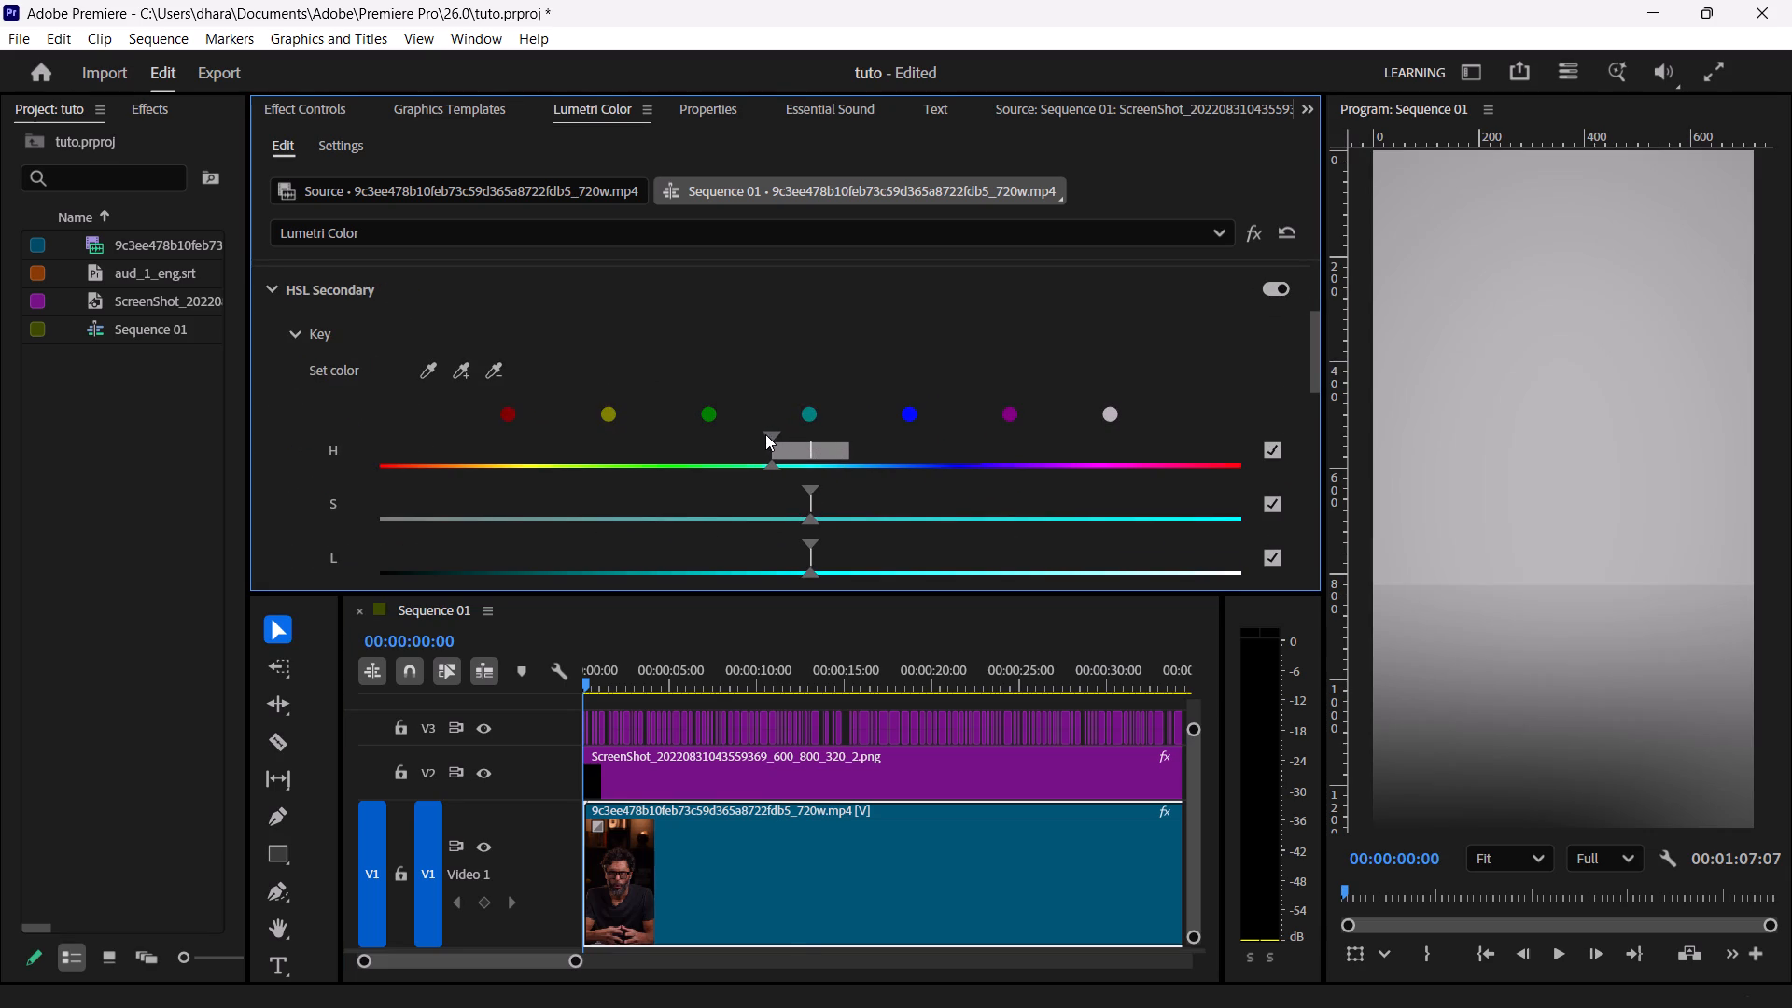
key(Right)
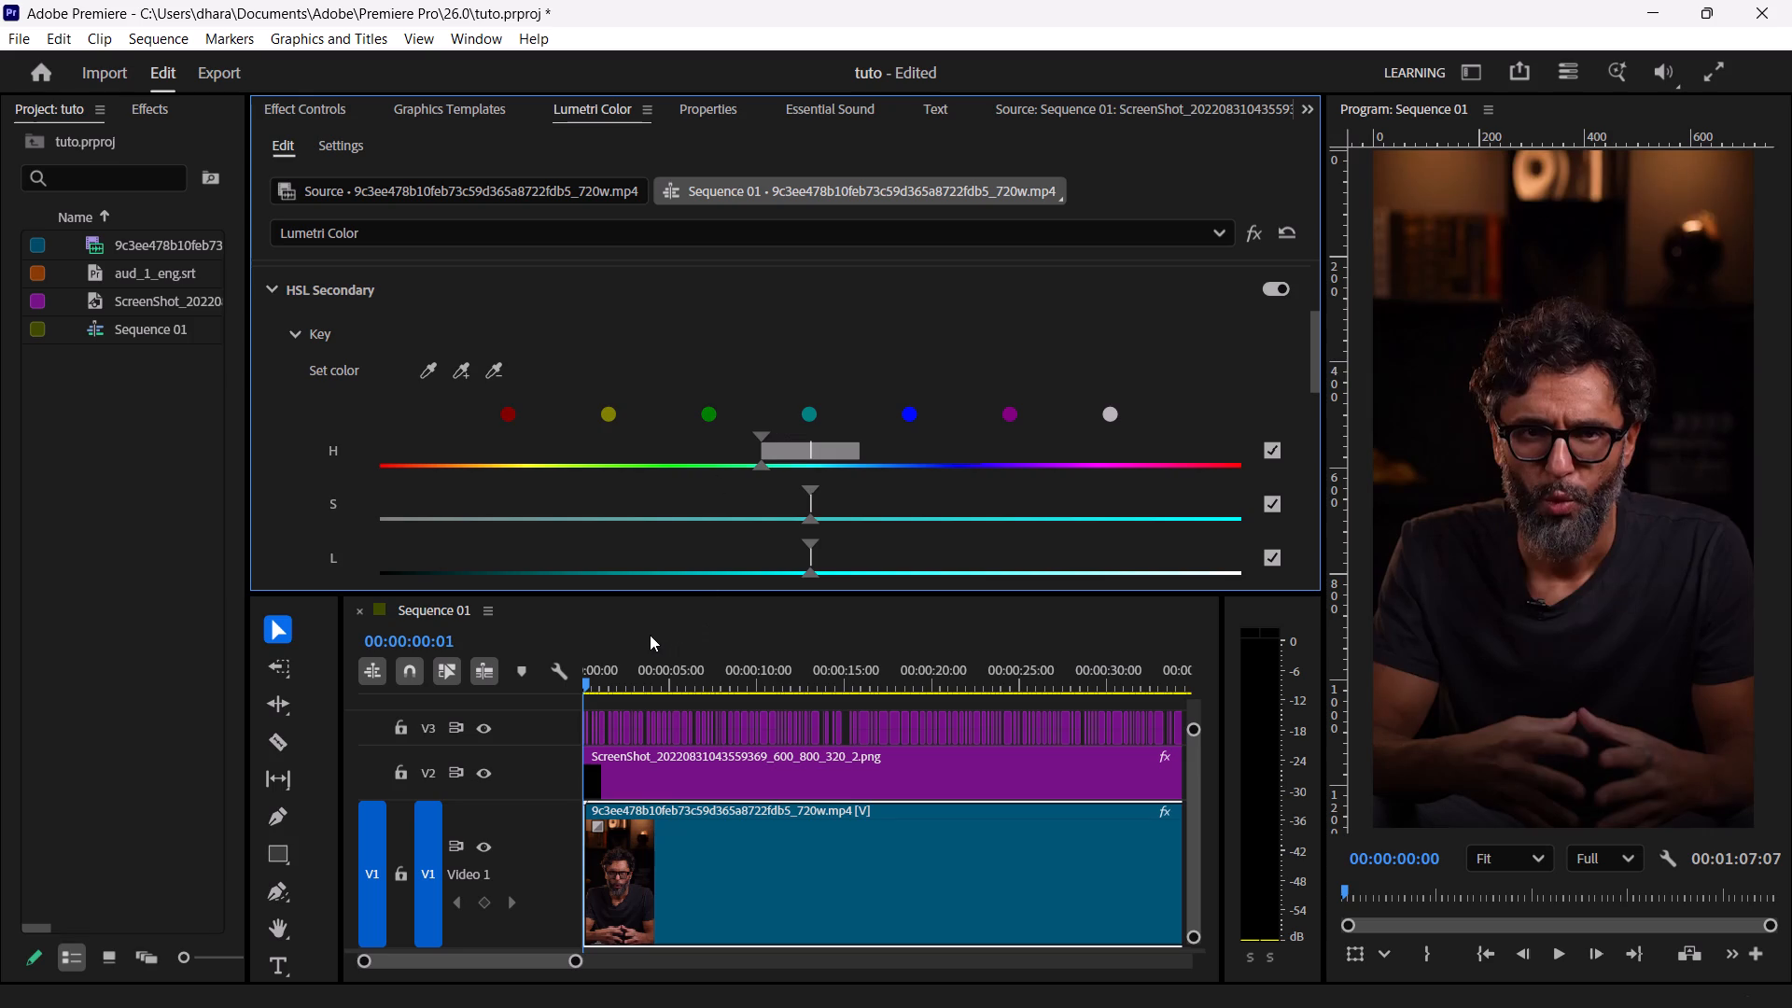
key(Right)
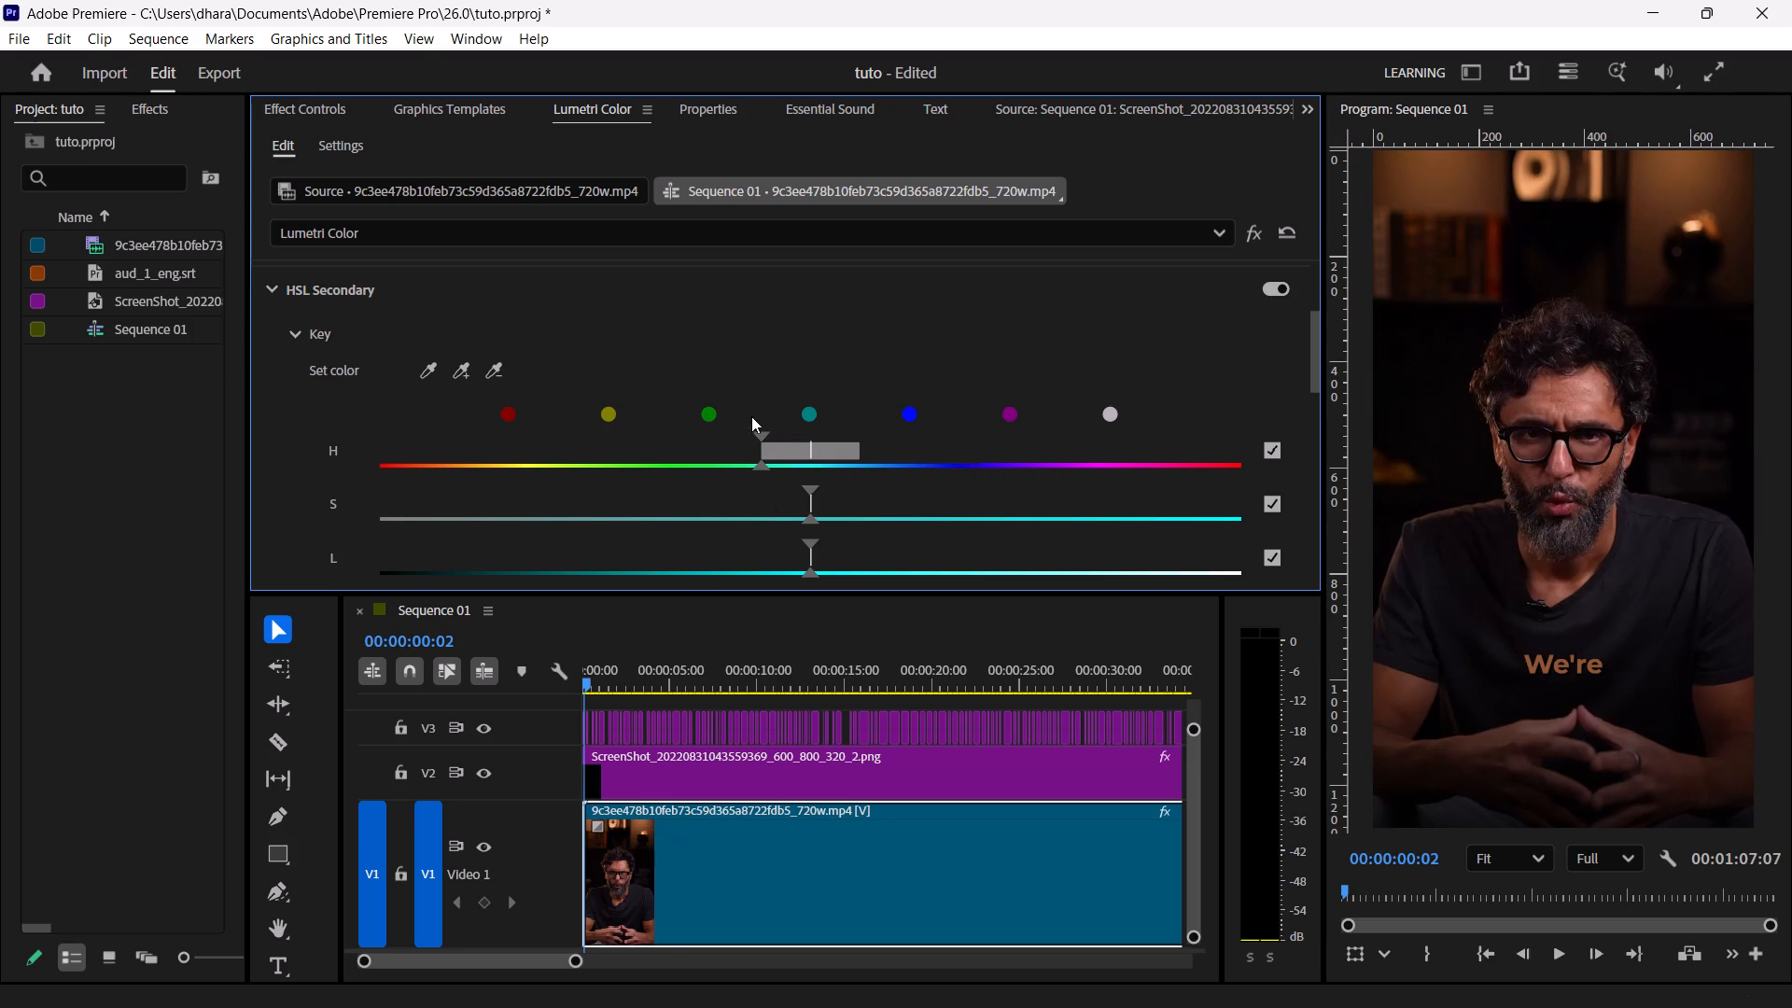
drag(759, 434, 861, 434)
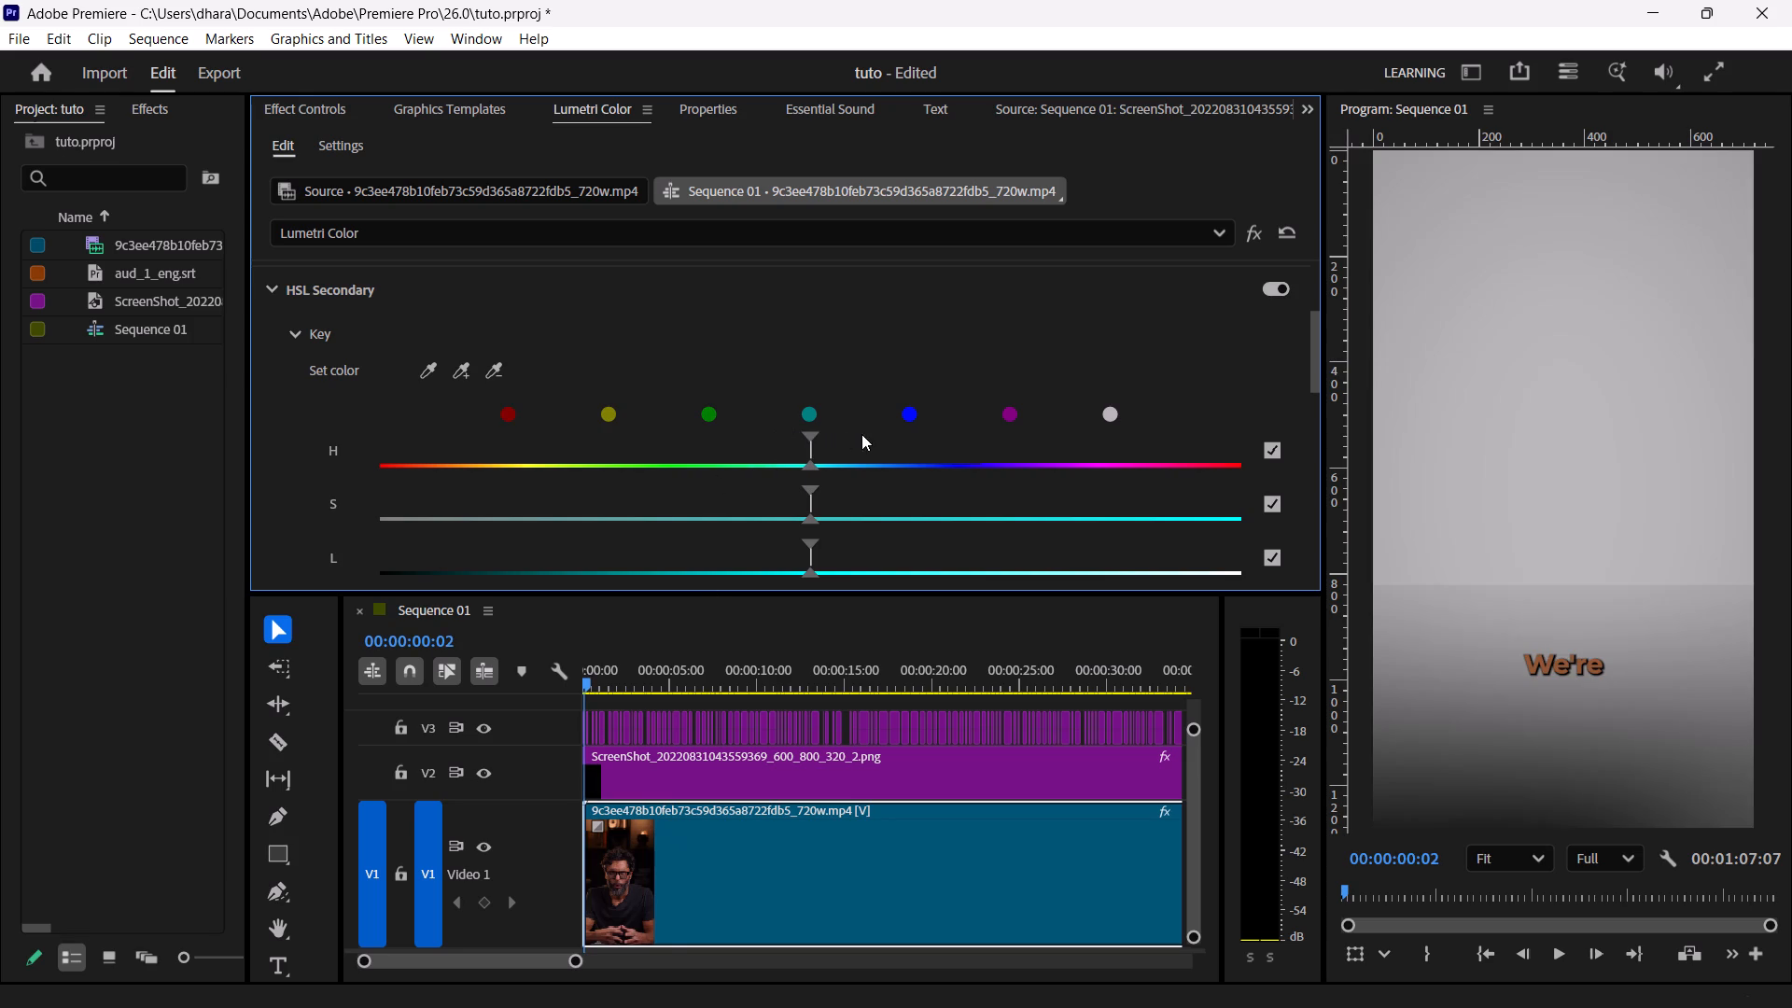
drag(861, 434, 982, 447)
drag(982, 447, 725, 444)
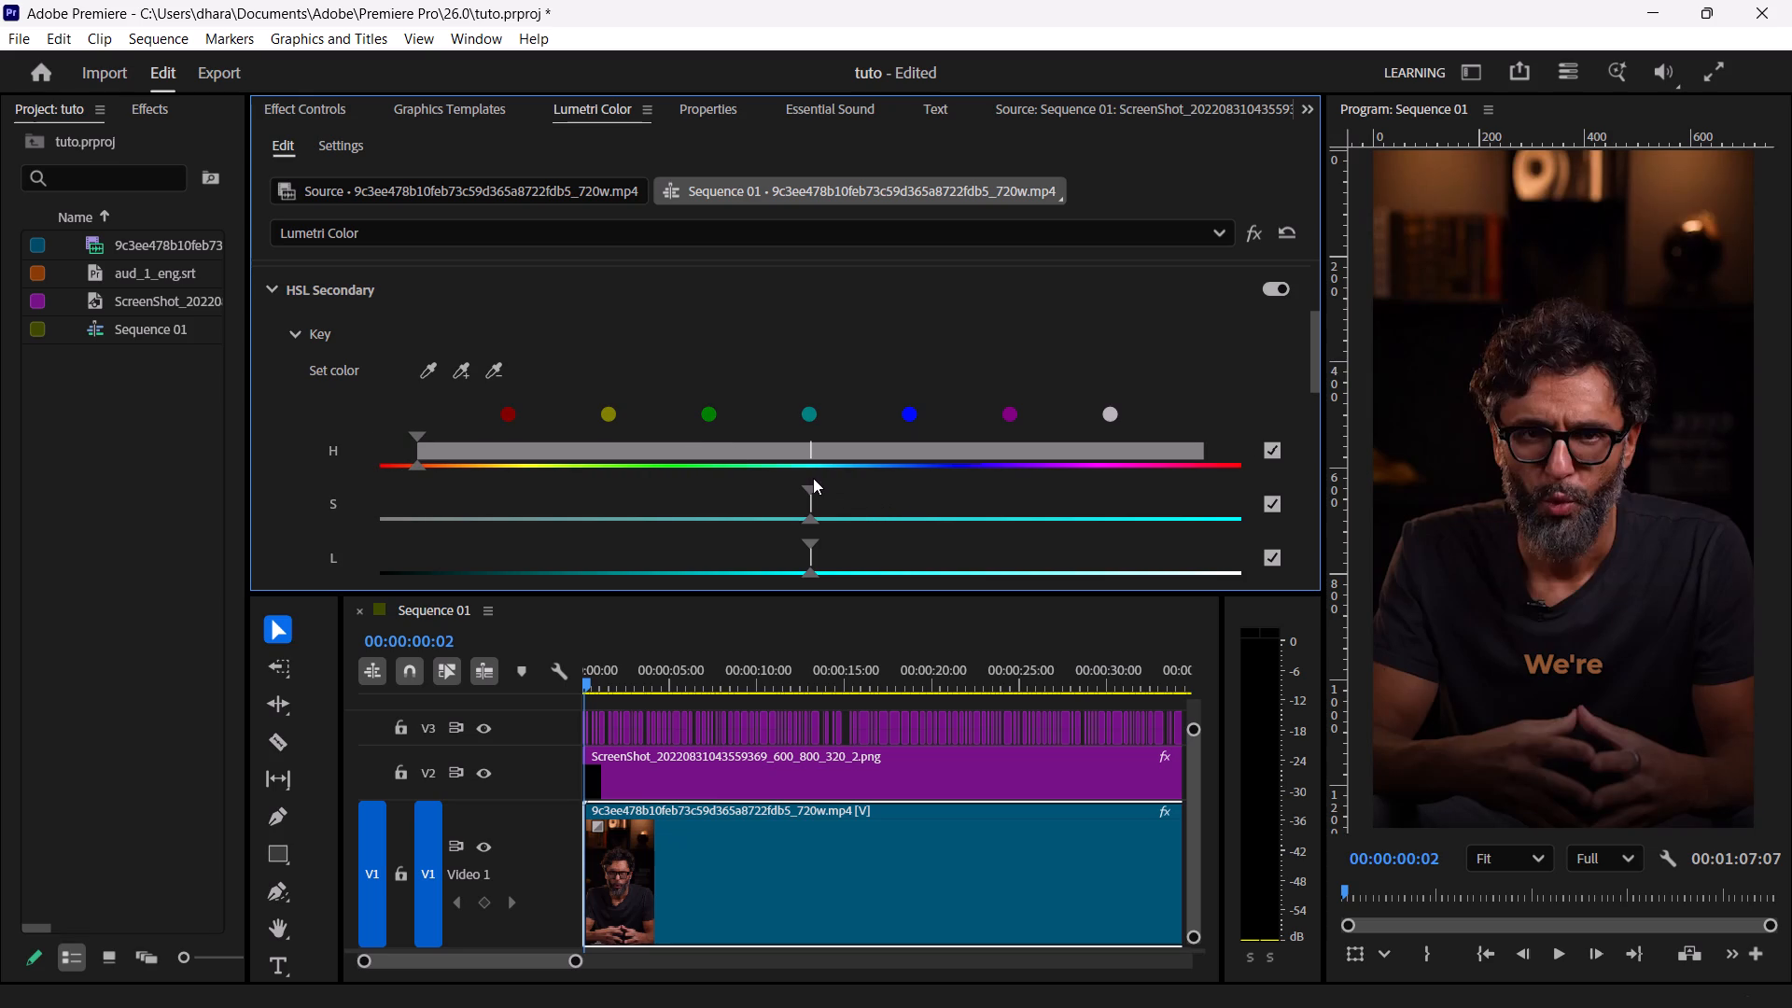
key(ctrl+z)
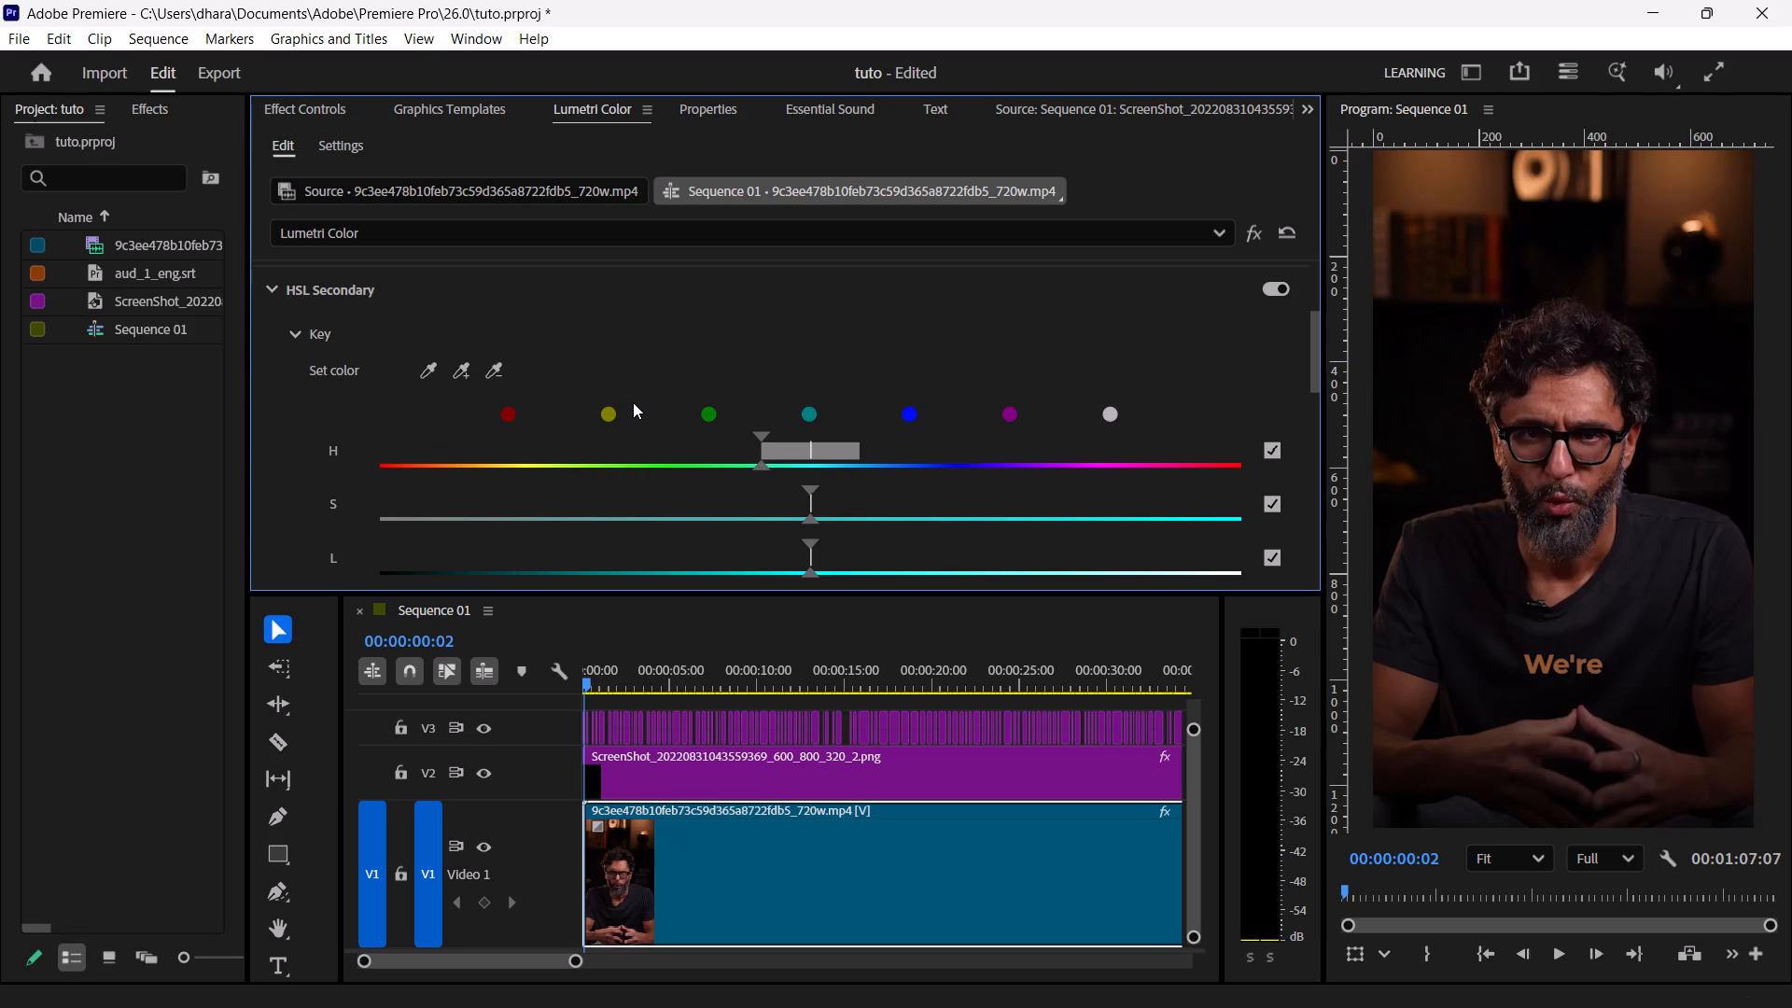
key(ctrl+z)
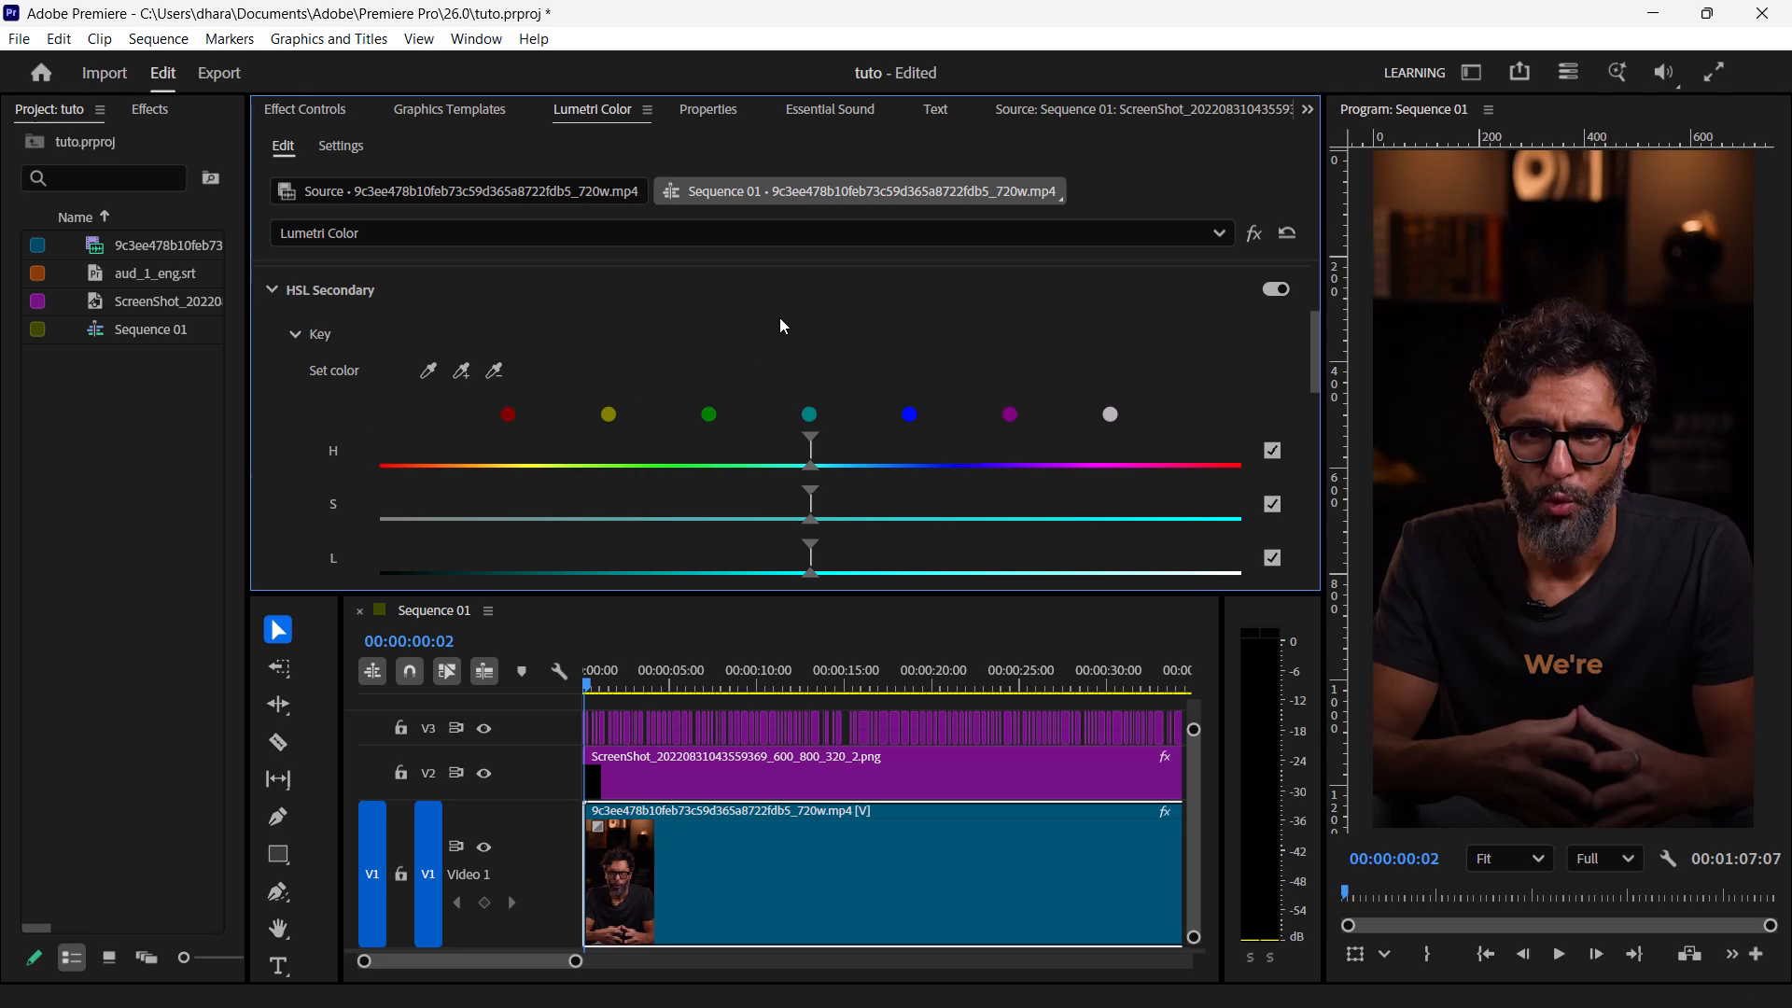
Expand the Lumetri Curves section and enlarge the Lumetri Color area until the whole RGB curve shows.
scroll(779, 317, up, 1)
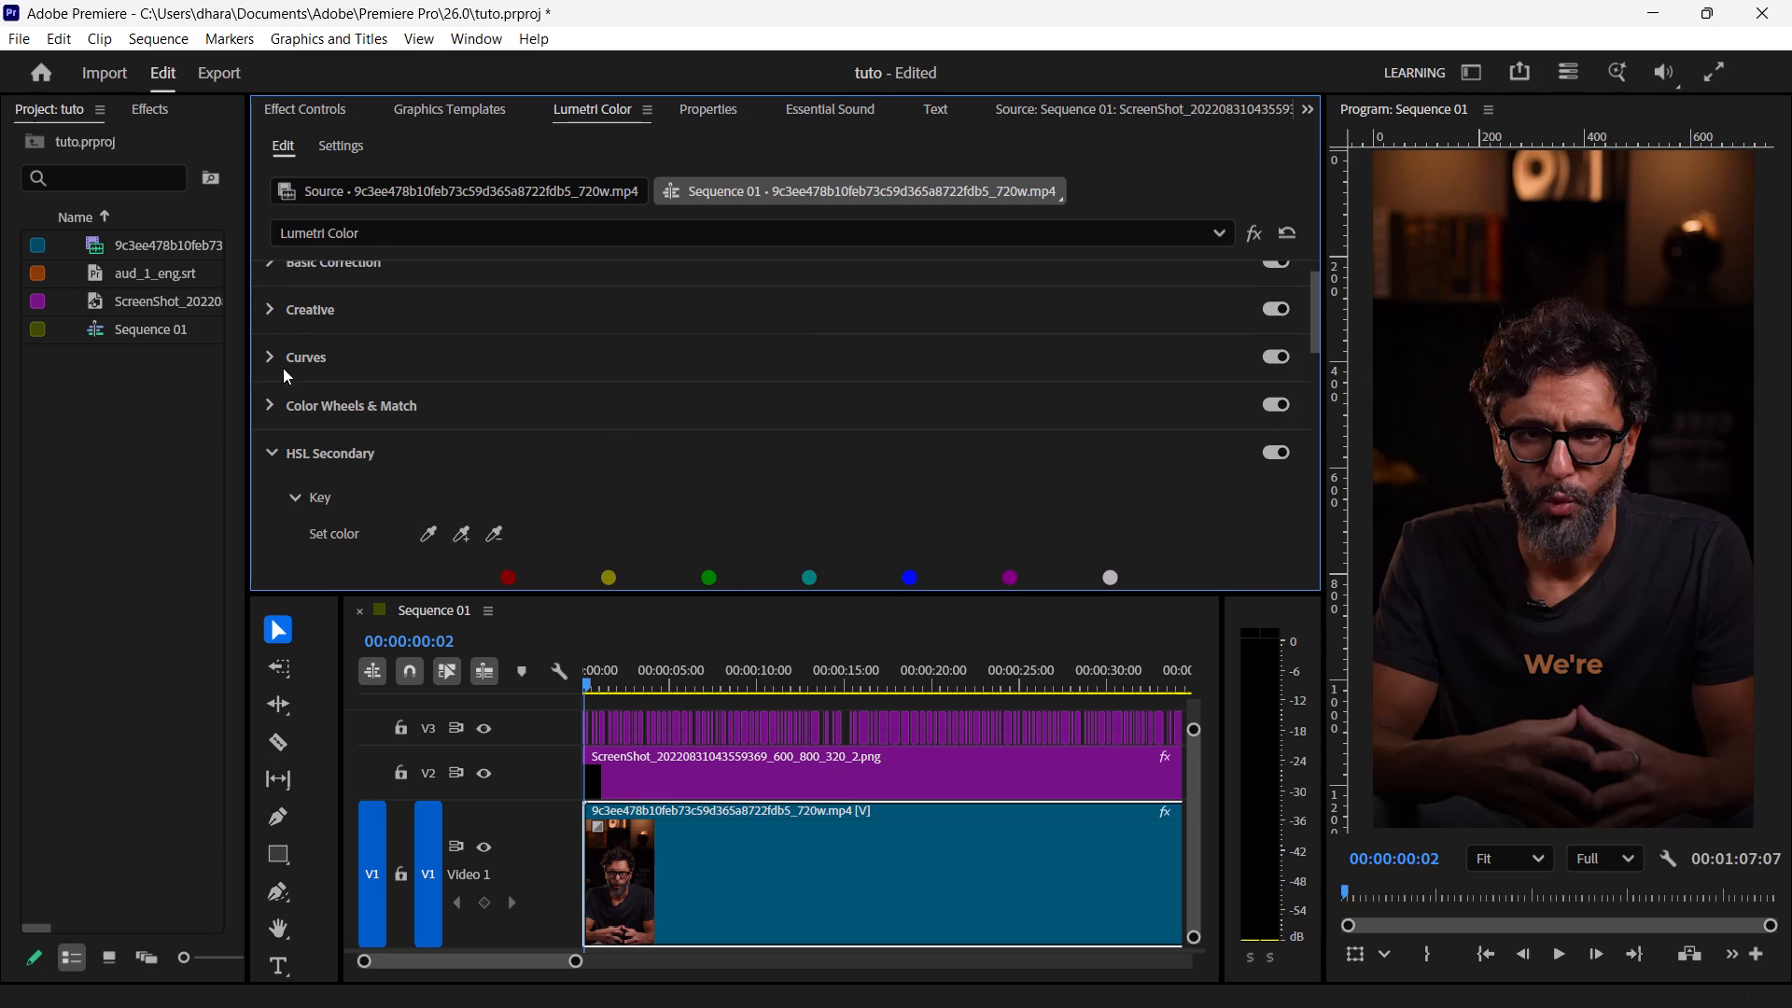
click(274, 381)
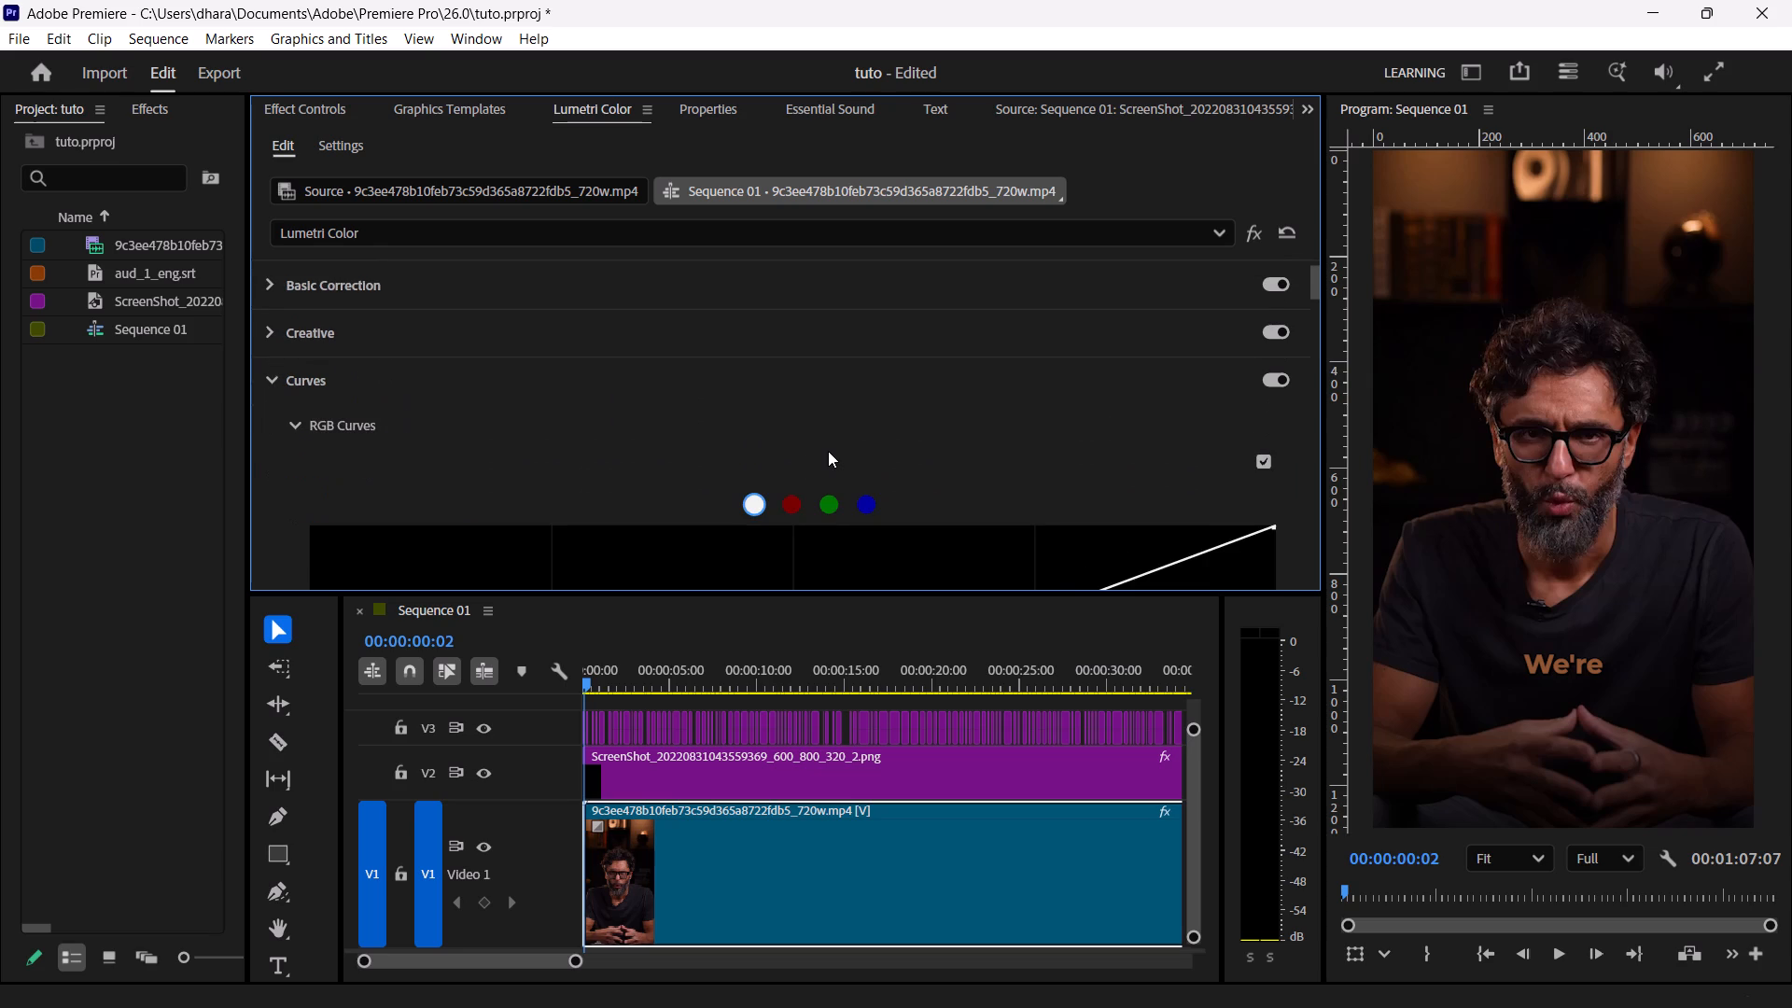
scroll(828, 451, down, 1)
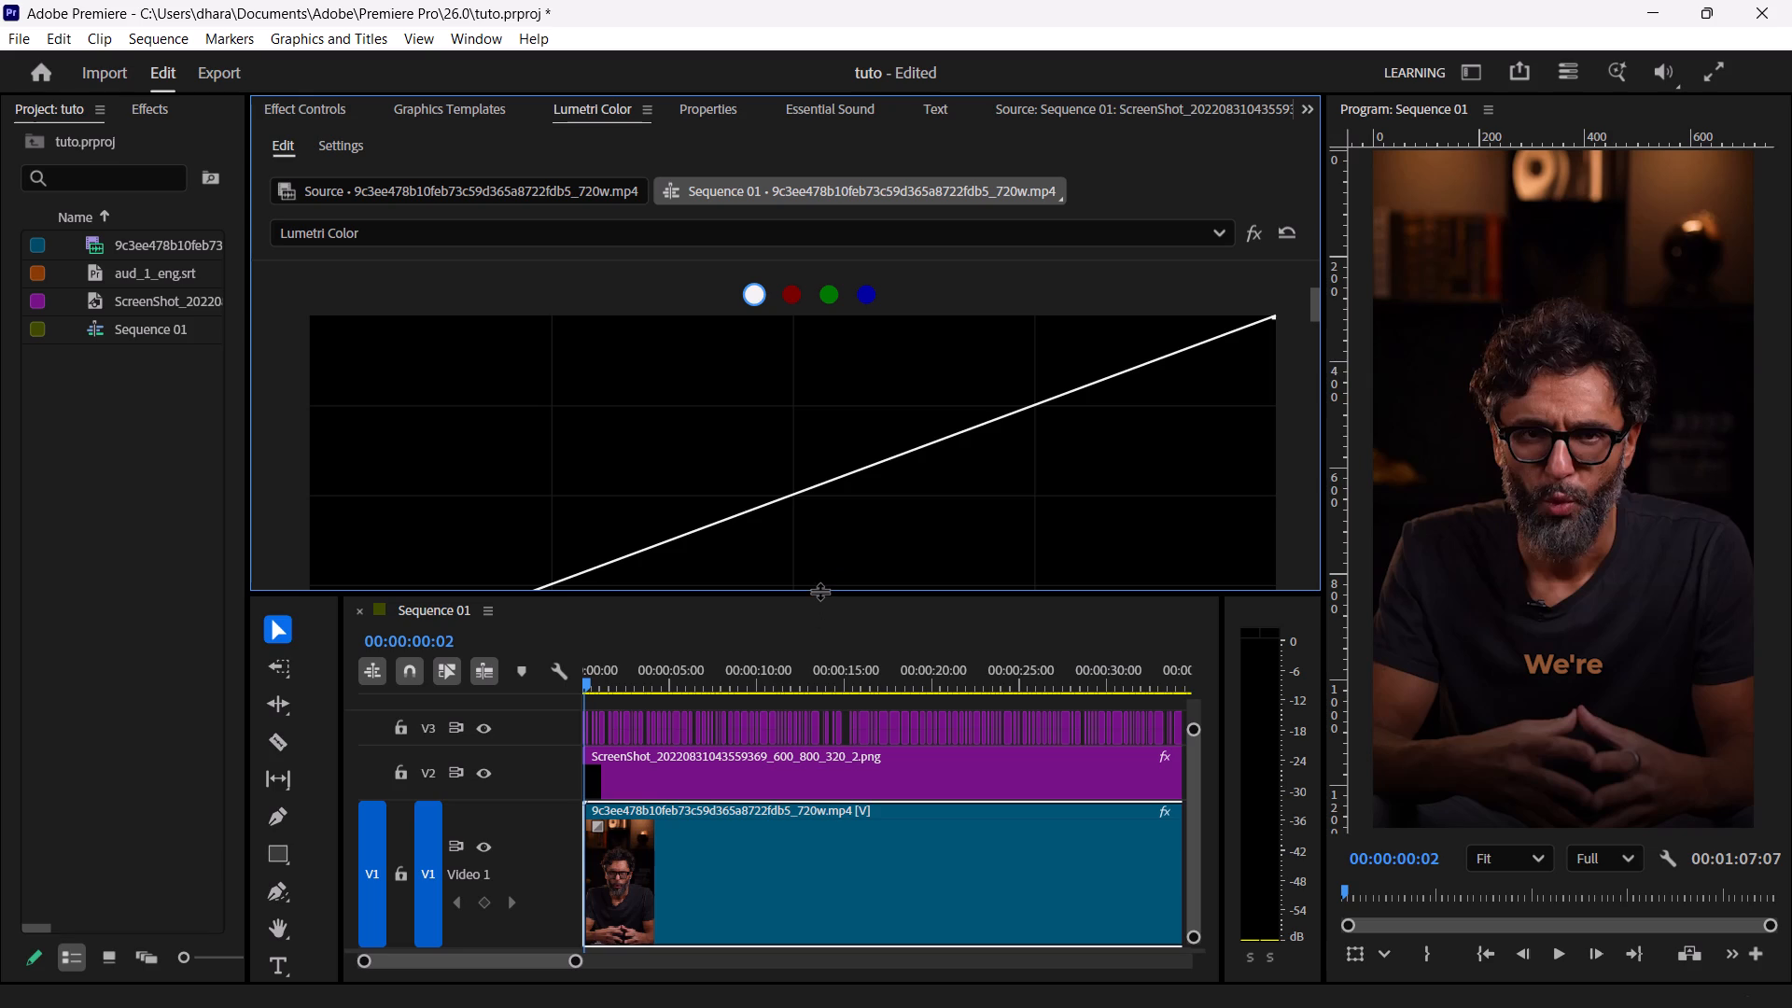
drag(819, 591, 819, 647)
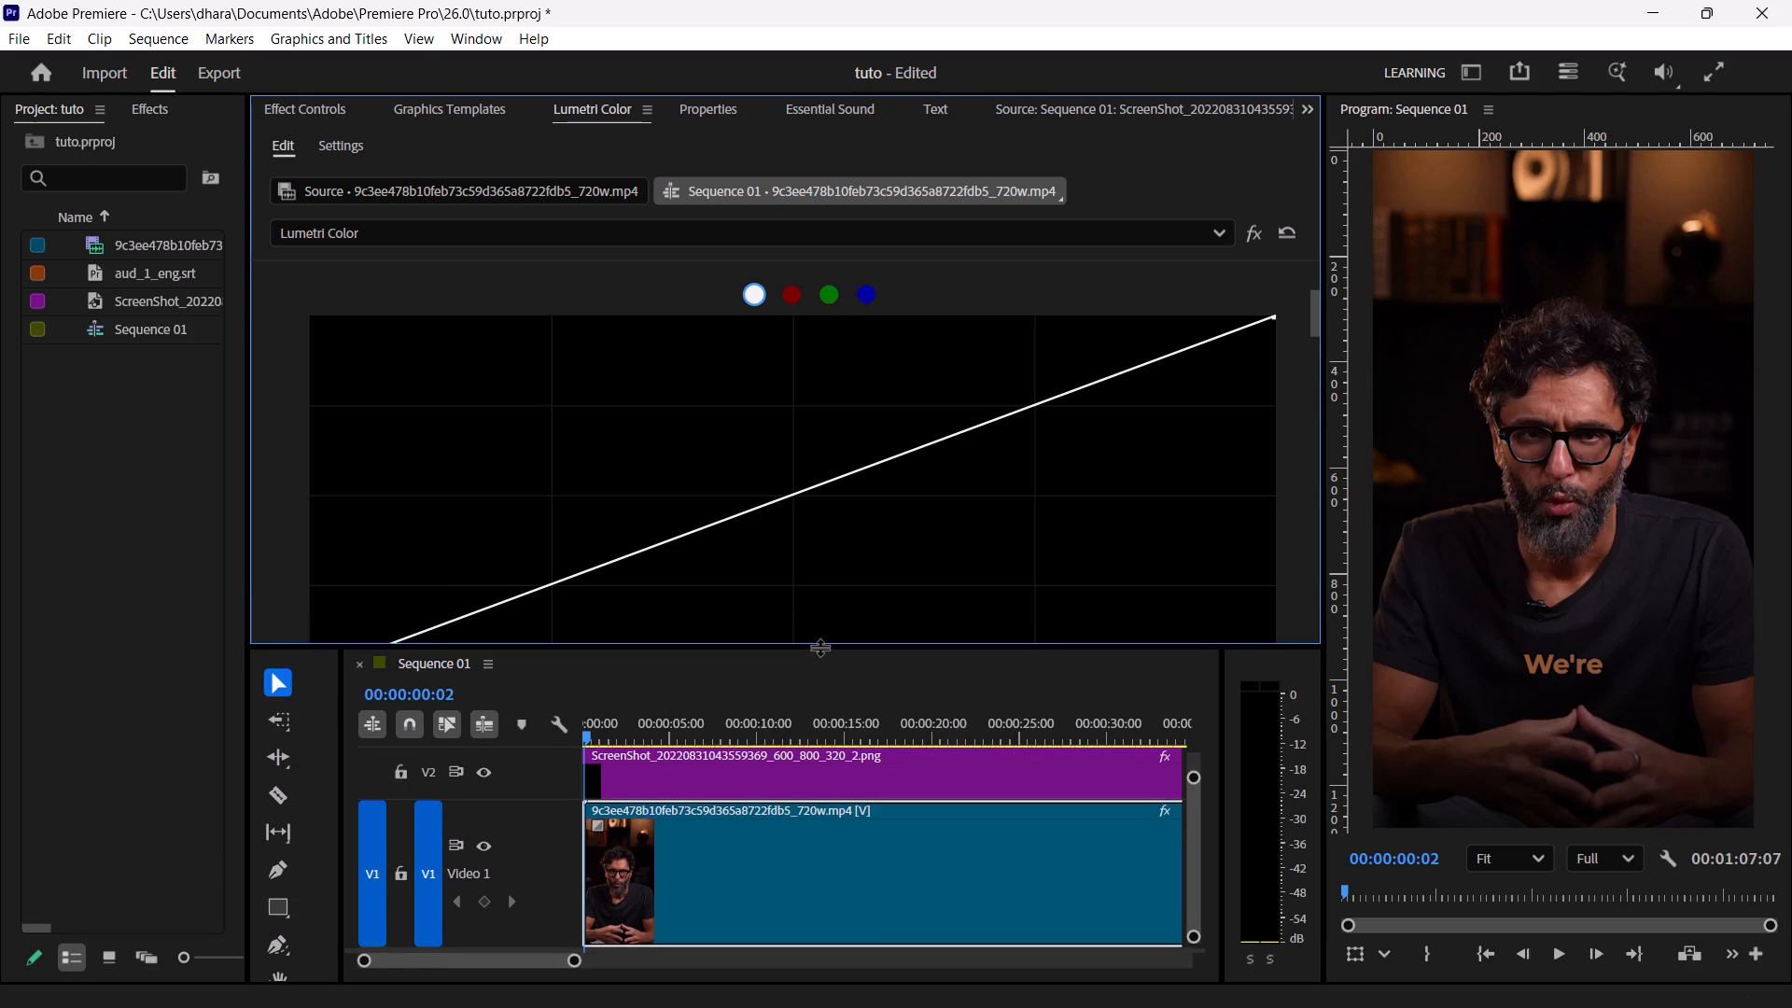
drag(819, 647, 834, 712)
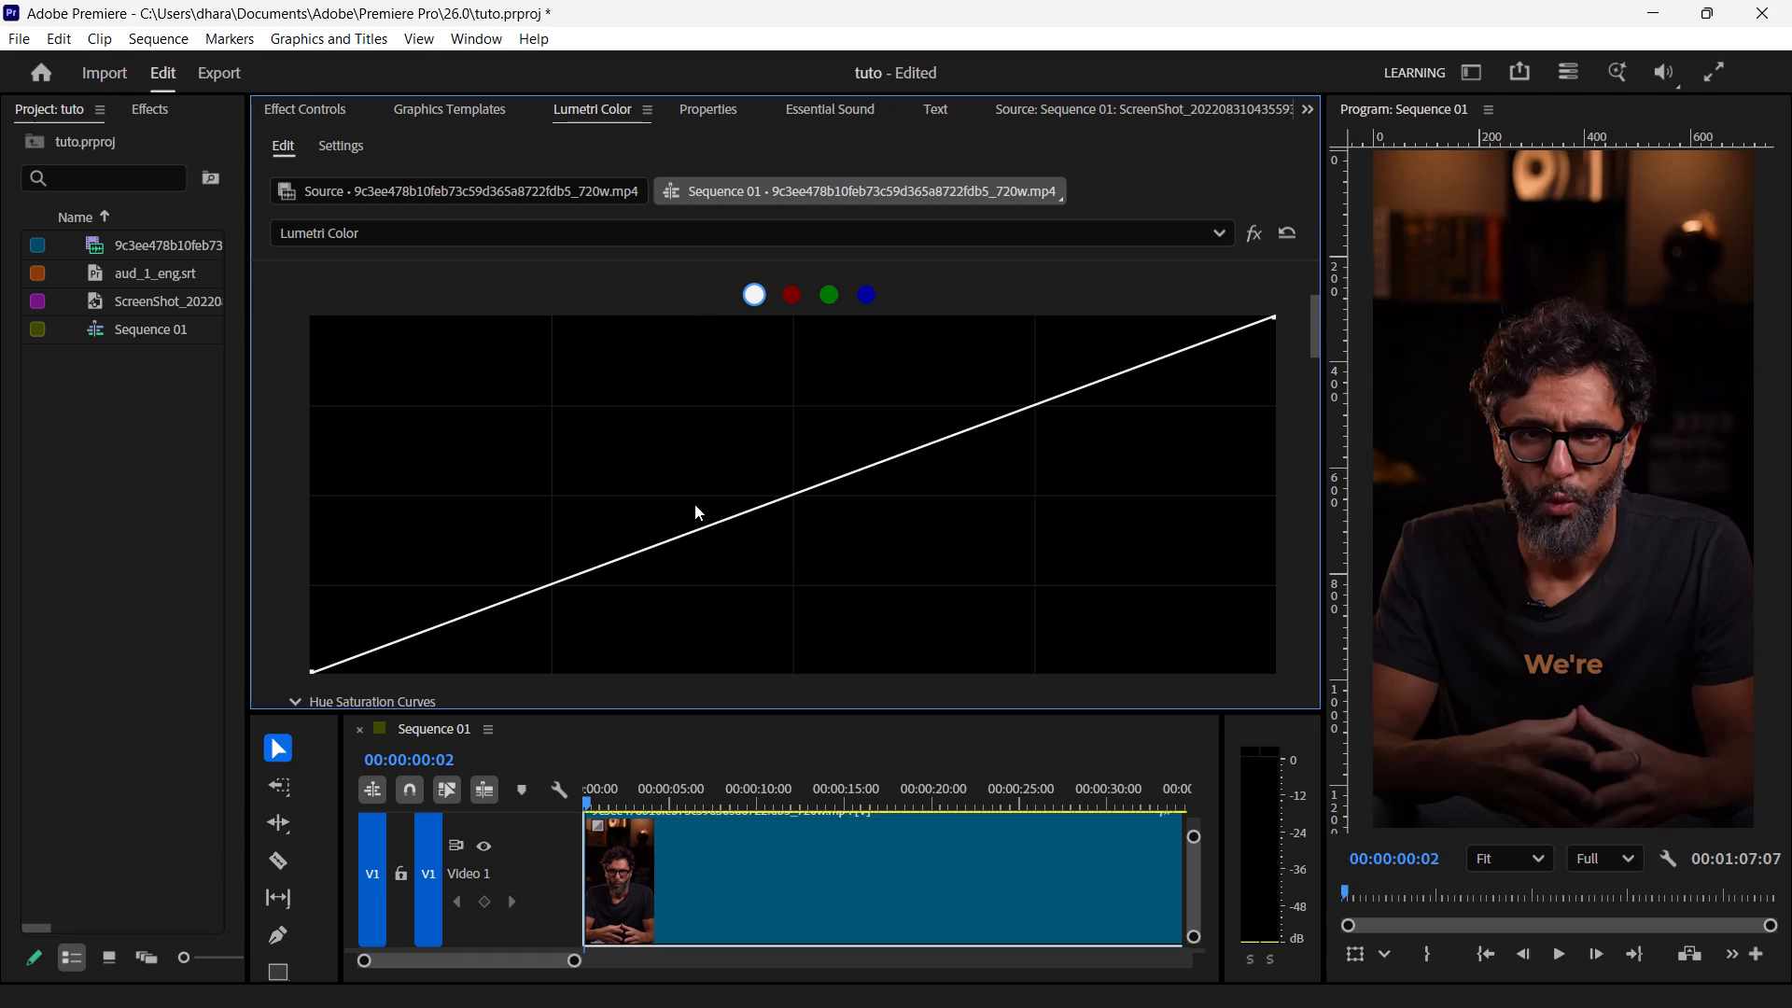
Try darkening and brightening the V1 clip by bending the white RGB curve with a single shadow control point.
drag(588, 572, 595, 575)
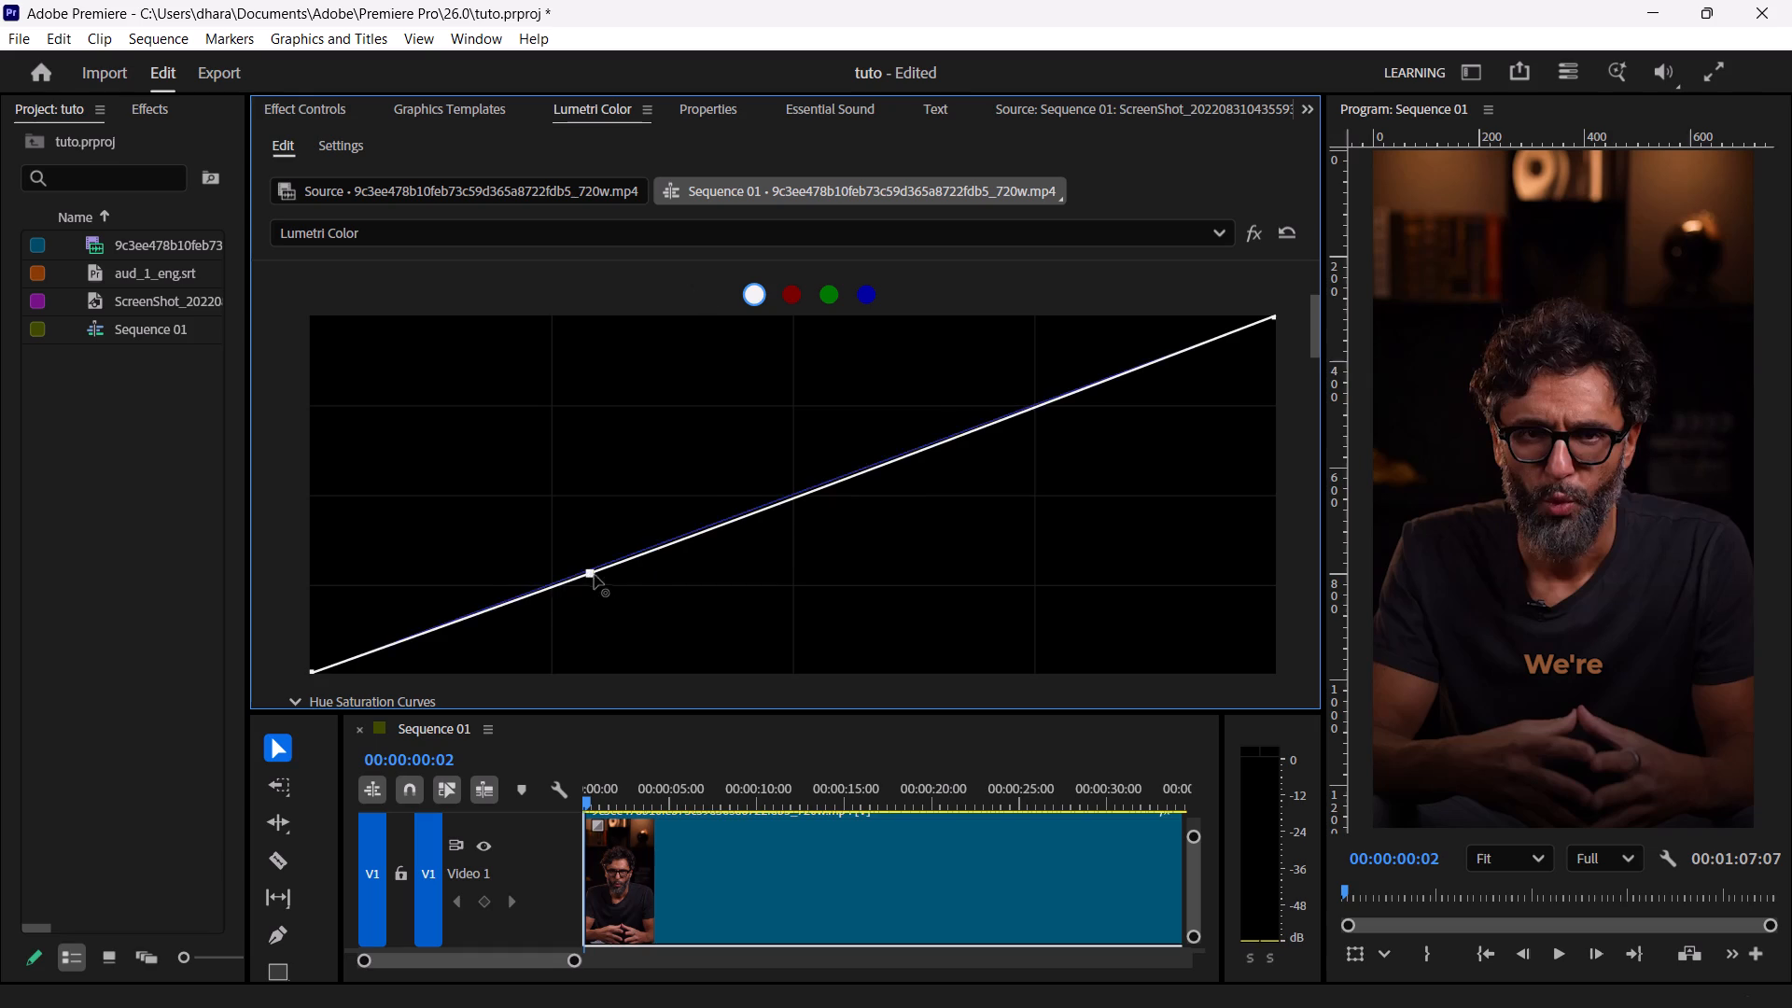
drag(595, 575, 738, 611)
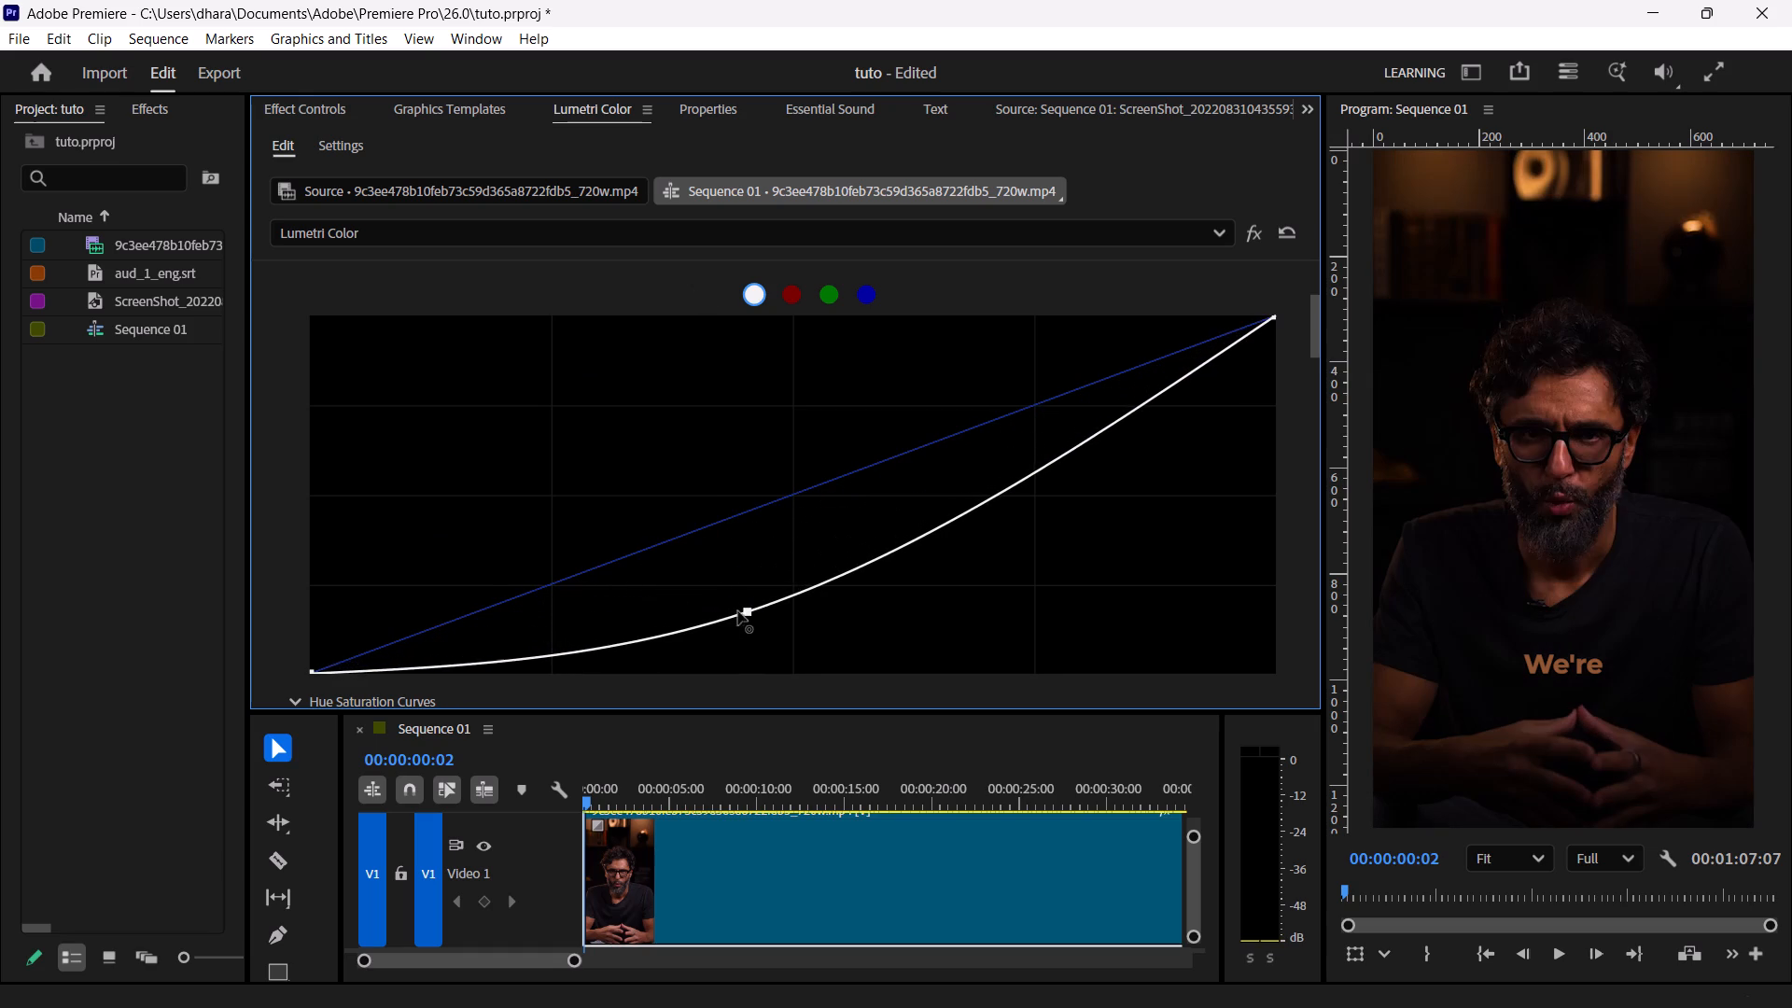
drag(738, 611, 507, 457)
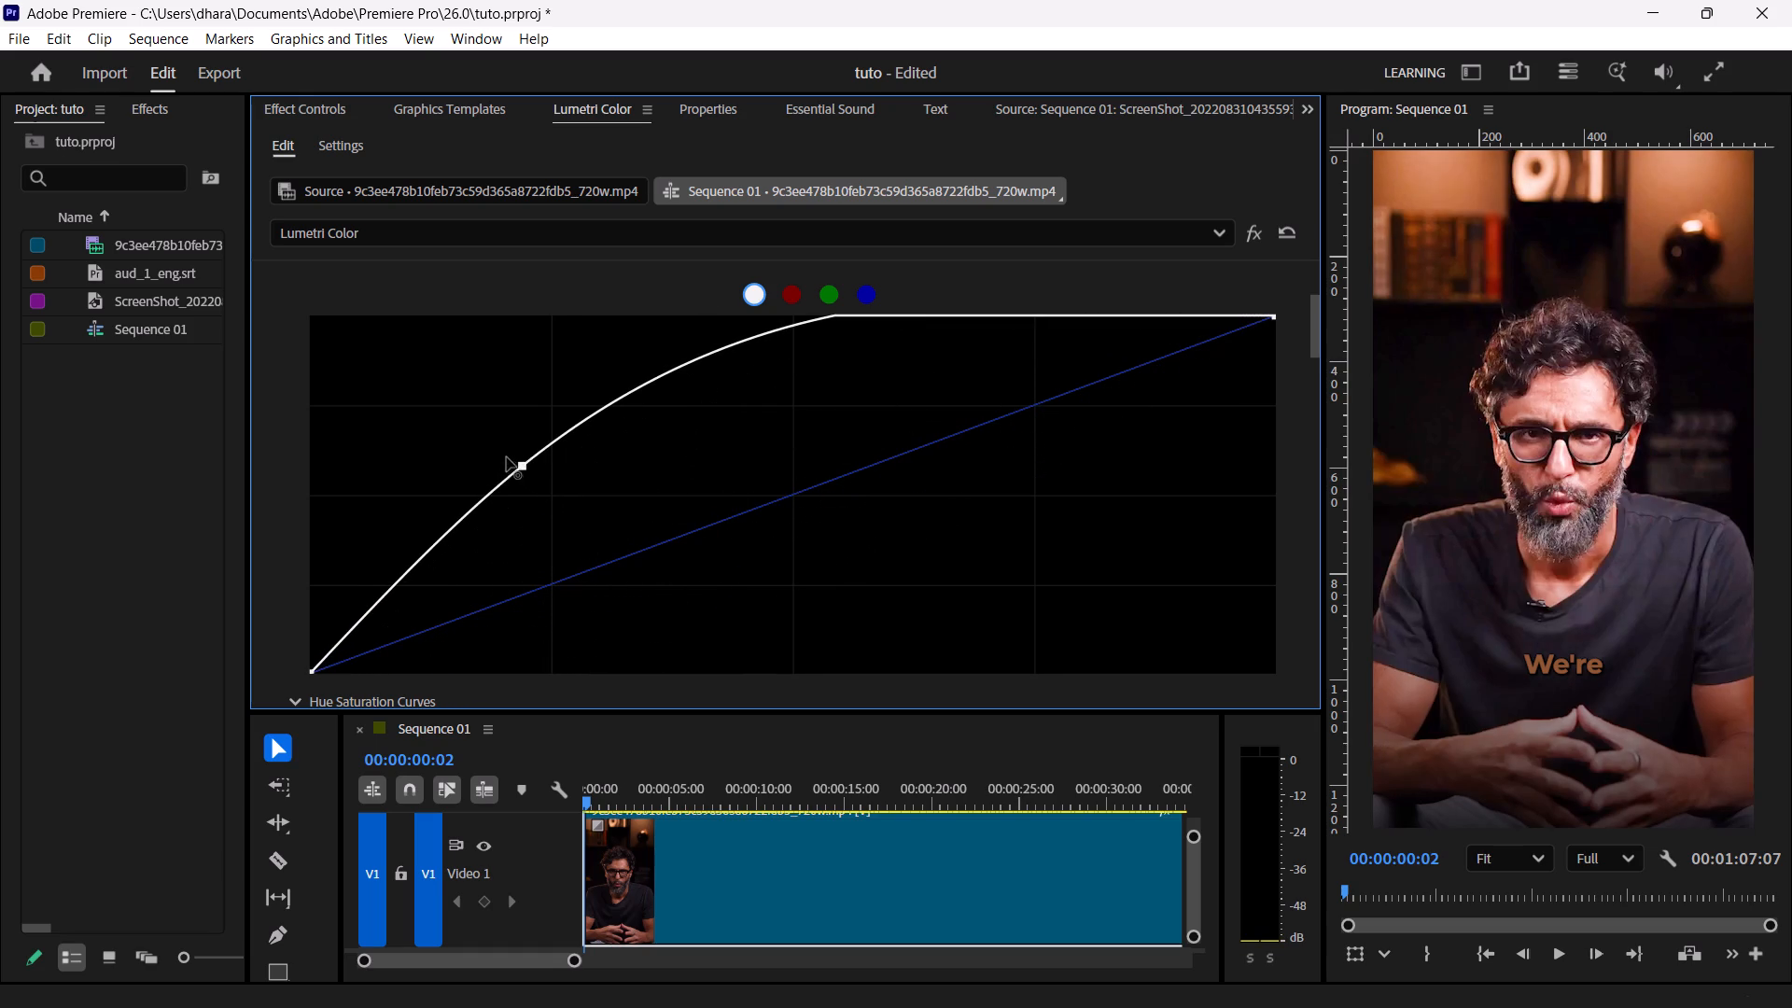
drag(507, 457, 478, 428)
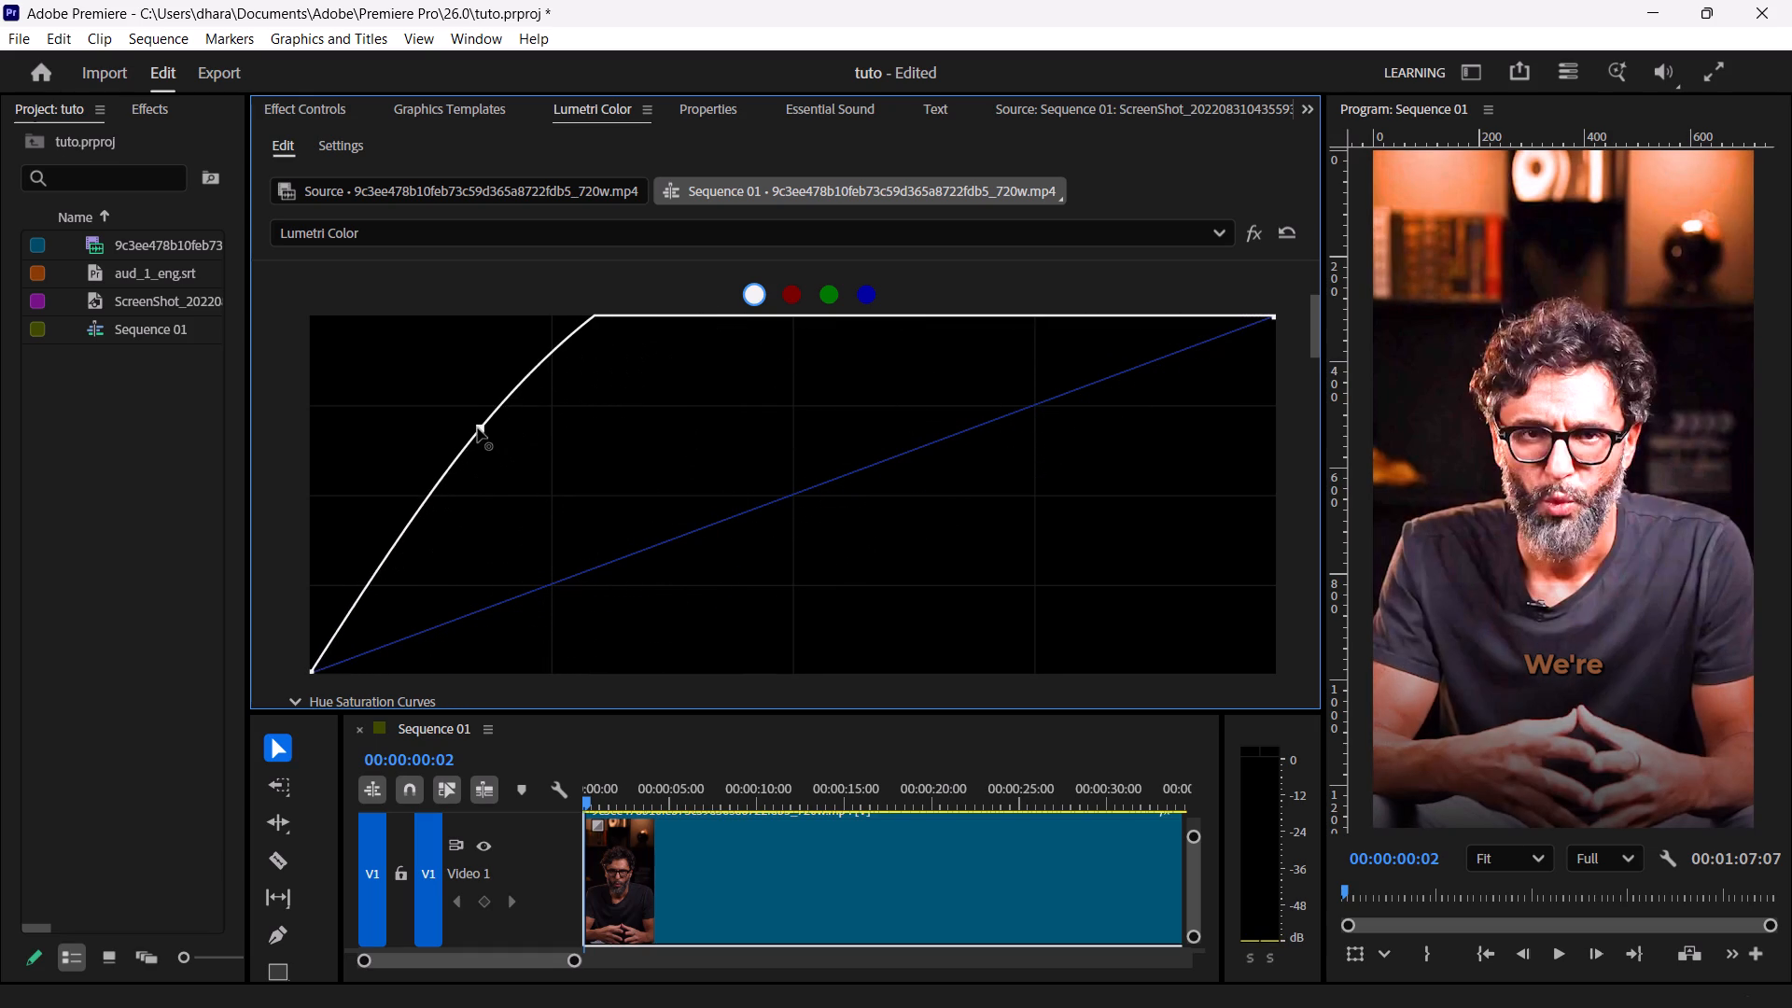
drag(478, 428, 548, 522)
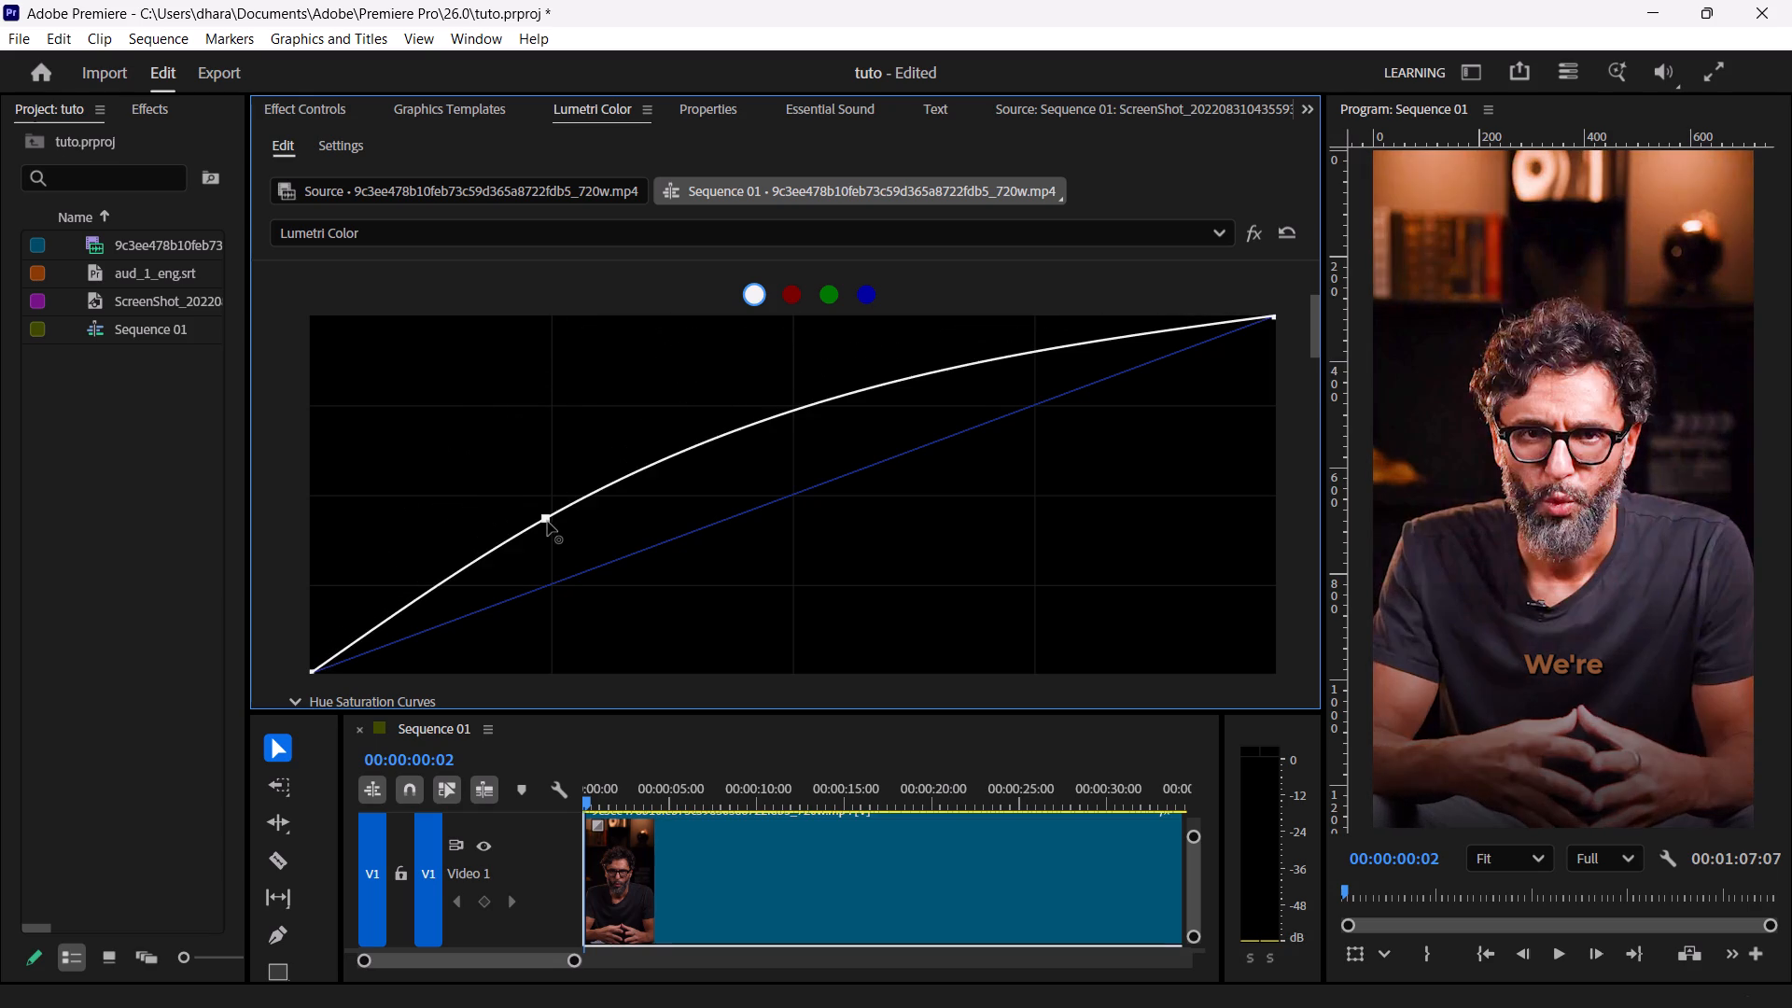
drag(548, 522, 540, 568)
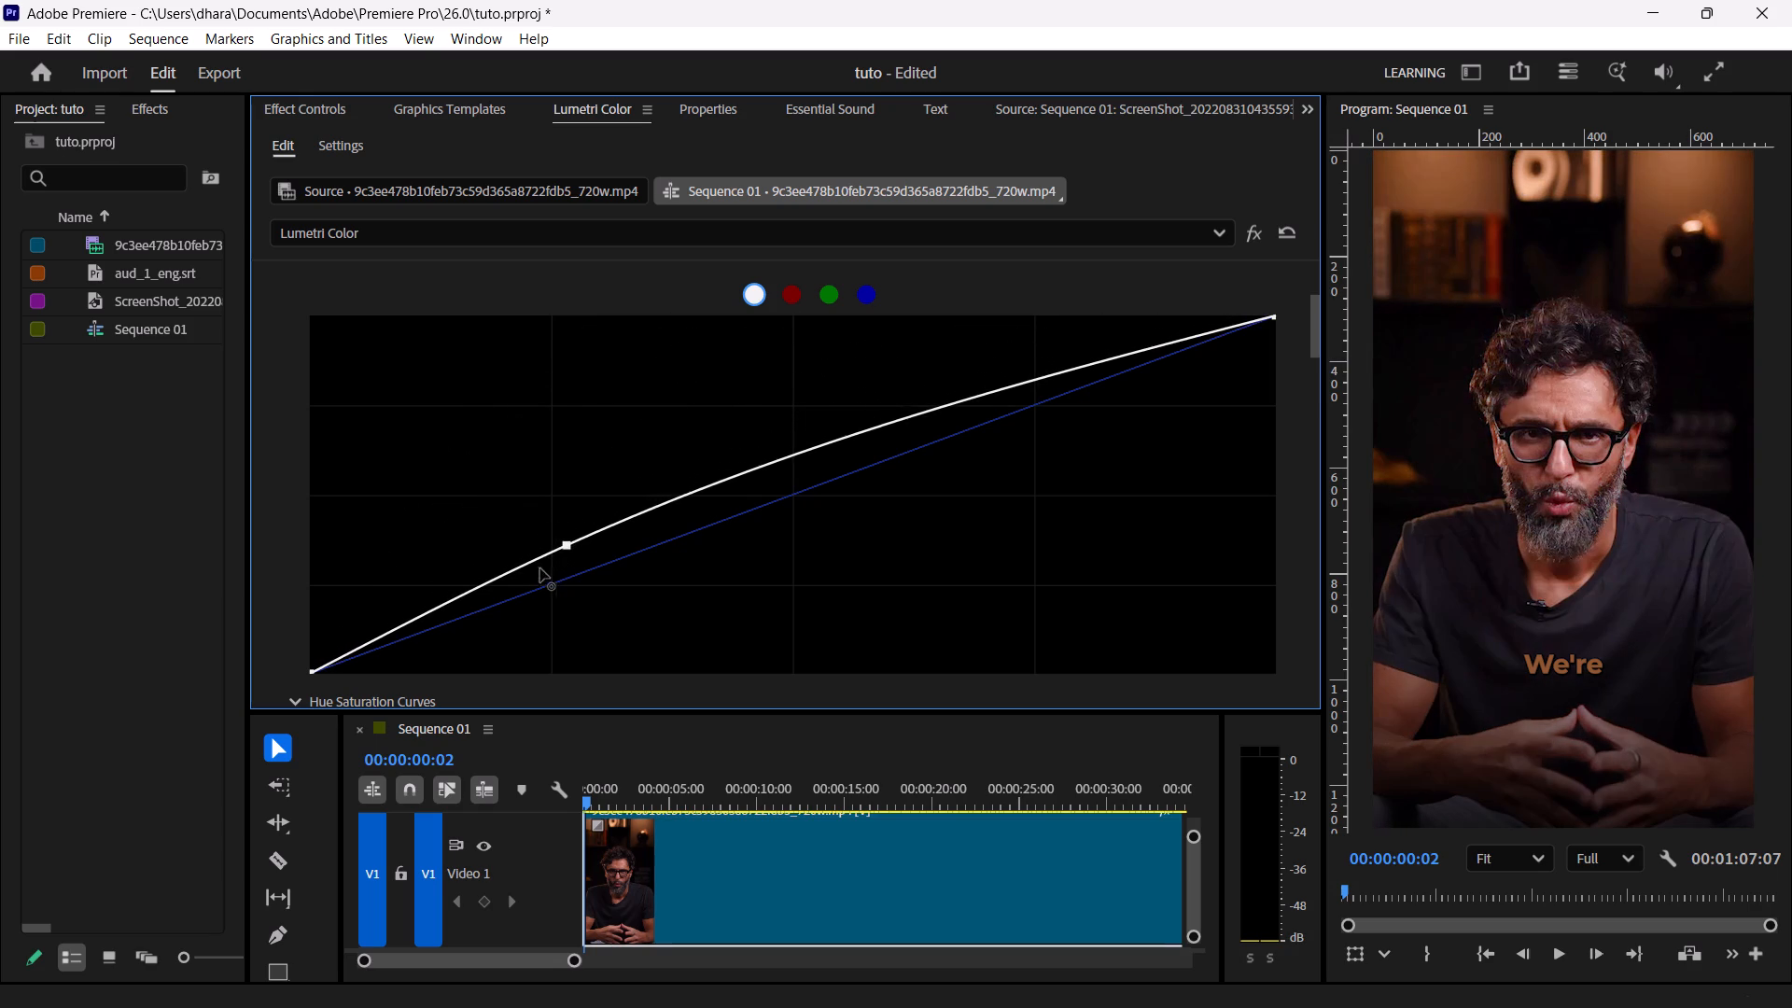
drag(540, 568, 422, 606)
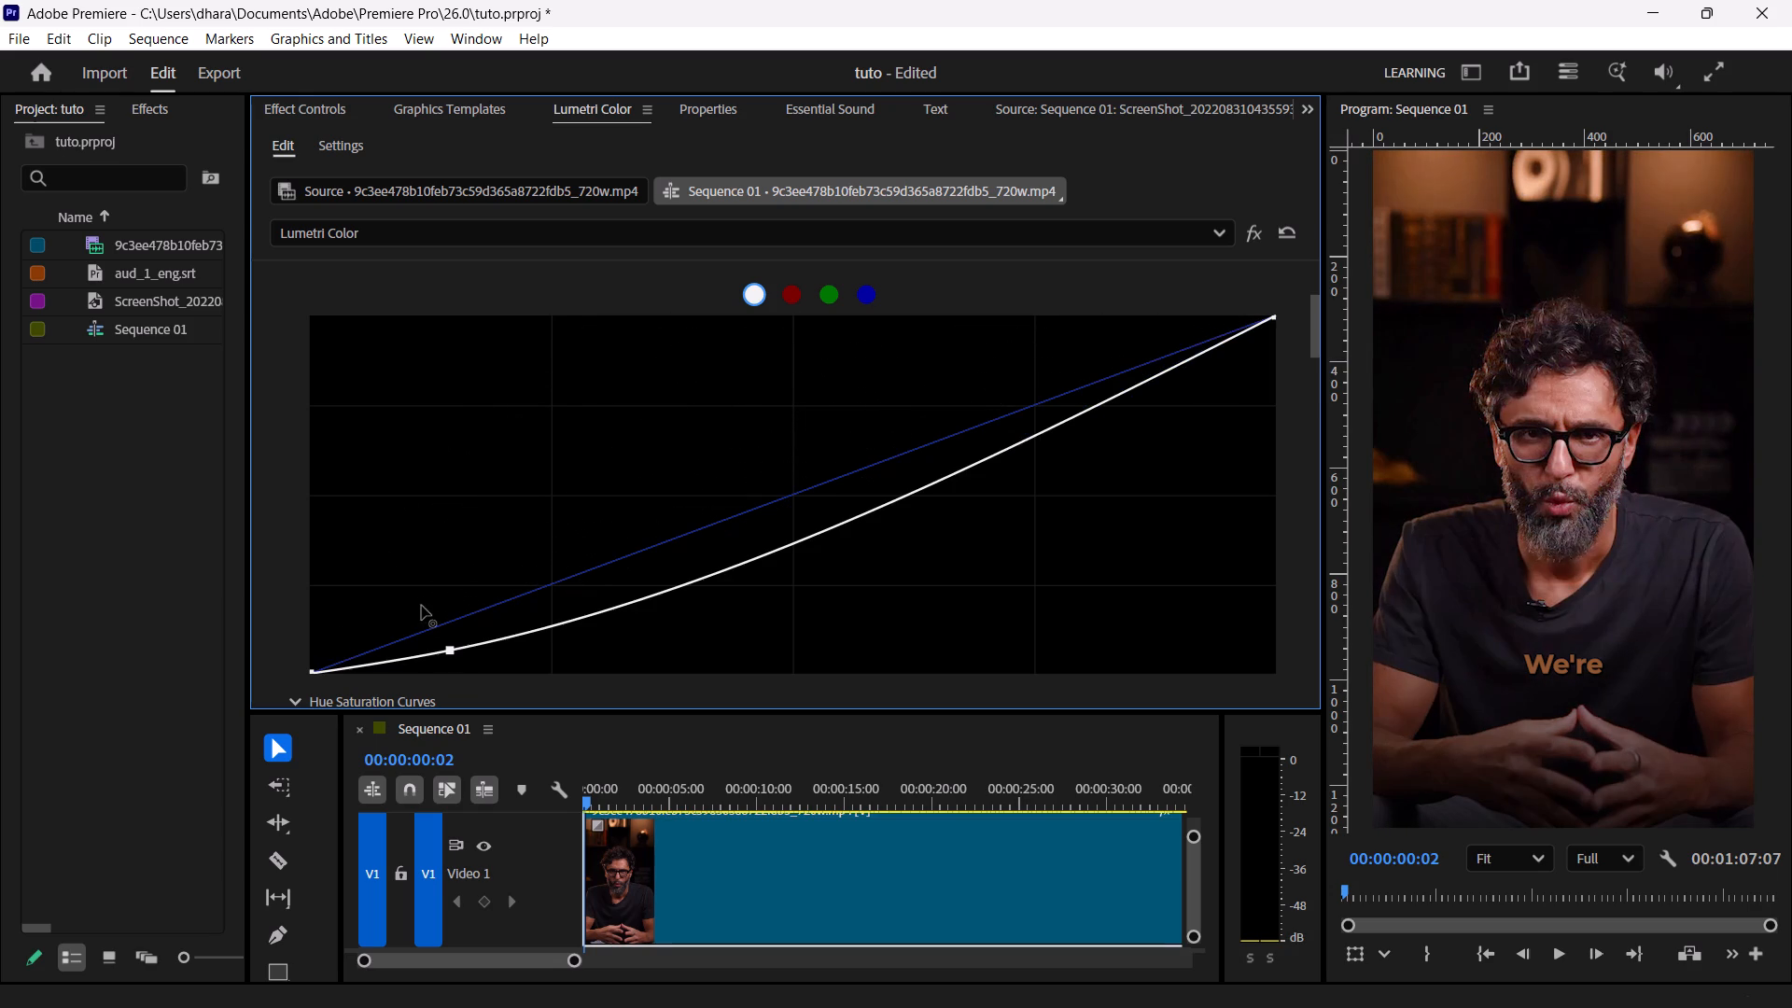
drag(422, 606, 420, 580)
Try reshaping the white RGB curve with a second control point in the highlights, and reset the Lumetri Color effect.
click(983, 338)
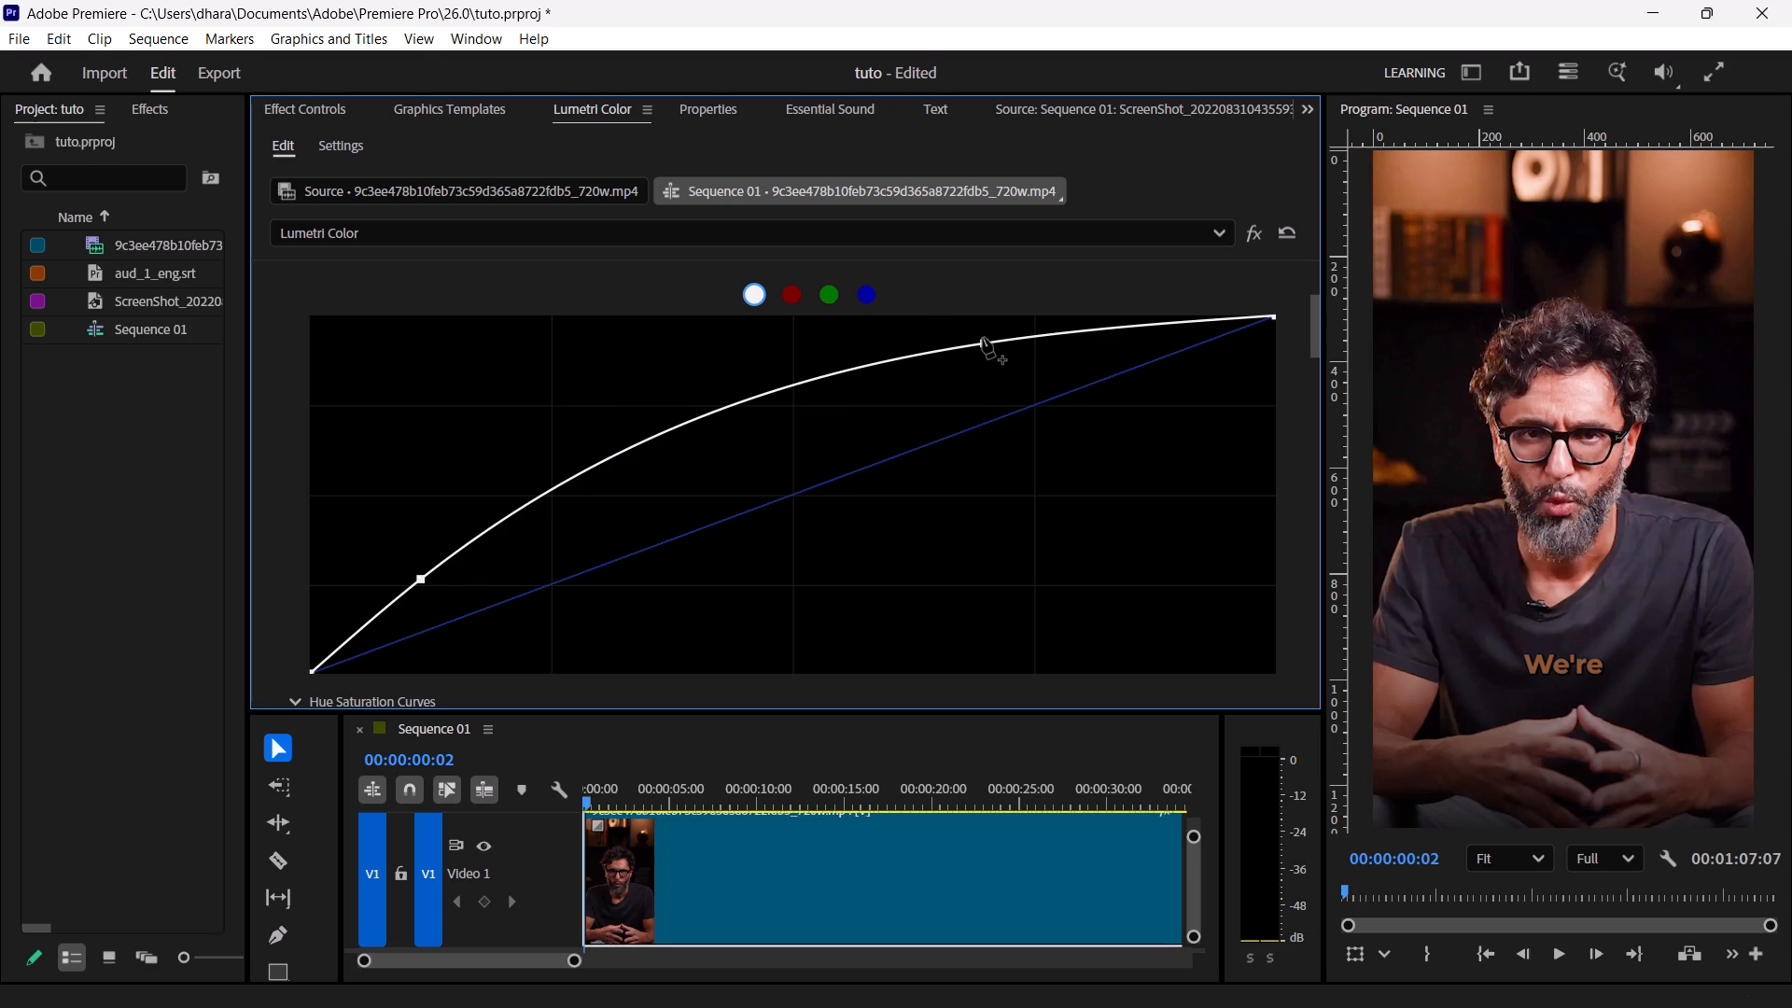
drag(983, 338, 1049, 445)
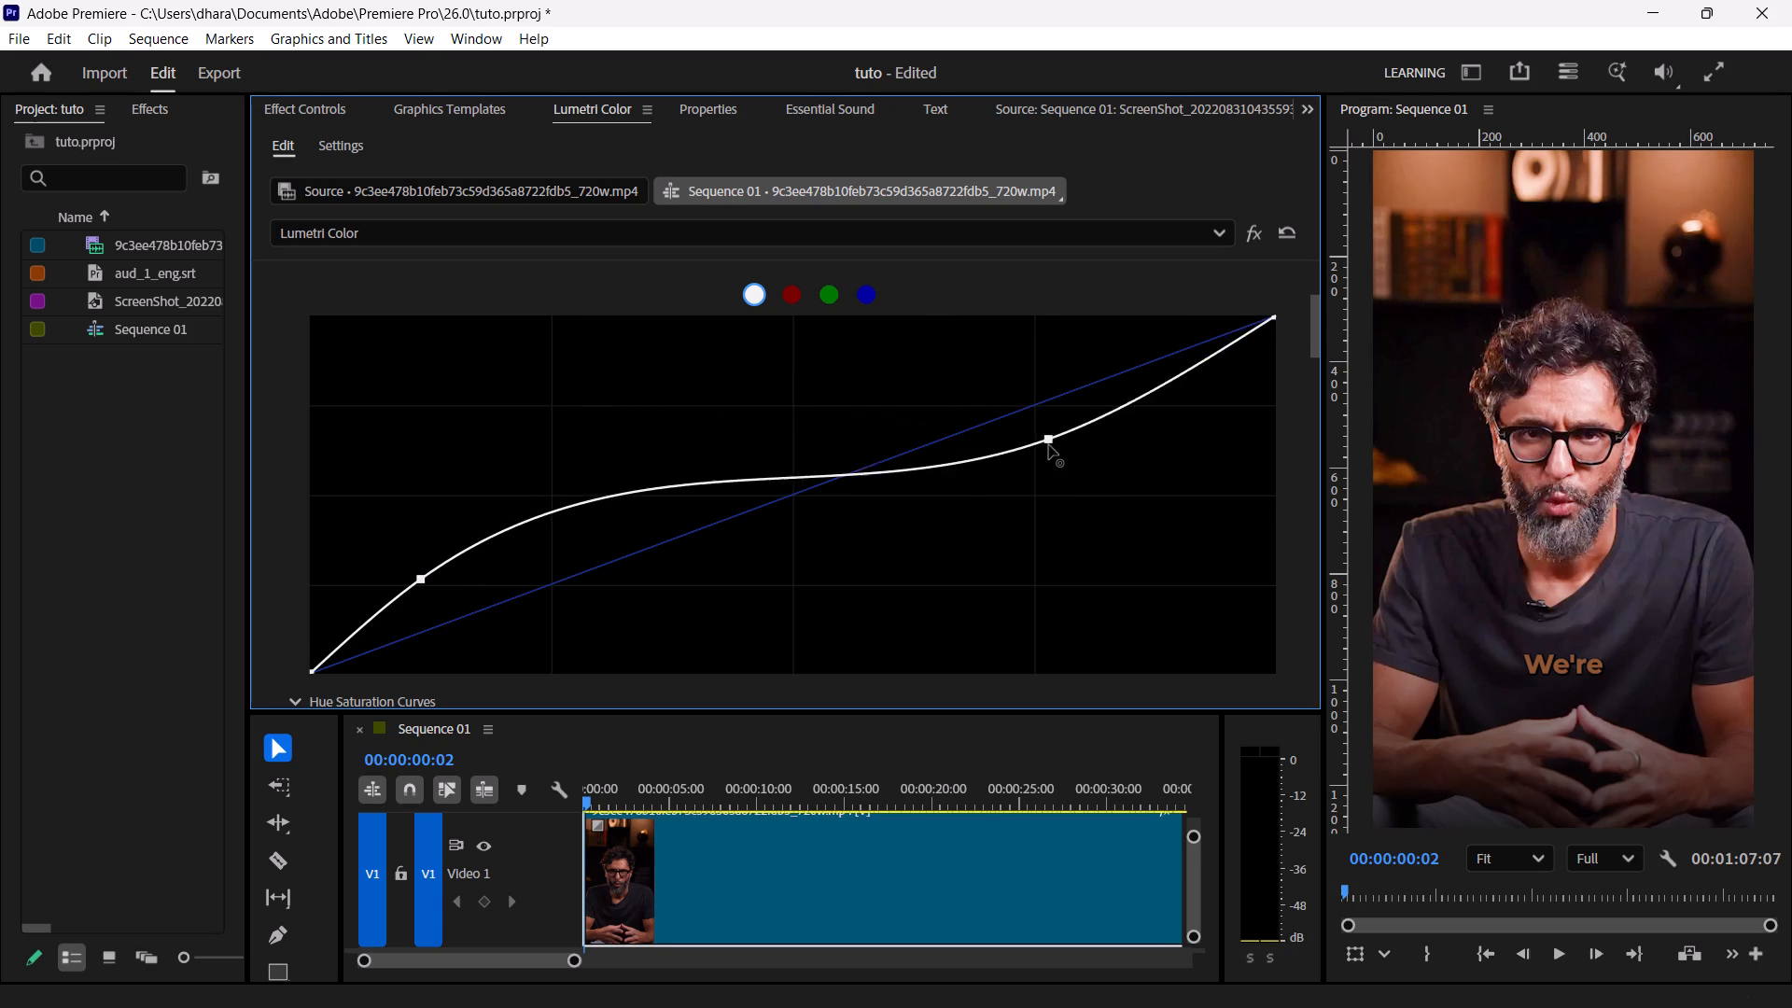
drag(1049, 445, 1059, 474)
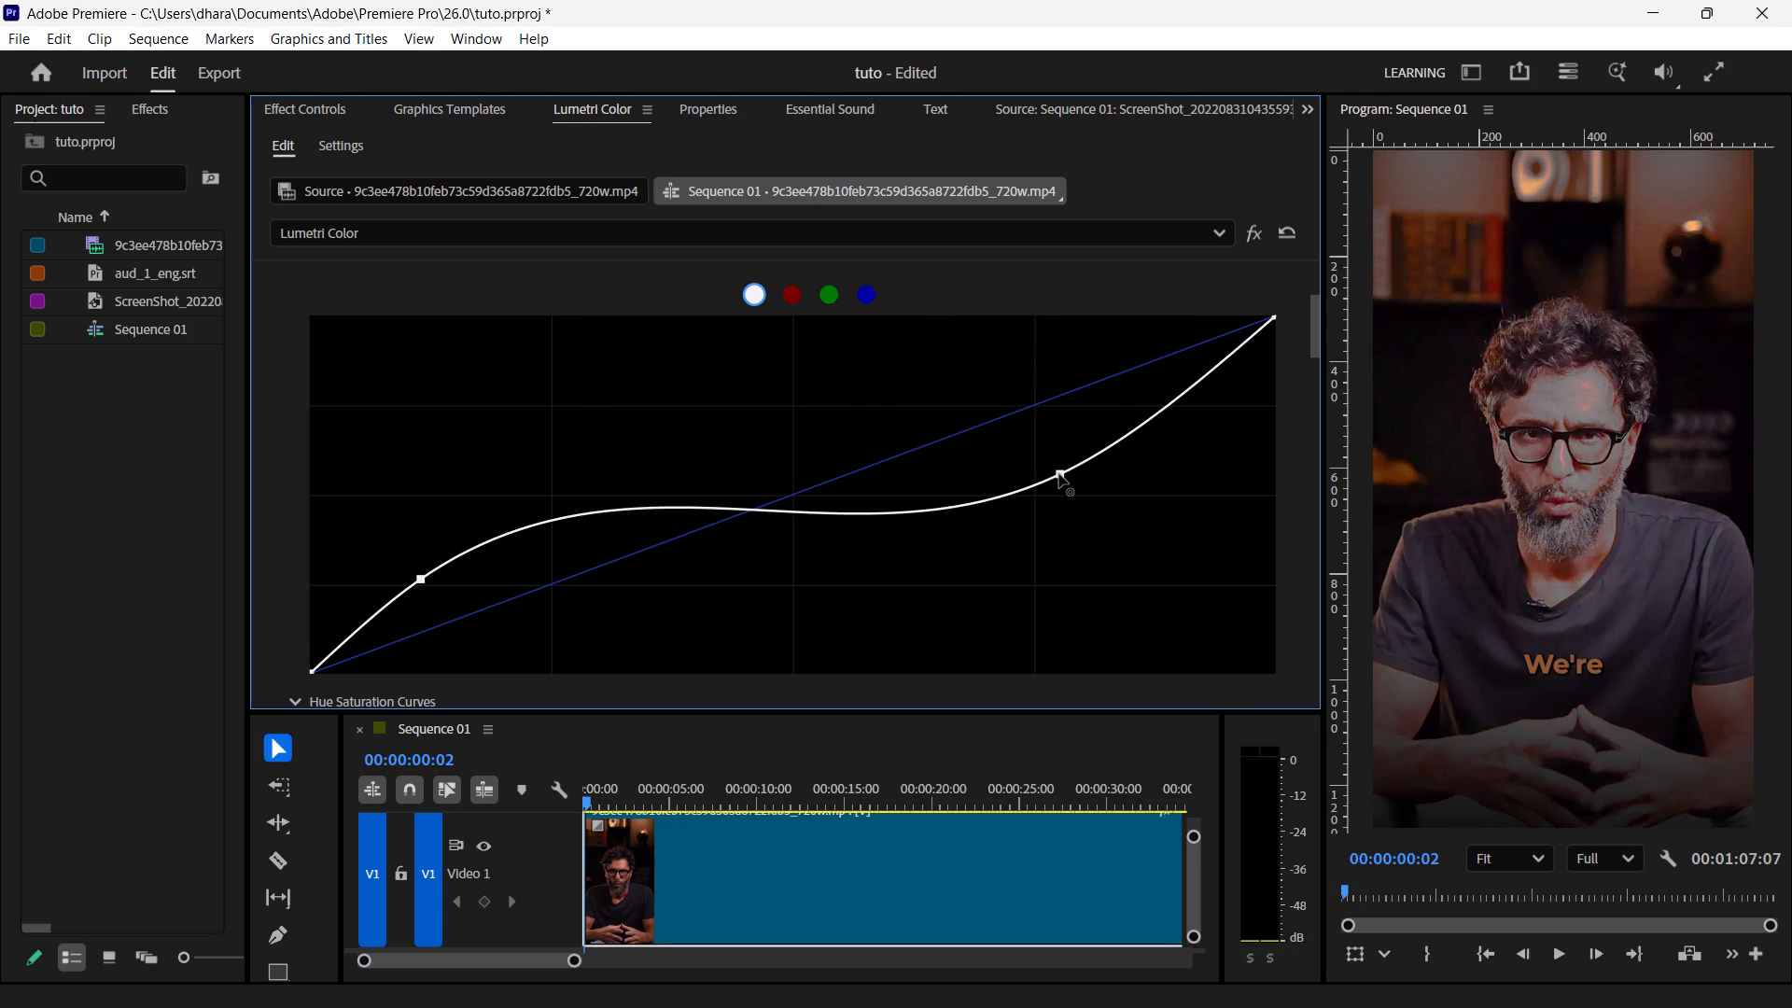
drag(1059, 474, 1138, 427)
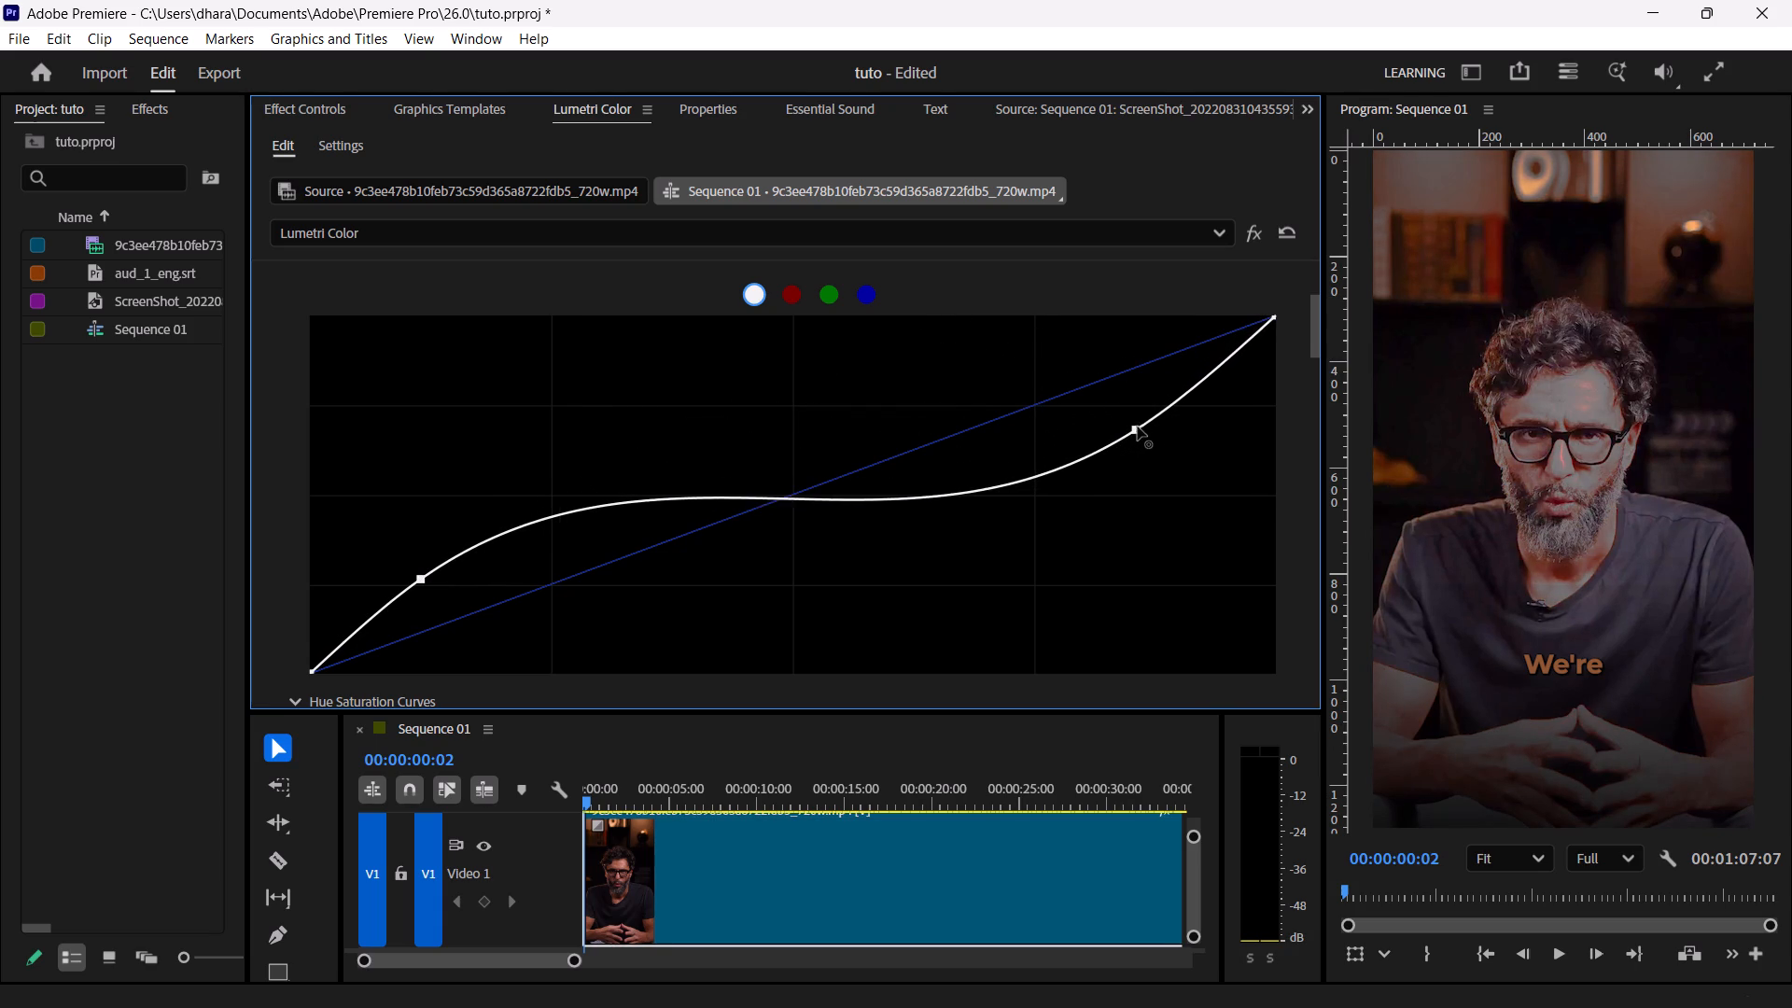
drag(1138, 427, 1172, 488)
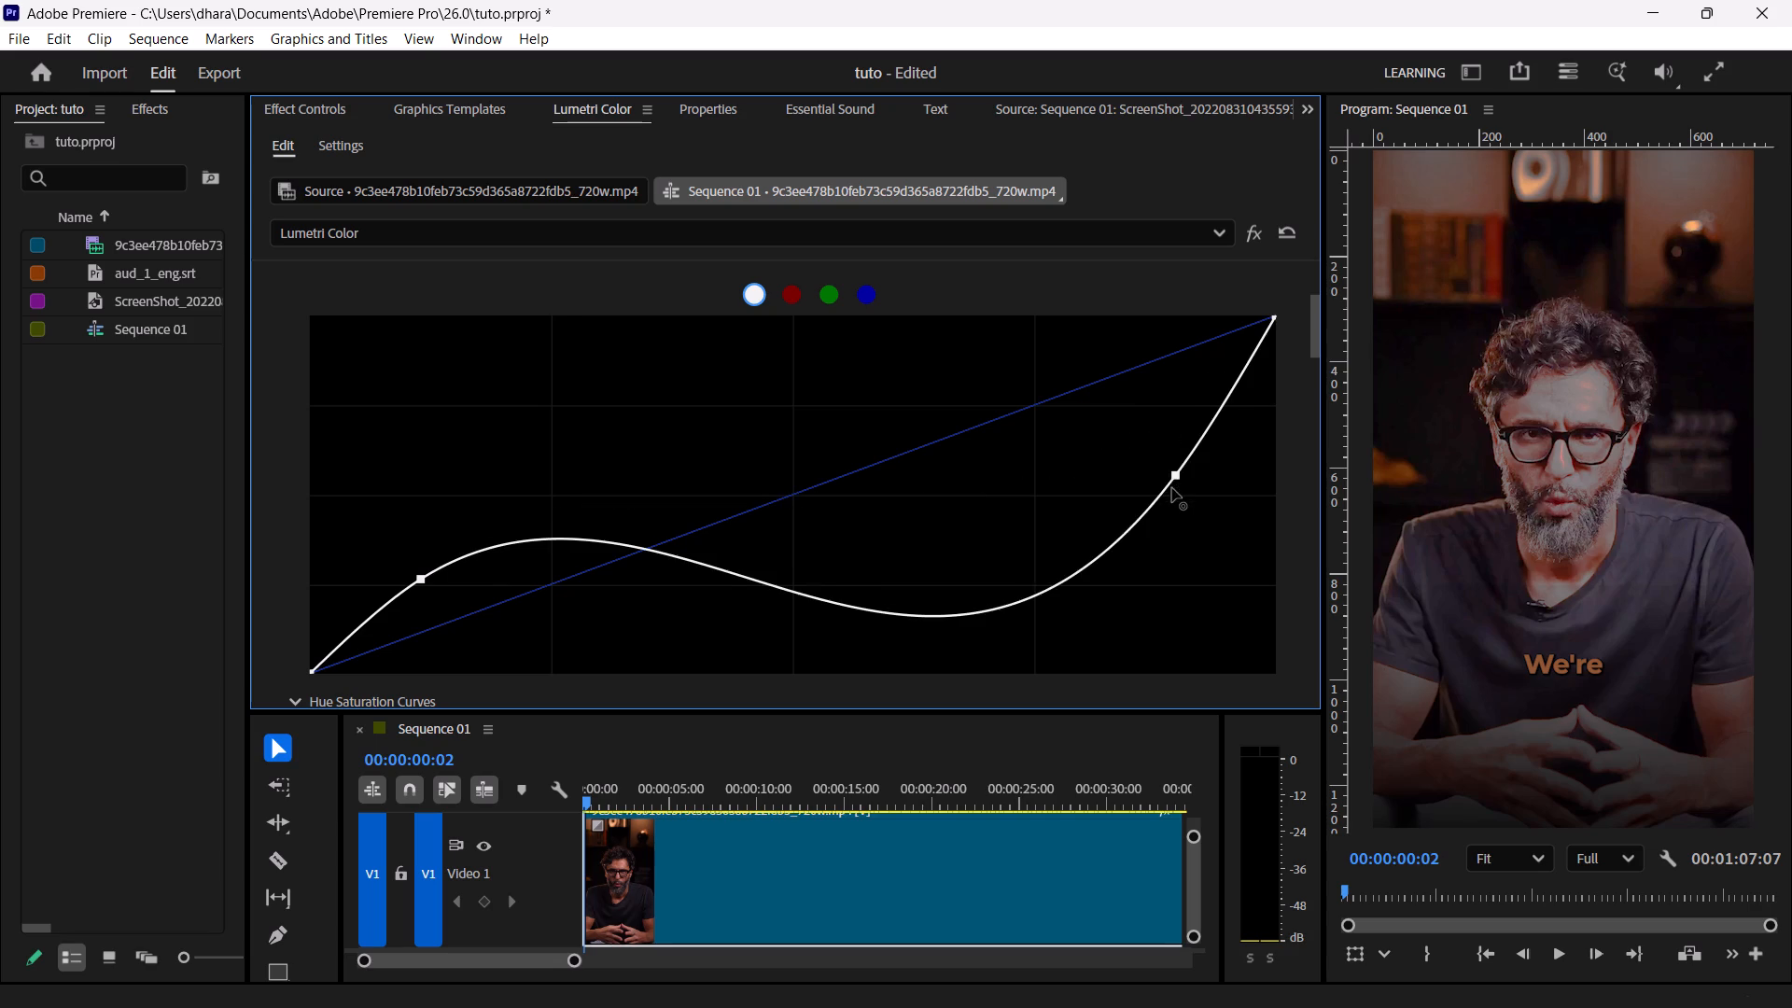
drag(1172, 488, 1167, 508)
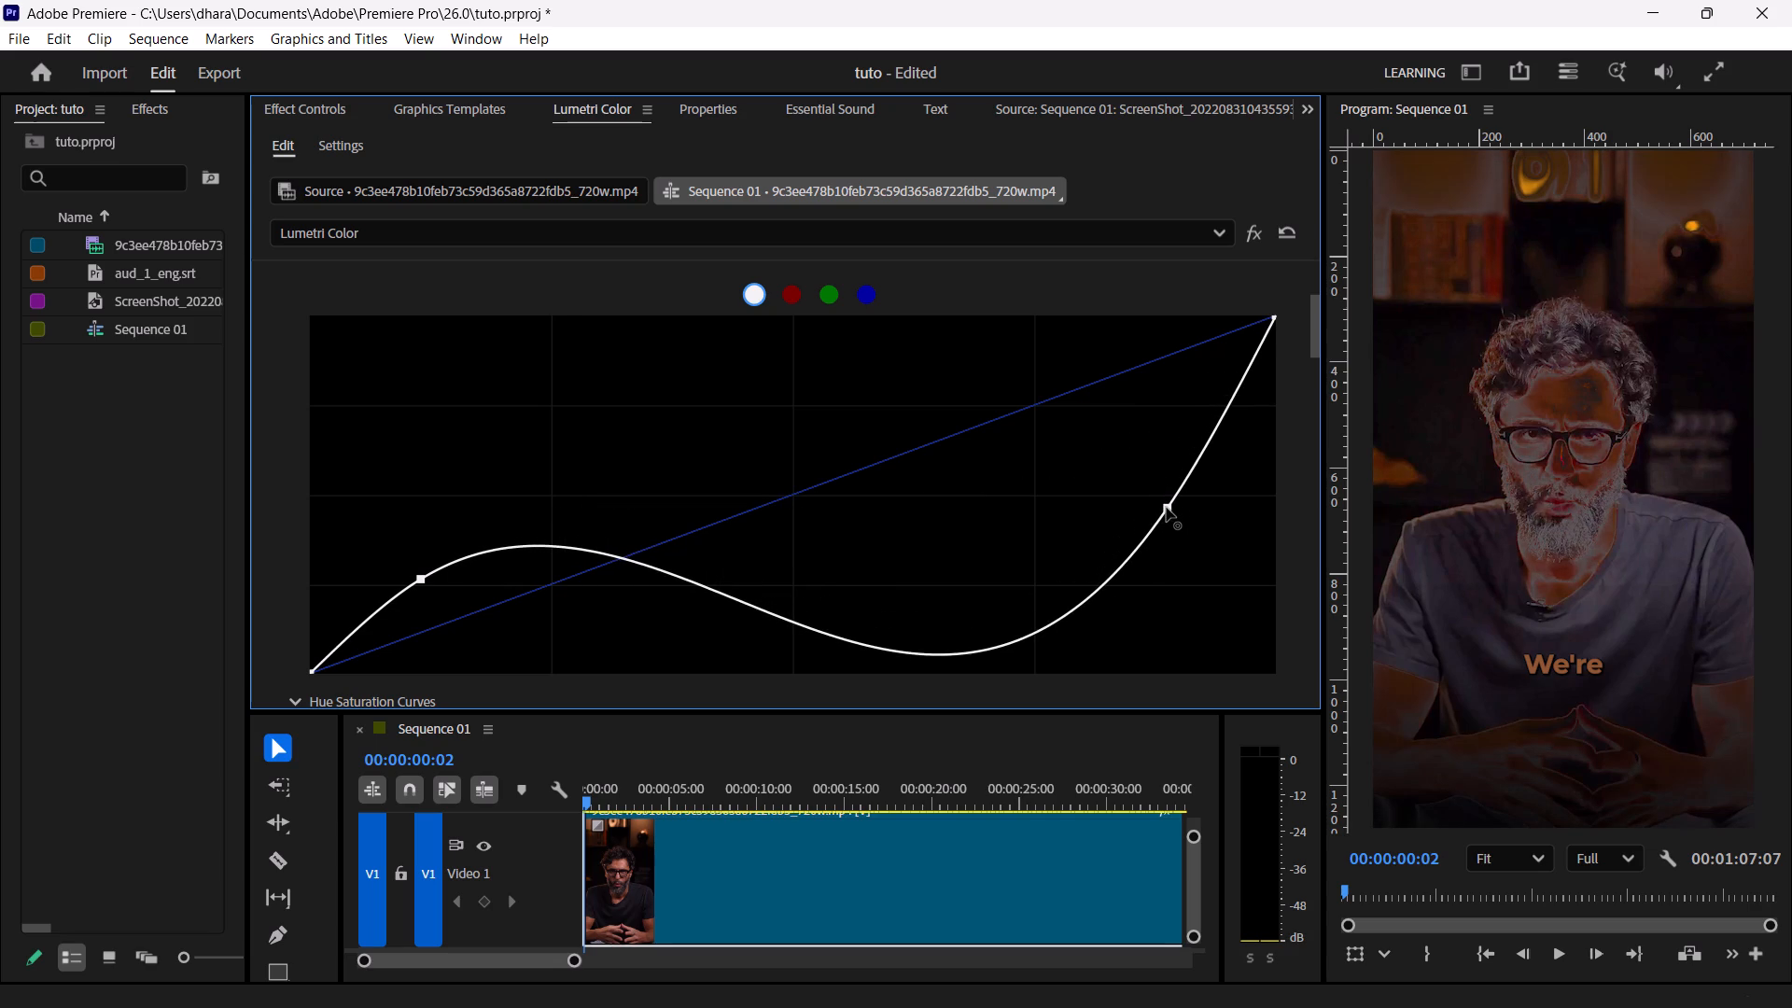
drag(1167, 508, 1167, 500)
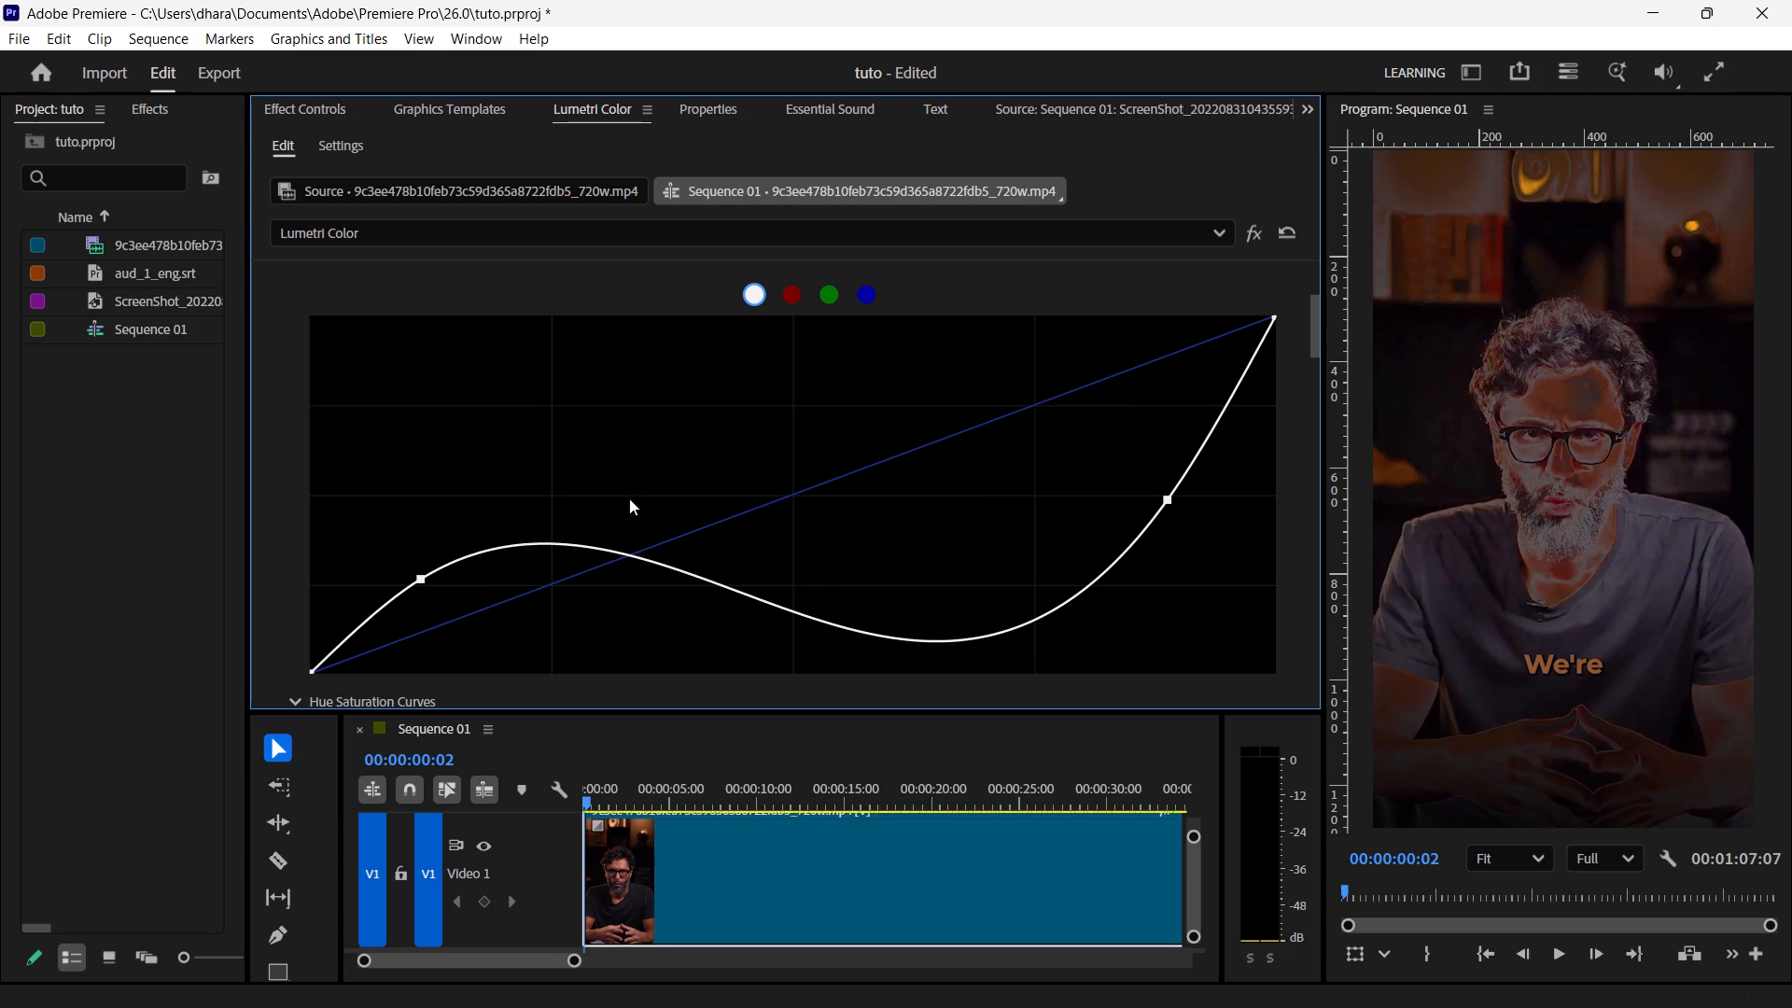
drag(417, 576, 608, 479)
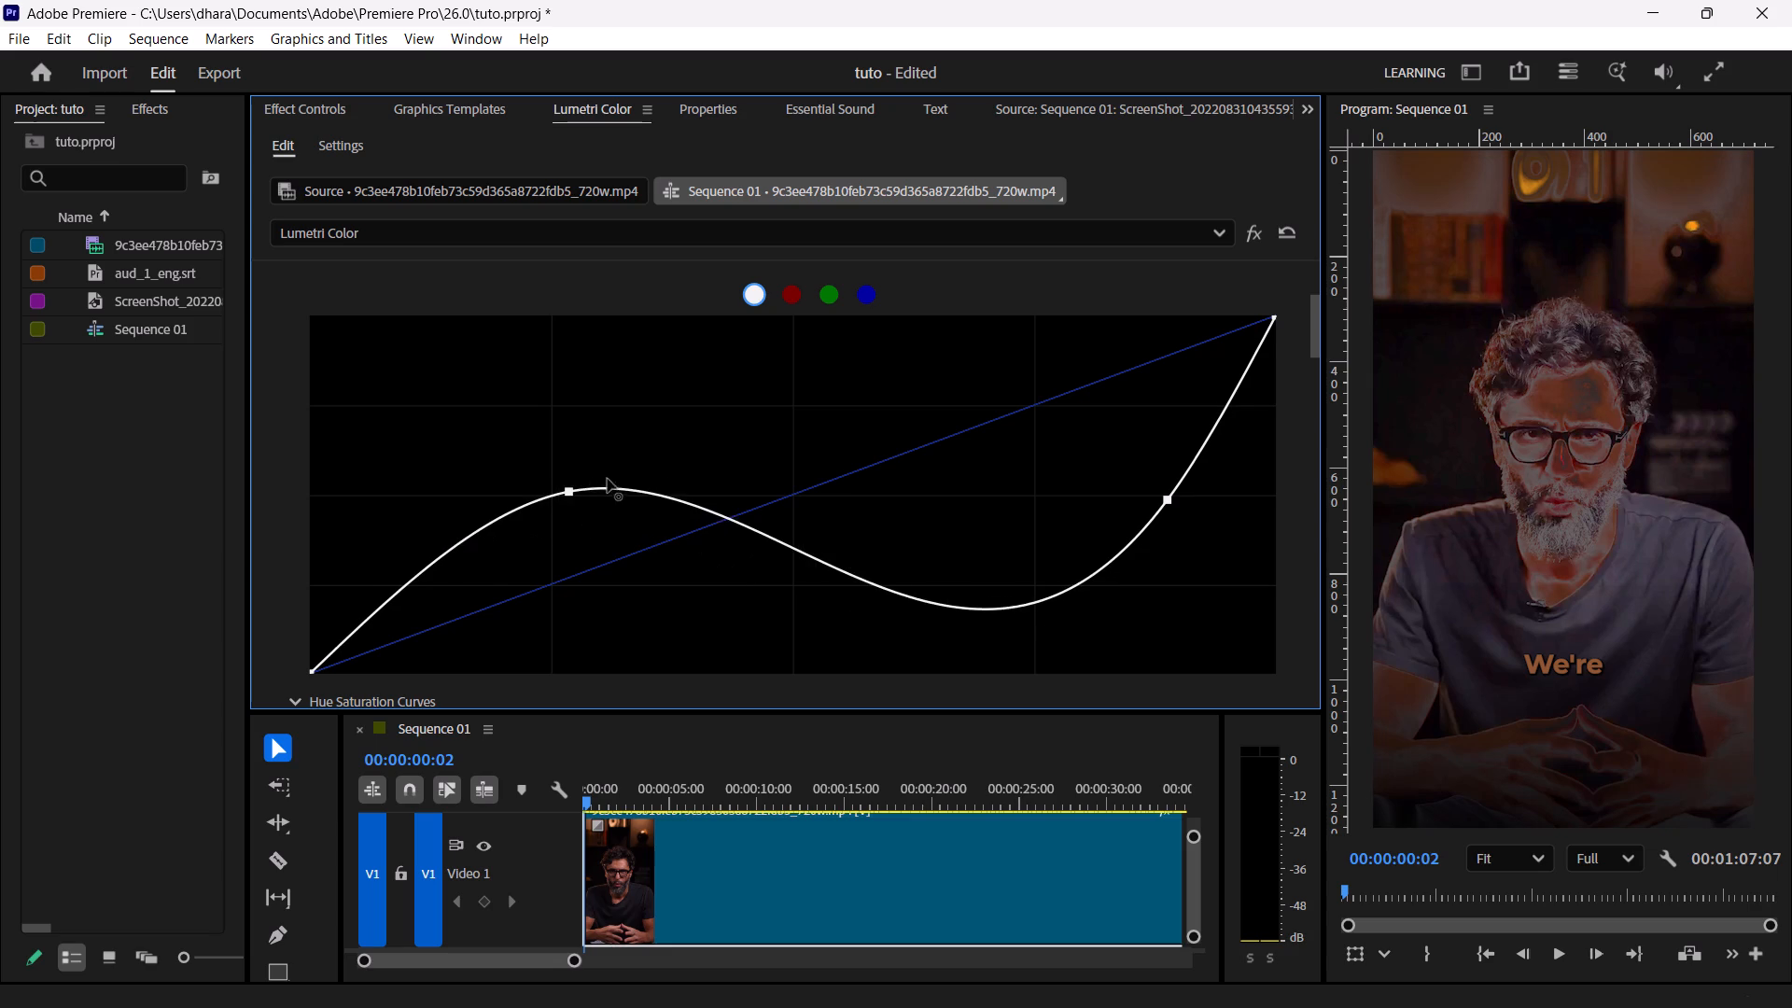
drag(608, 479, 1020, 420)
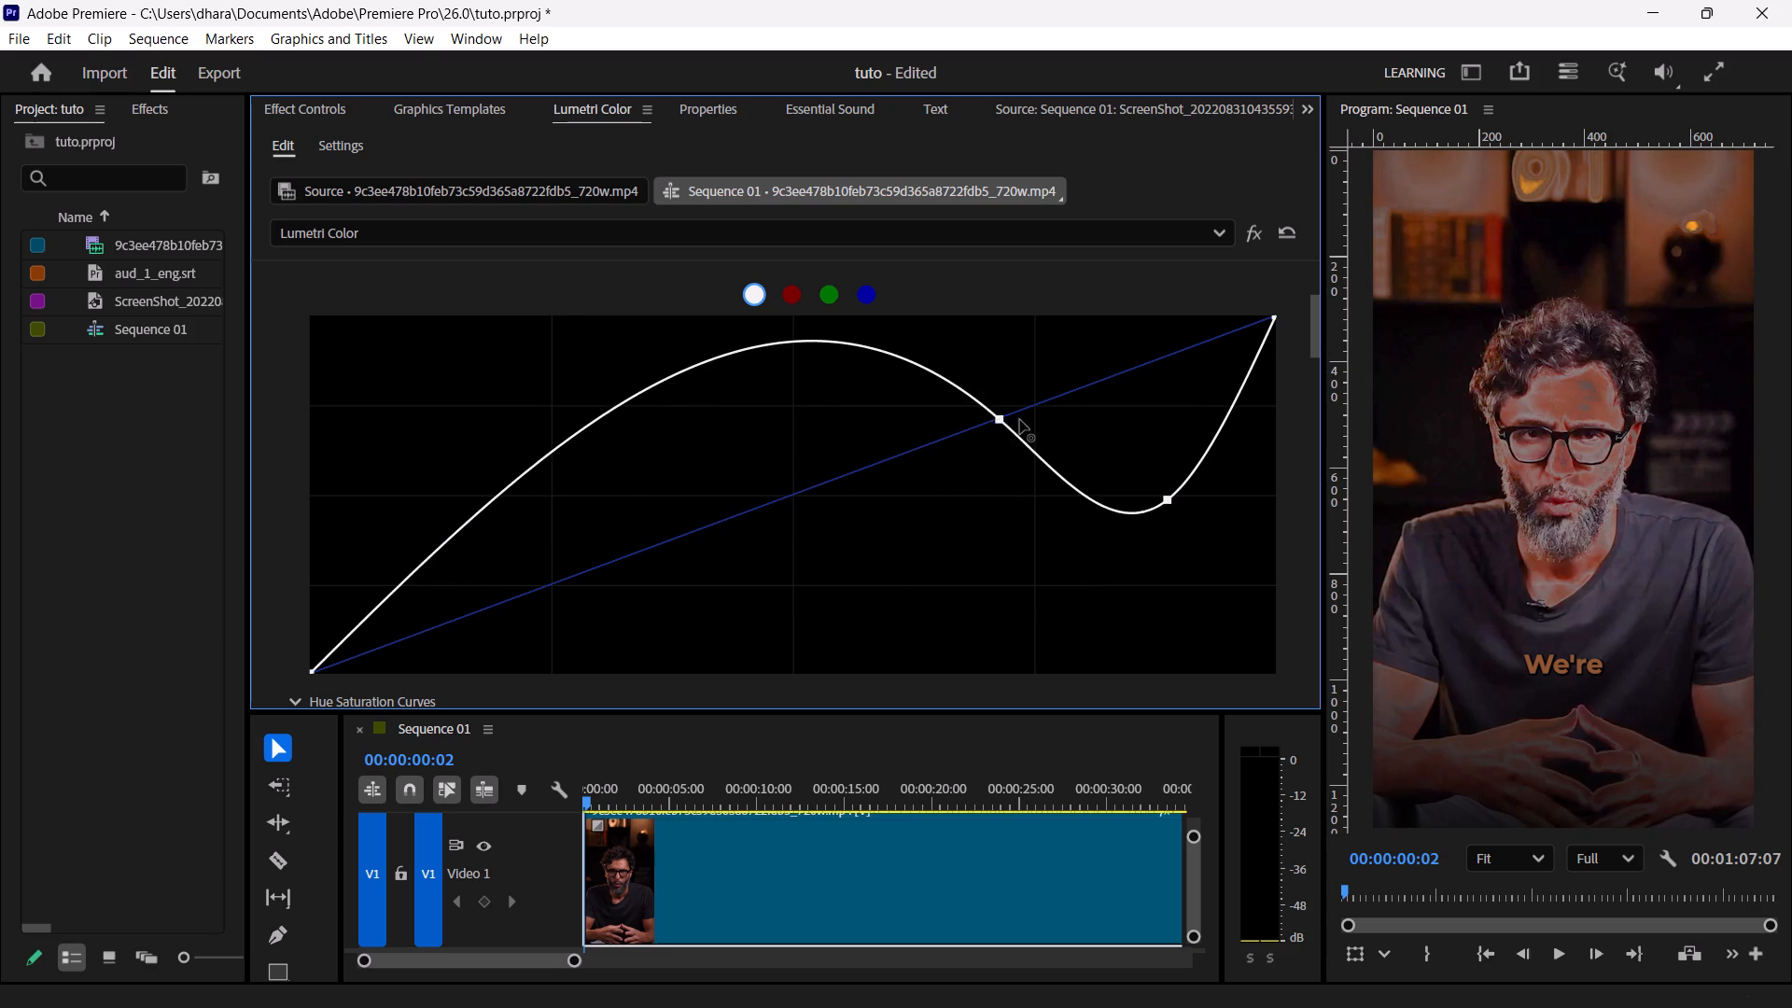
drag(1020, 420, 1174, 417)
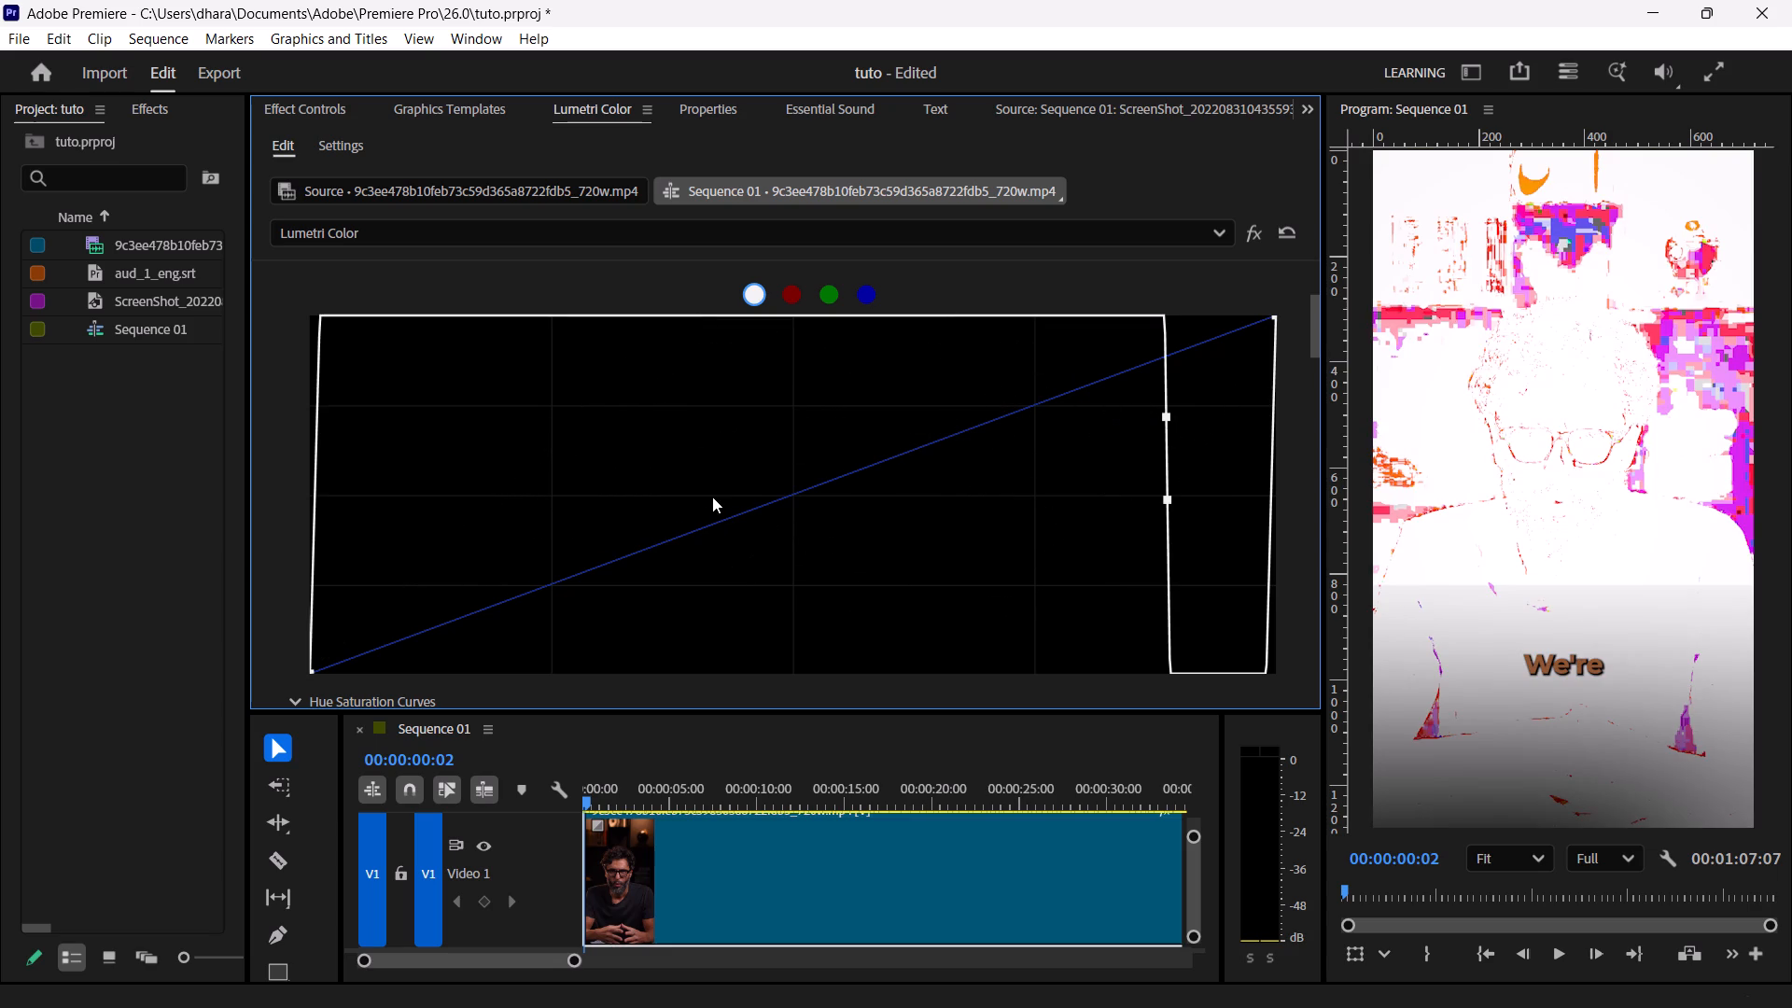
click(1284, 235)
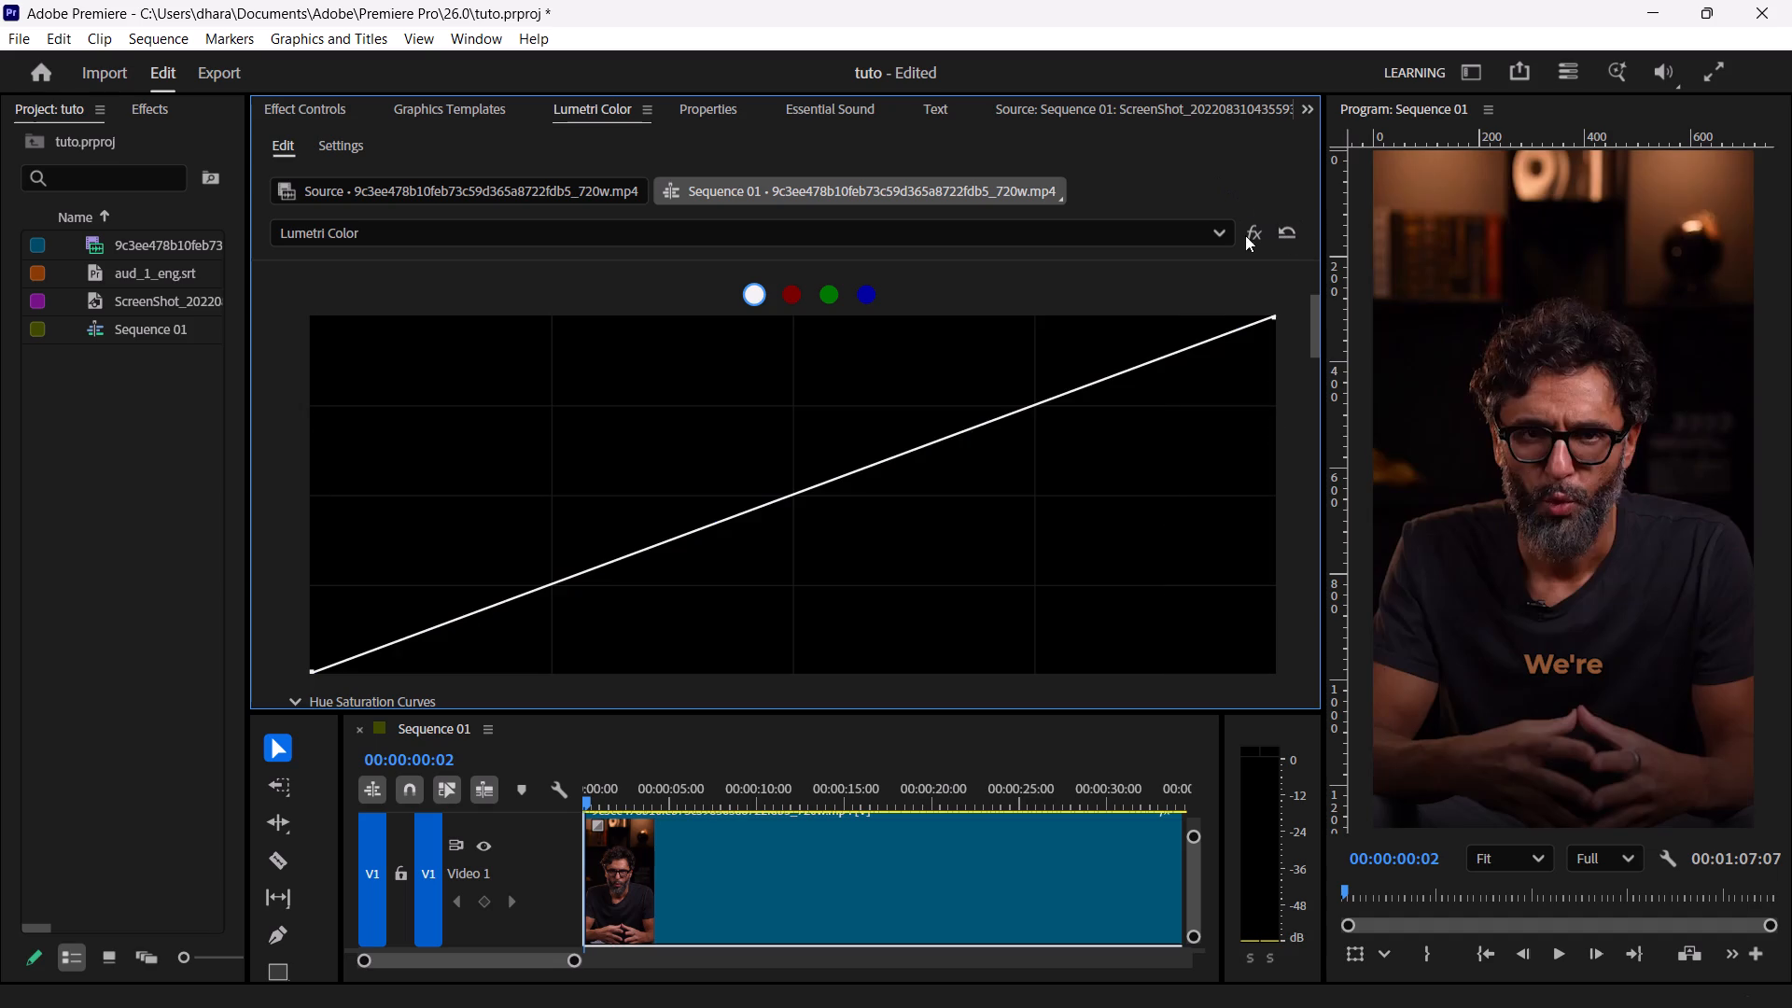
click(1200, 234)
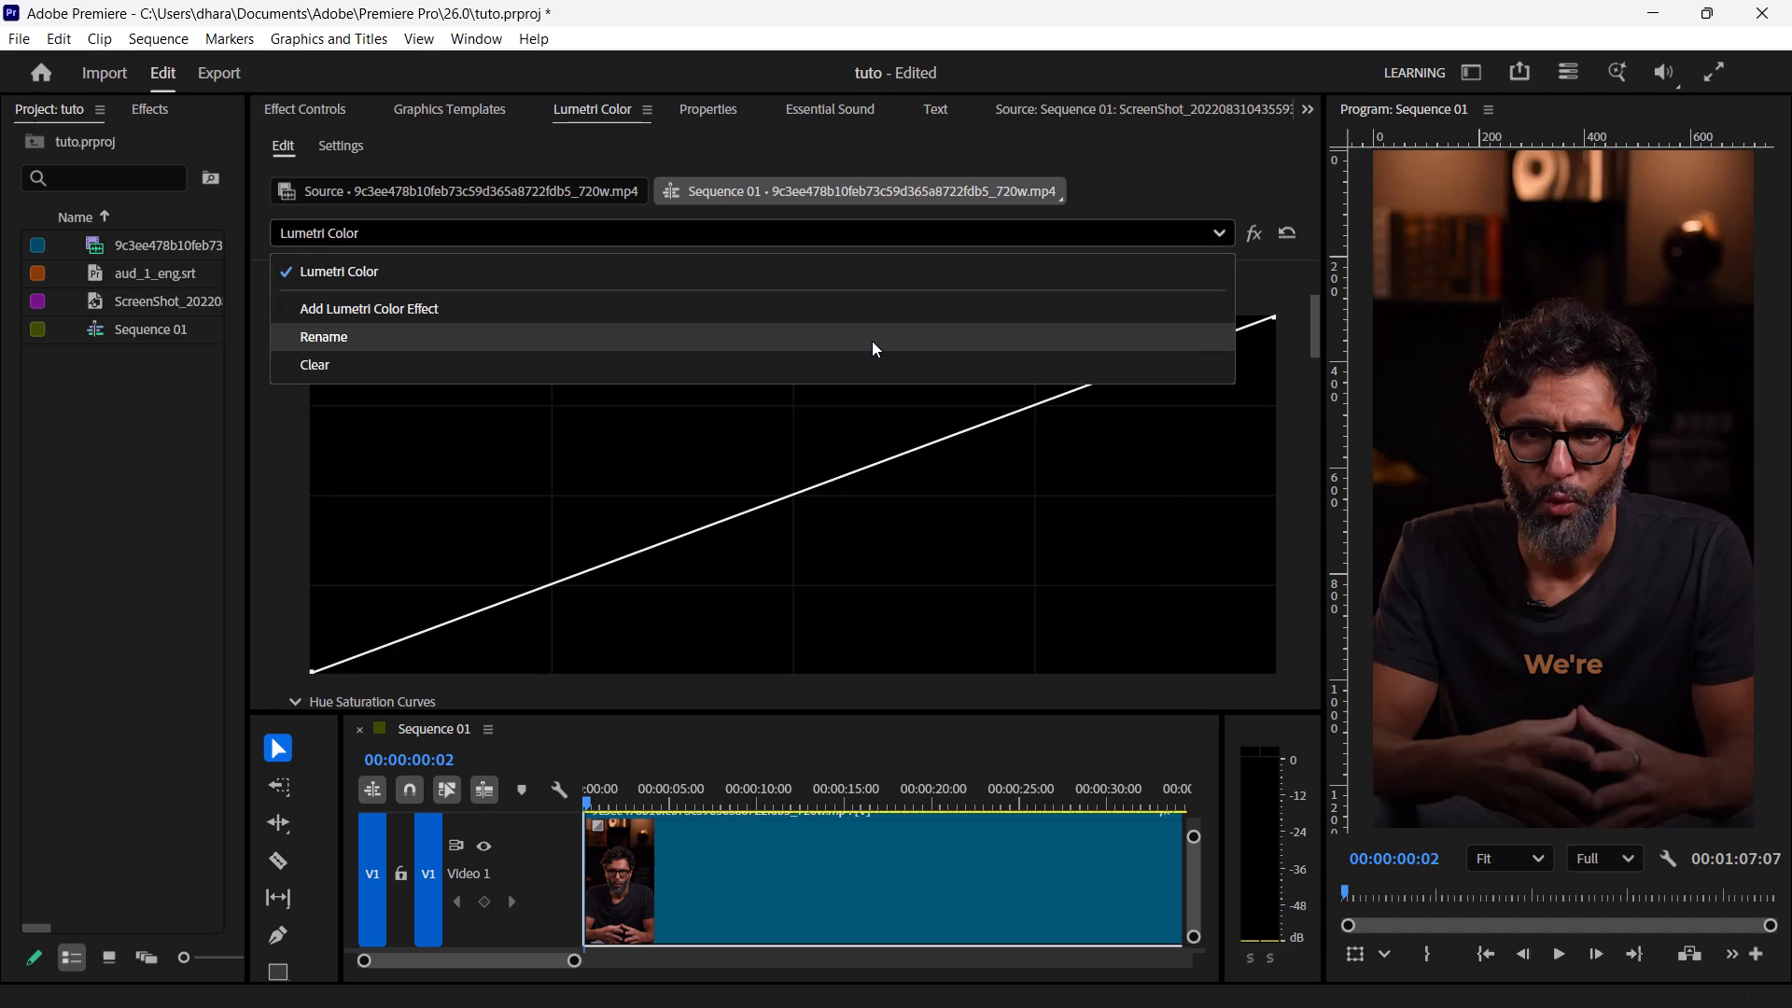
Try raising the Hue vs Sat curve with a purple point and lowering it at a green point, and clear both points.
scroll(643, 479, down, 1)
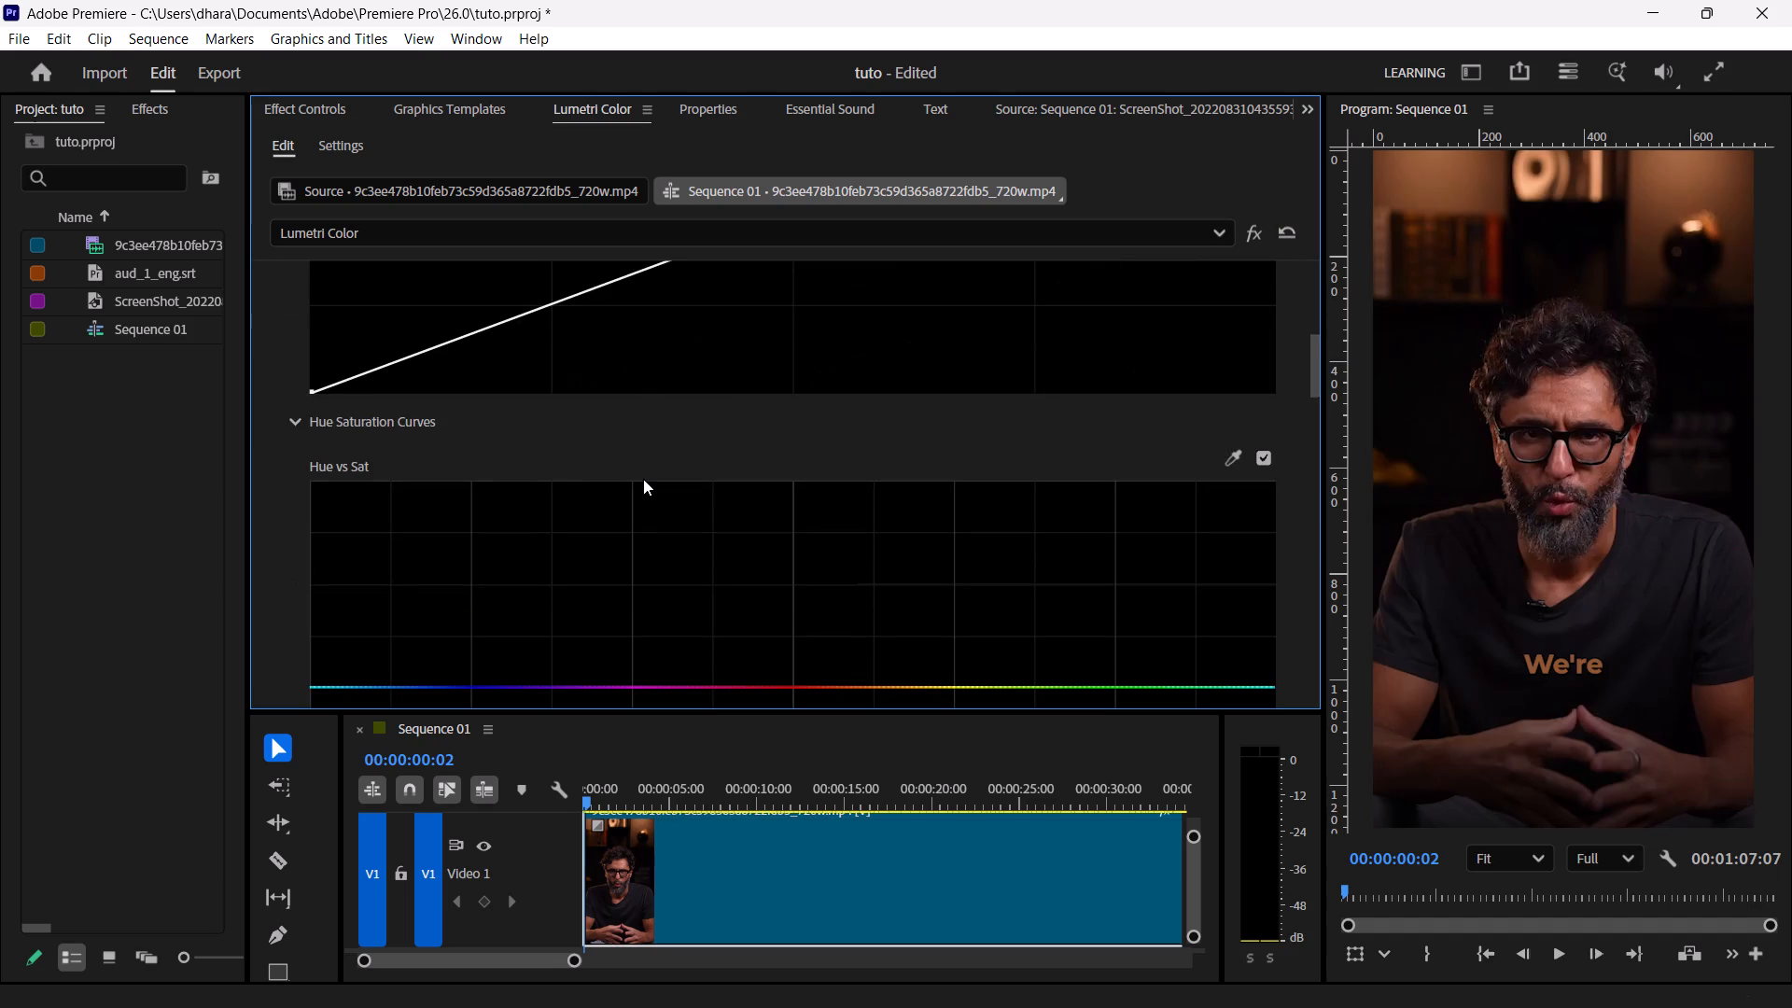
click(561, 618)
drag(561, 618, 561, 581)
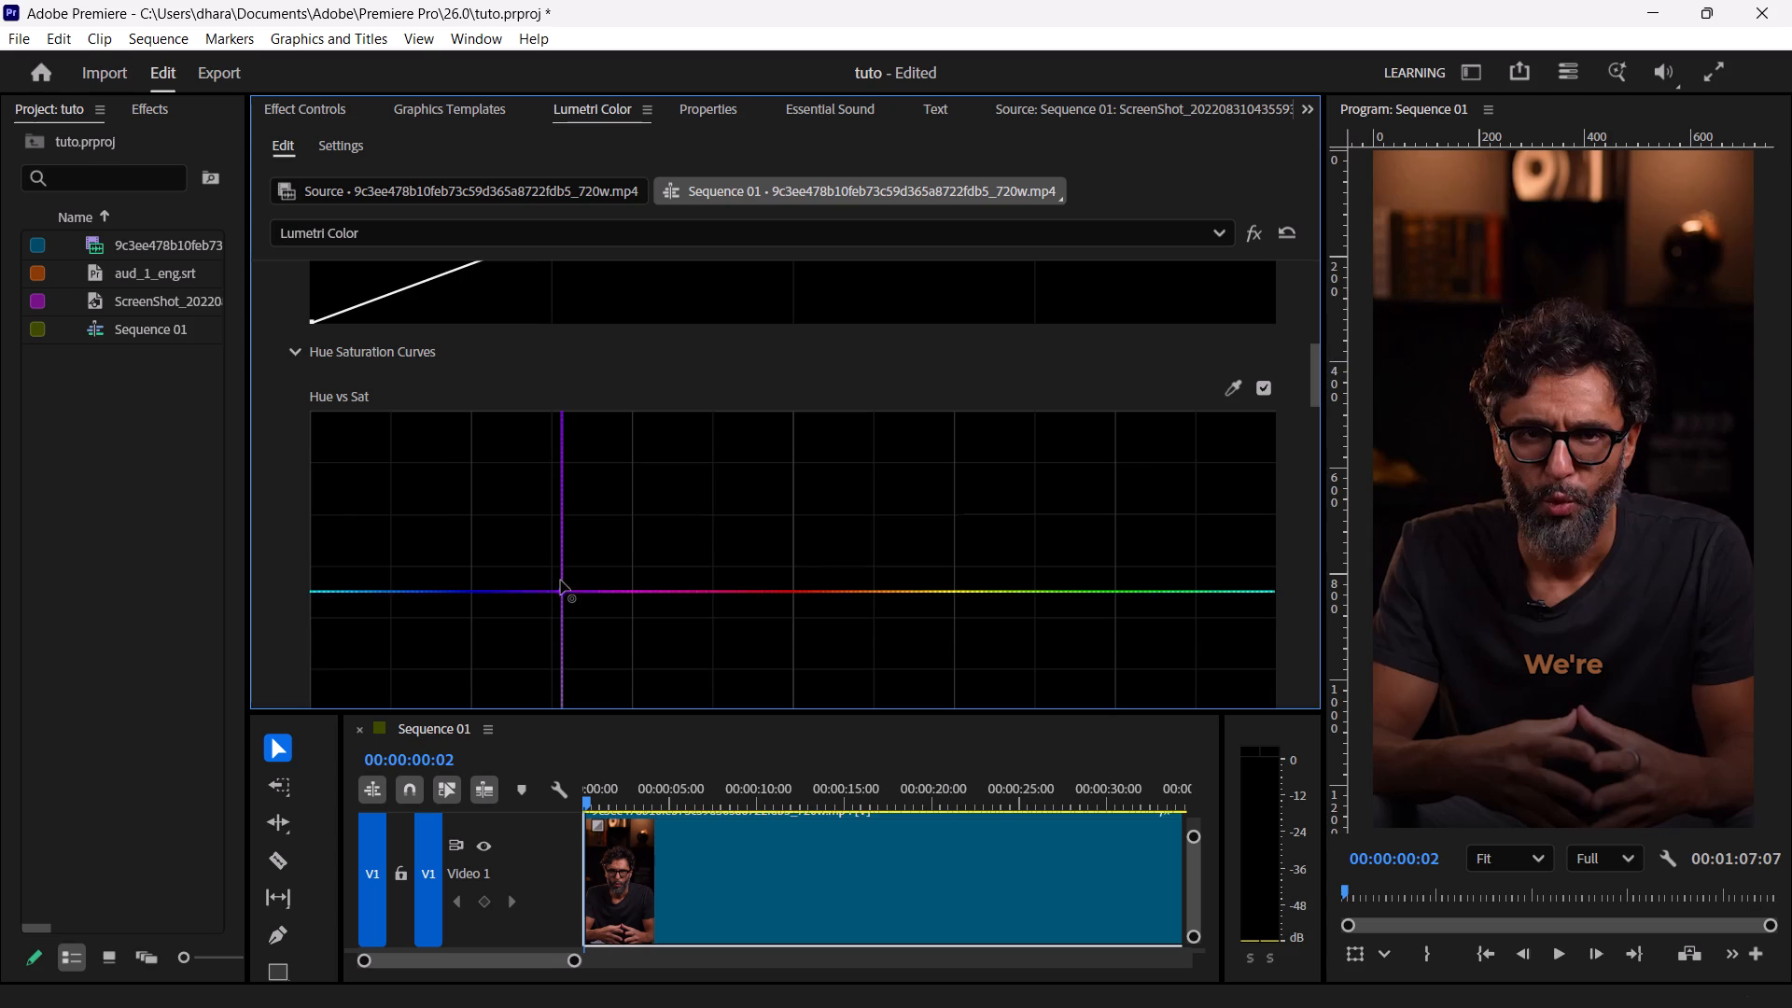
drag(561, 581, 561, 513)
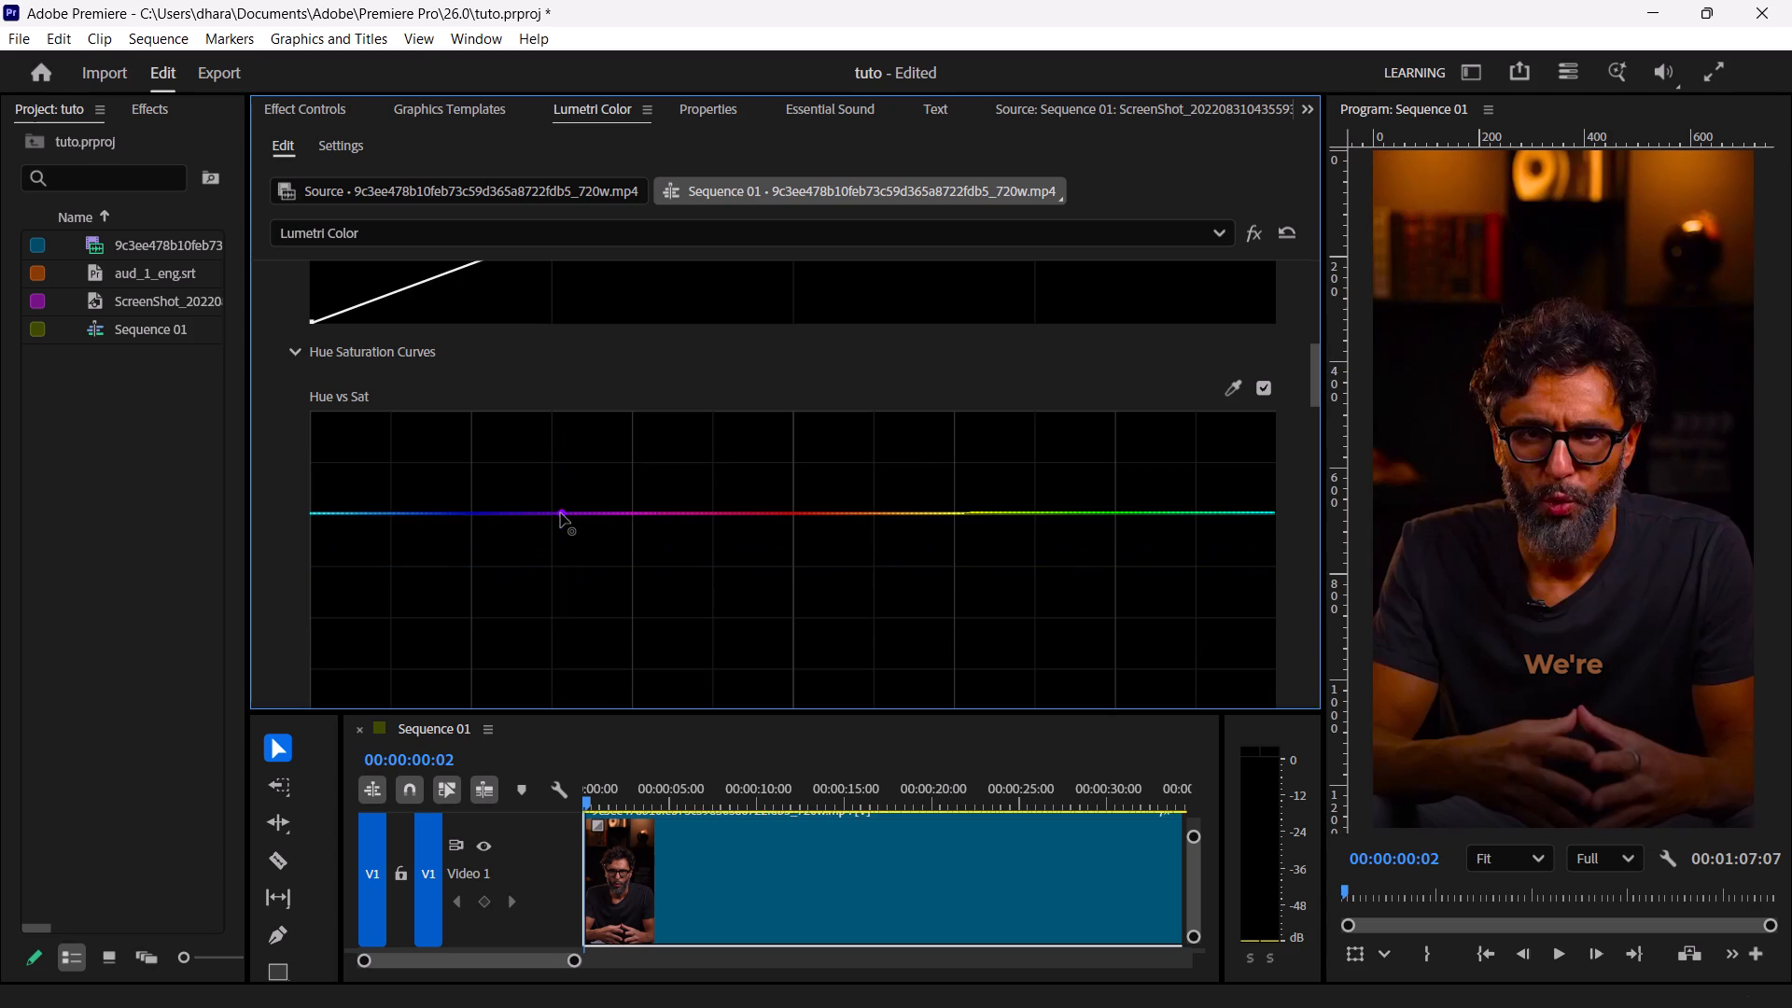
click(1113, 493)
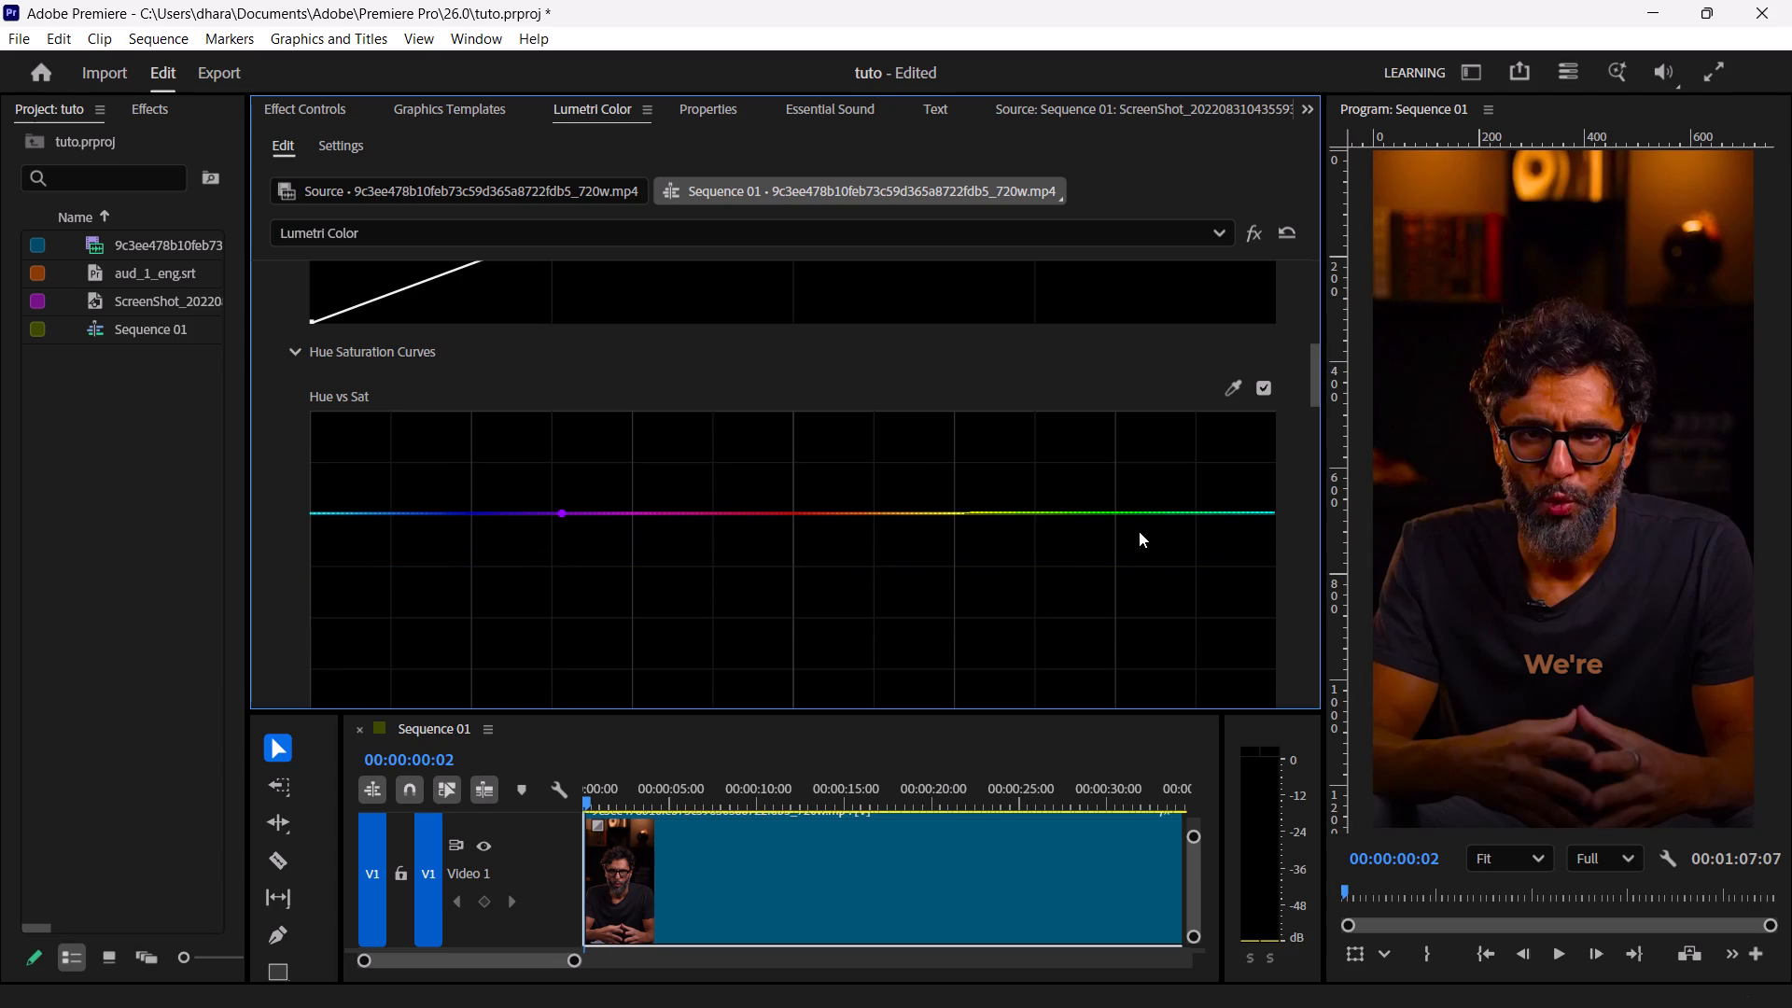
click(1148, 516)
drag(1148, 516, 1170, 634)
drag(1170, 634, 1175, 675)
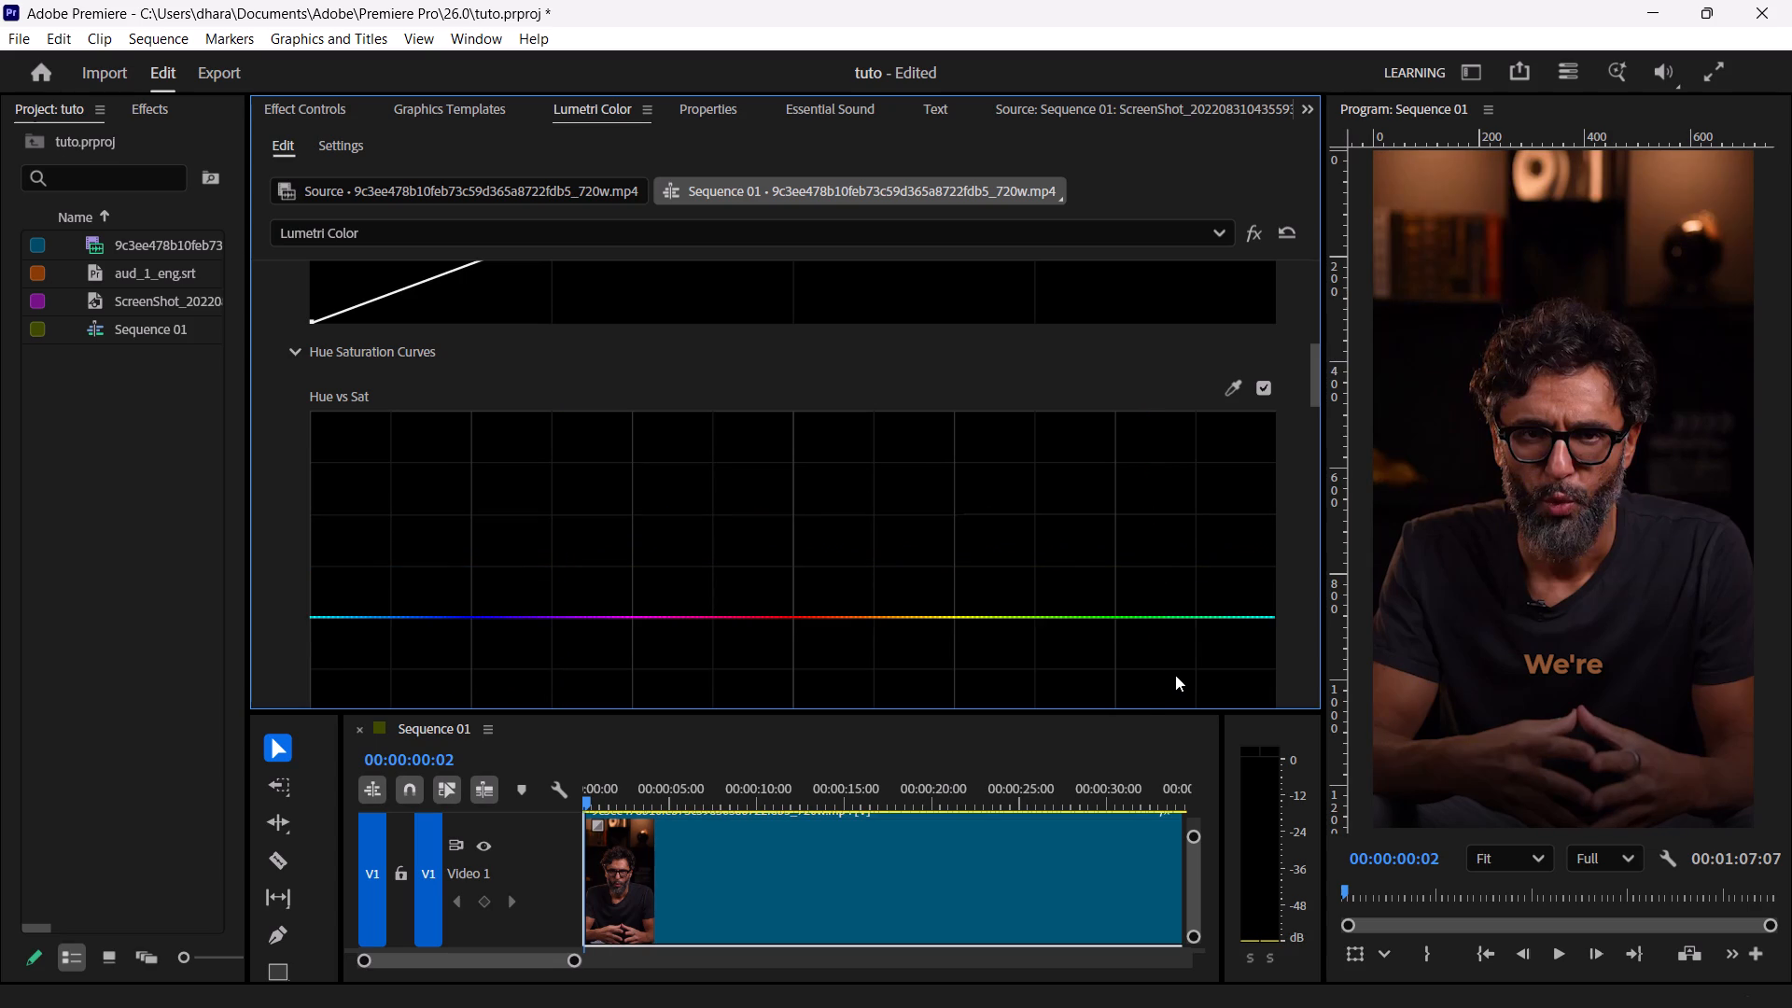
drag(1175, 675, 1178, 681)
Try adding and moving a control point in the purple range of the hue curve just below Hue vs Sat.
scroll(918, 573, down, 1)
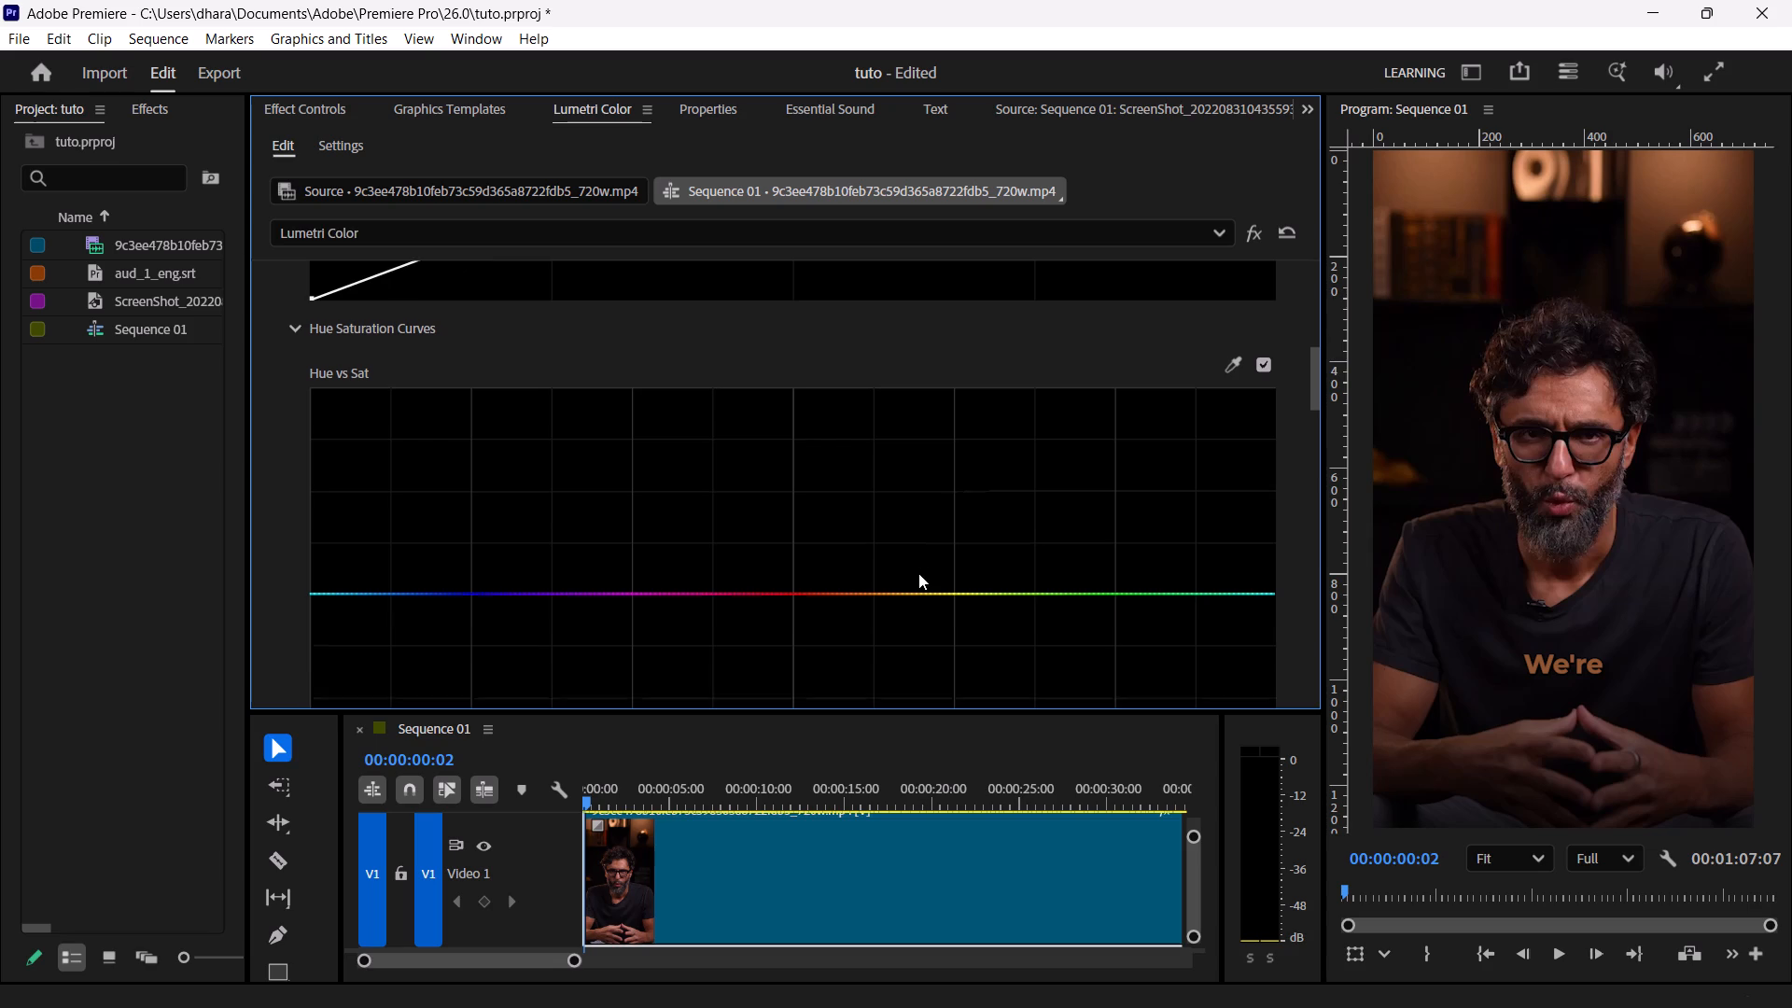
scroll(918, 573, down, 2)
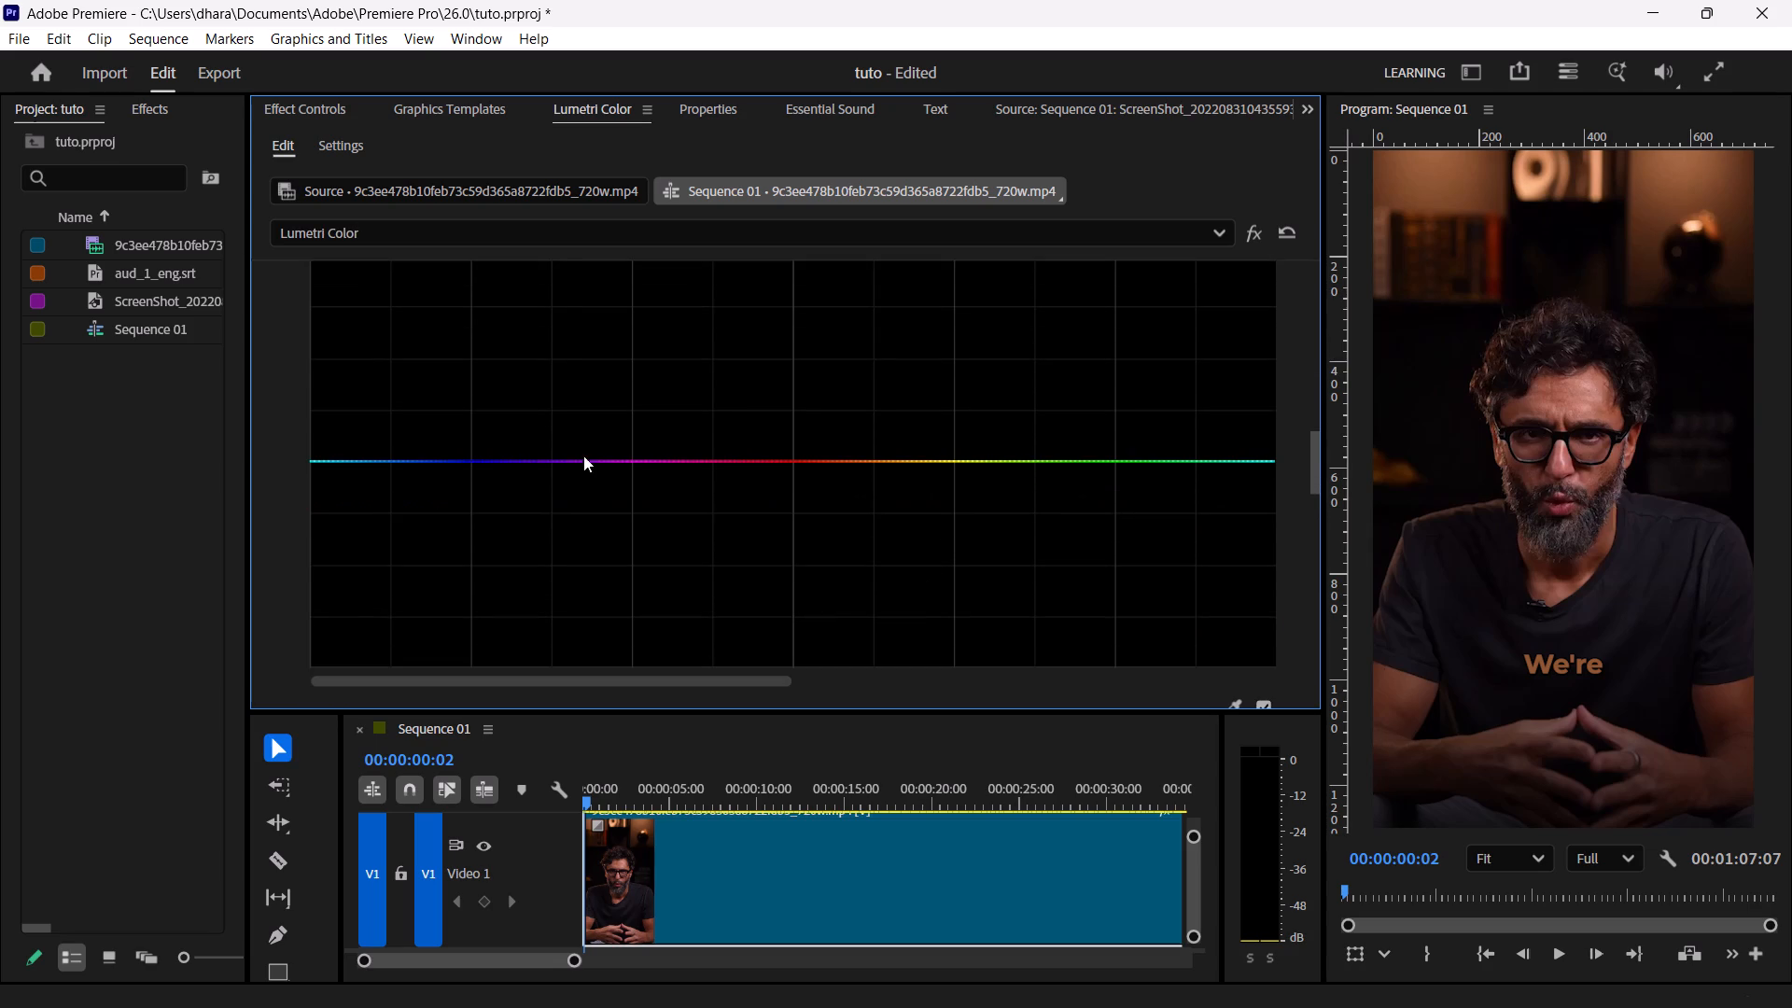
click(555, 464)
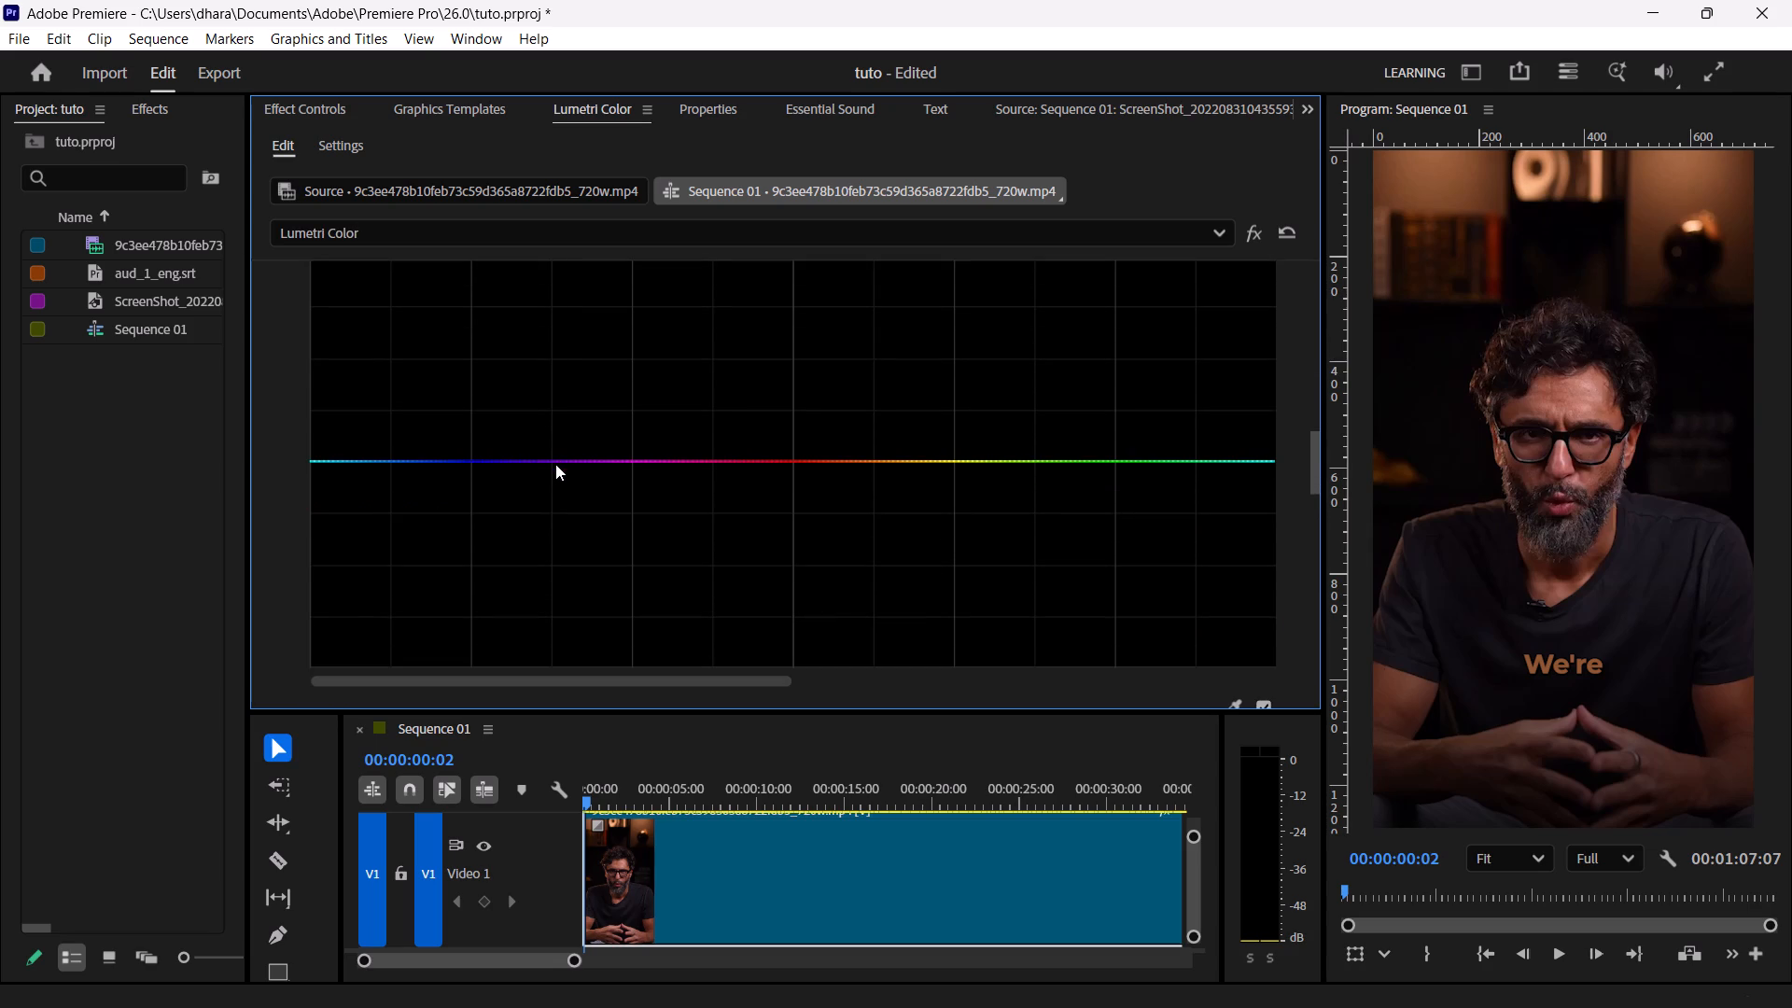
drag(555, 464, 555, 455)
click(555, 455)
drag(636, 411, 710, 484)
Look over the remaining Hue Saturation Curves graphs and collapse the Curves section.
drag(710, 484, 711, 484)
scroll(768, 464, up, 1)
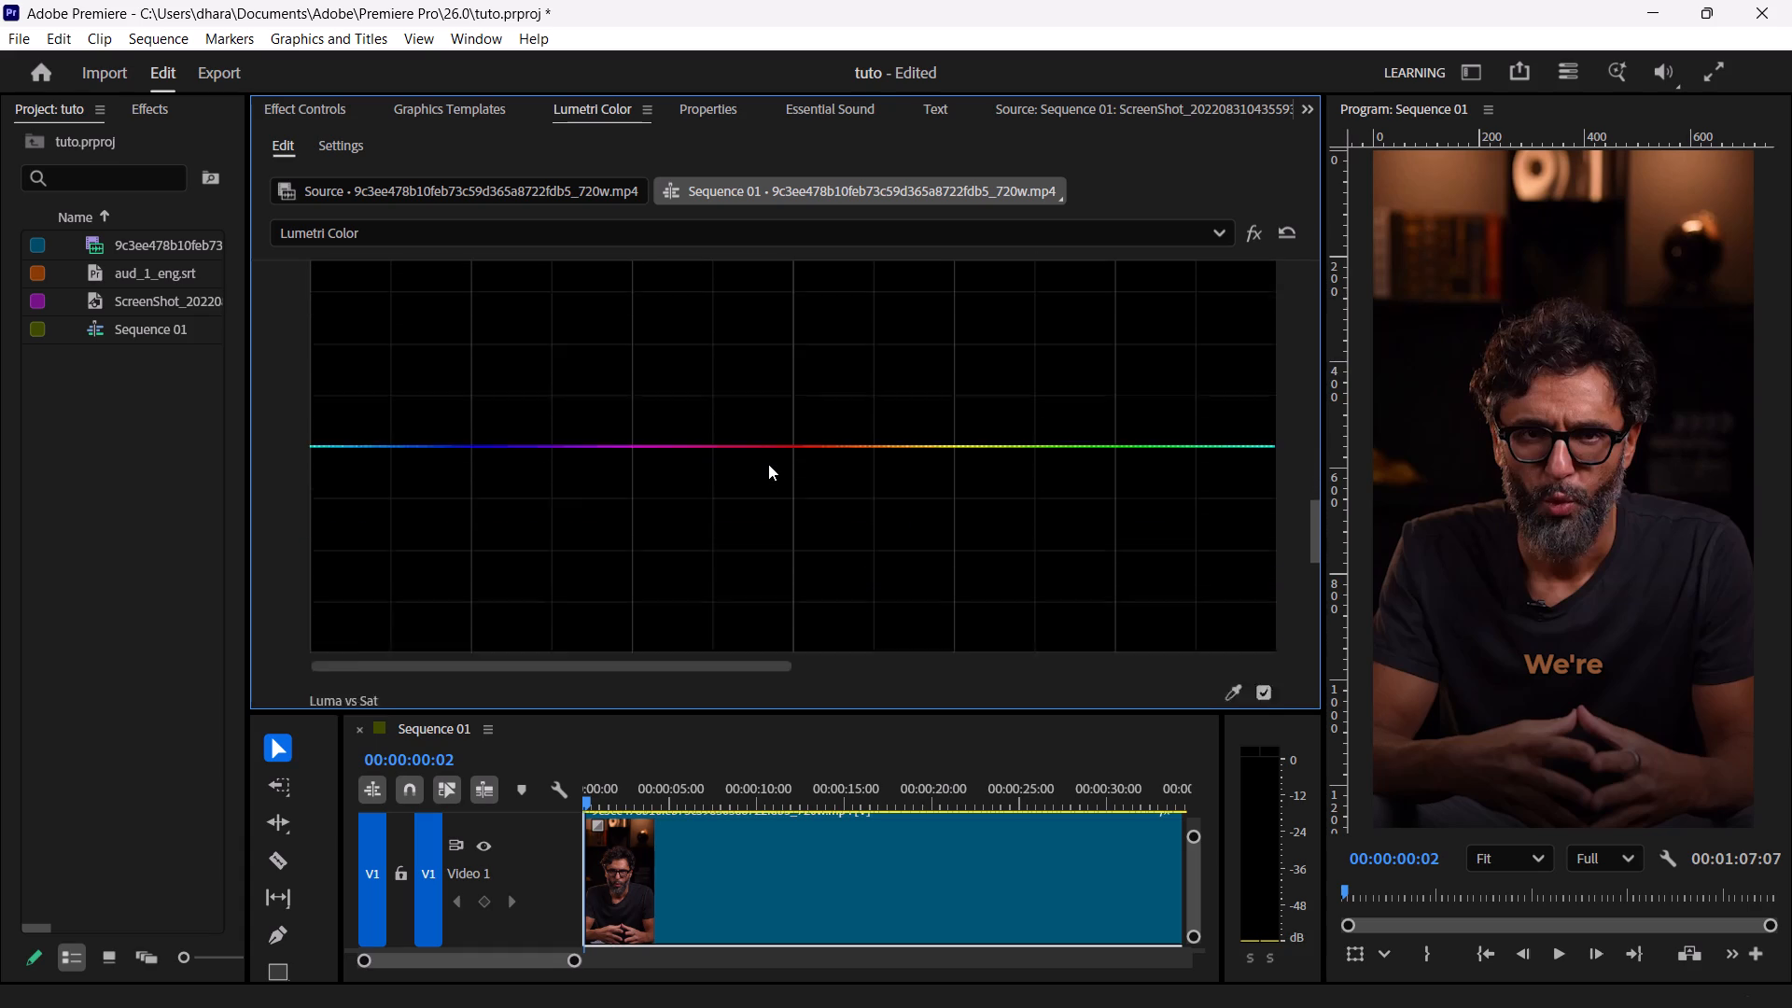
scroll(768, 464, up, 1)
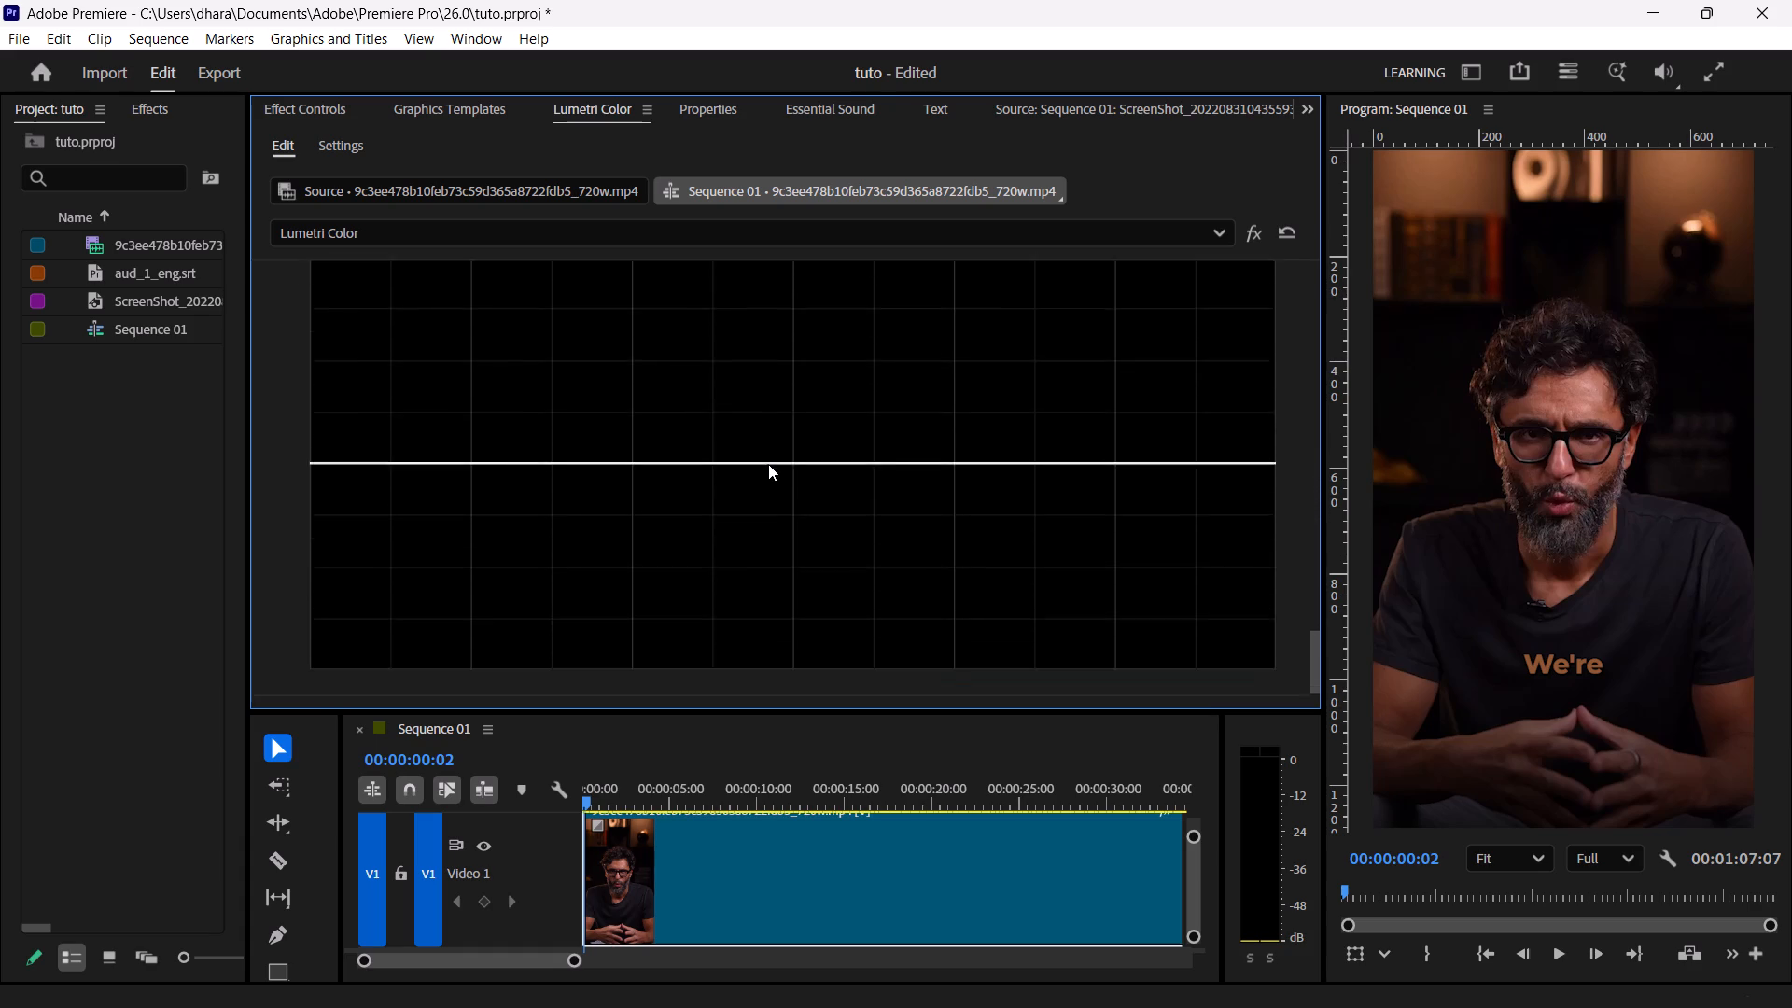
scroll(768, 464, up, 1)
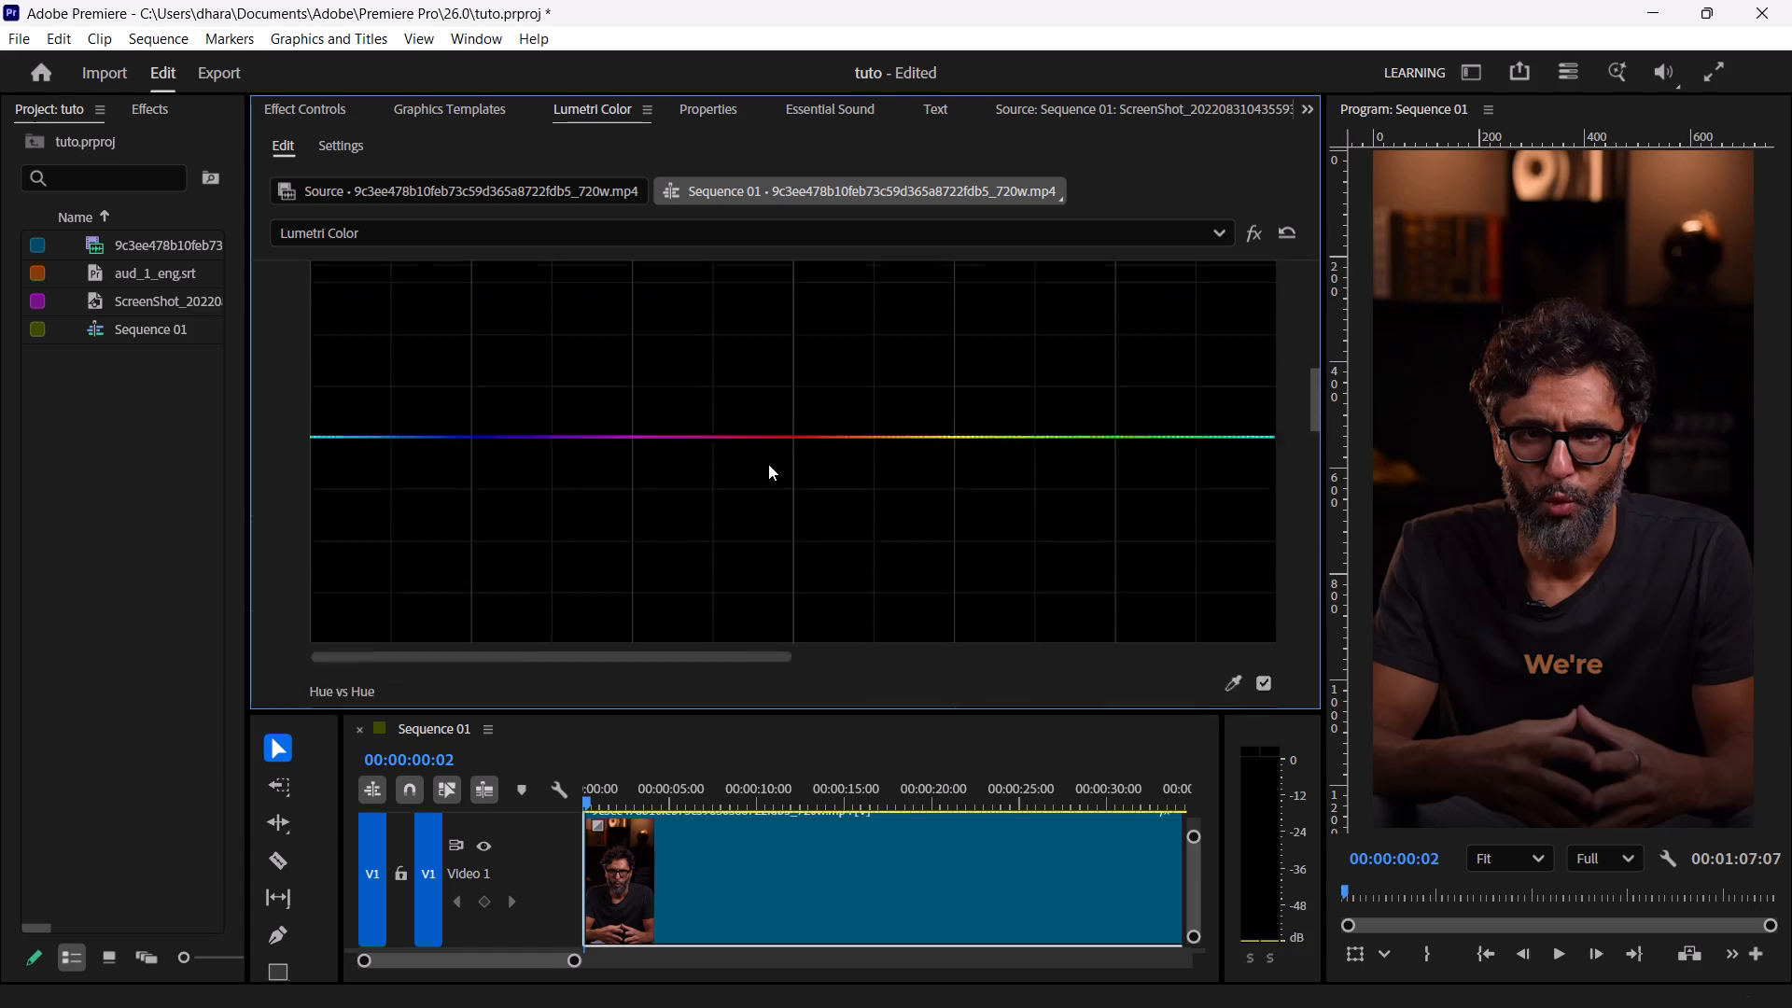
scroll(768, 464, up, 2)
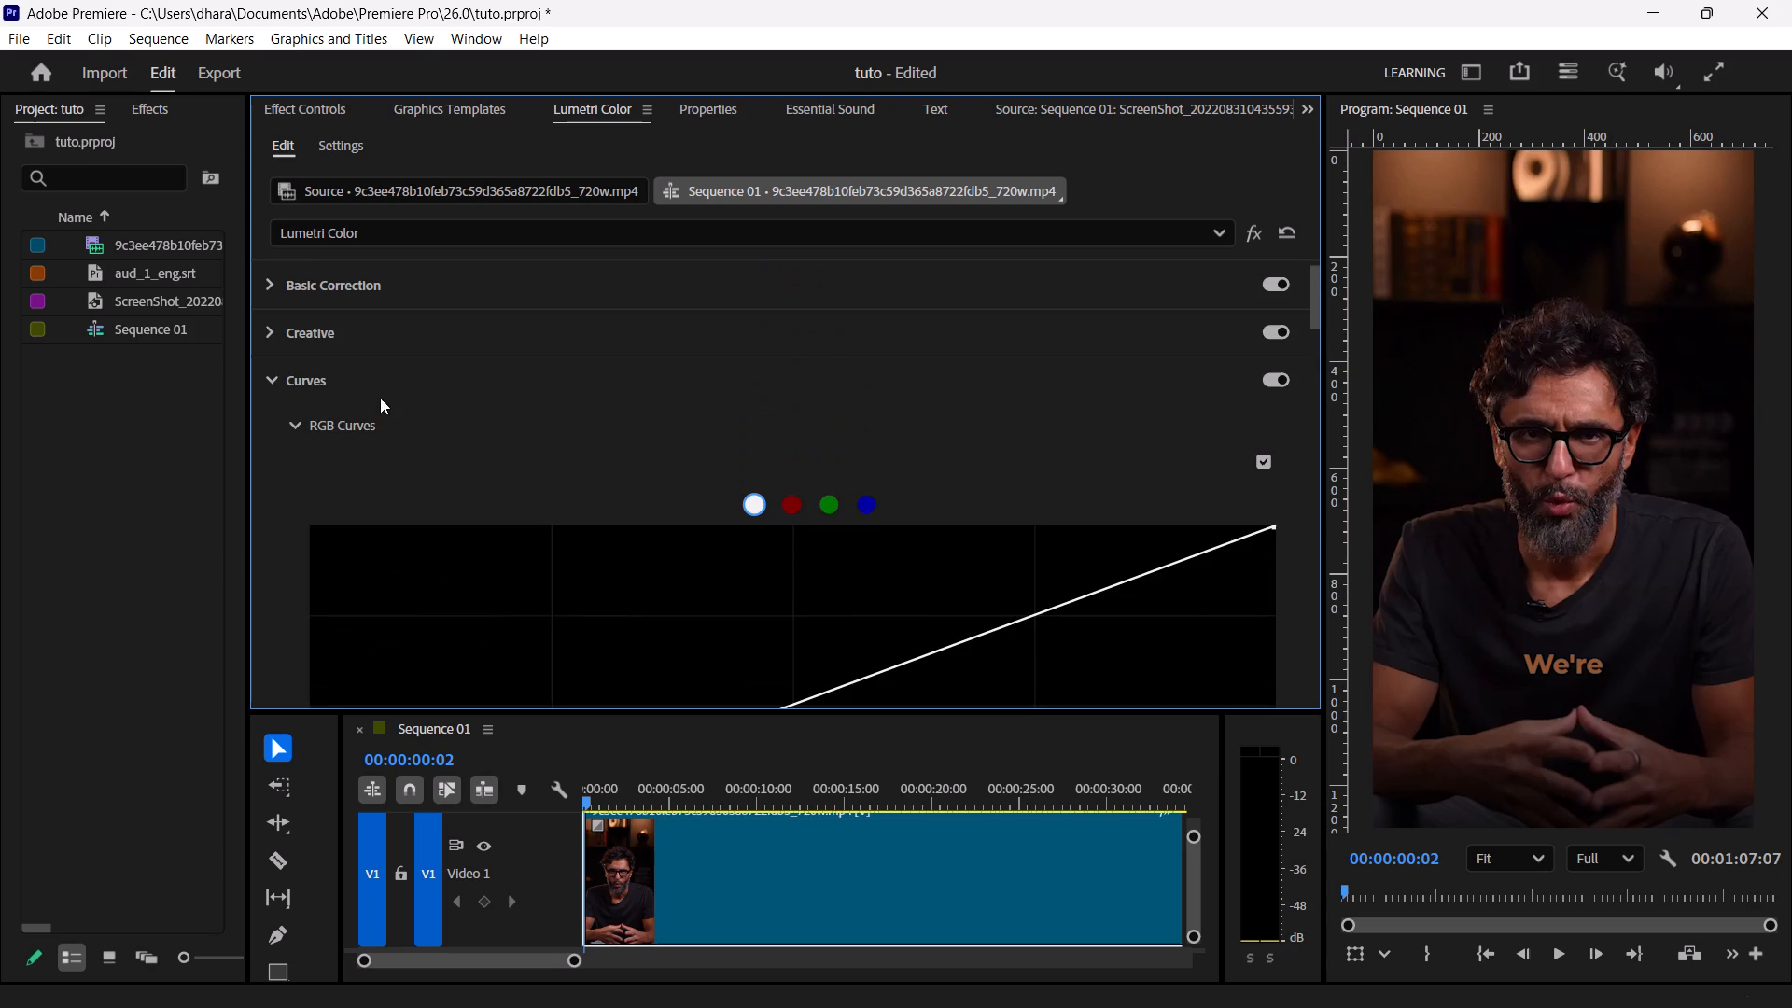
click(274, 380)
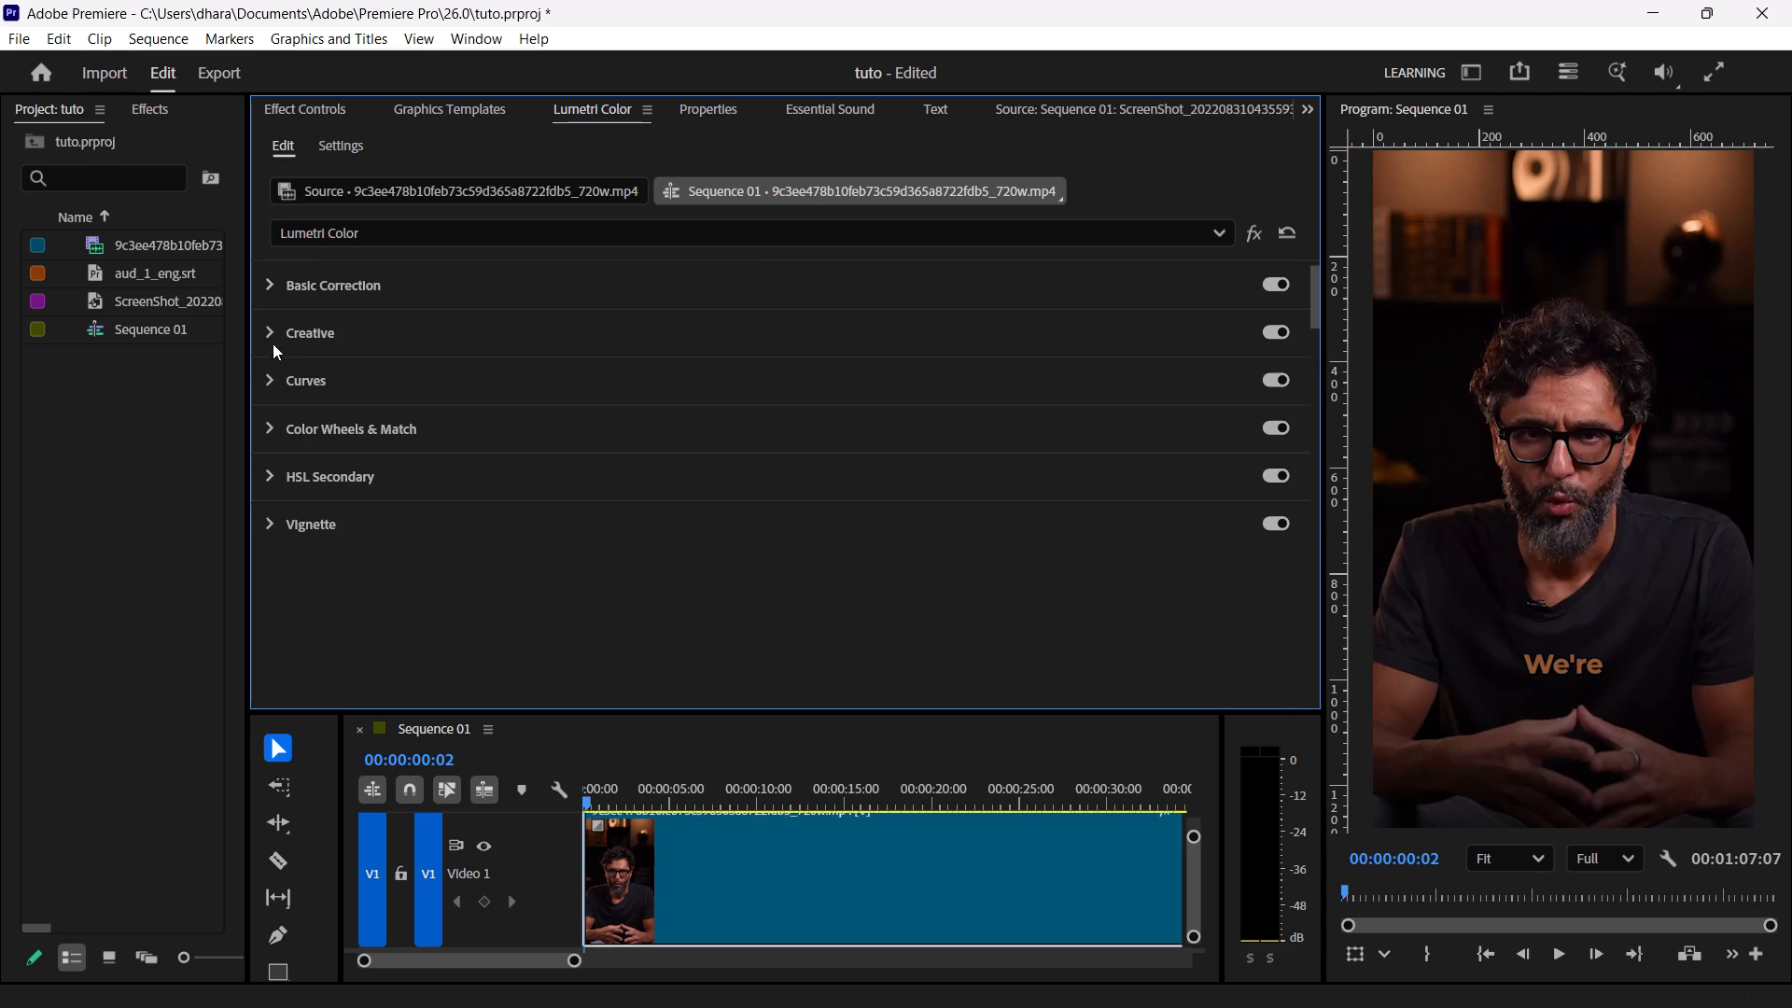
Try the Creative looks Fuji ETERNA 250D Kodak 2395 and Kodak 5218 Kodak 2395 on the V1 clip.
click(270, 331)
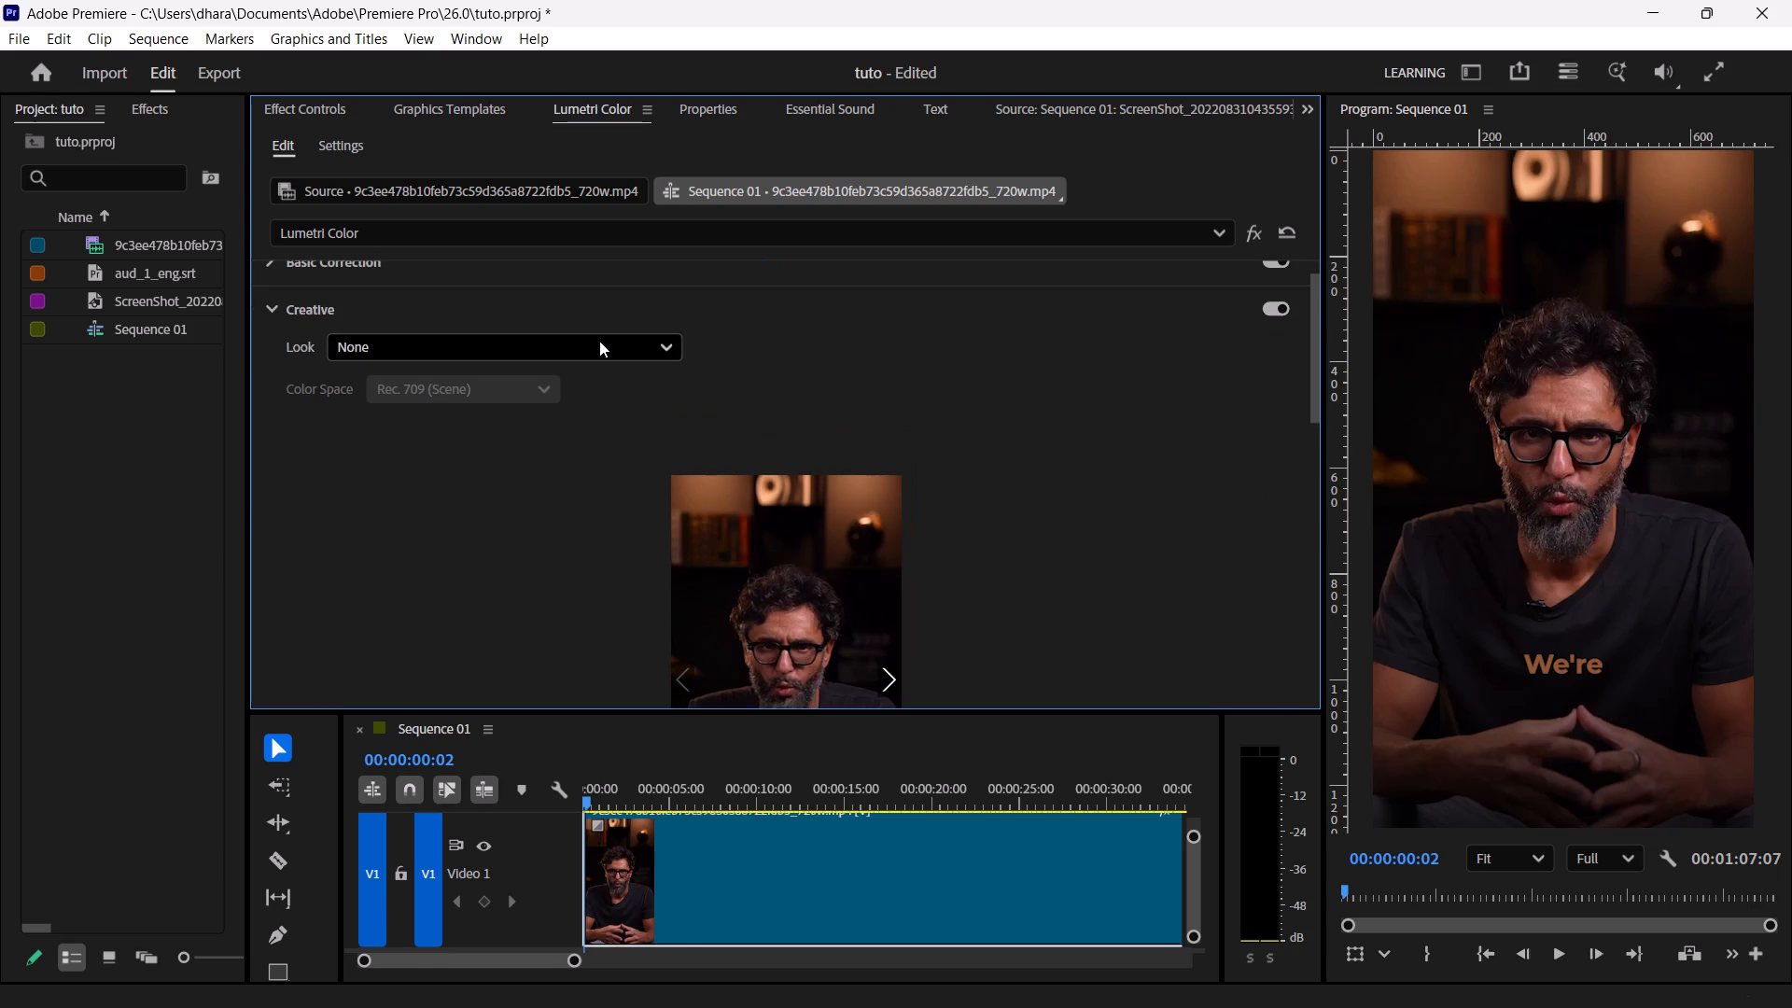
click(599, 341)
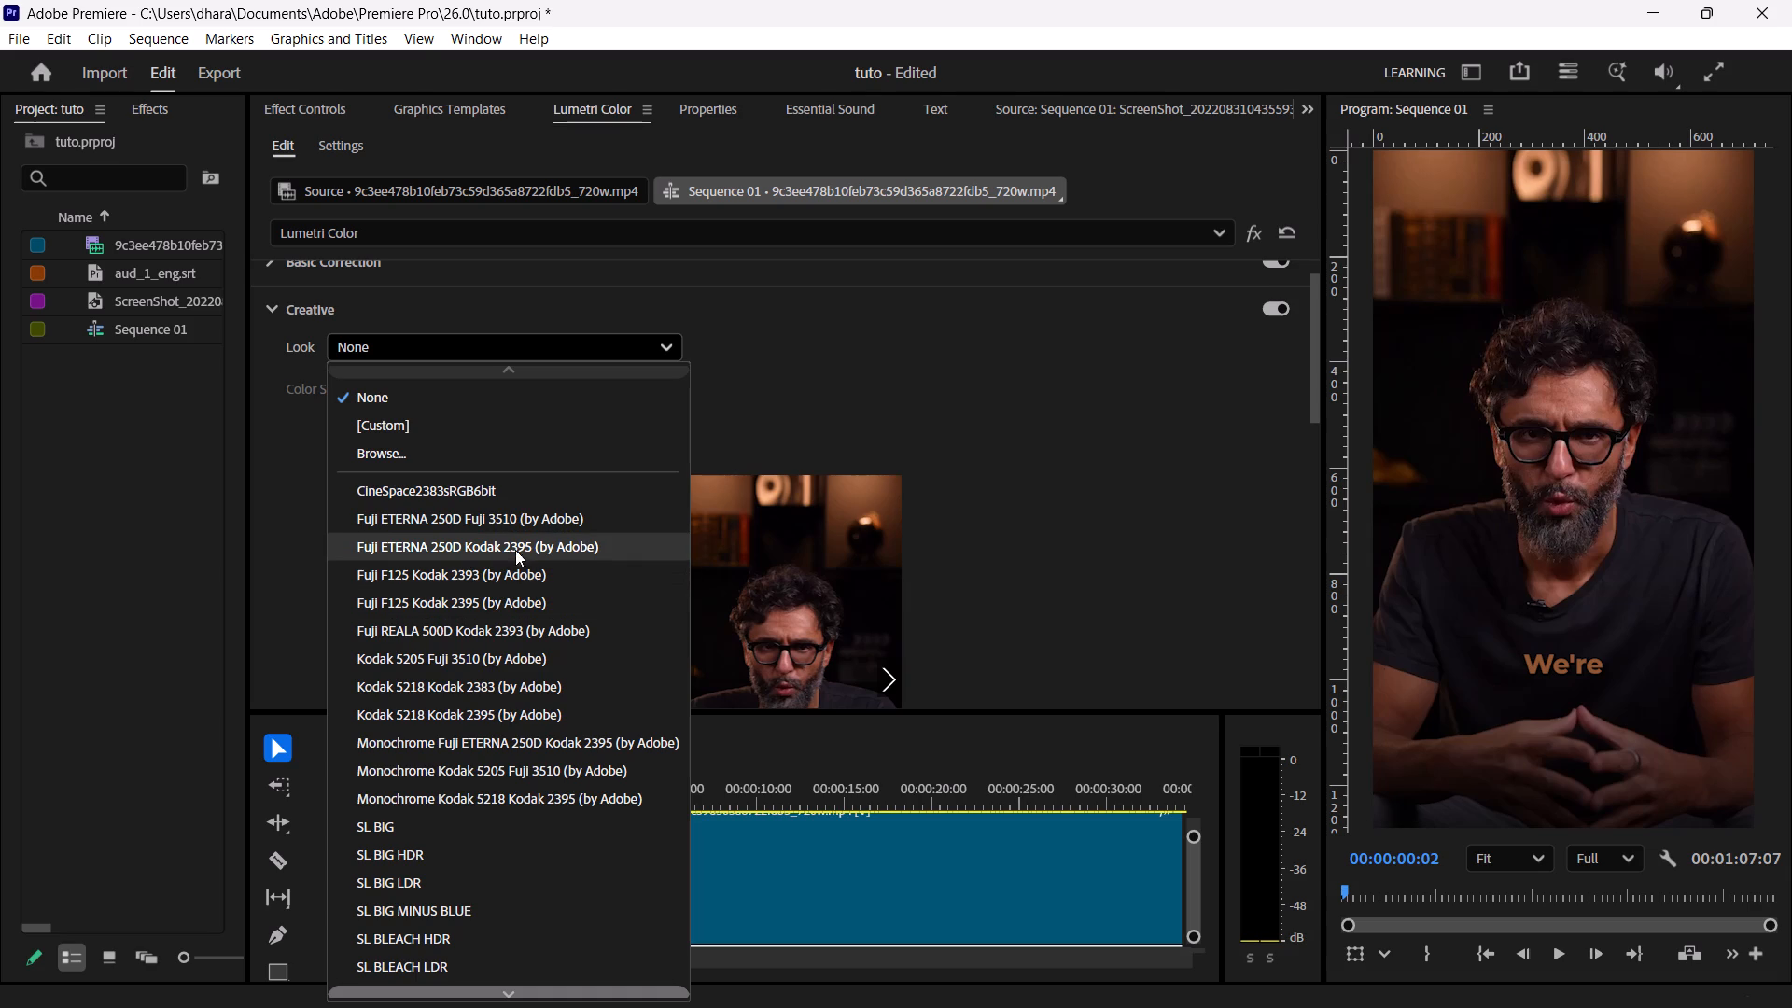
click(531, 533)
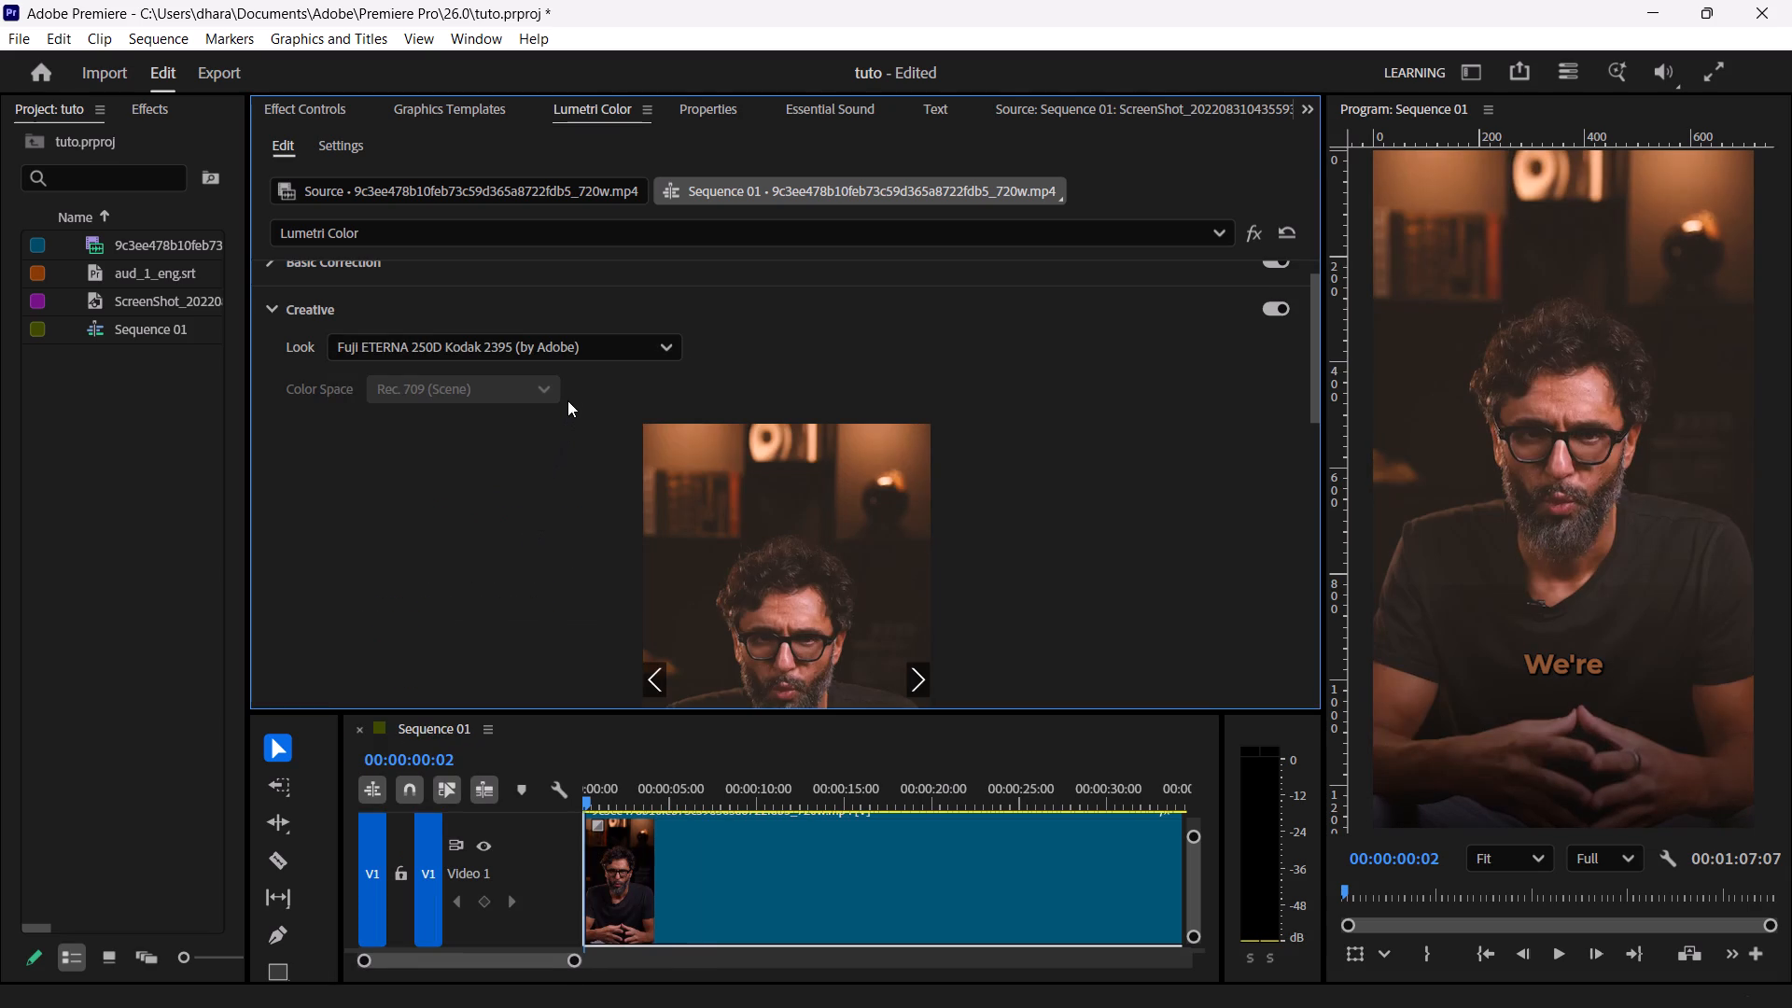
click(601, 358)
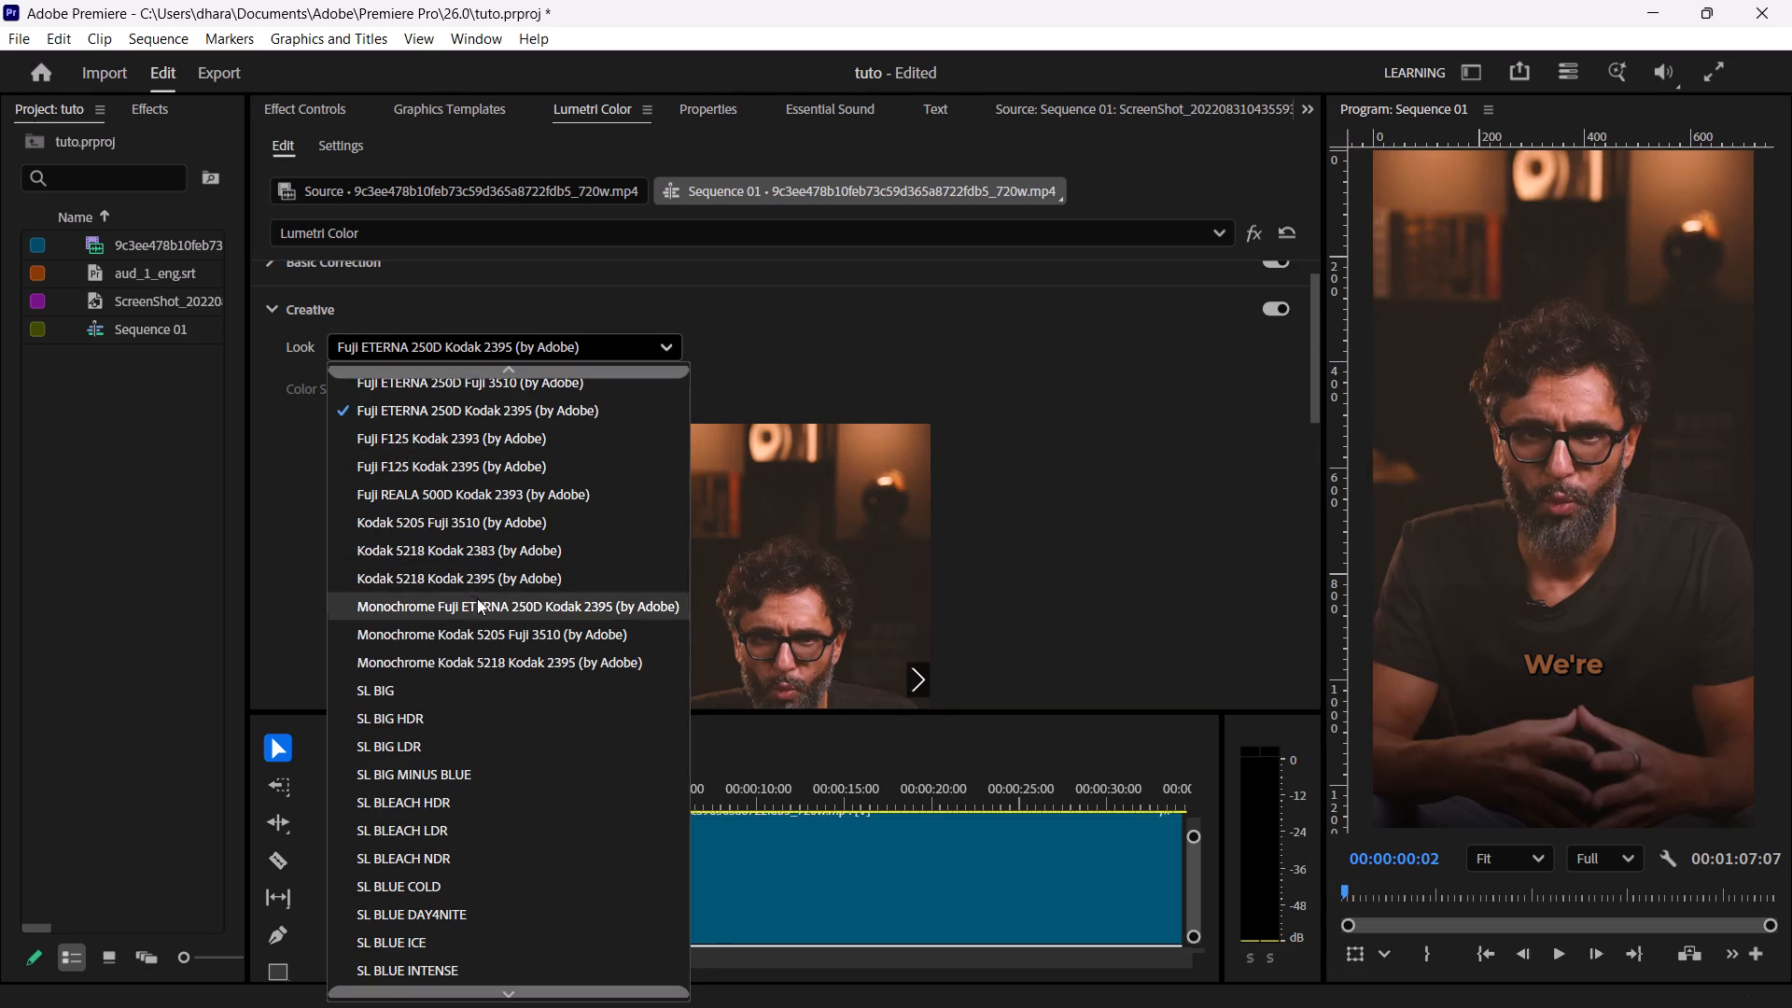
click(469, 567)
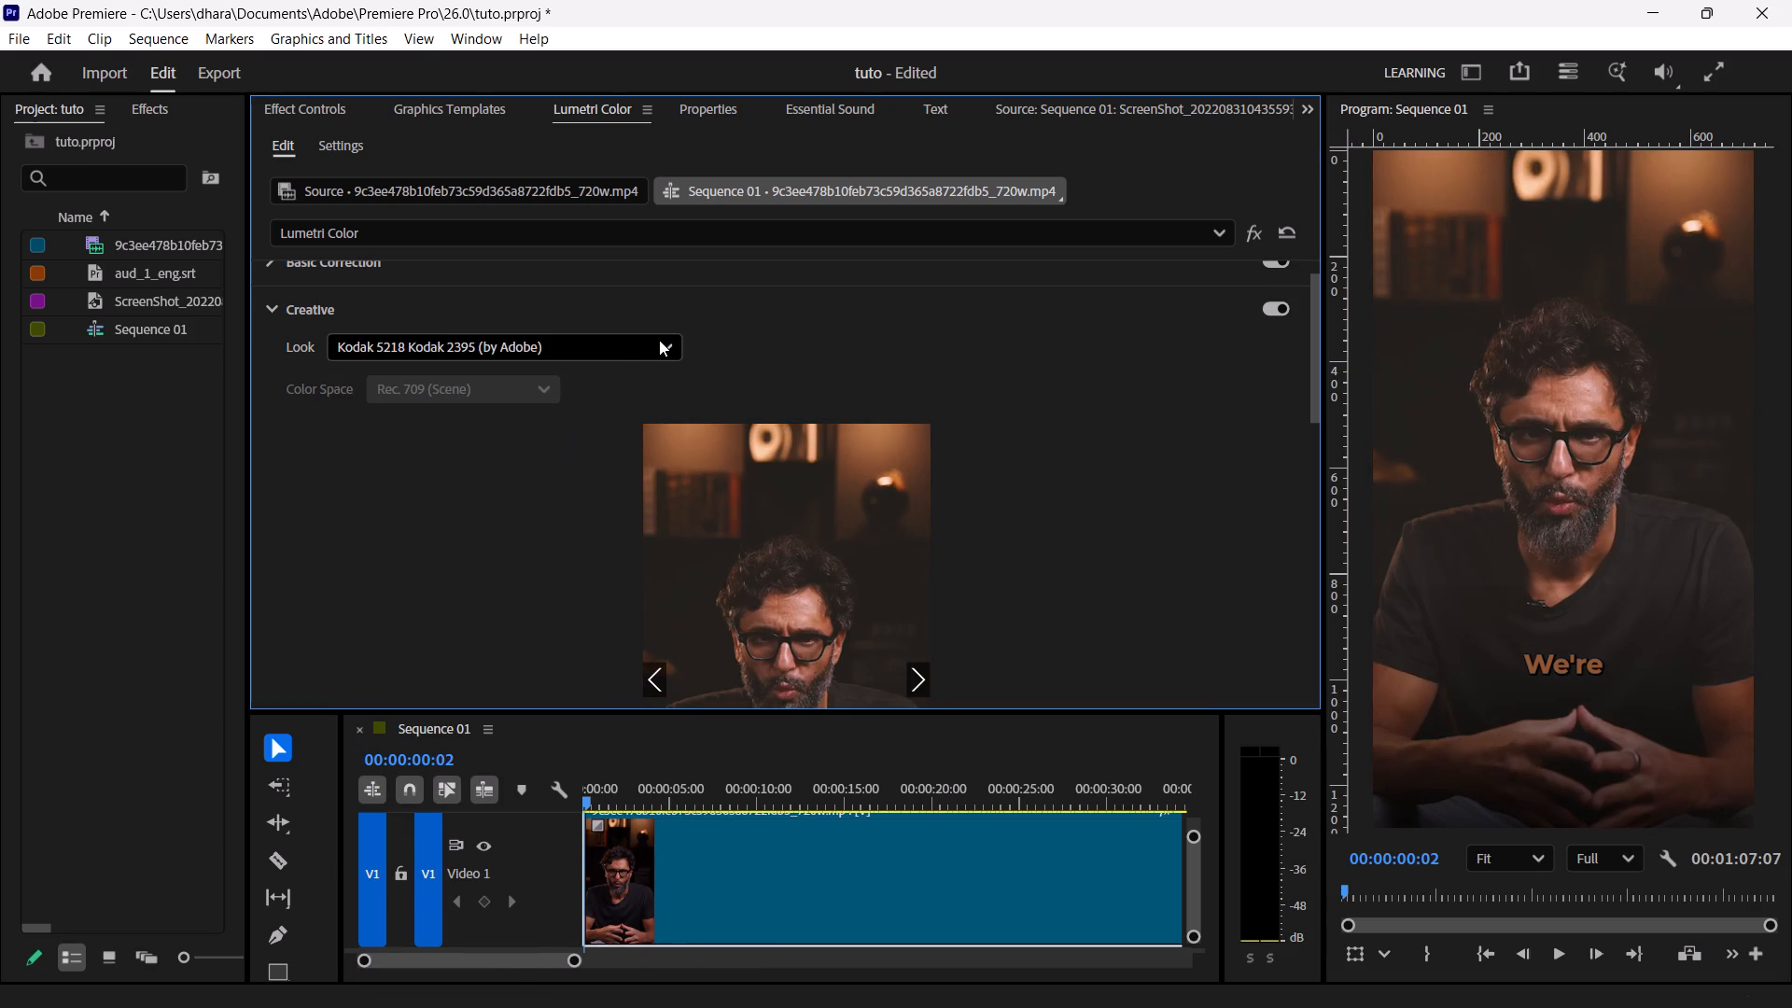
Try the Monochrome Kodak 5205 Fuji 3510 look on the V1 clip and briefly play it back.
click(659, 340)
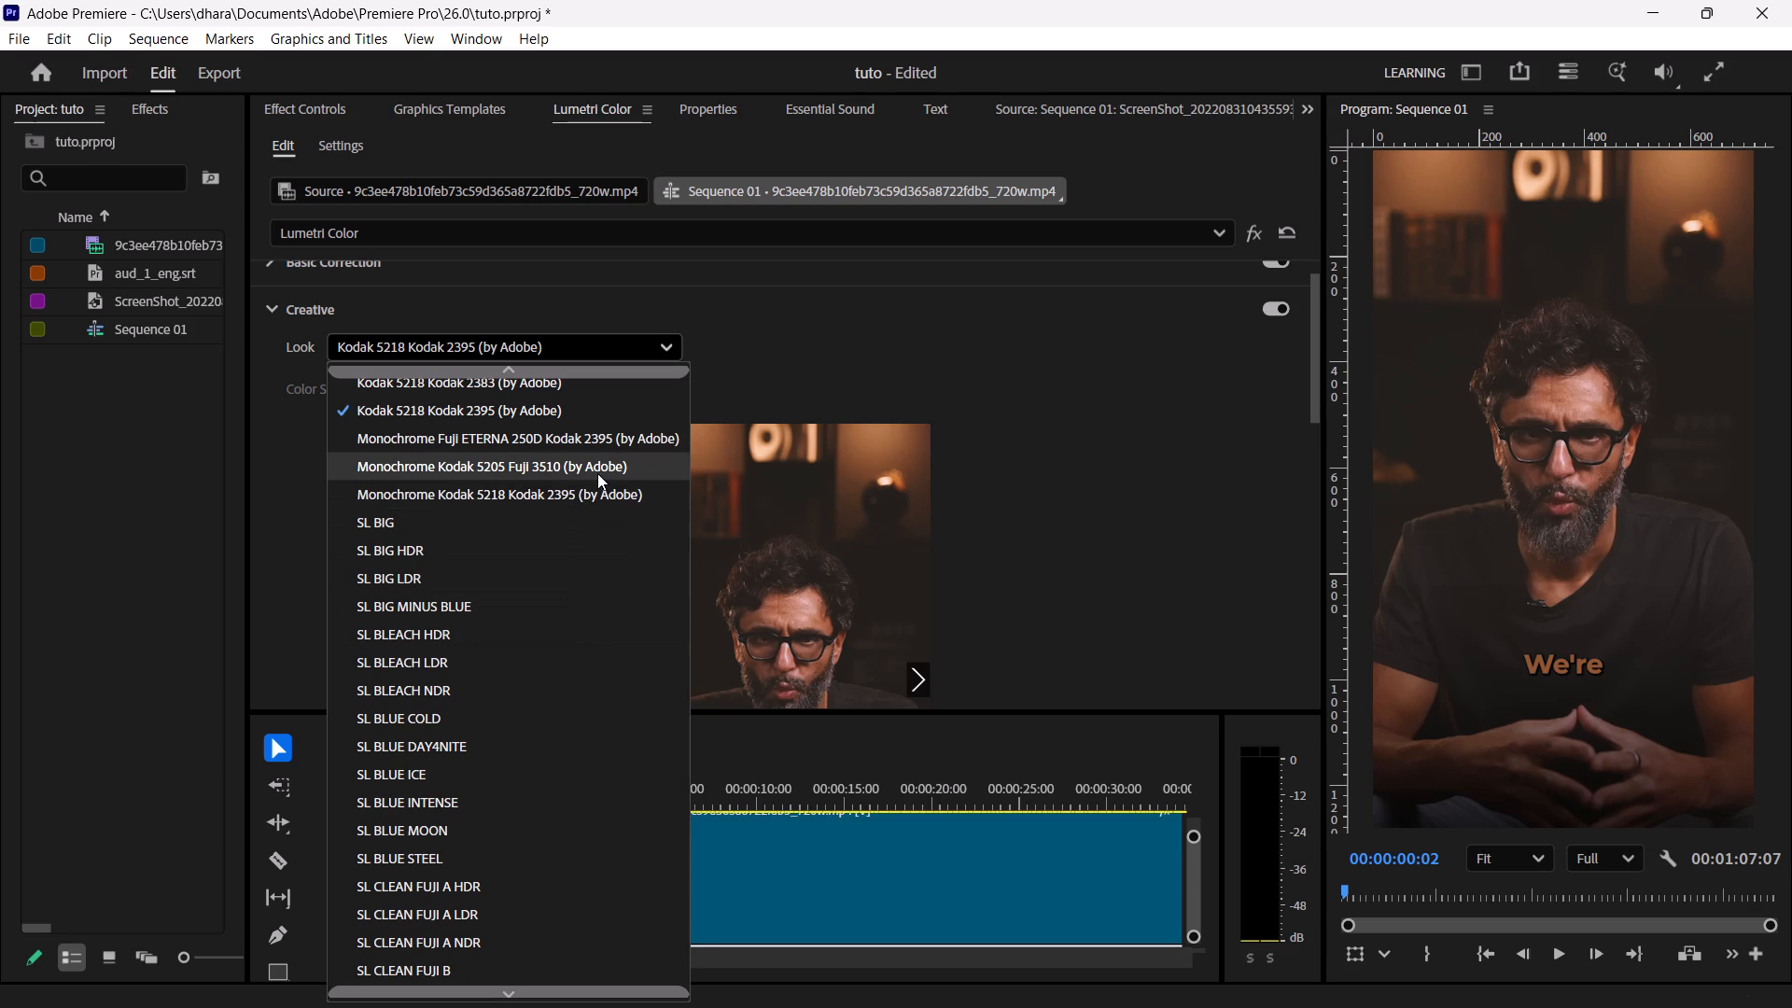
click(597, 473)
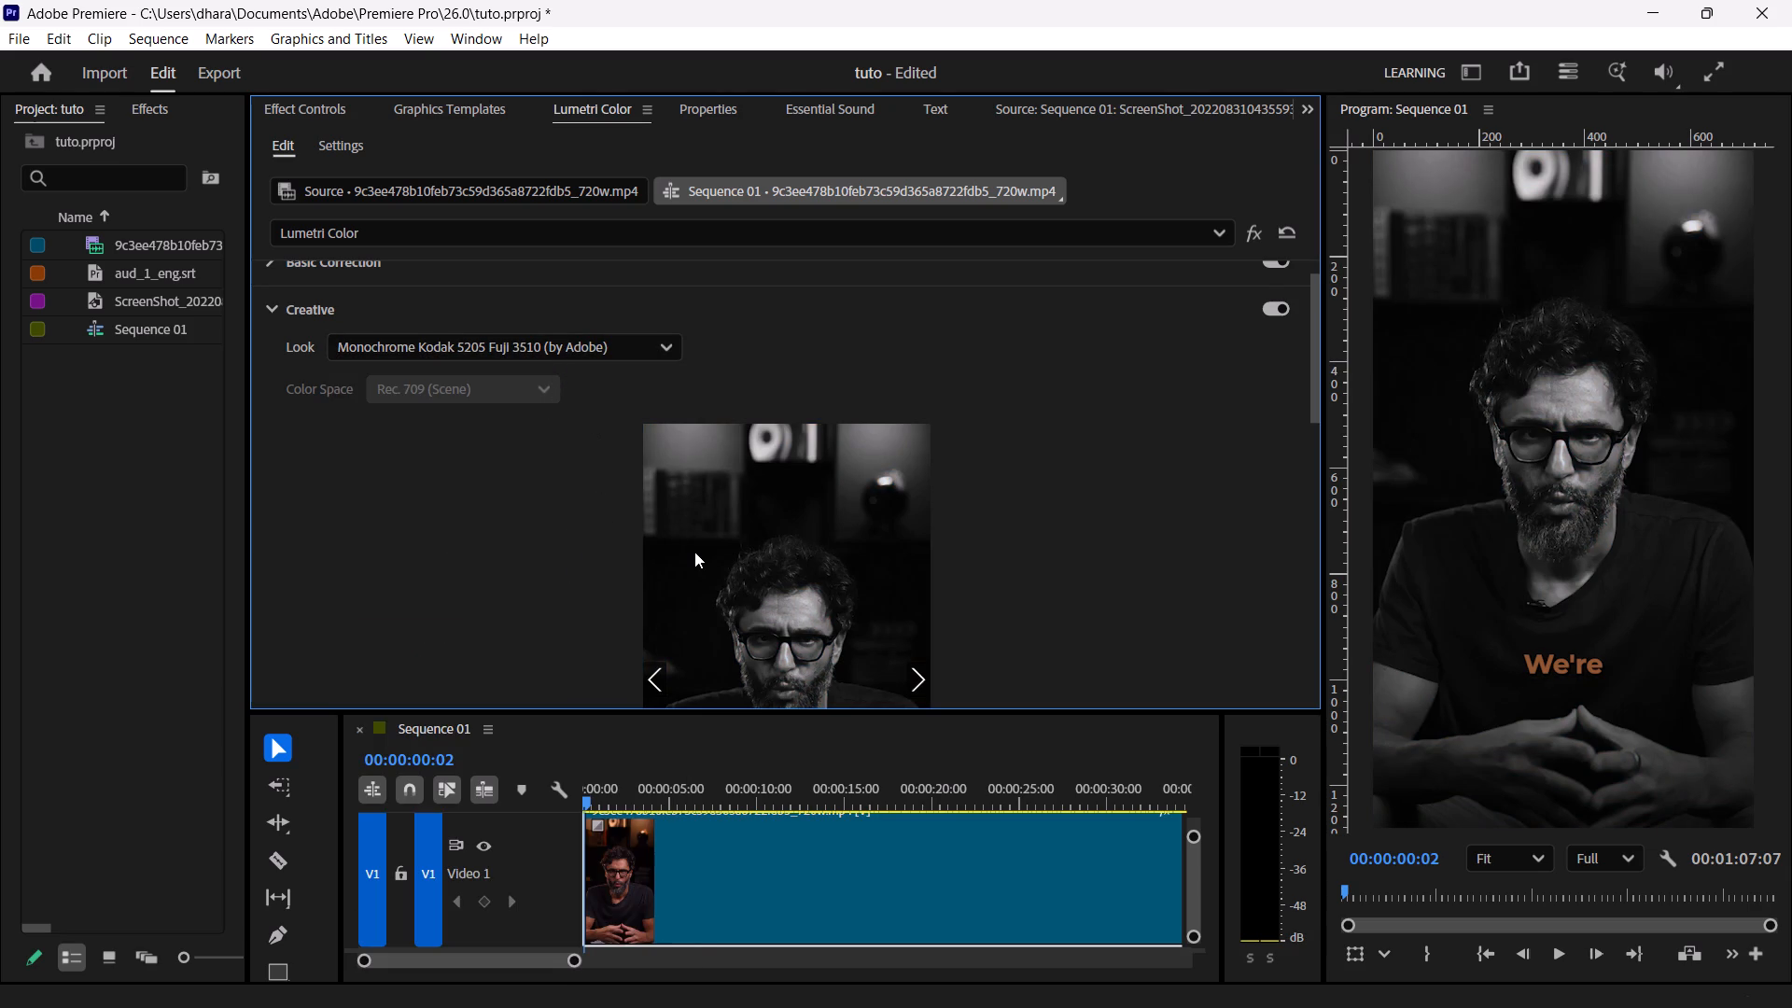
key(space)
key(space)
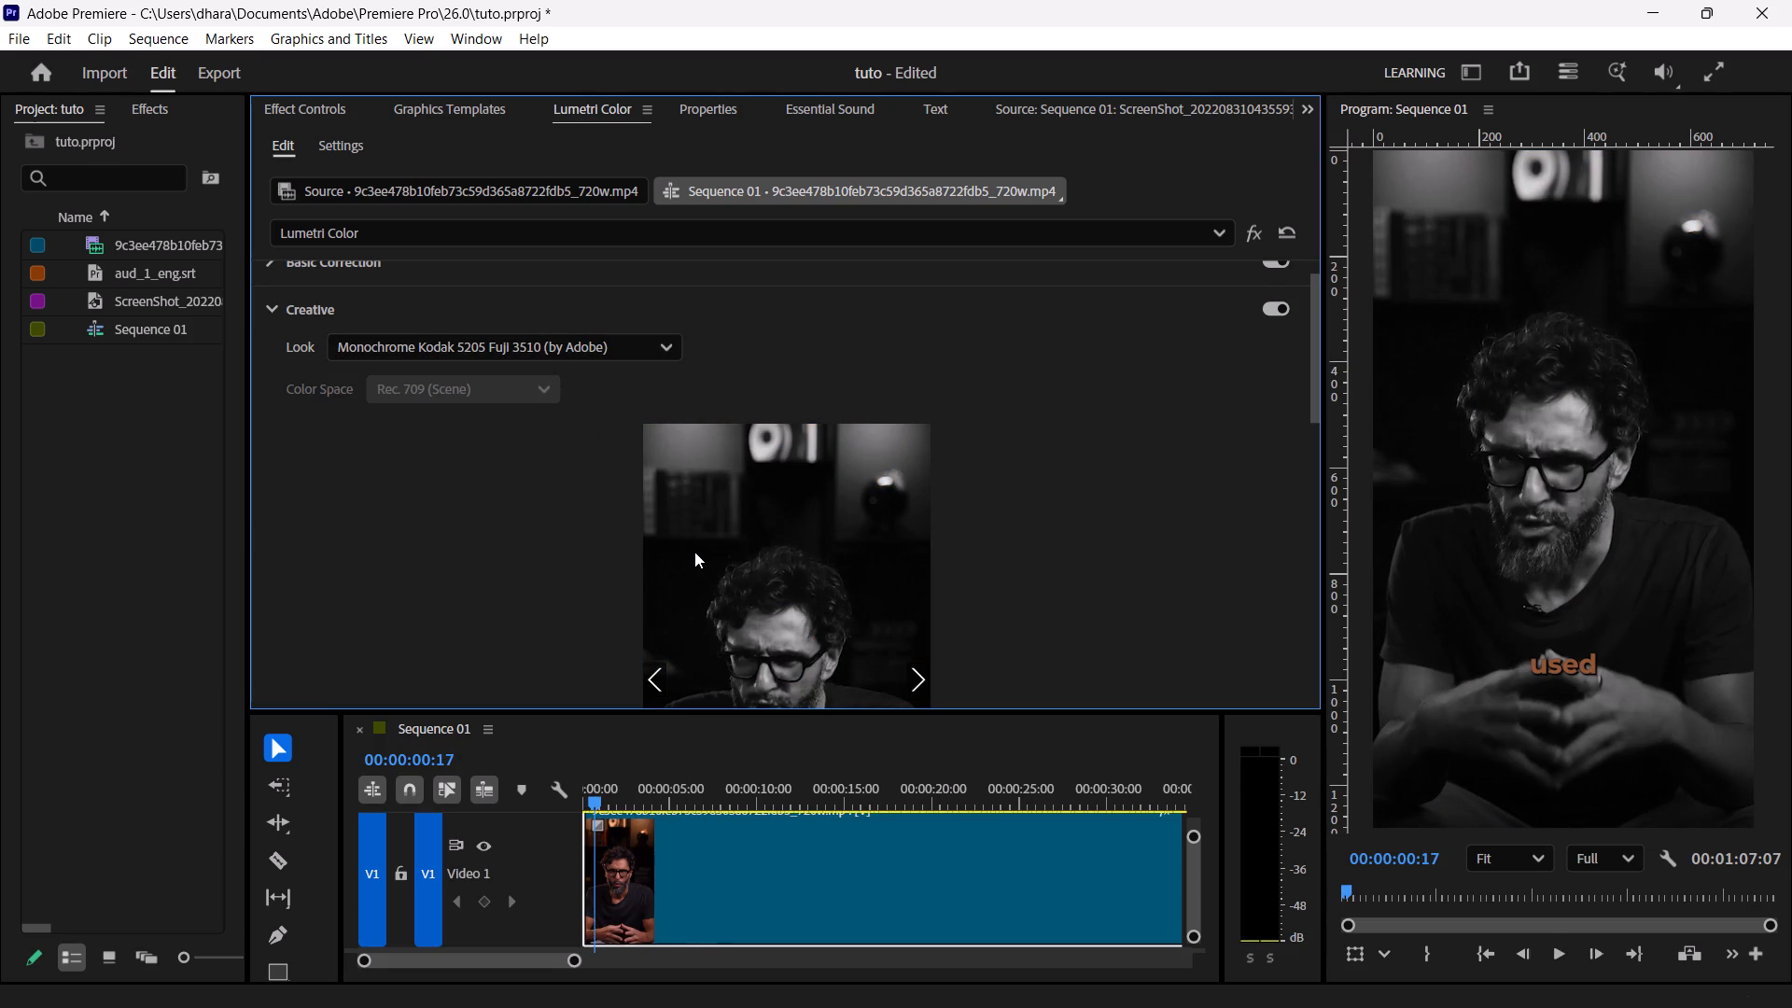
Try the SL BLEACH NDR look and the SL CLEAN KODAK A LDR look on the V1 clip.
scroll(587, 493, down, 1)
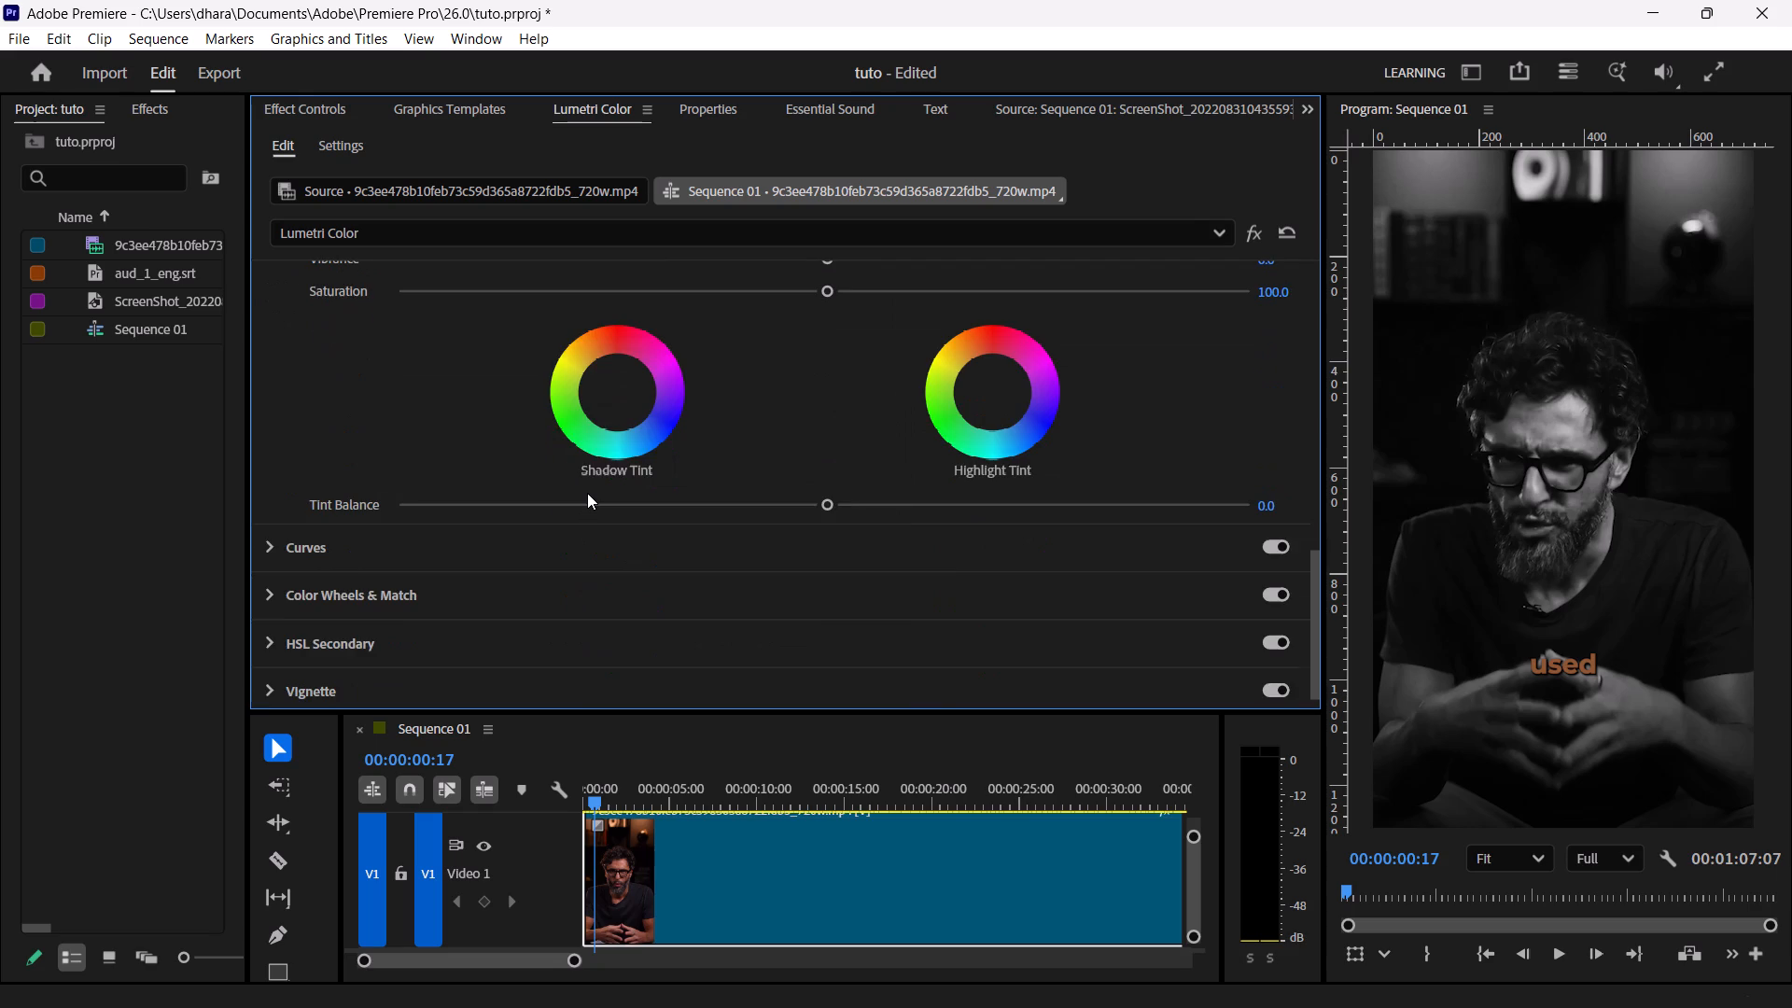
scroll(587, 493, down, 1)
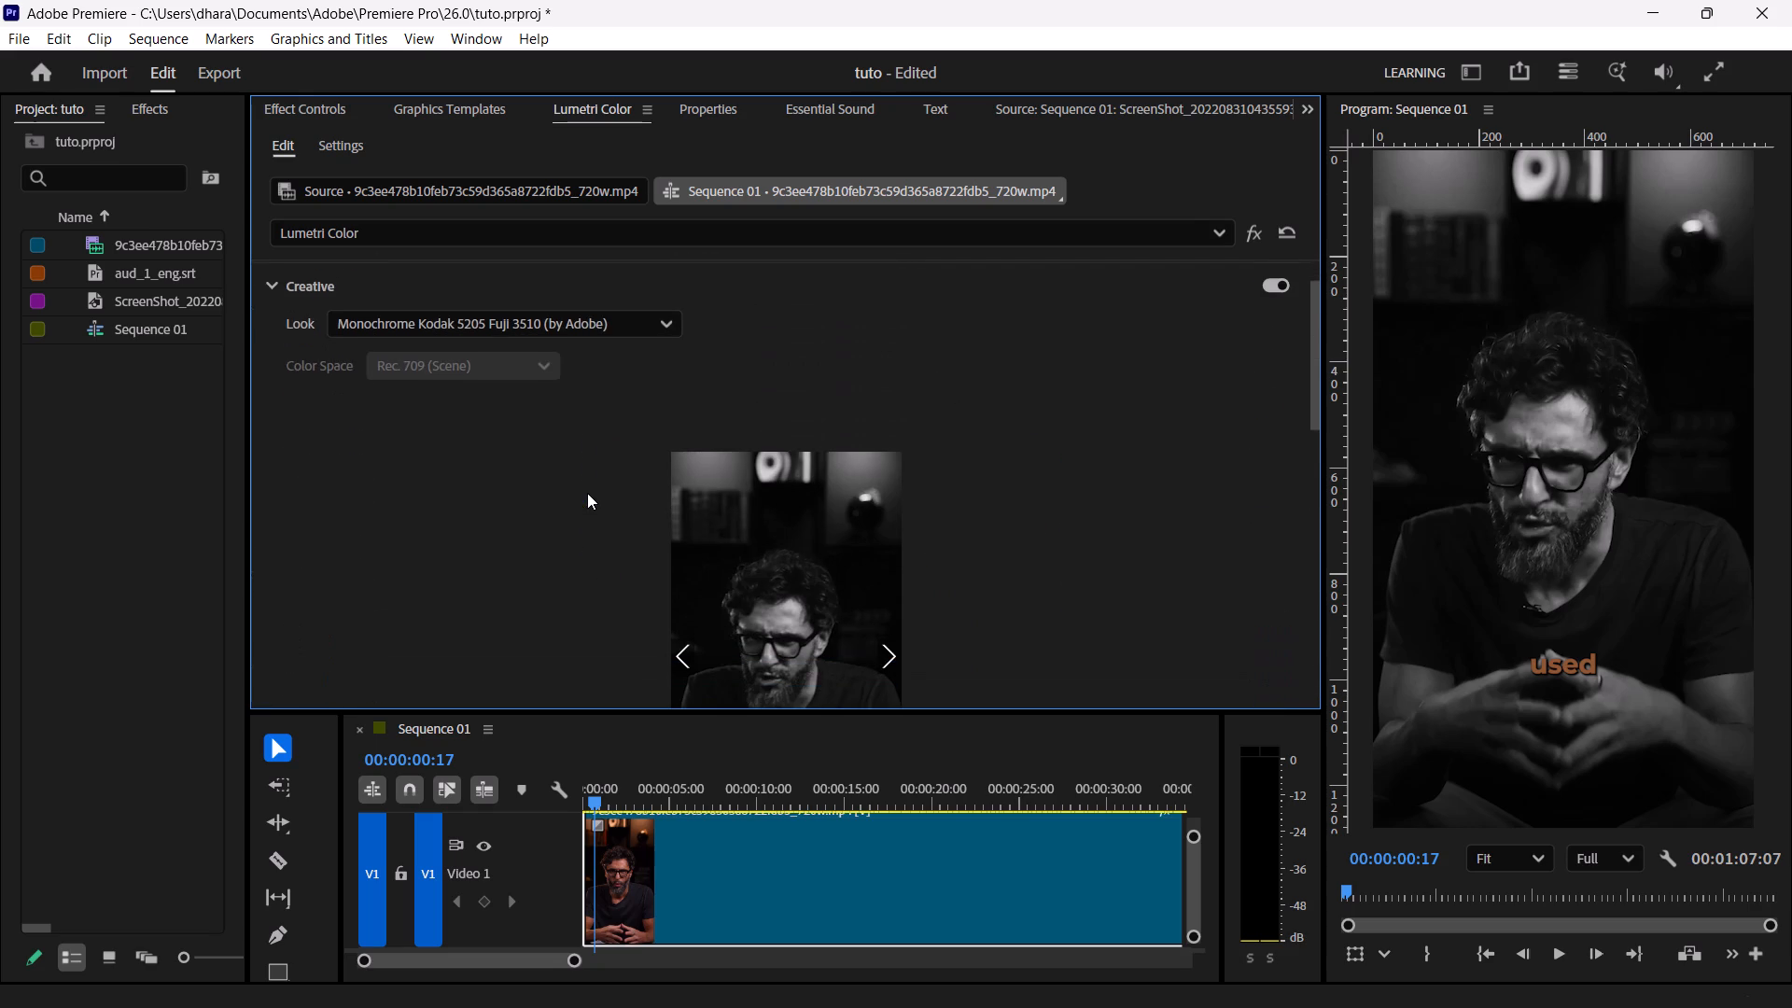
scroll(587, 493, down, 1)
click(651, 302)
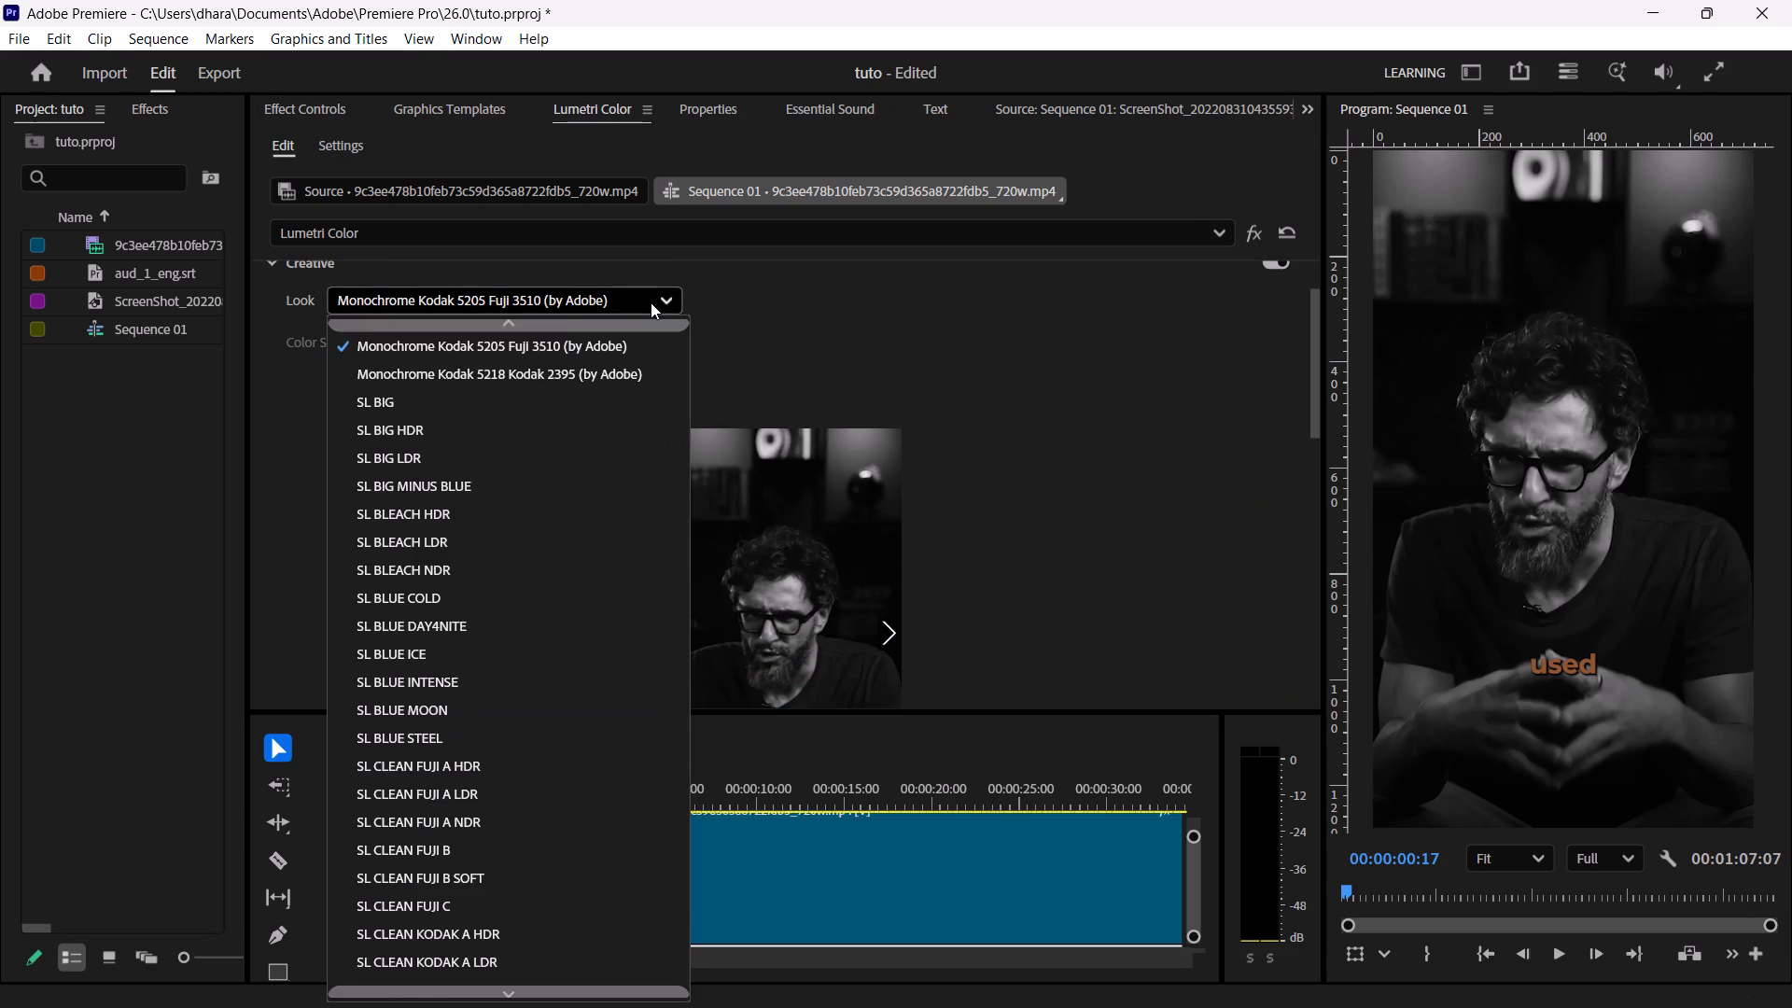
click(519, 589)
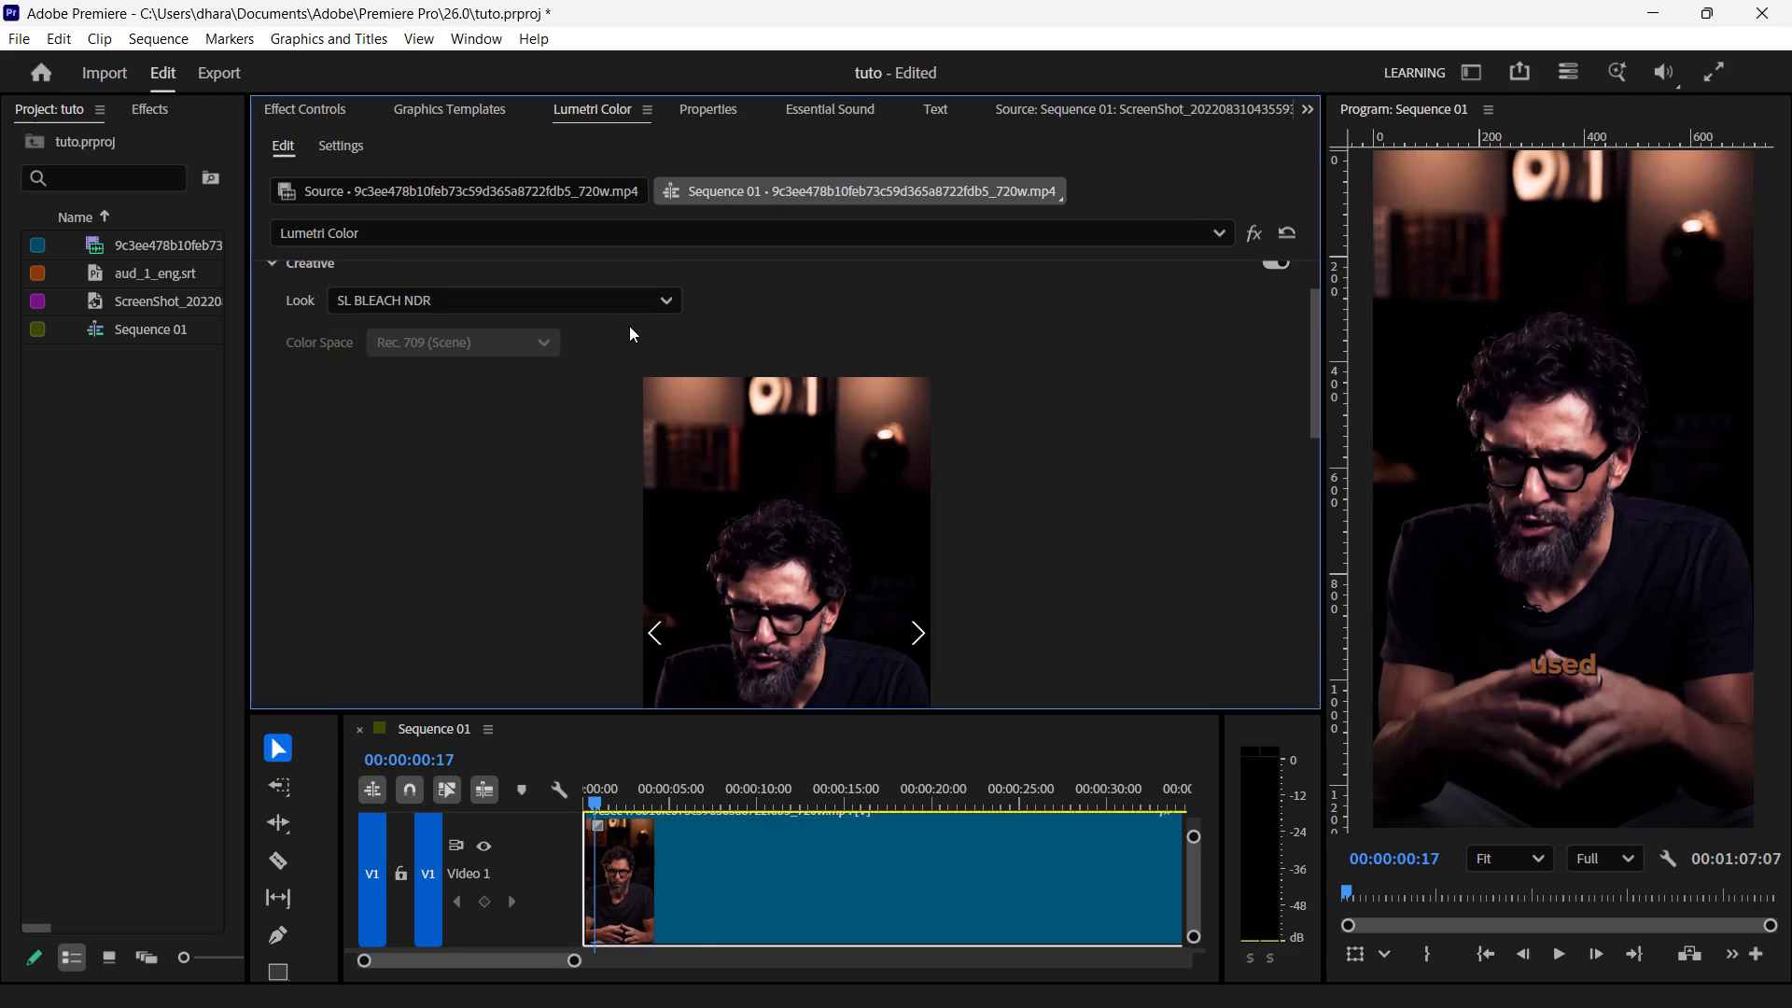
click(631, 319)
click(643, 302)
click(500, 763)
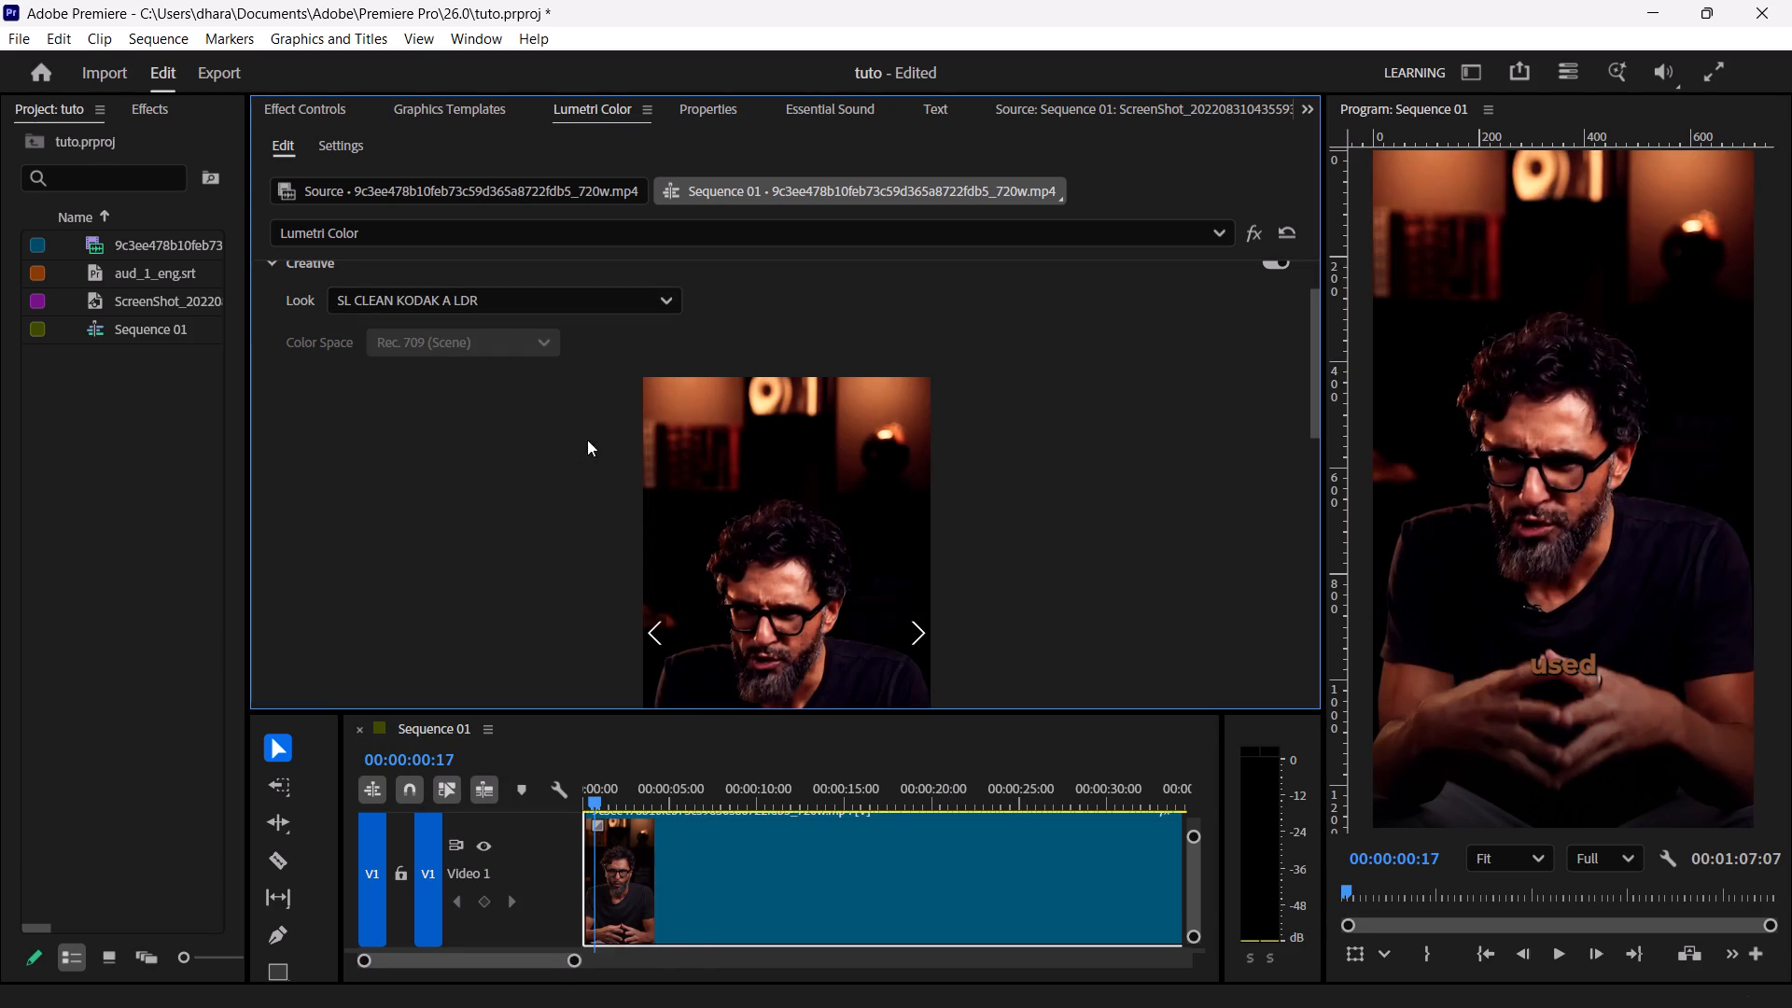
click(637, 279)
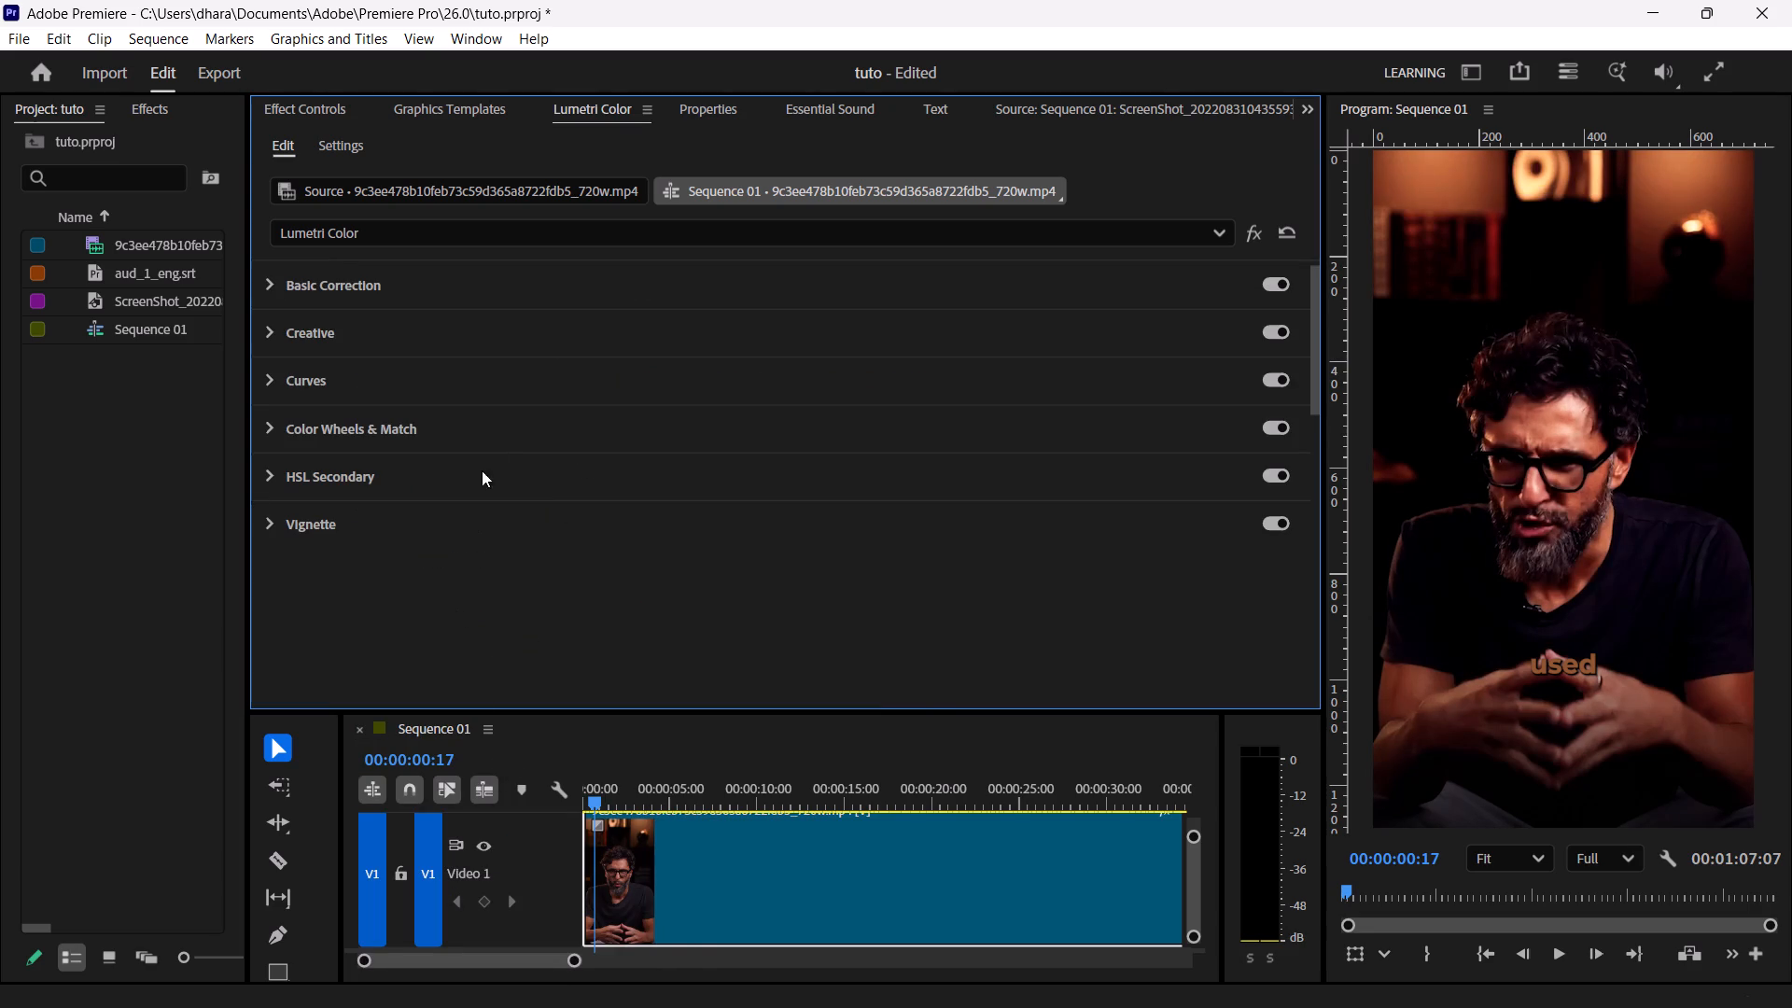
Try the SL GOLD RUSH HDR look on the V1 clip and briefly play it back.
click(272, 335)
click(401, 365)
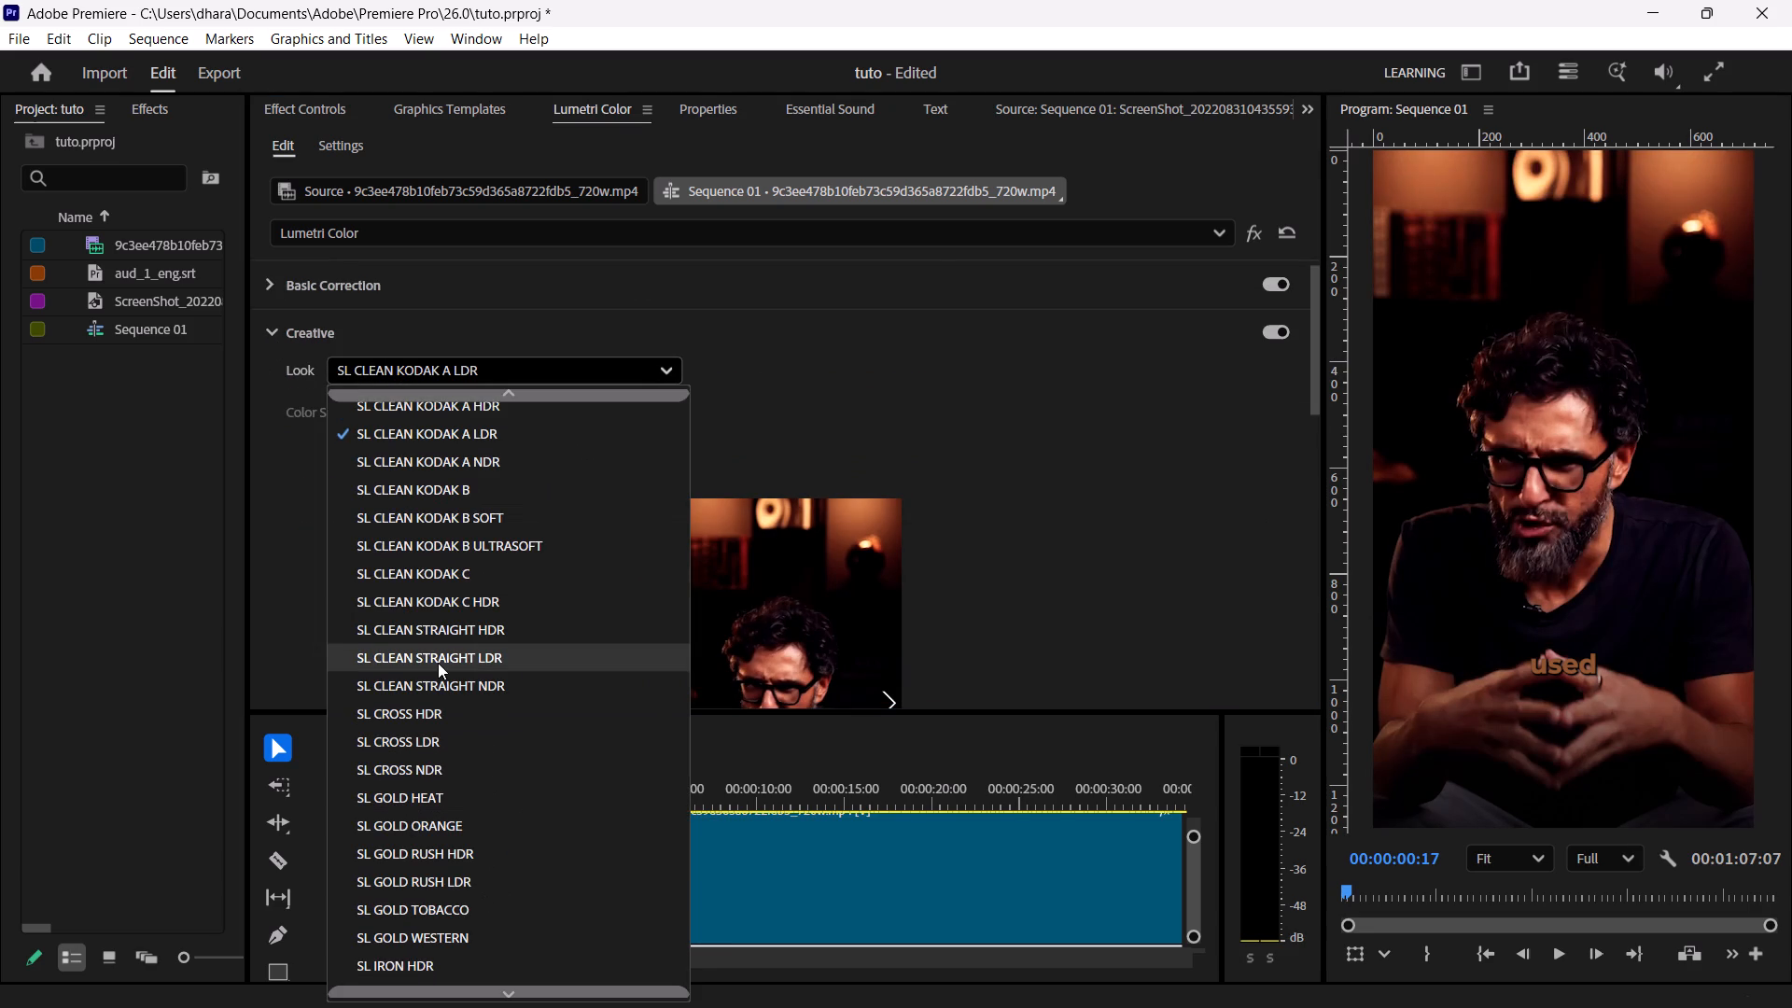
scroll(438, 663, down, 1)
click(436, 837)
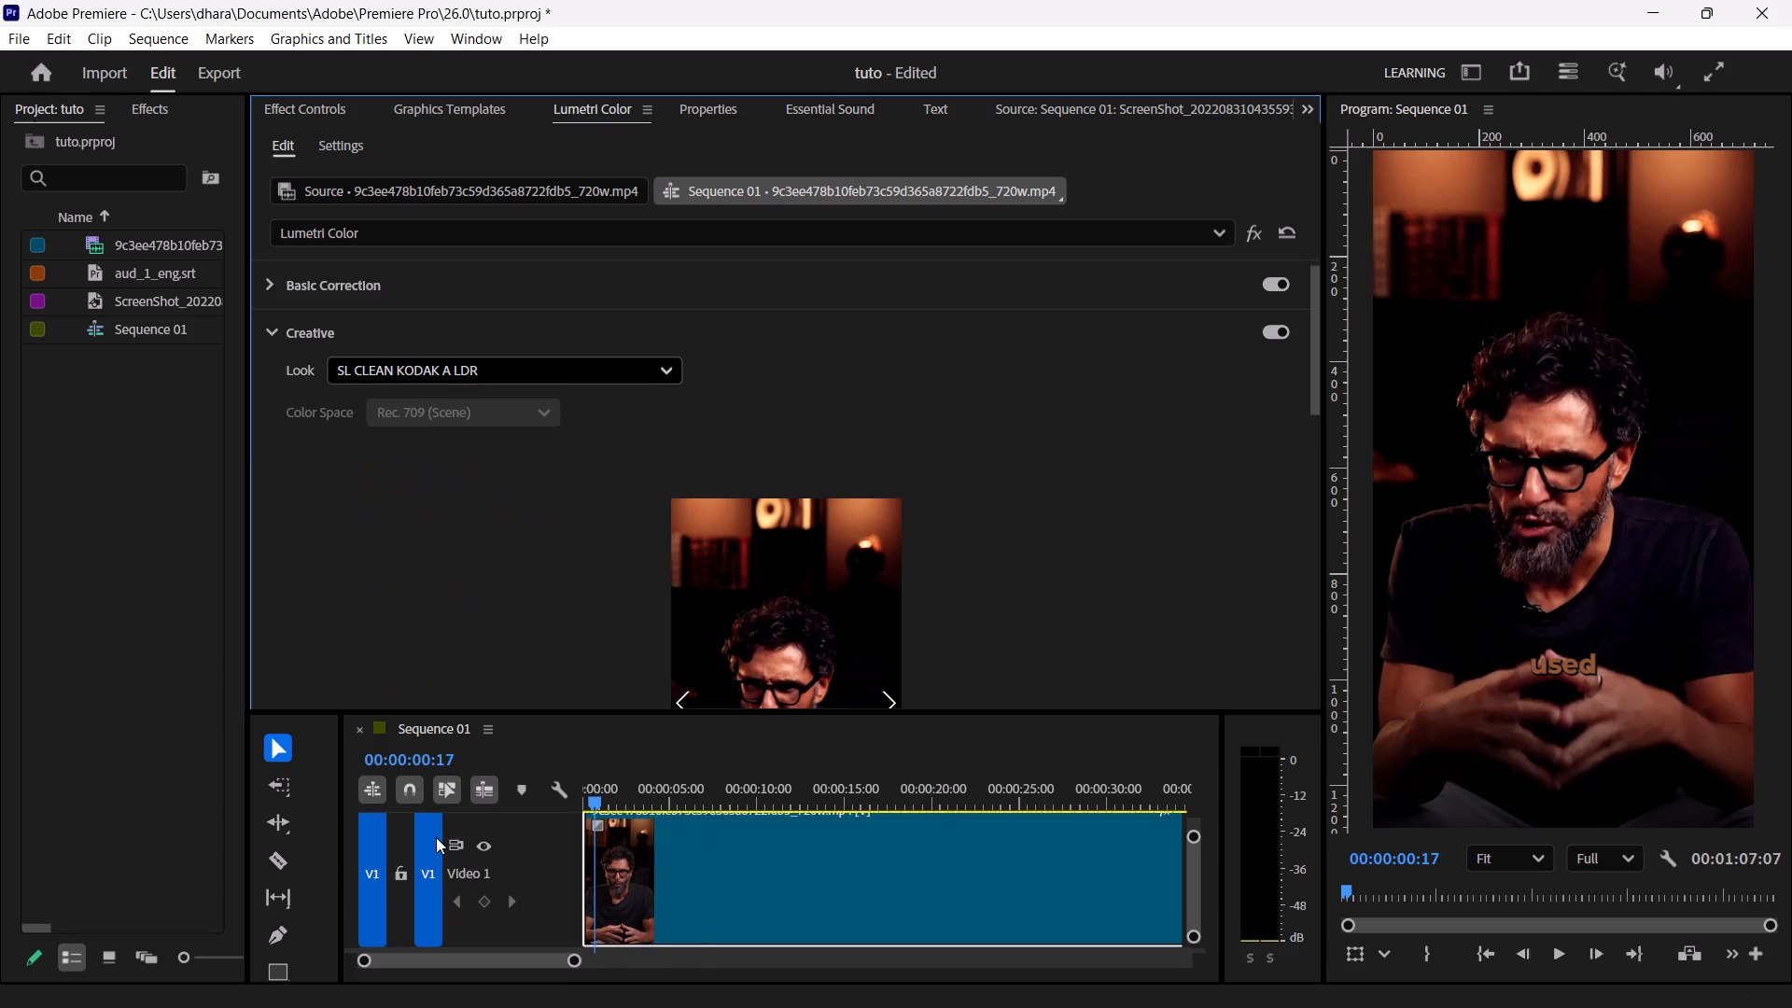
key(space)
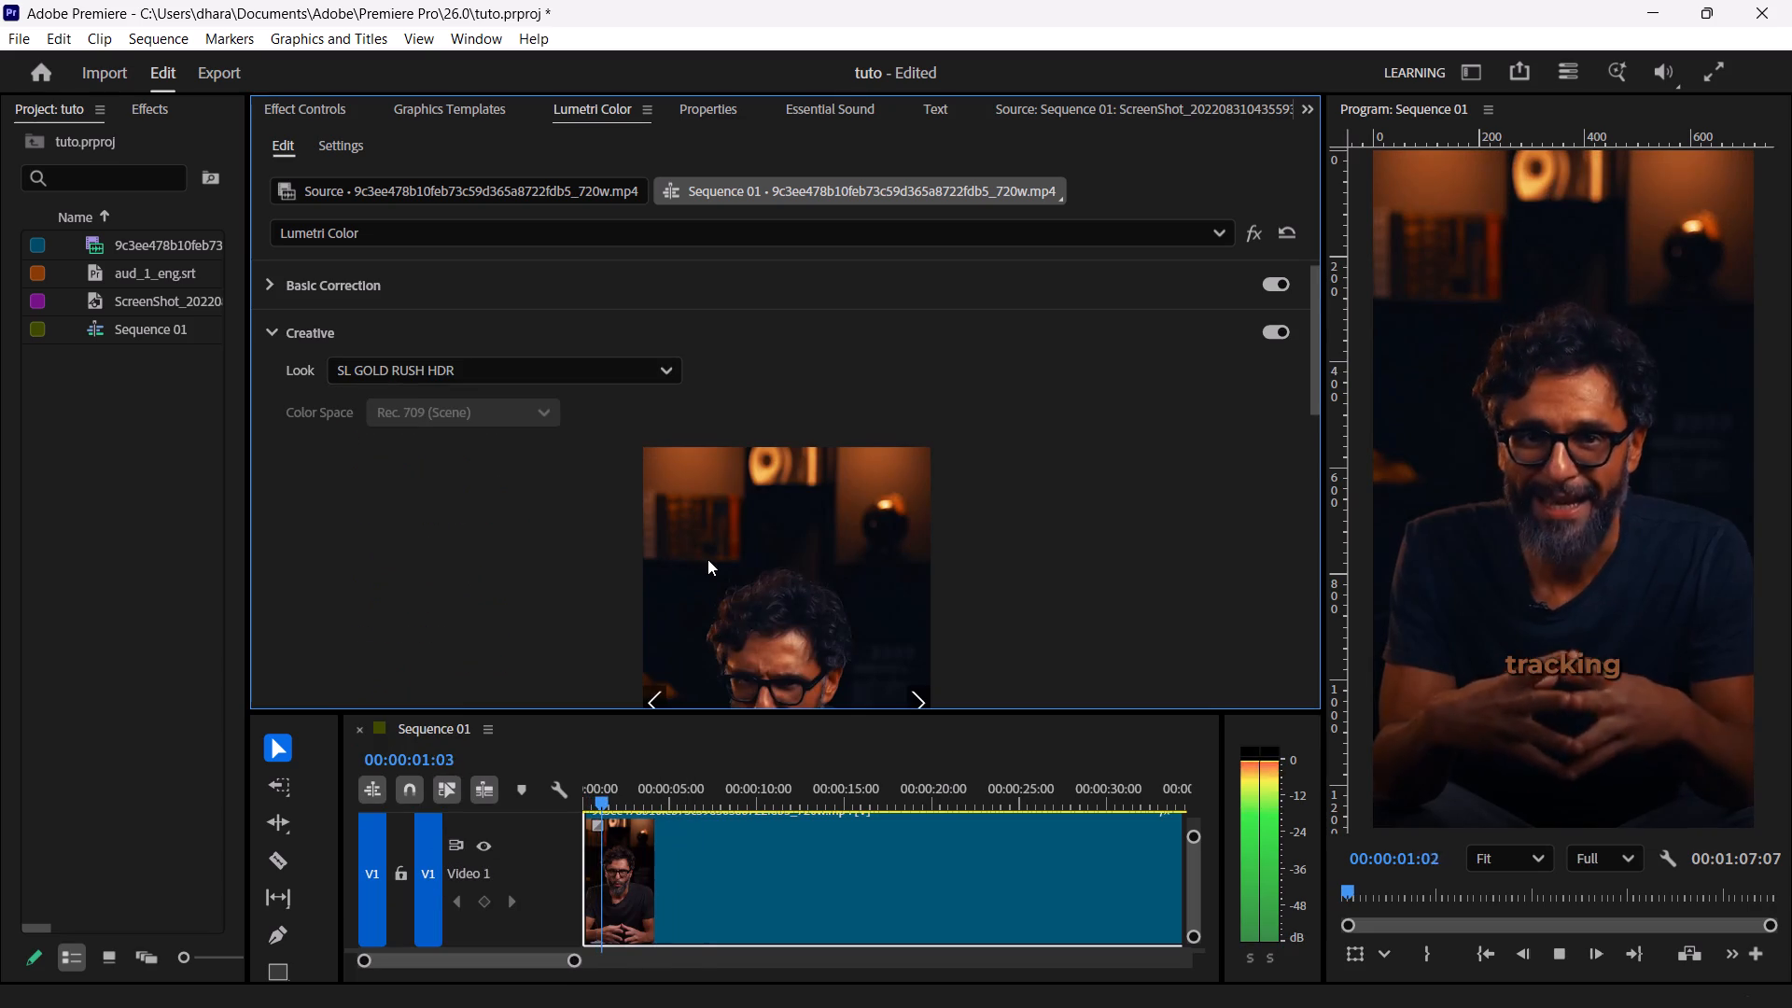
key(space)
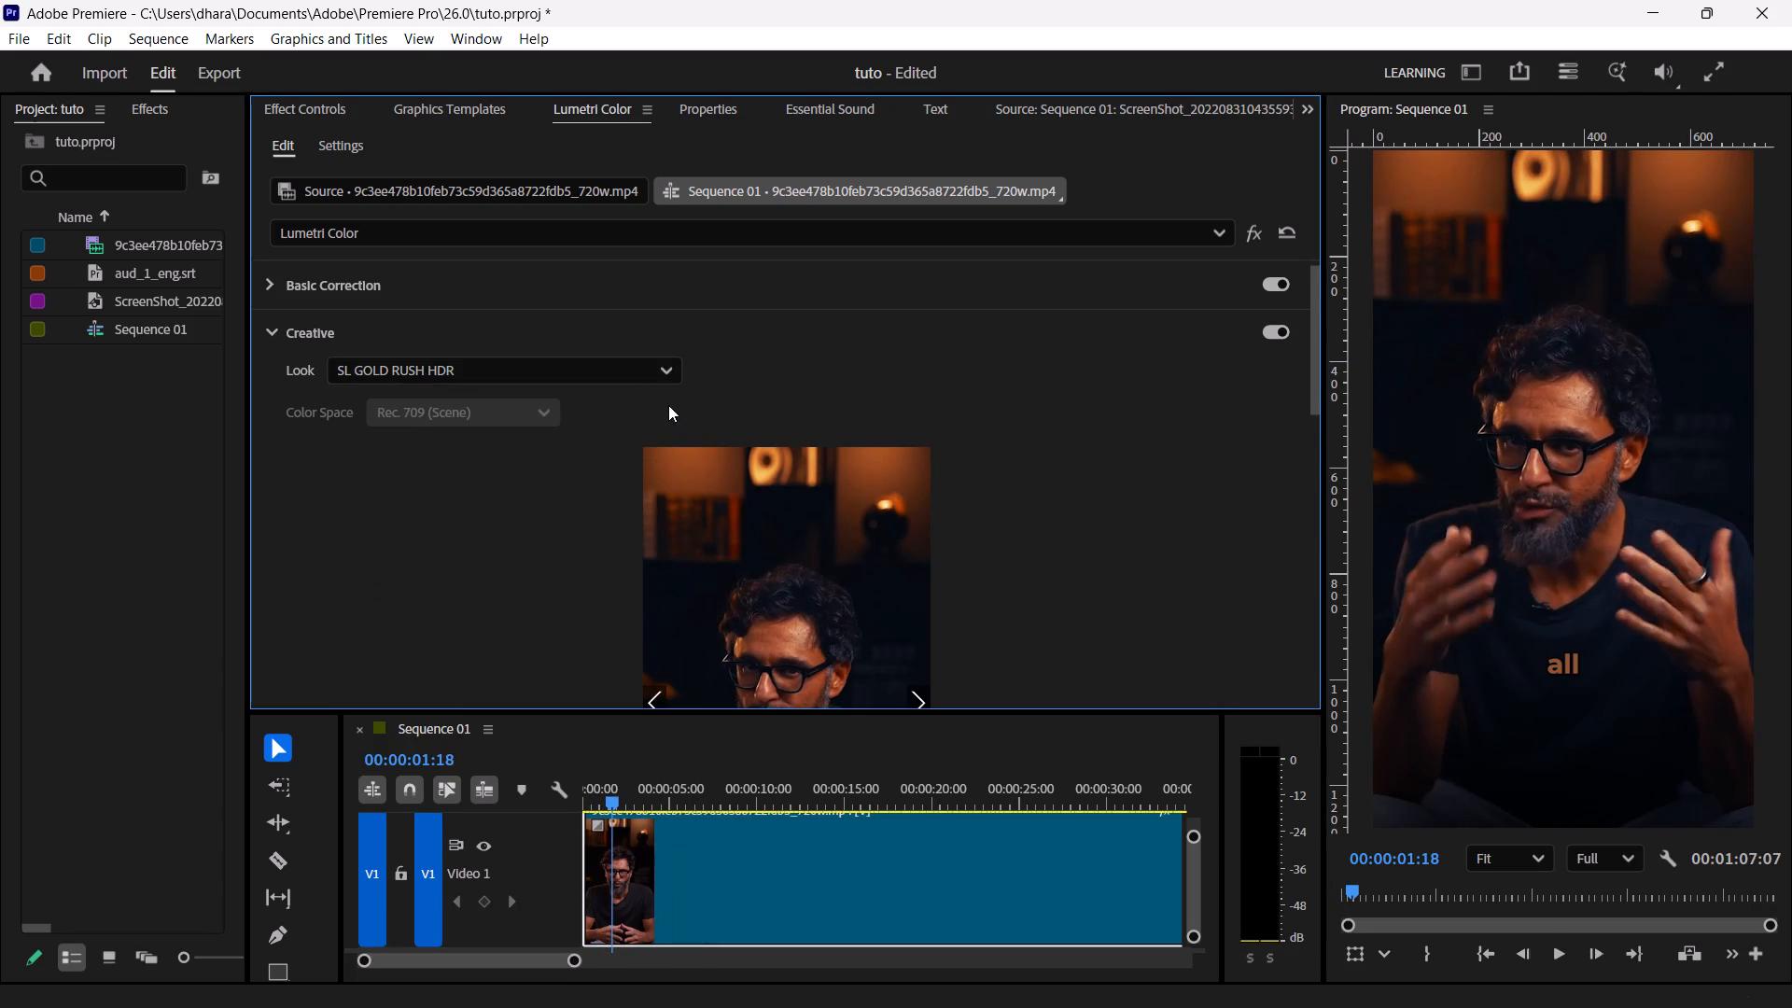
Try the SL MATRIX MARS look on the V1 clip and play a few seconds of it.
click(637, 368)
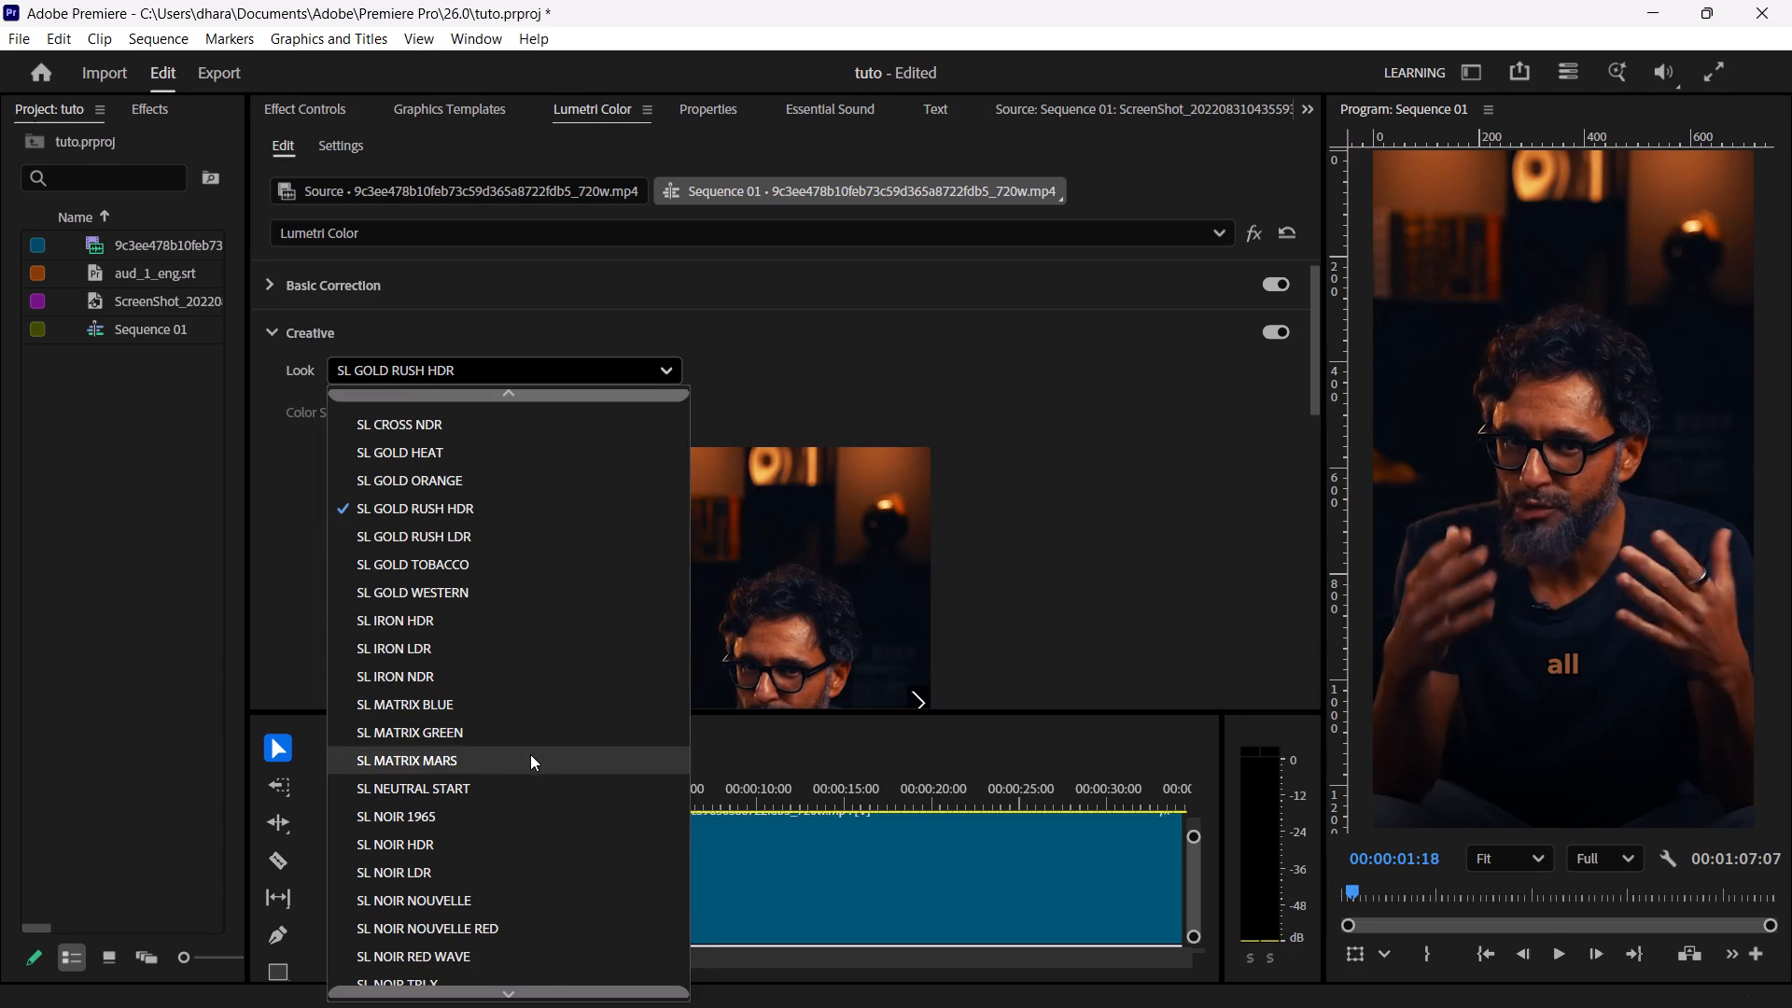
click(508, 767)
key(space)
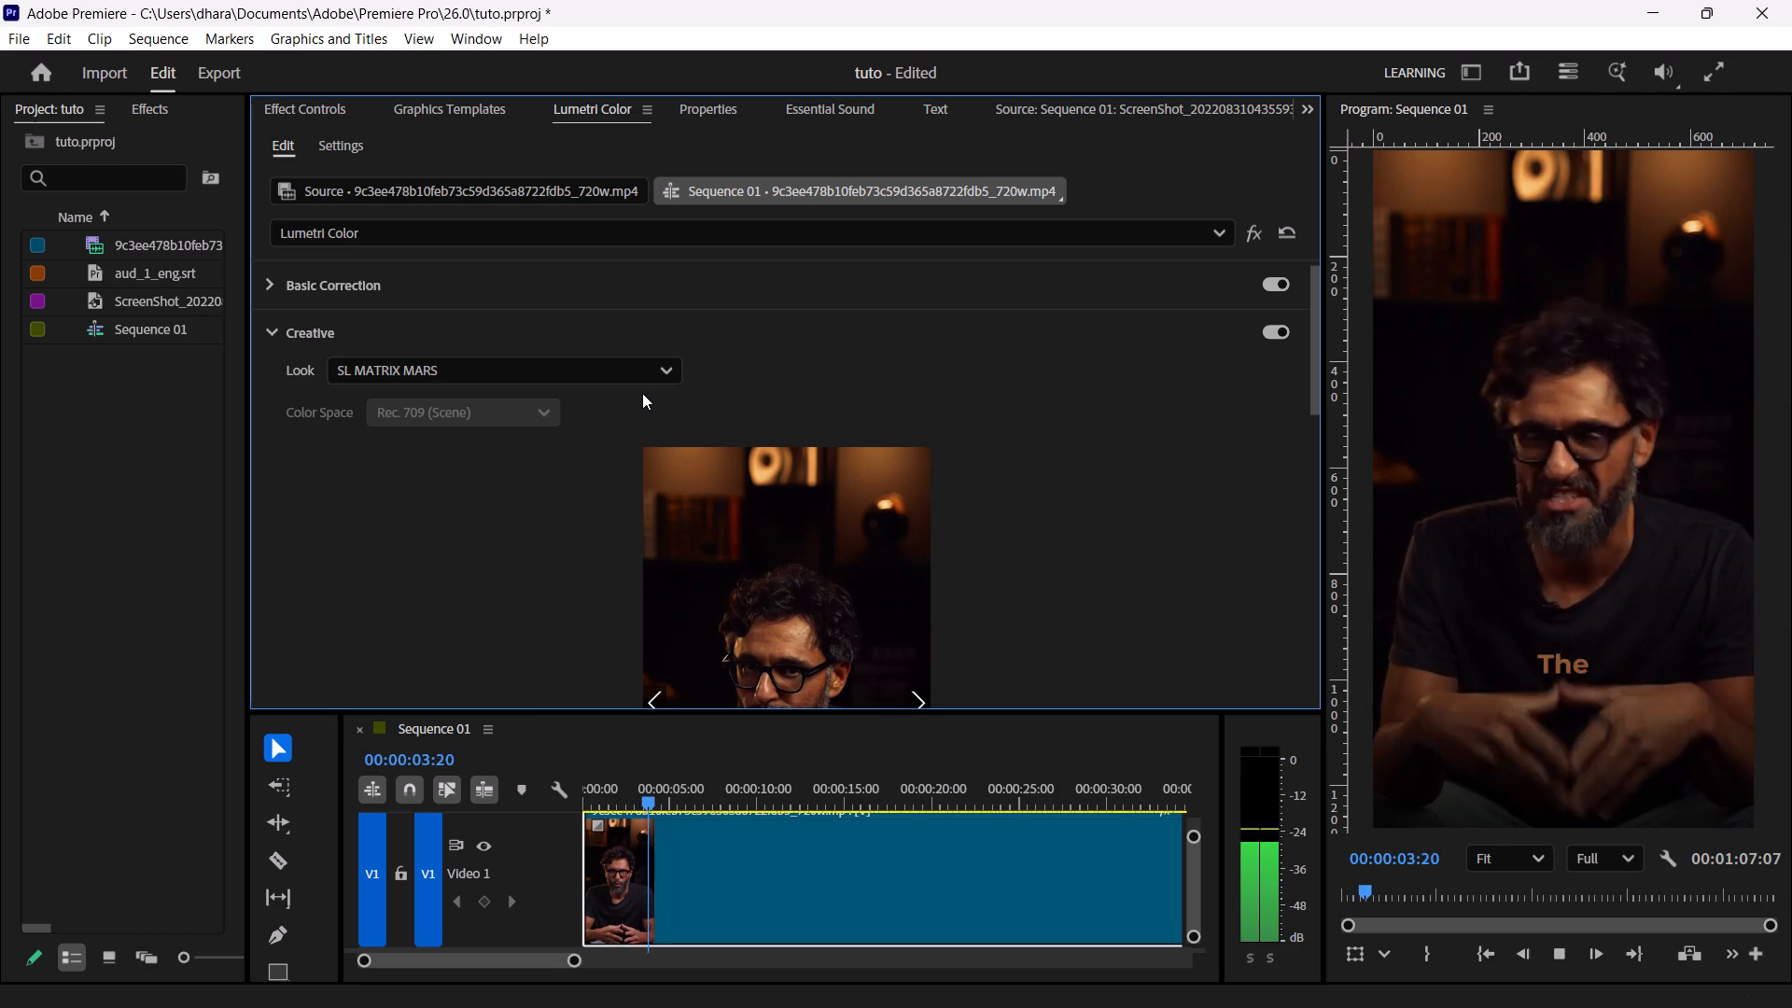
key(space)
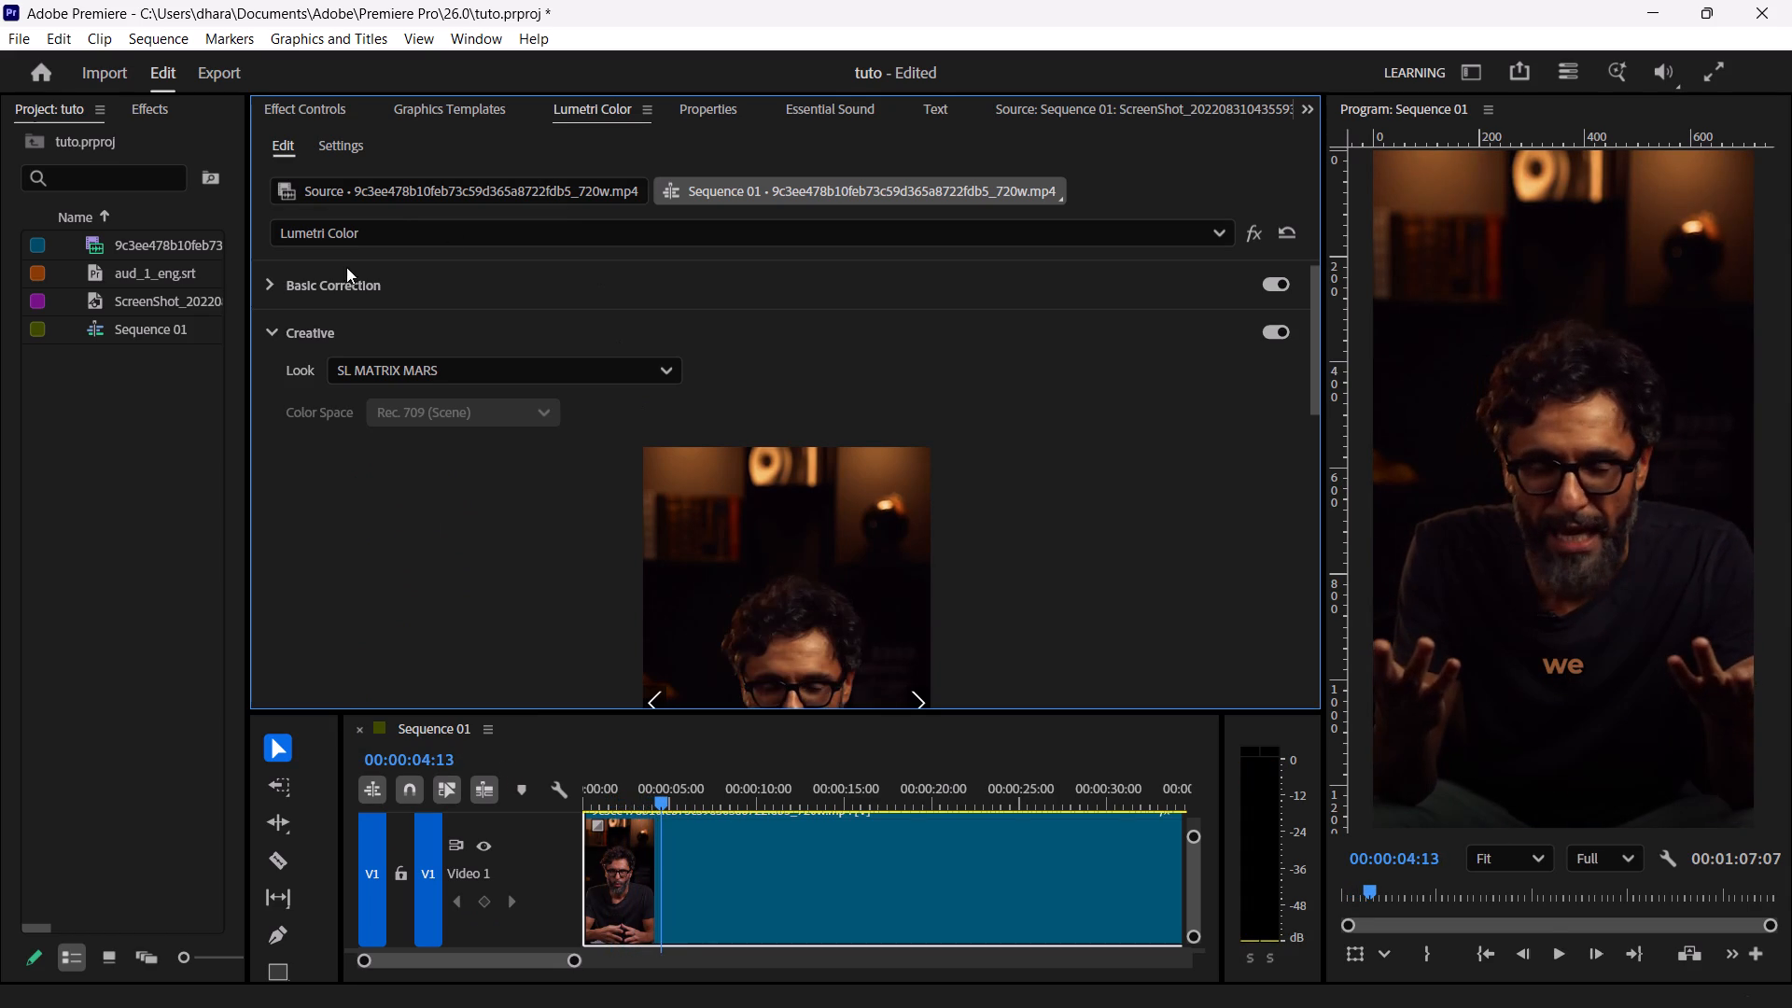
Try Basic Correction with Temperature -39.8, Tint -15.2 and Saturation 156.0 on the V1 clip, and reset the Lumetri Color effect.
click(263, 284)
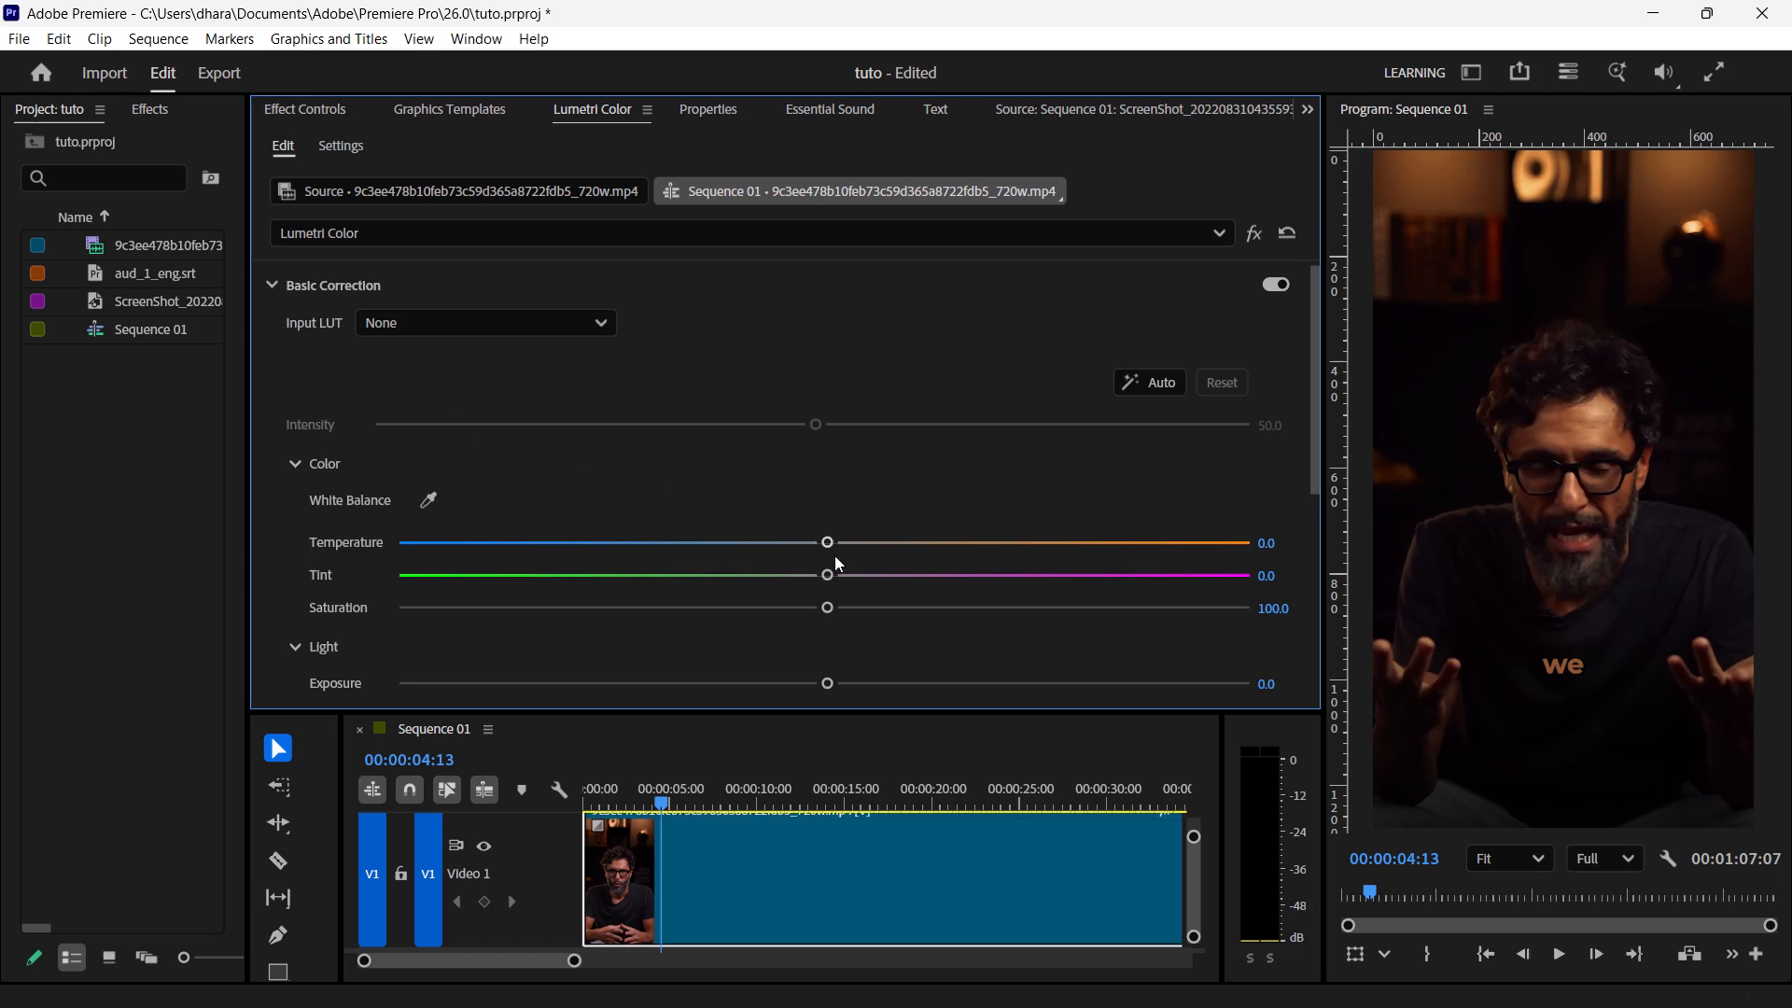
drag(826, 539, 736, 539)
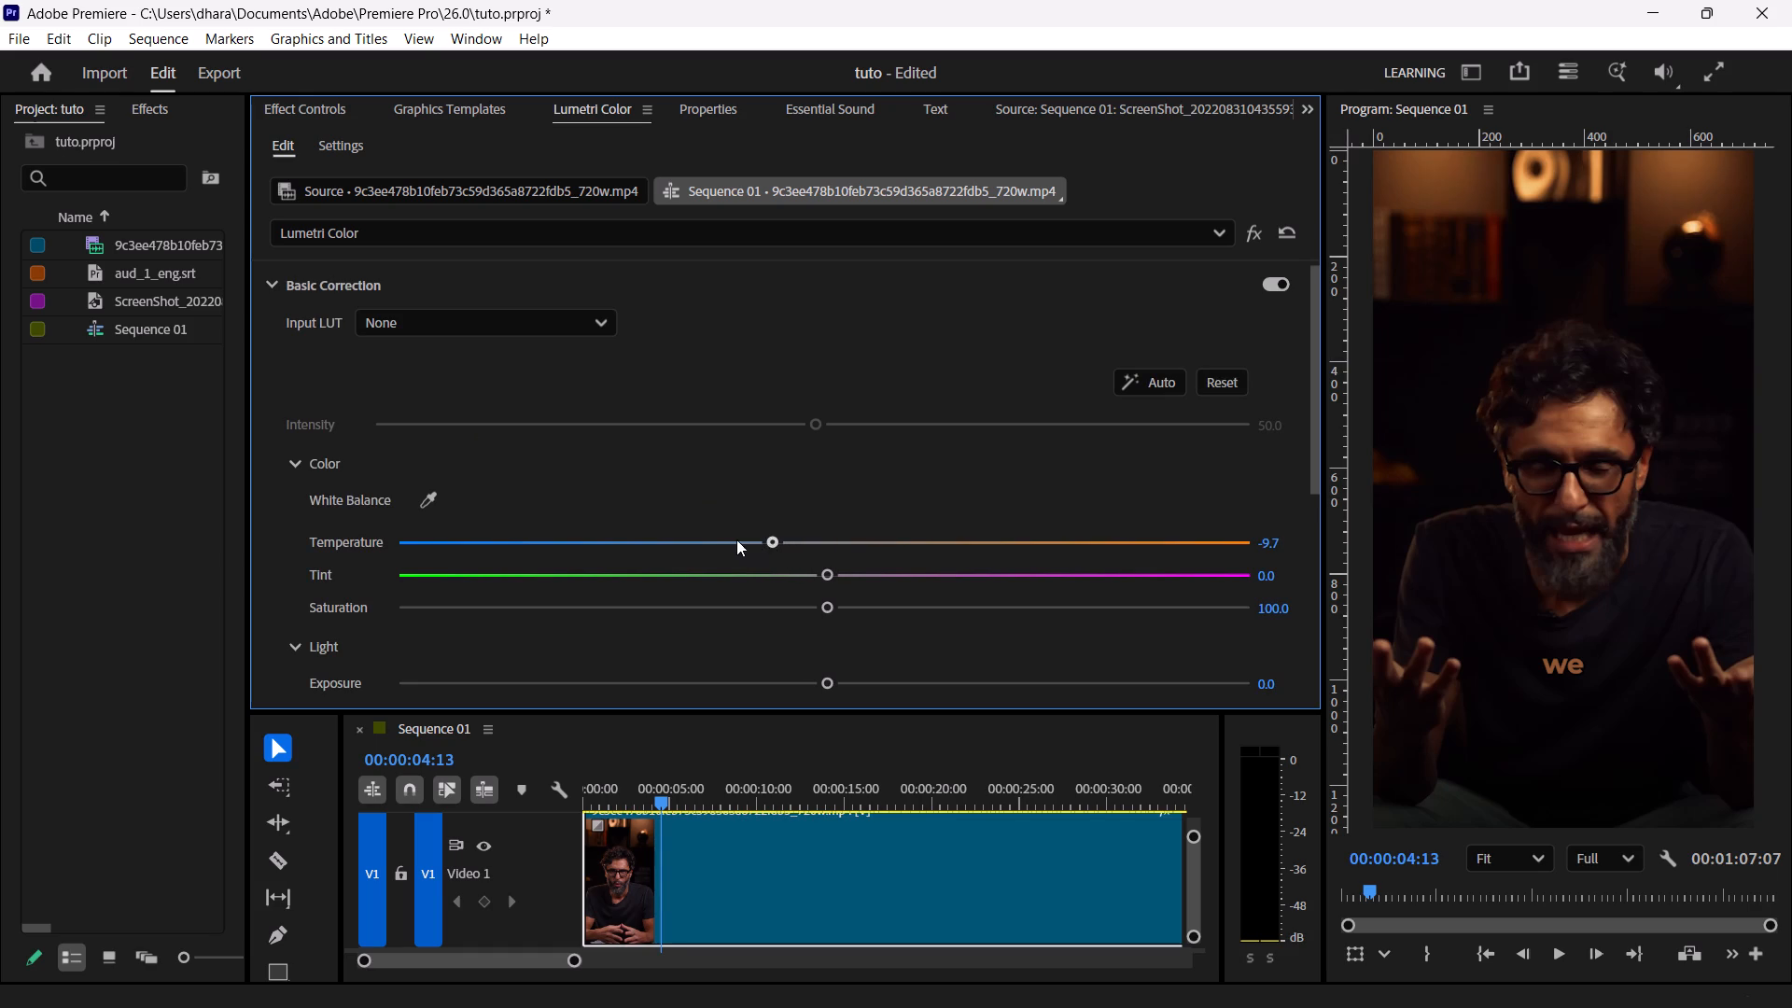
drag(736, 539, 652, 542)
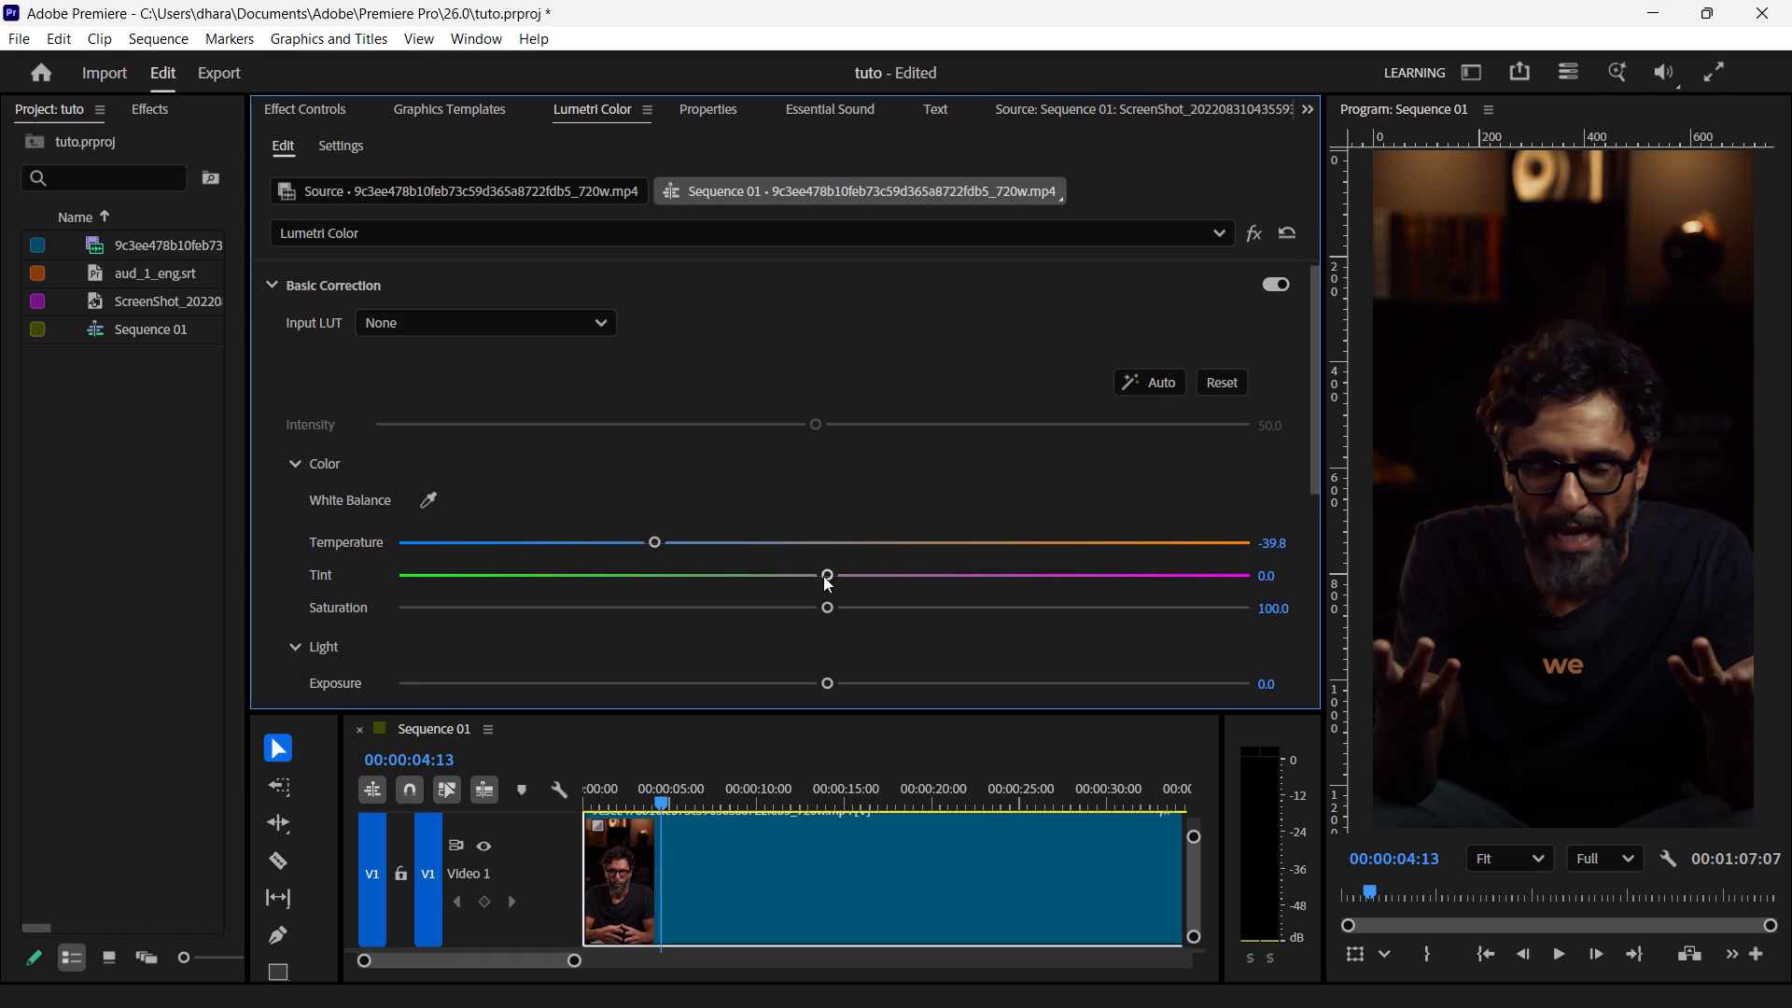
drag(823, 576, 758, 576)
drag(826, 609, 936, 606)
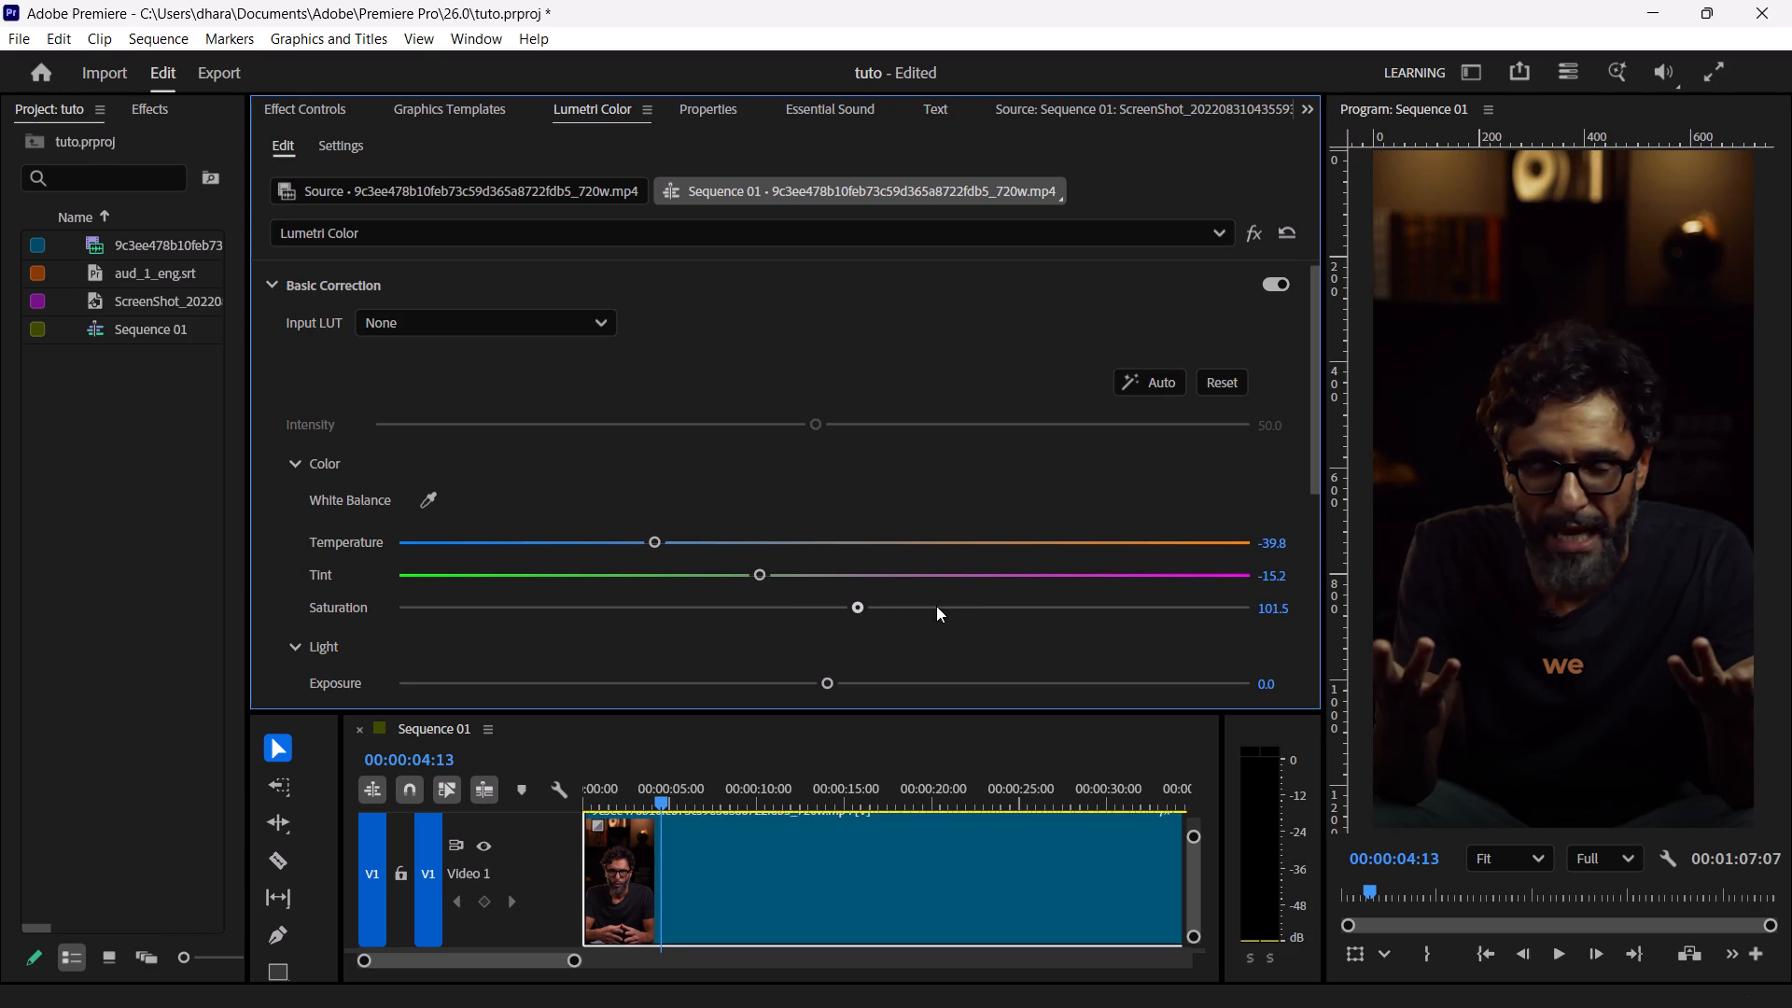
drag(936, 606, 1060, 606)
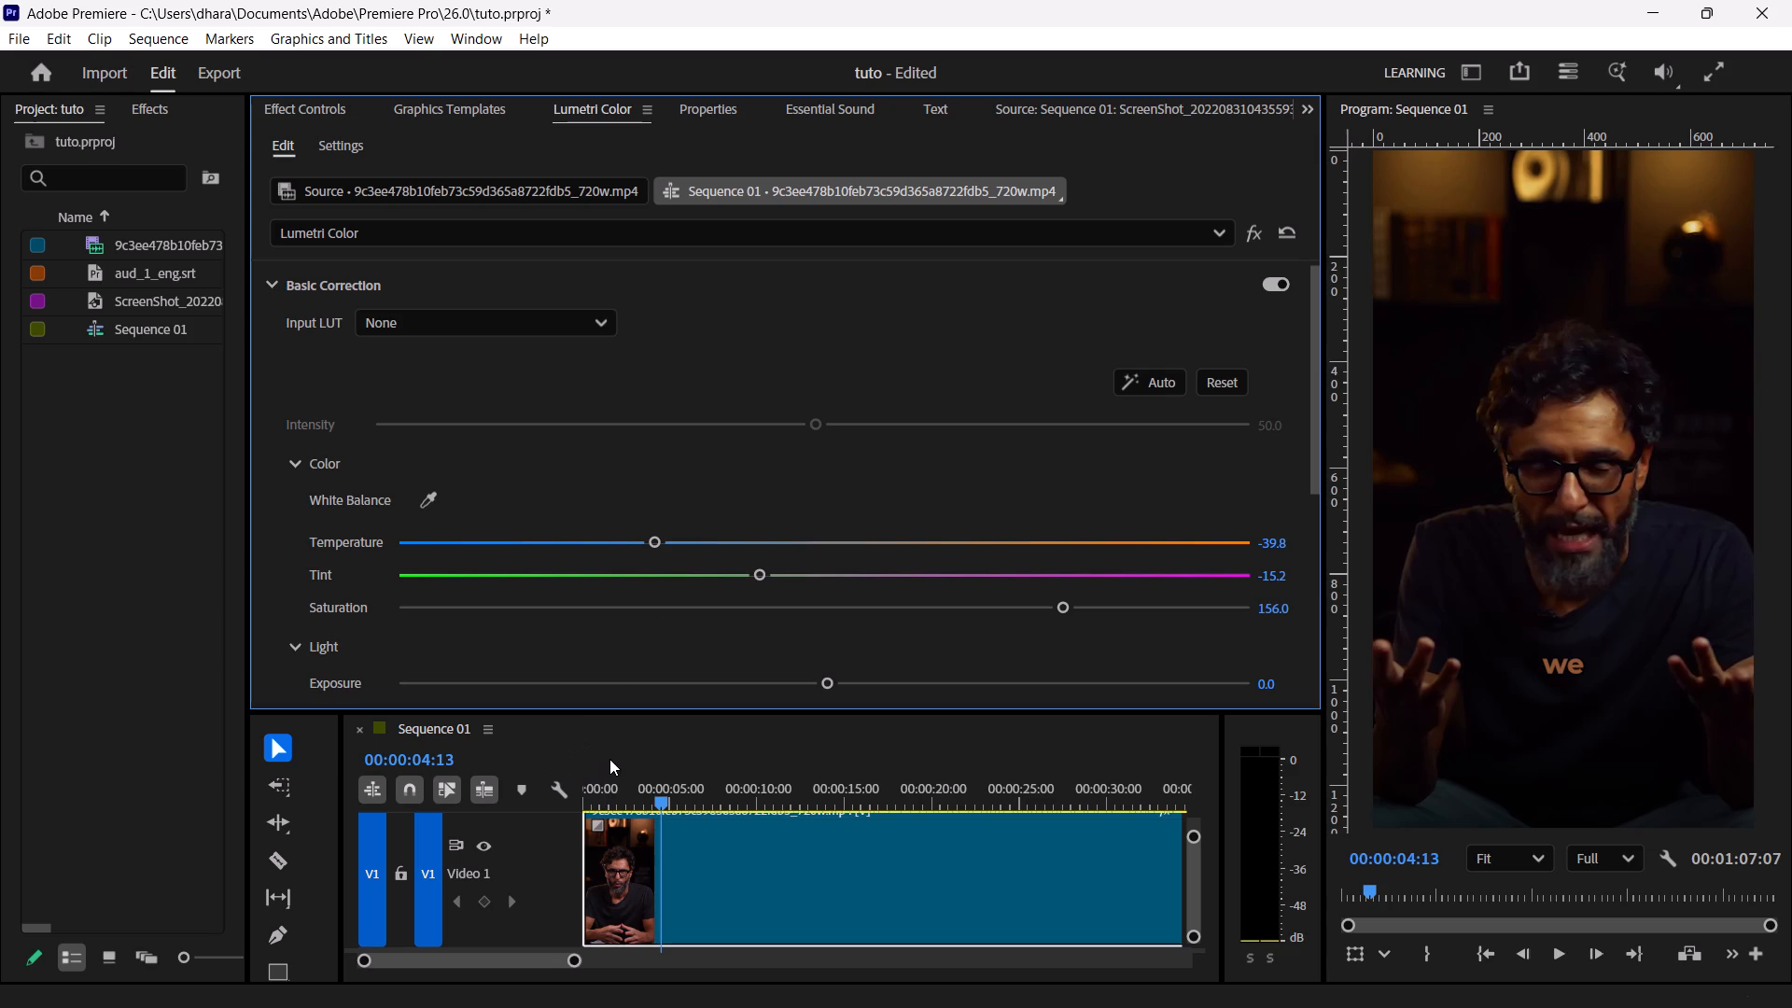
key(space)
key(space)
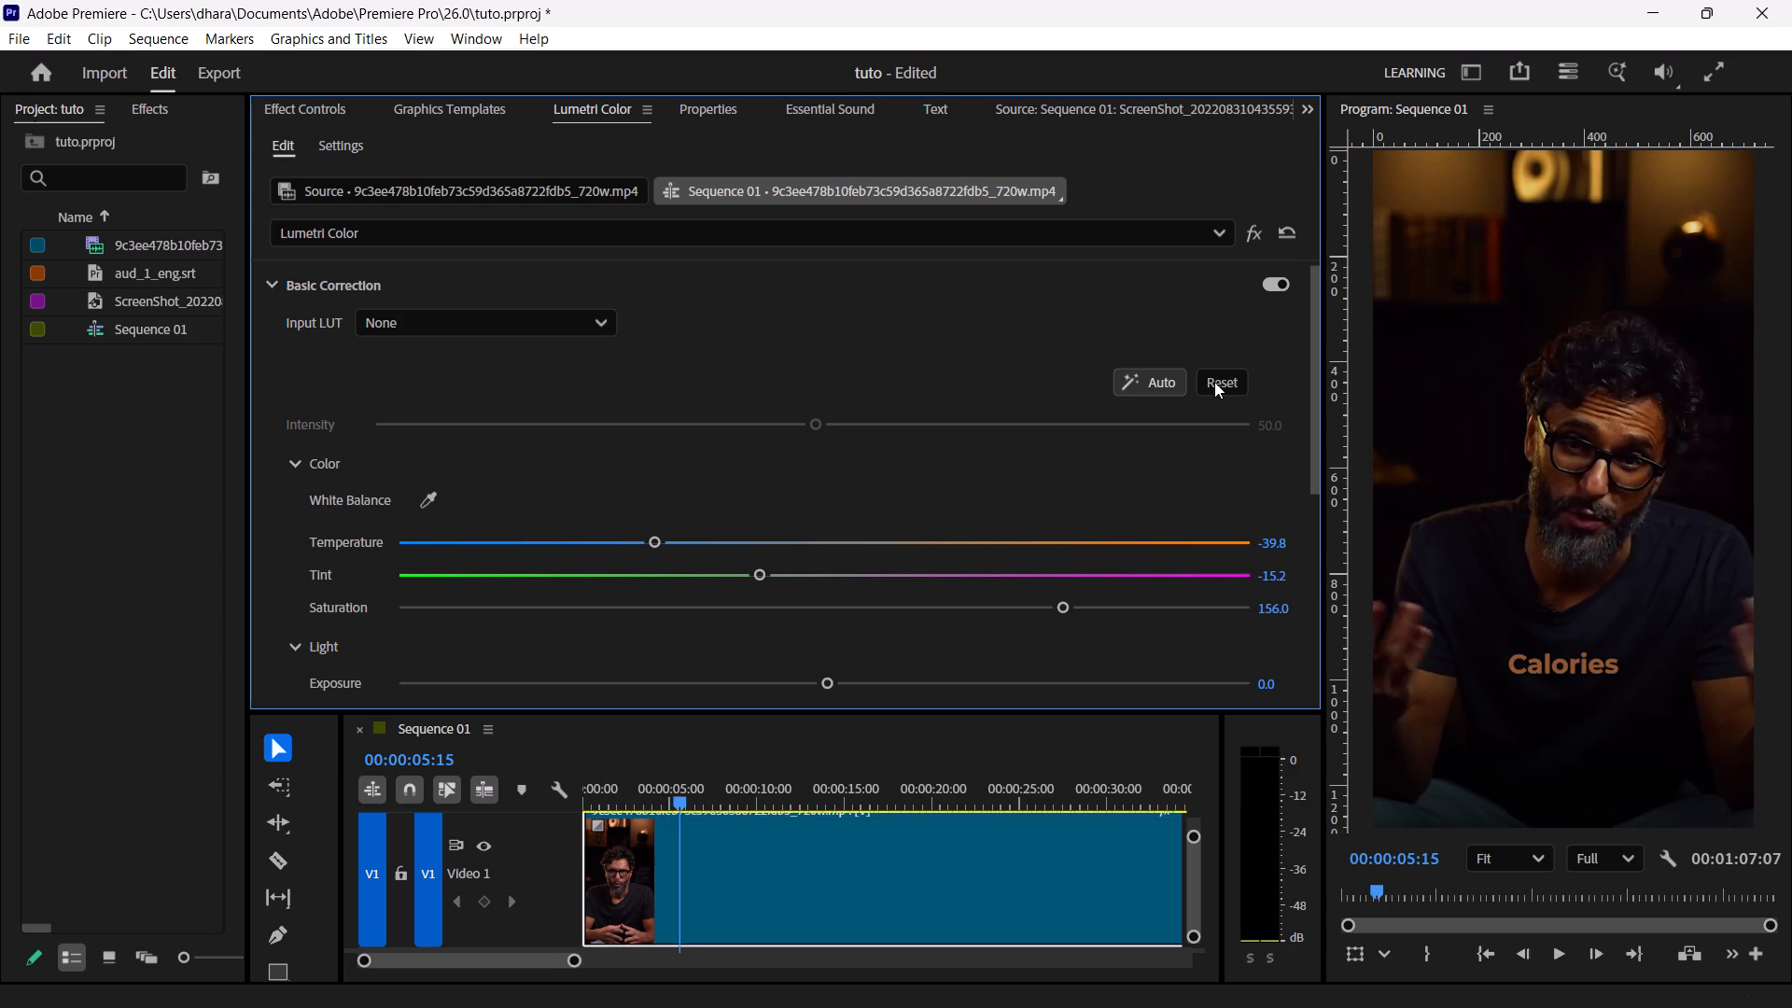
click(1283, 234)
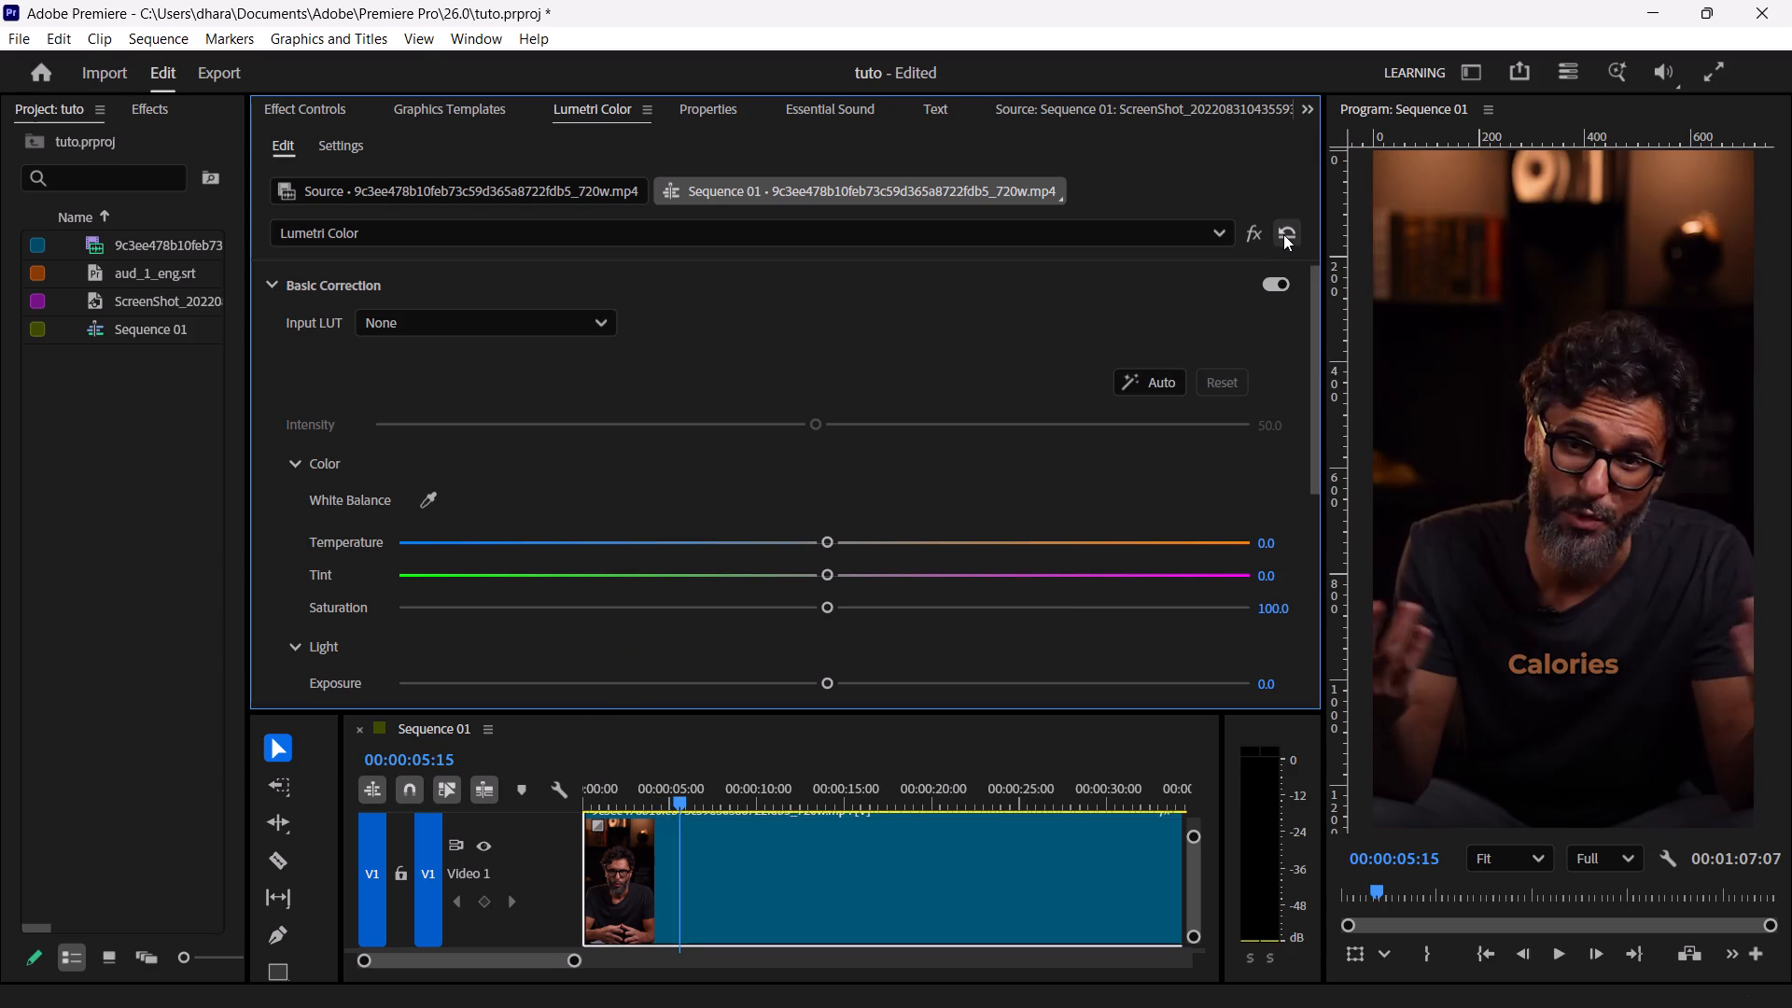
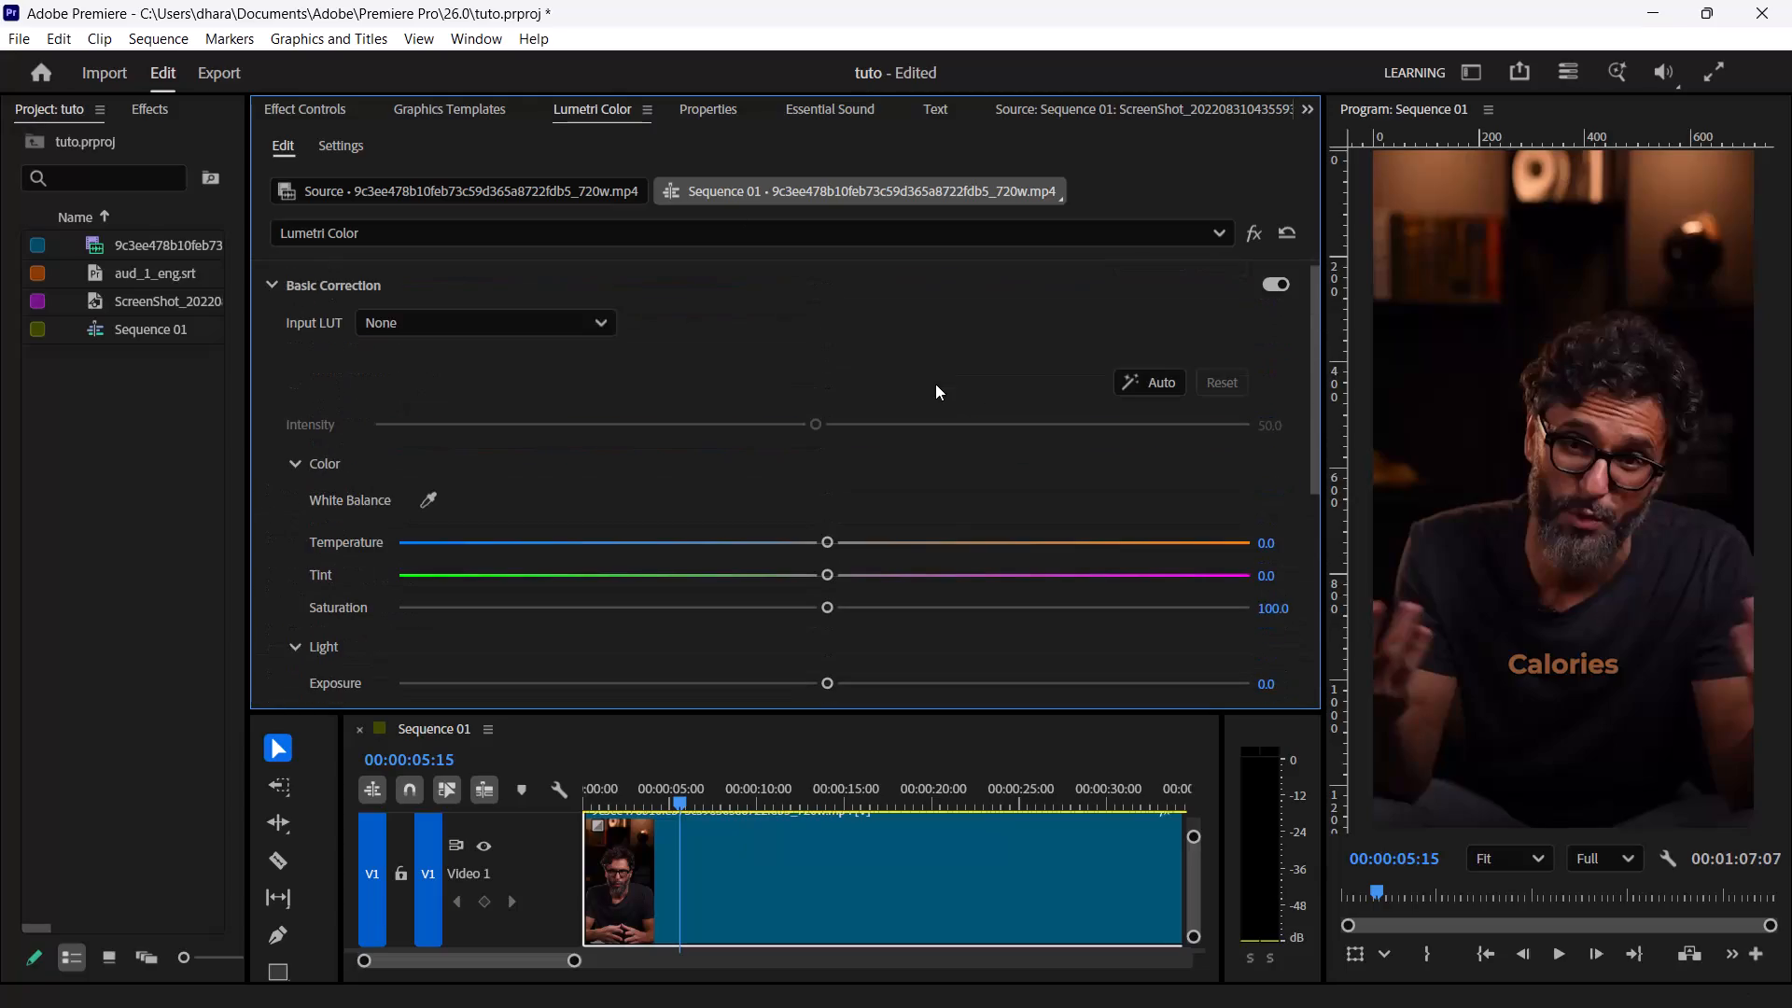
Look over the available graphics templates, the V1 clip's properties and its Essential Sound dialogue settings.
click(485, 105)
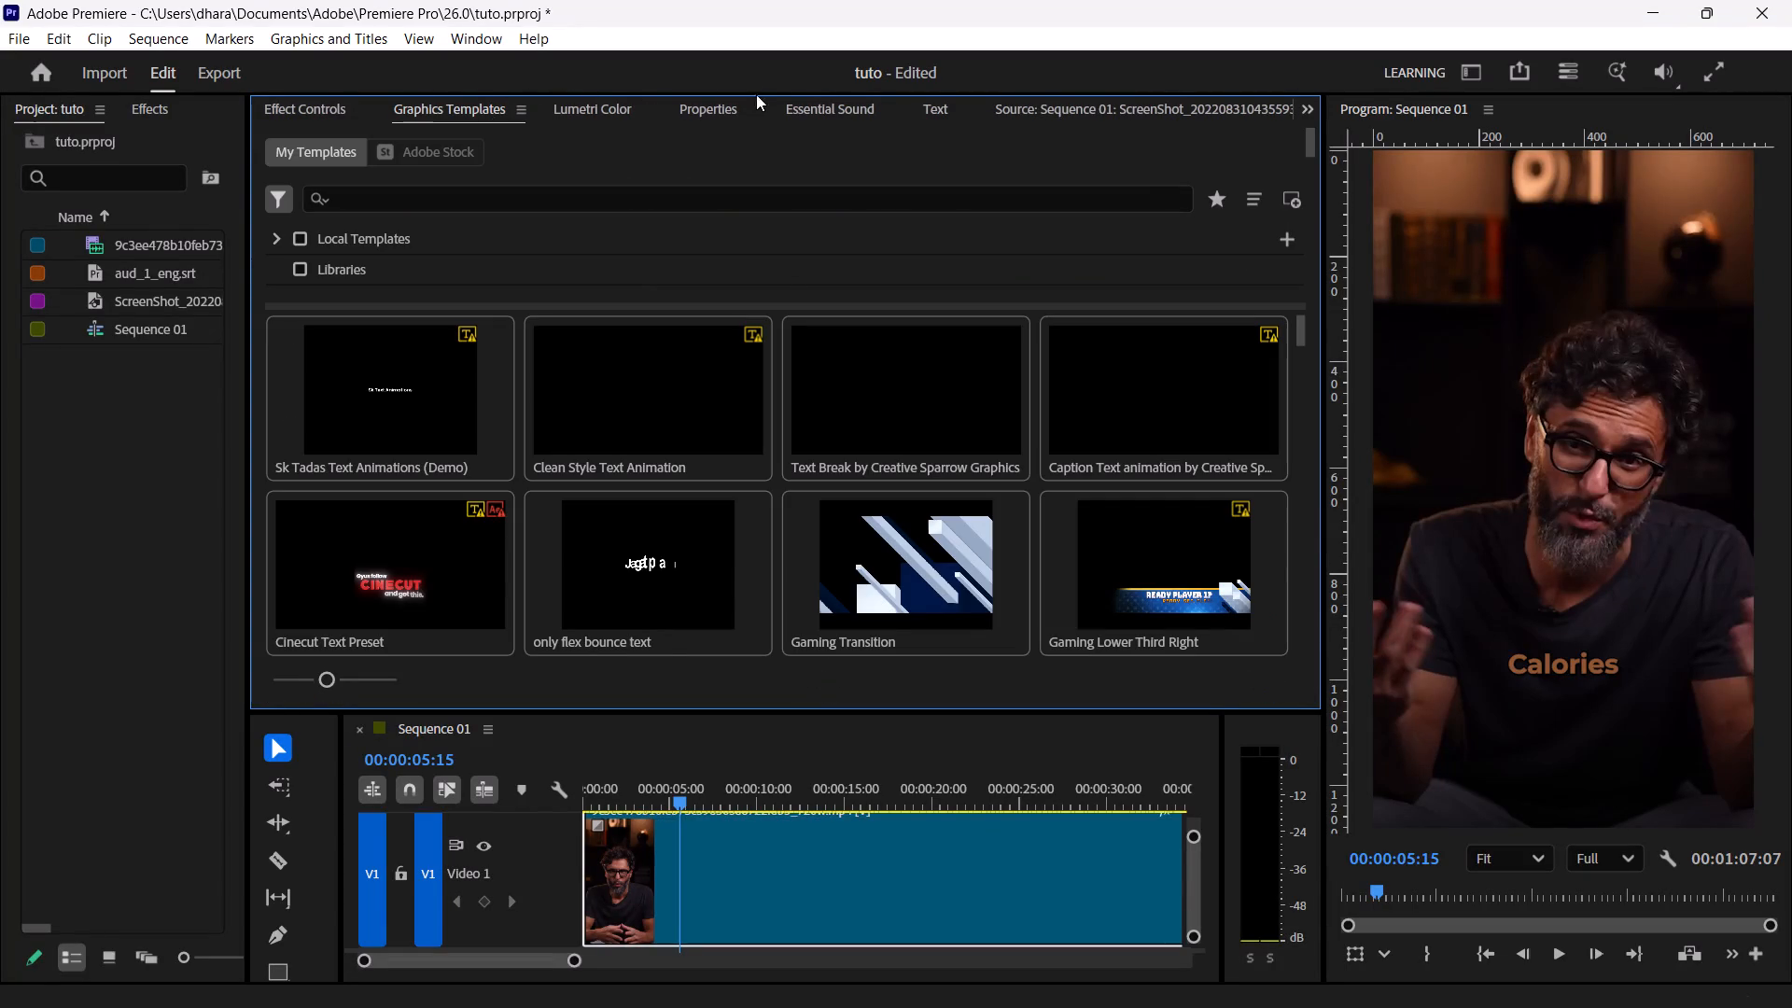
click(730, 103)
click(798, 103)
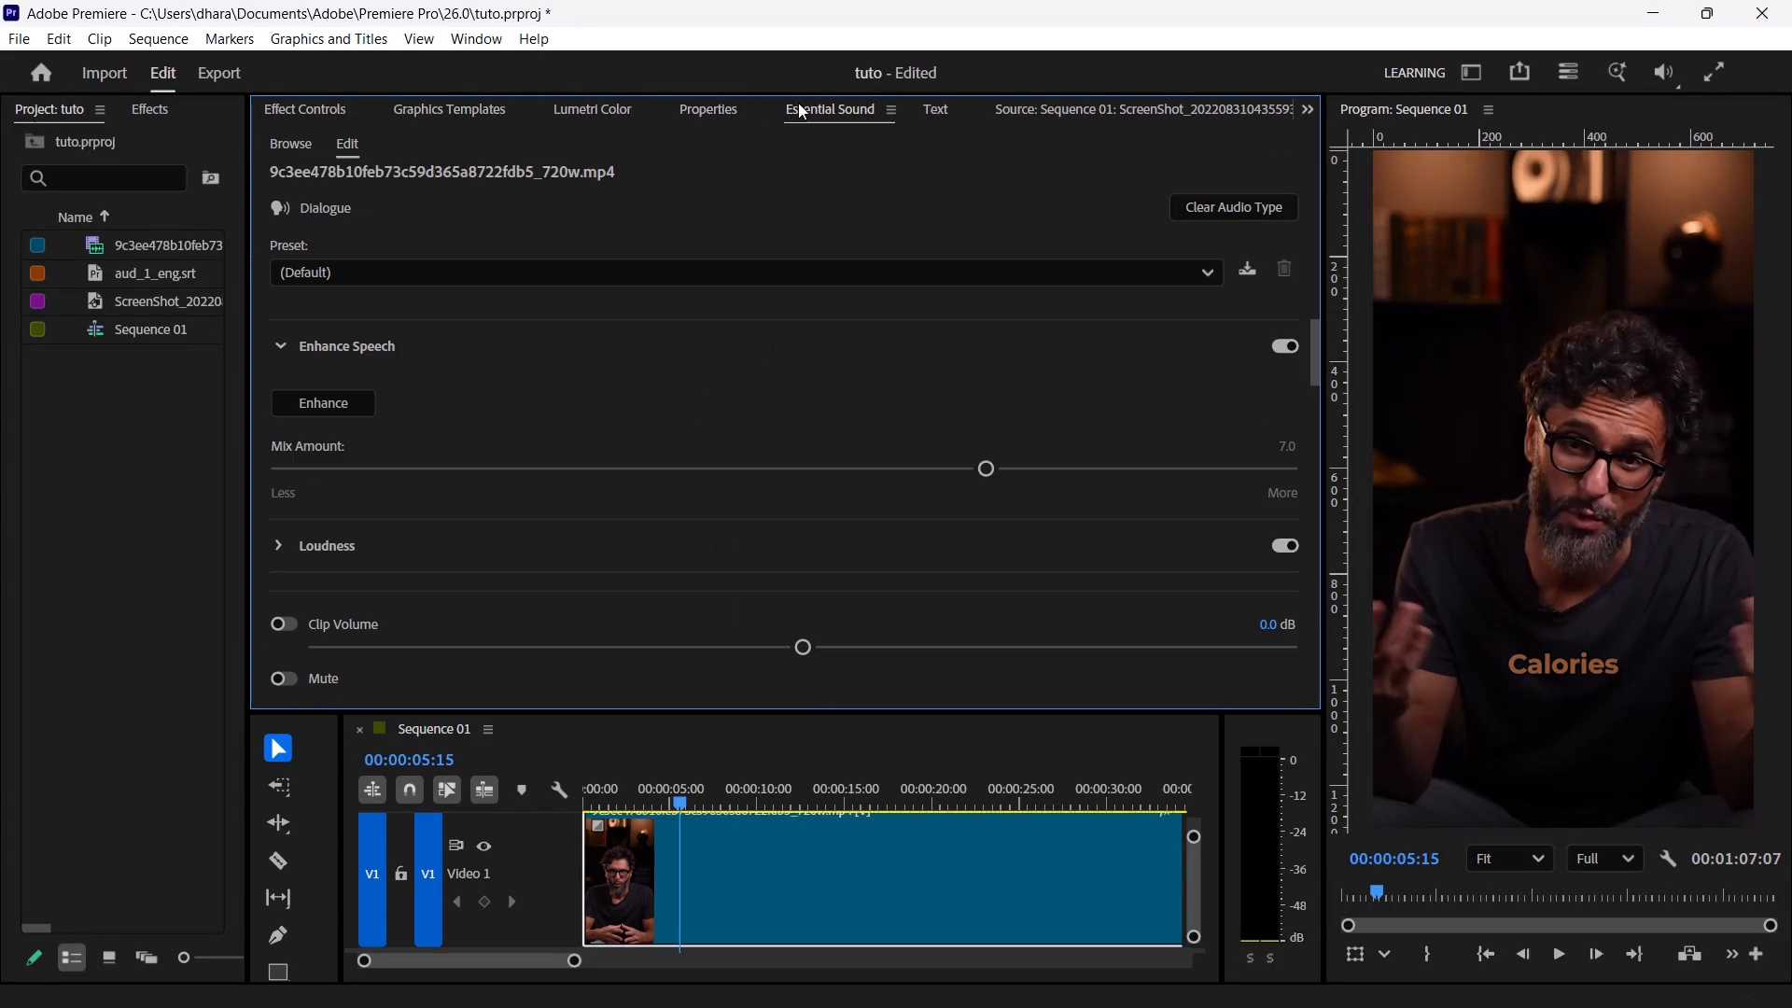
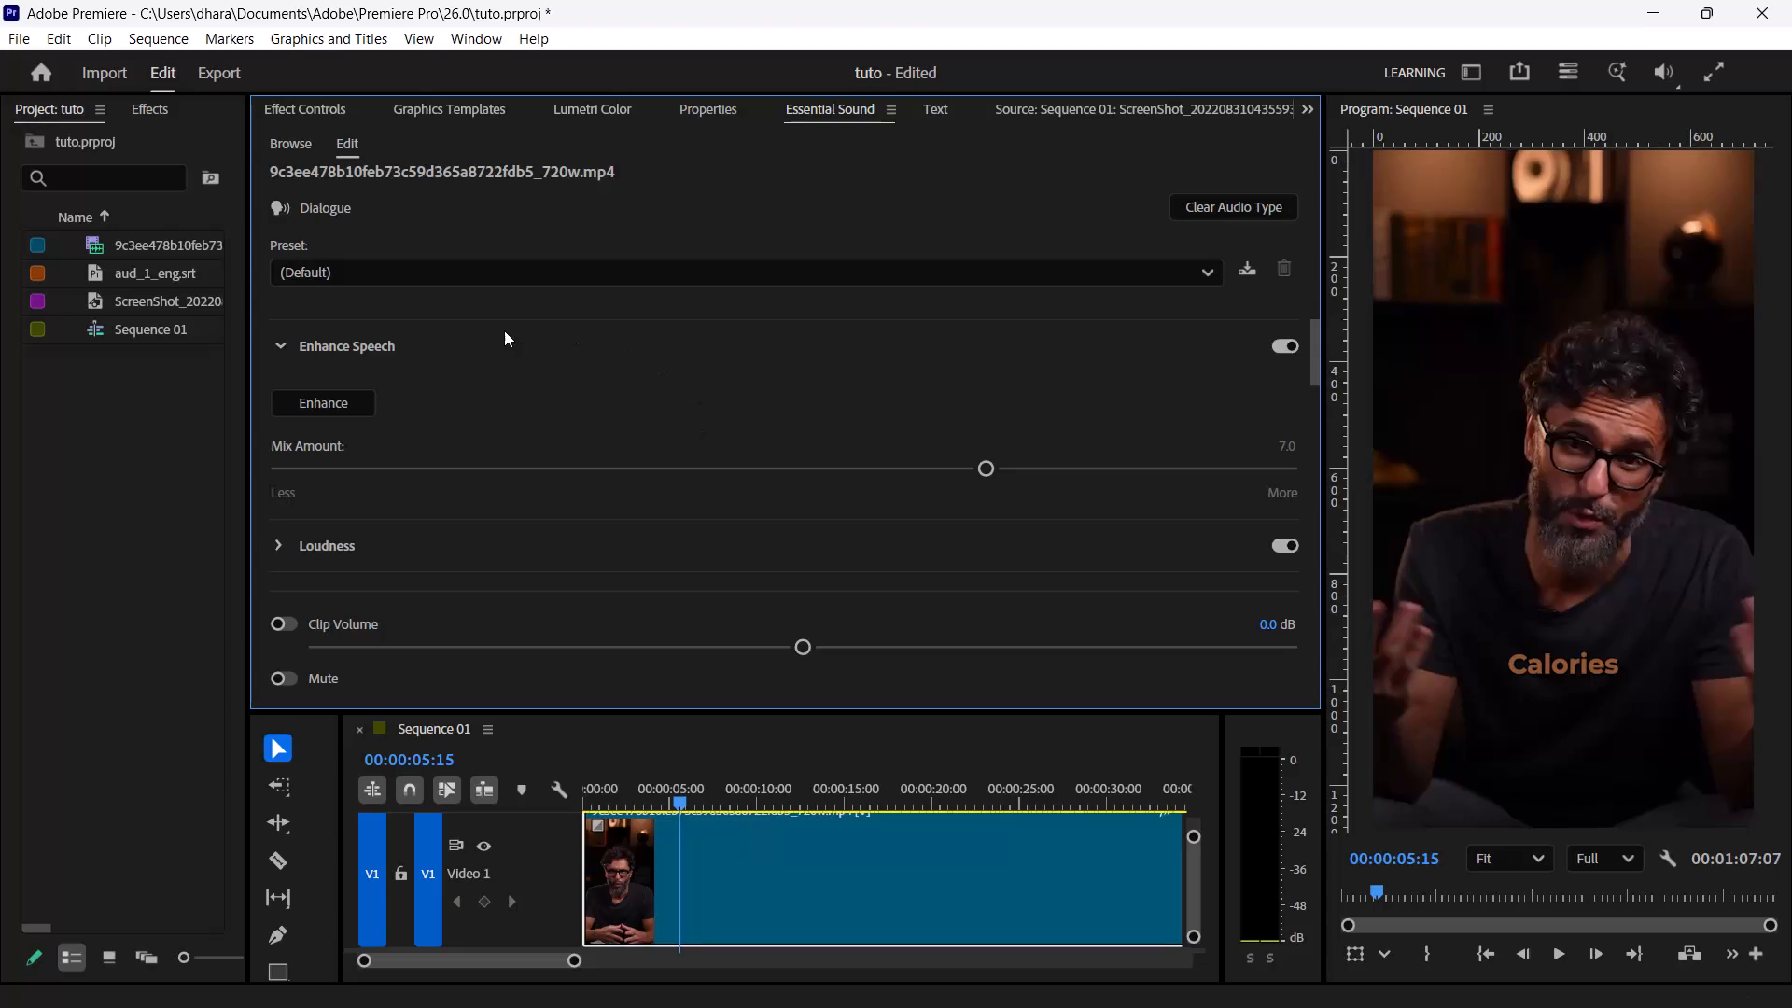
Raise the Creative look Intensity to about 156 in the V1 clip's Lumetri Color settings.
click(583, 106)
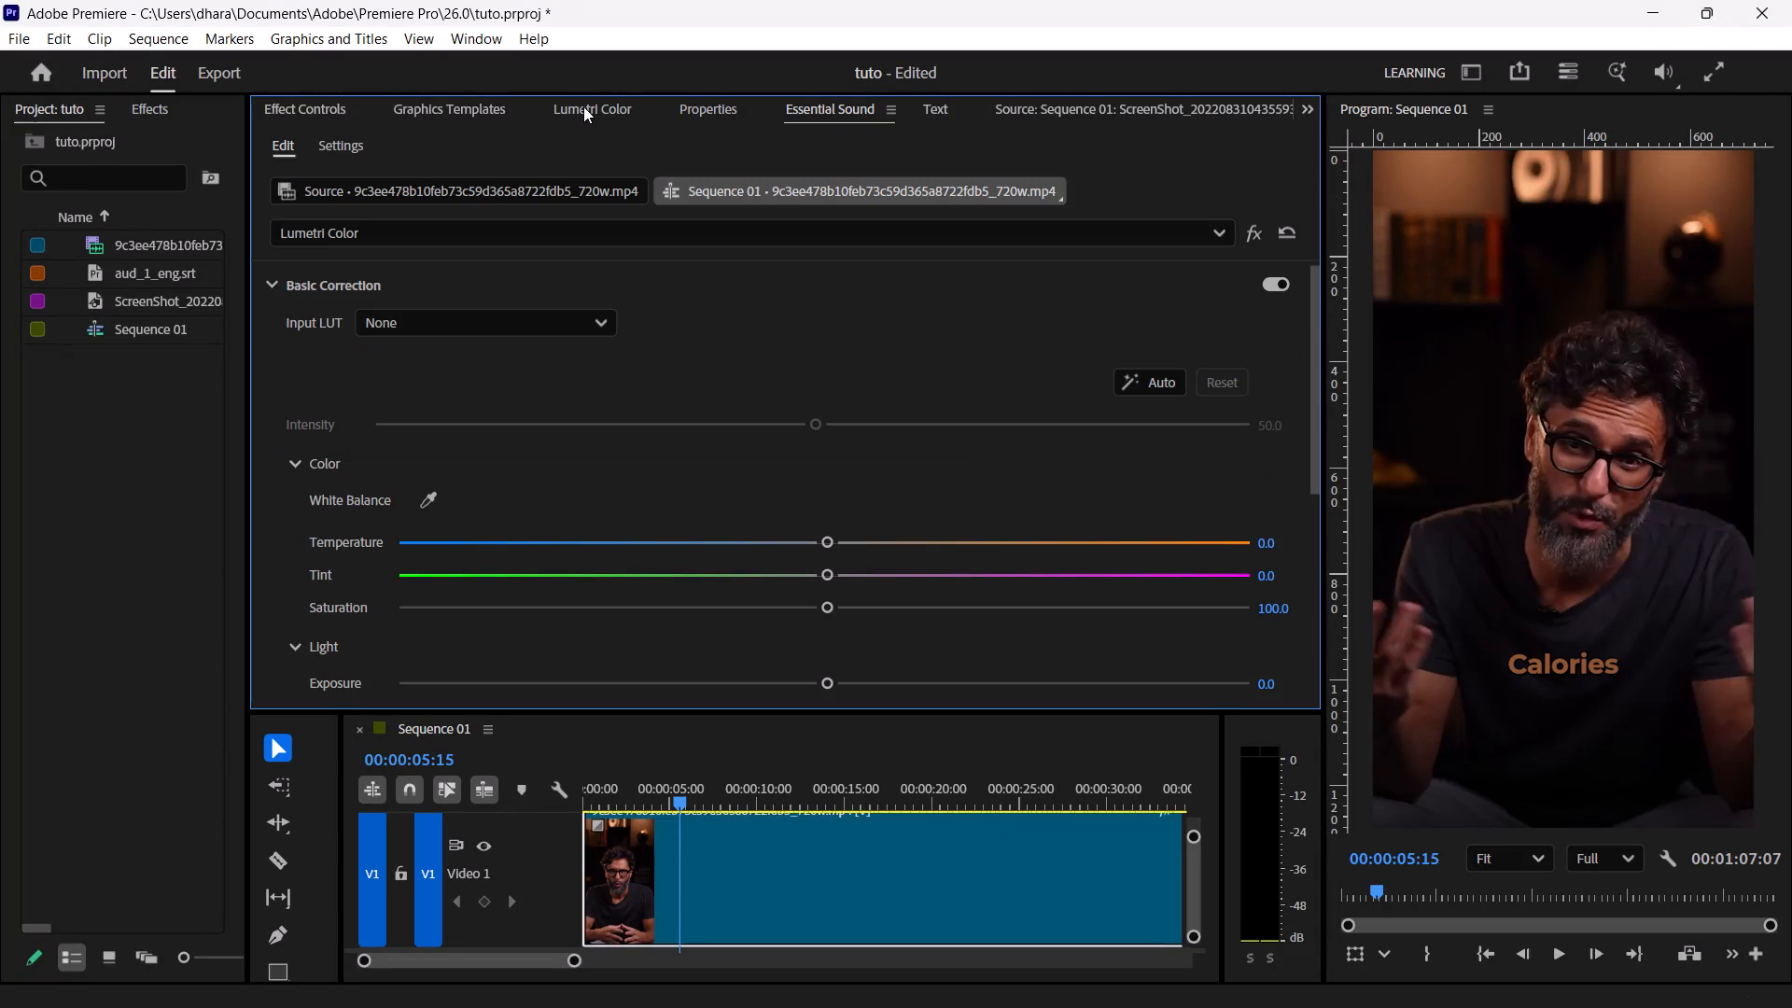
scroll(369, 455, down, 1)
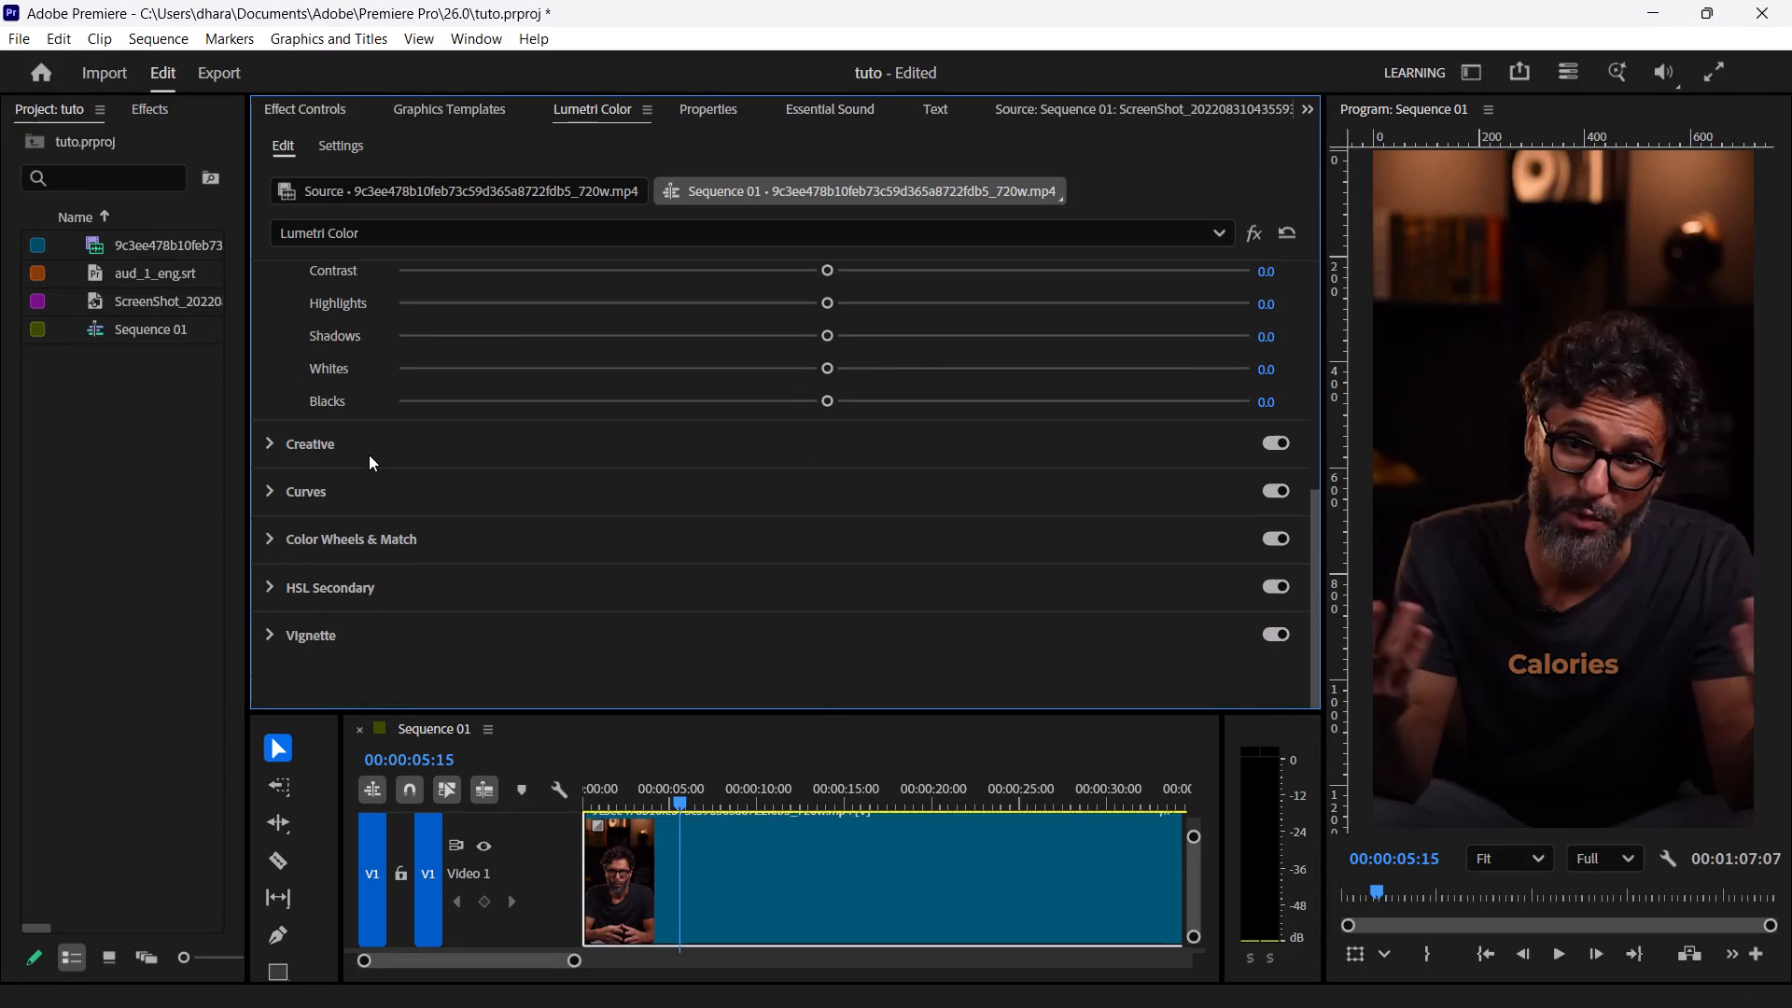
click(268, 446)
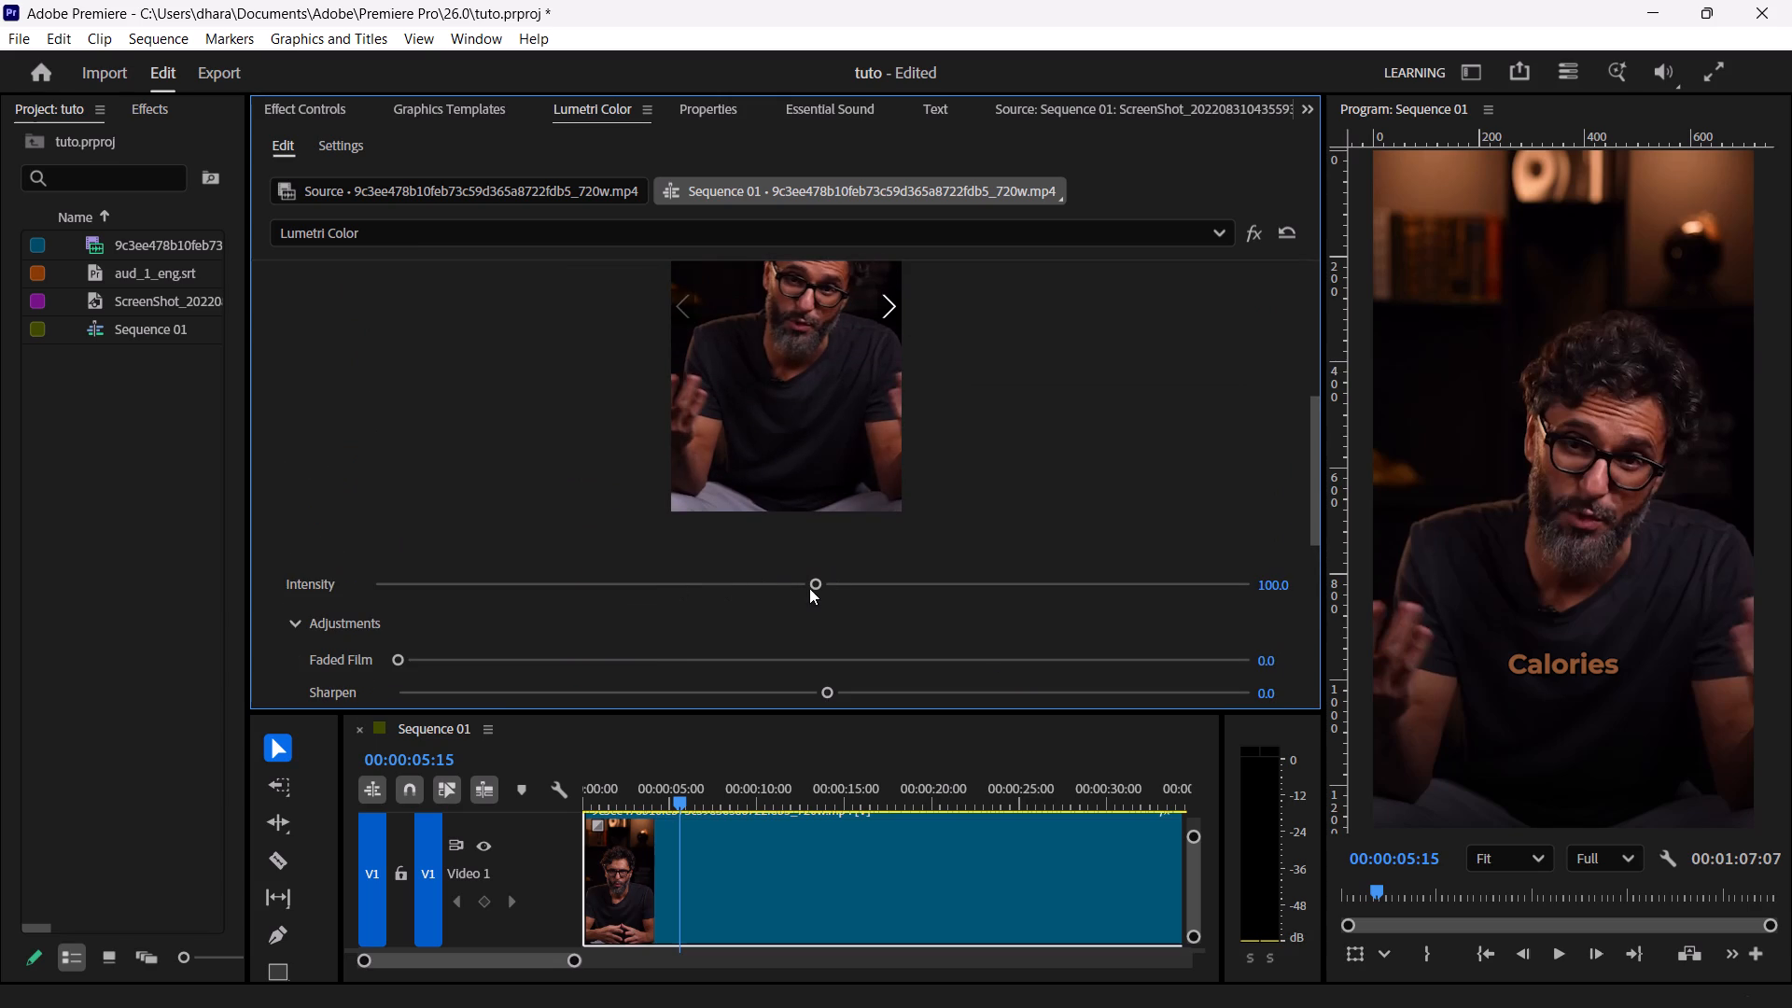
drag(813, 585, 878, 585)
drag(878, 585, 1005, 576)
drag(1005, 576, 957, 580)
drag(957, 580, 1062, 590)
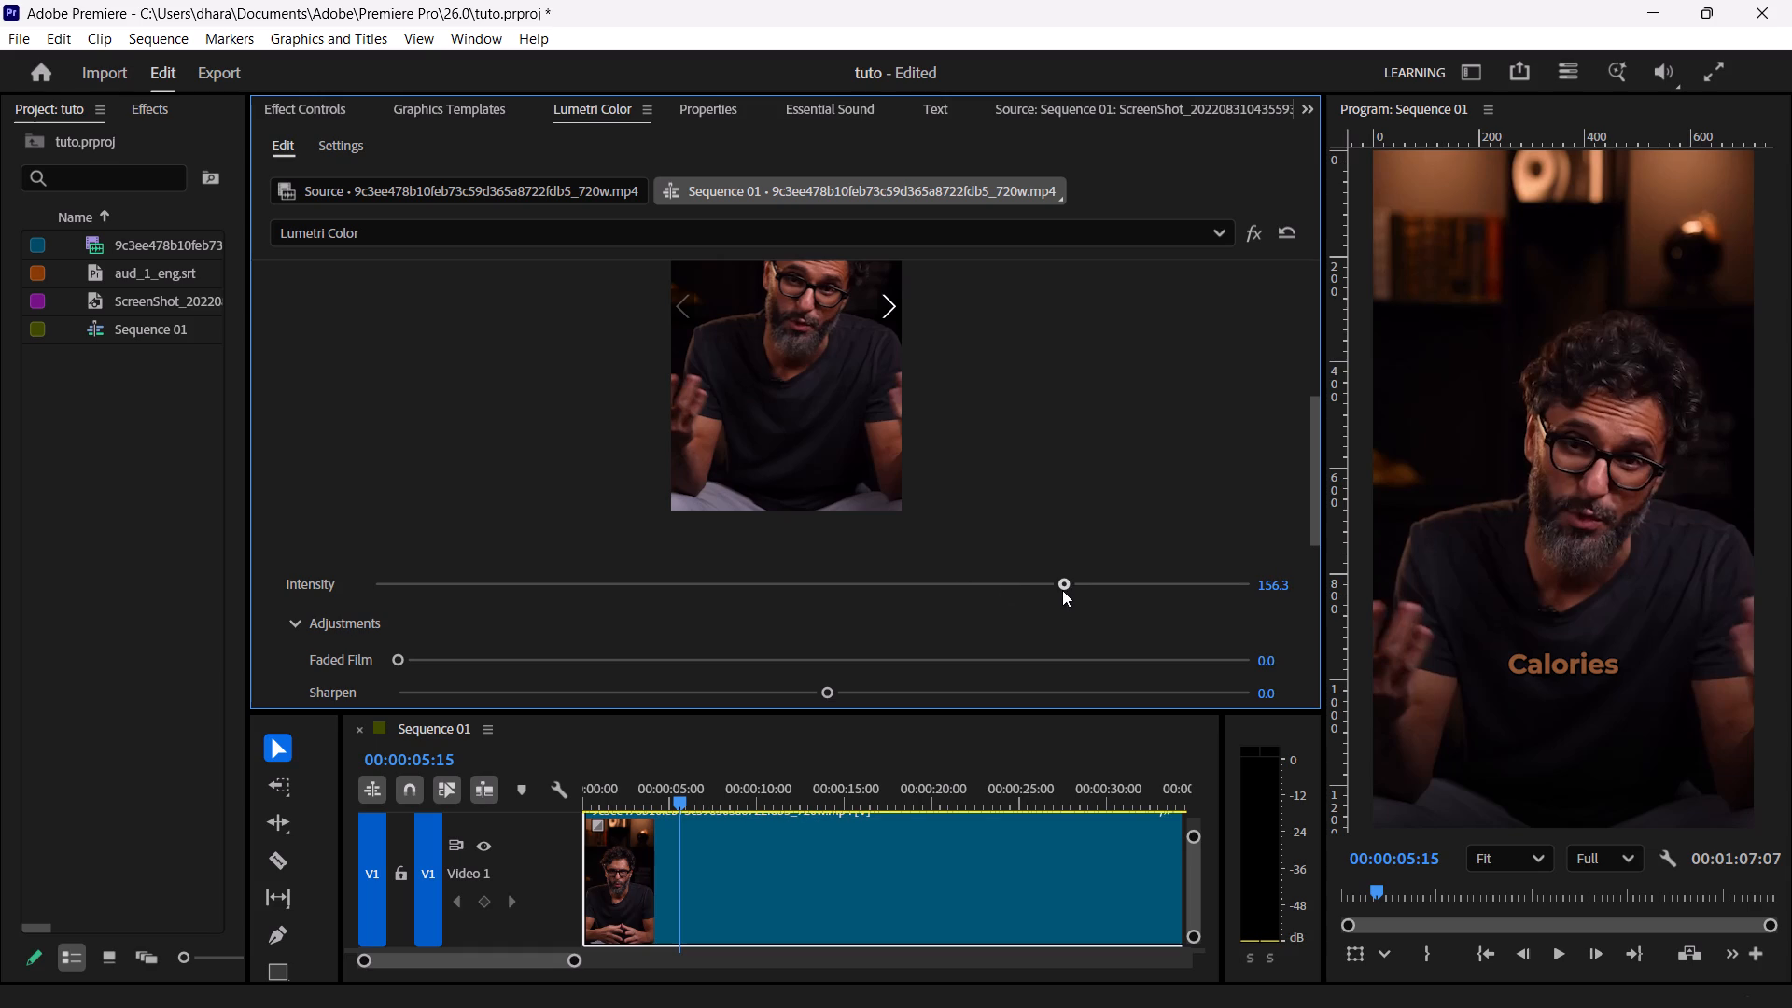
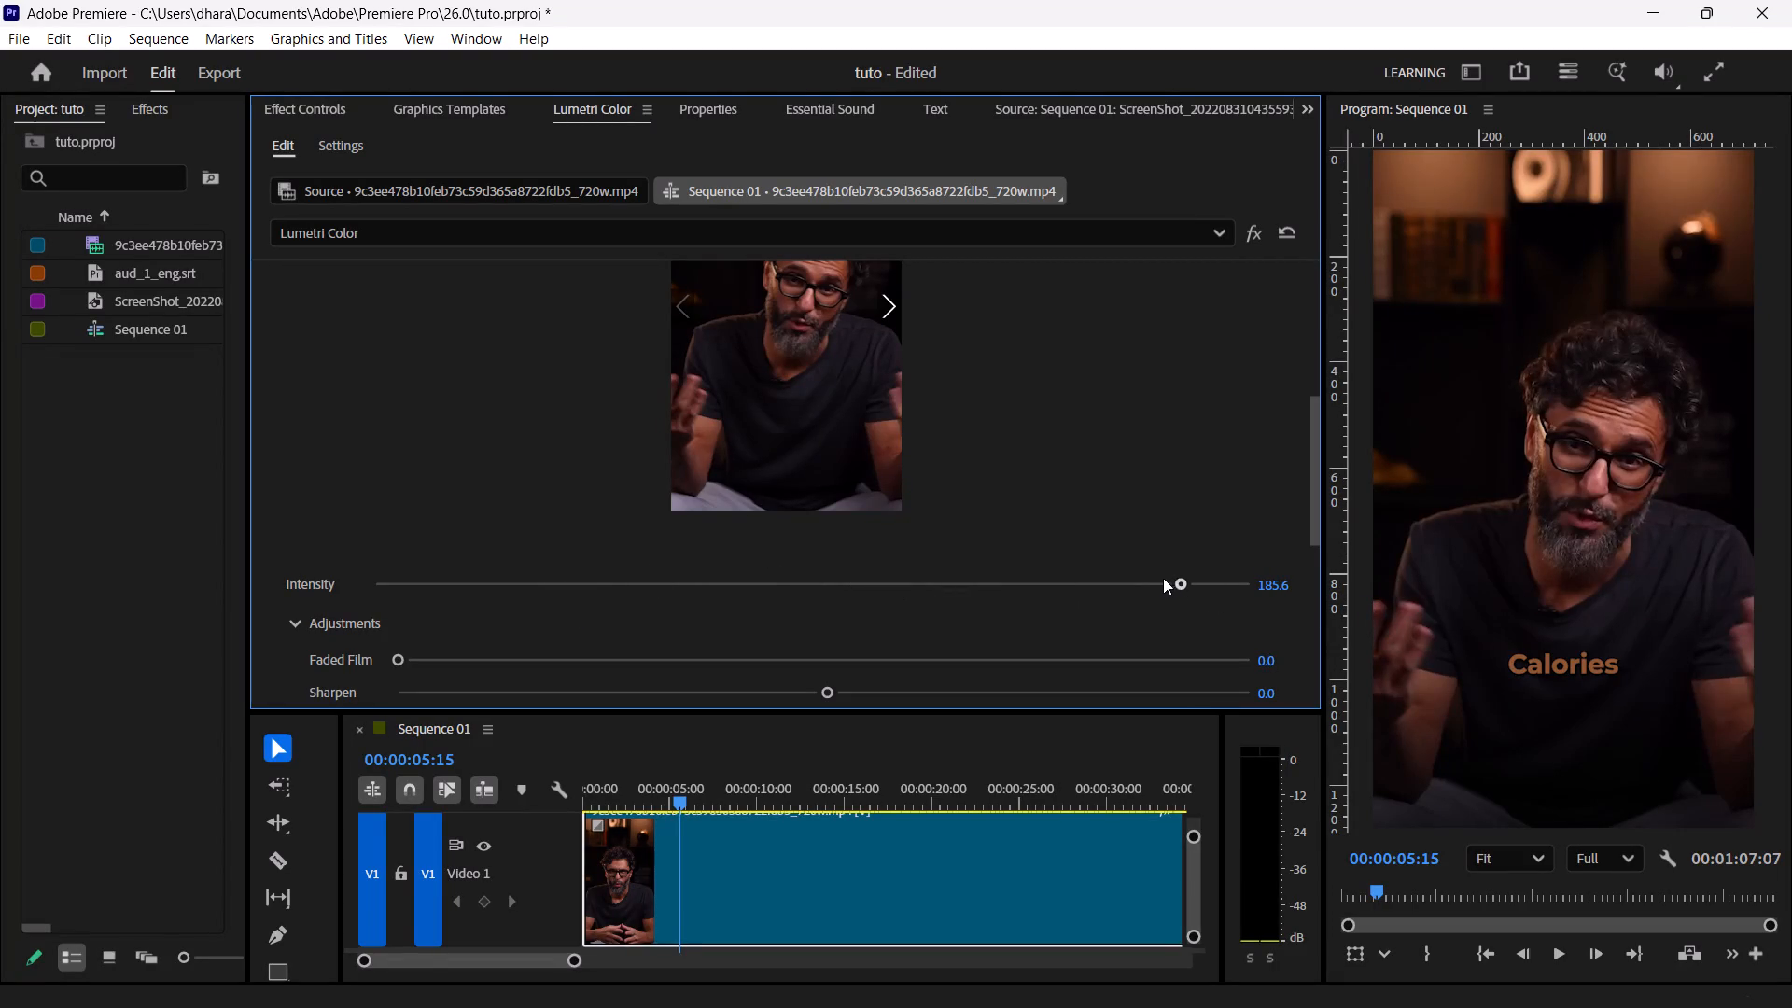
Set the Creative look Intensity to 190 and briefly play the sequence to preview it.
click(1266, 586)
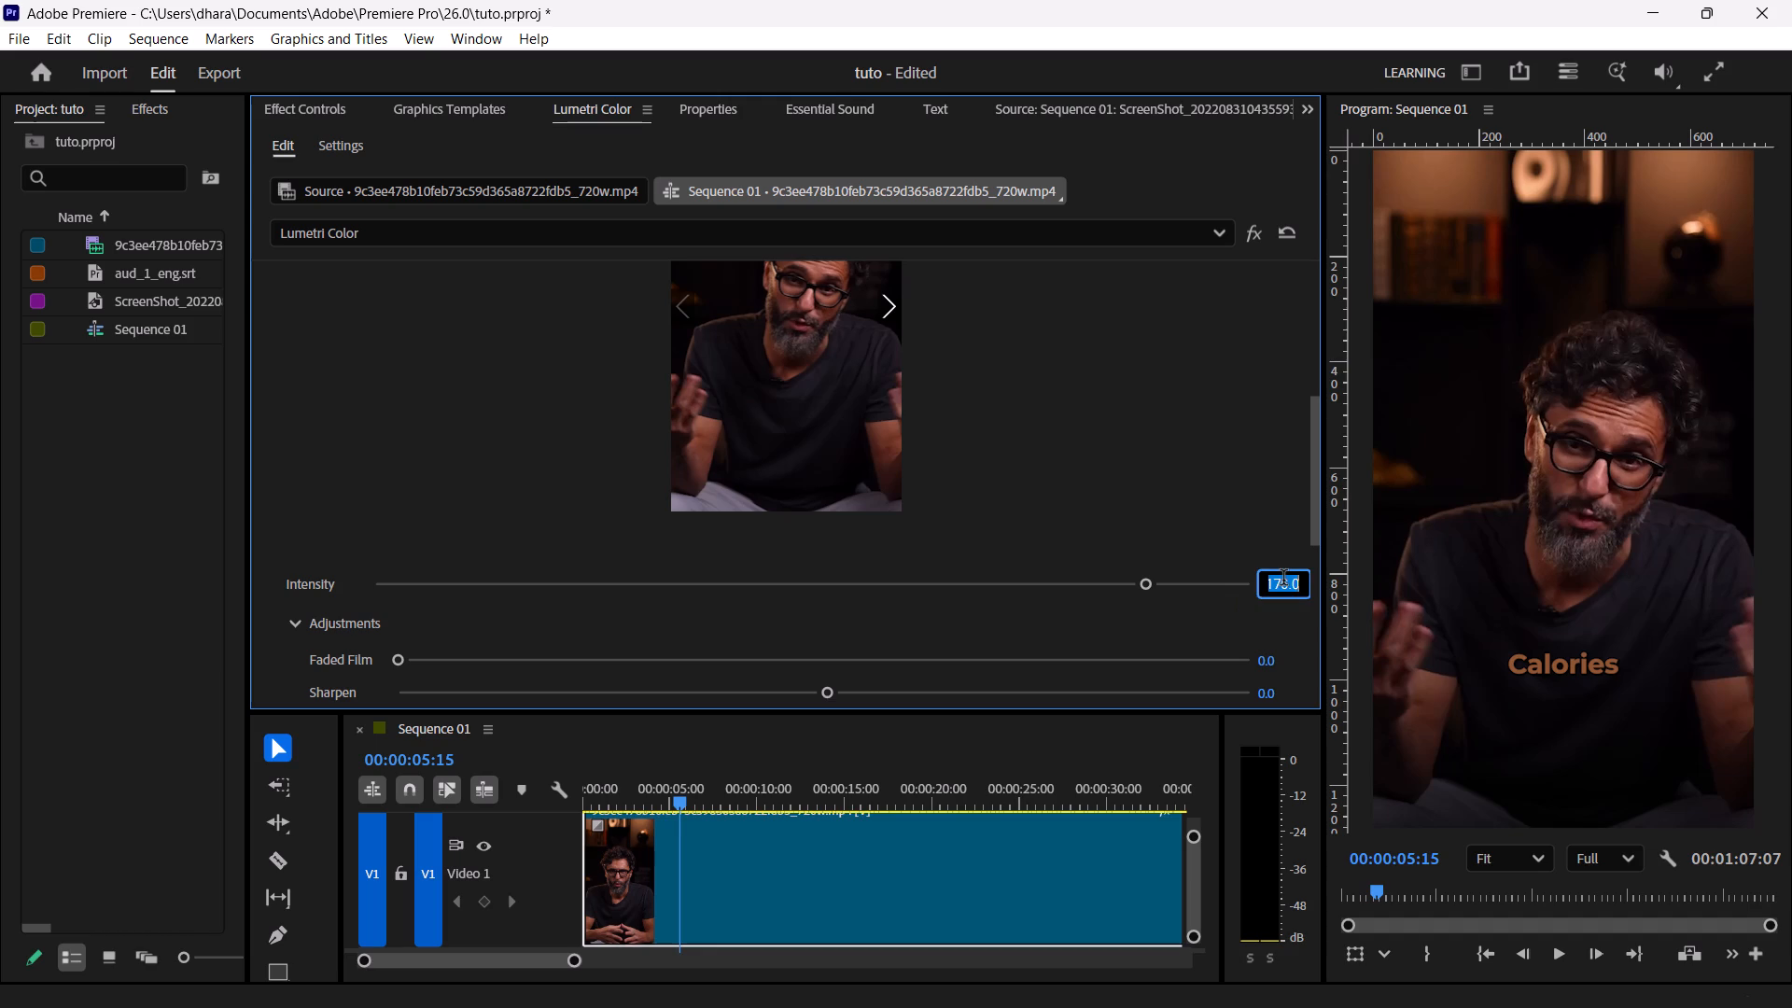
text(190)
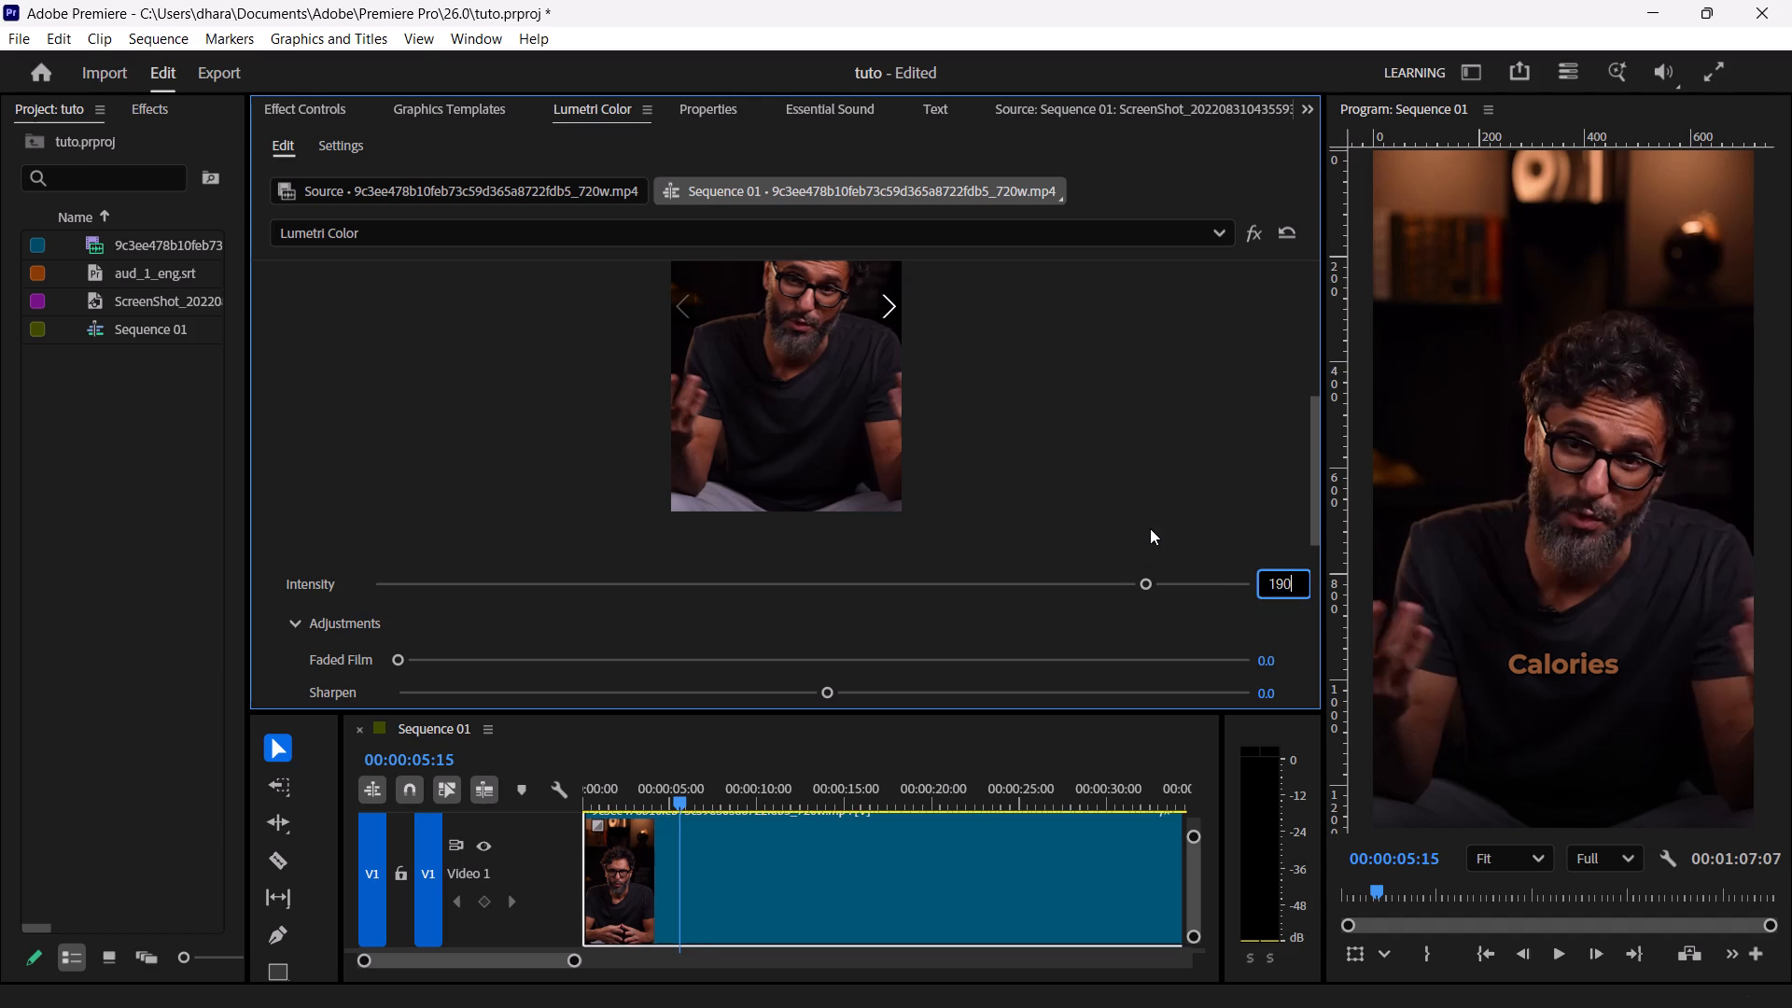
click(1150, 528)
key(space)
key(space)
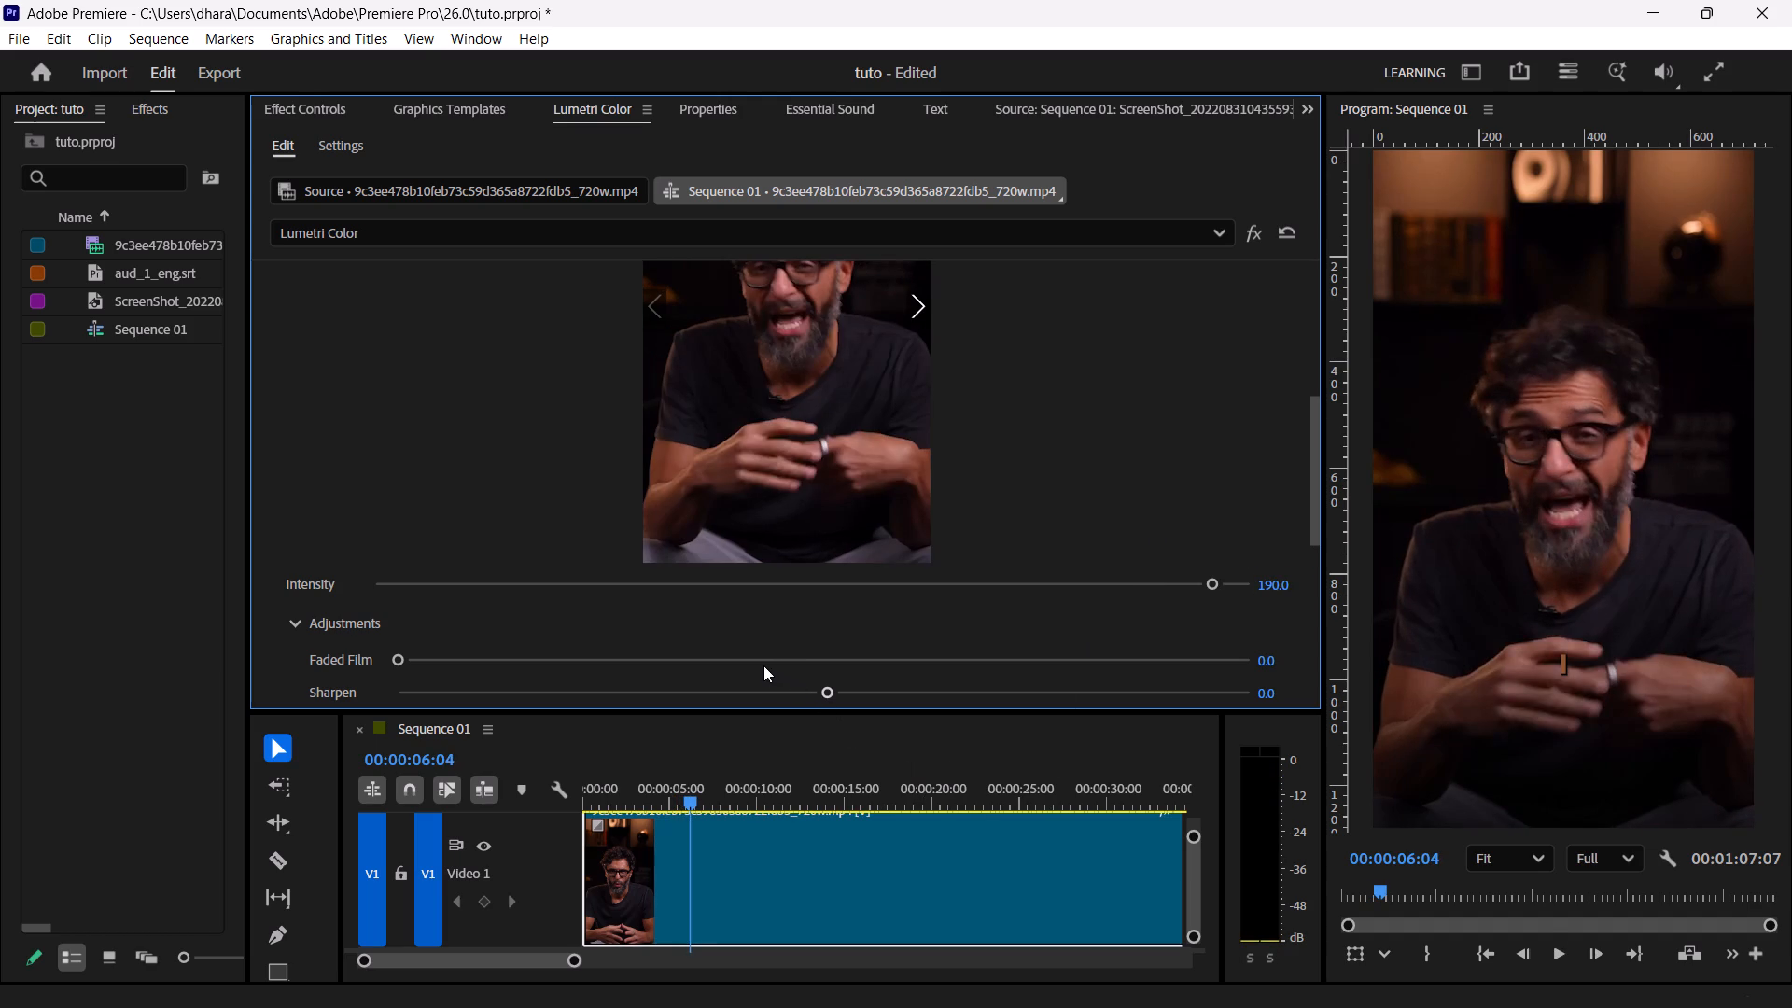
Set Faded Film to 5 in the Creative adjustments, trying other amounts first, and briefly preview the footage.
drag(763, 665, 469, 675)
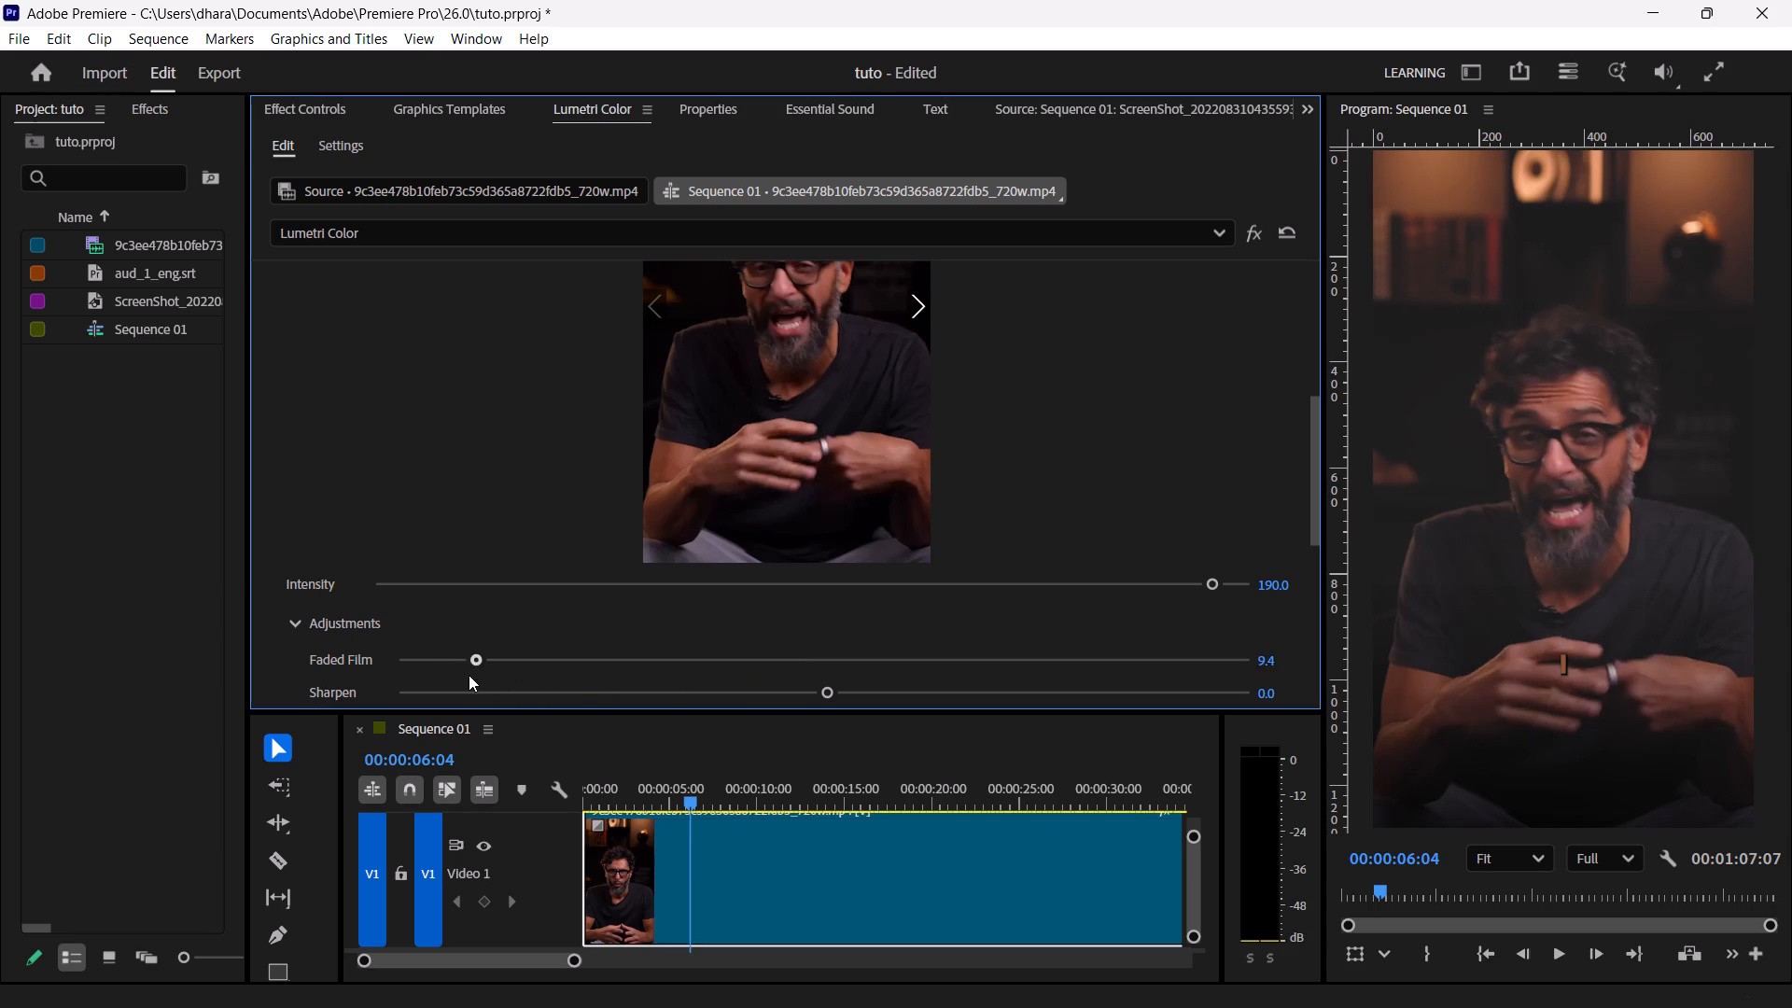
drag(469, 675, 324, 663)
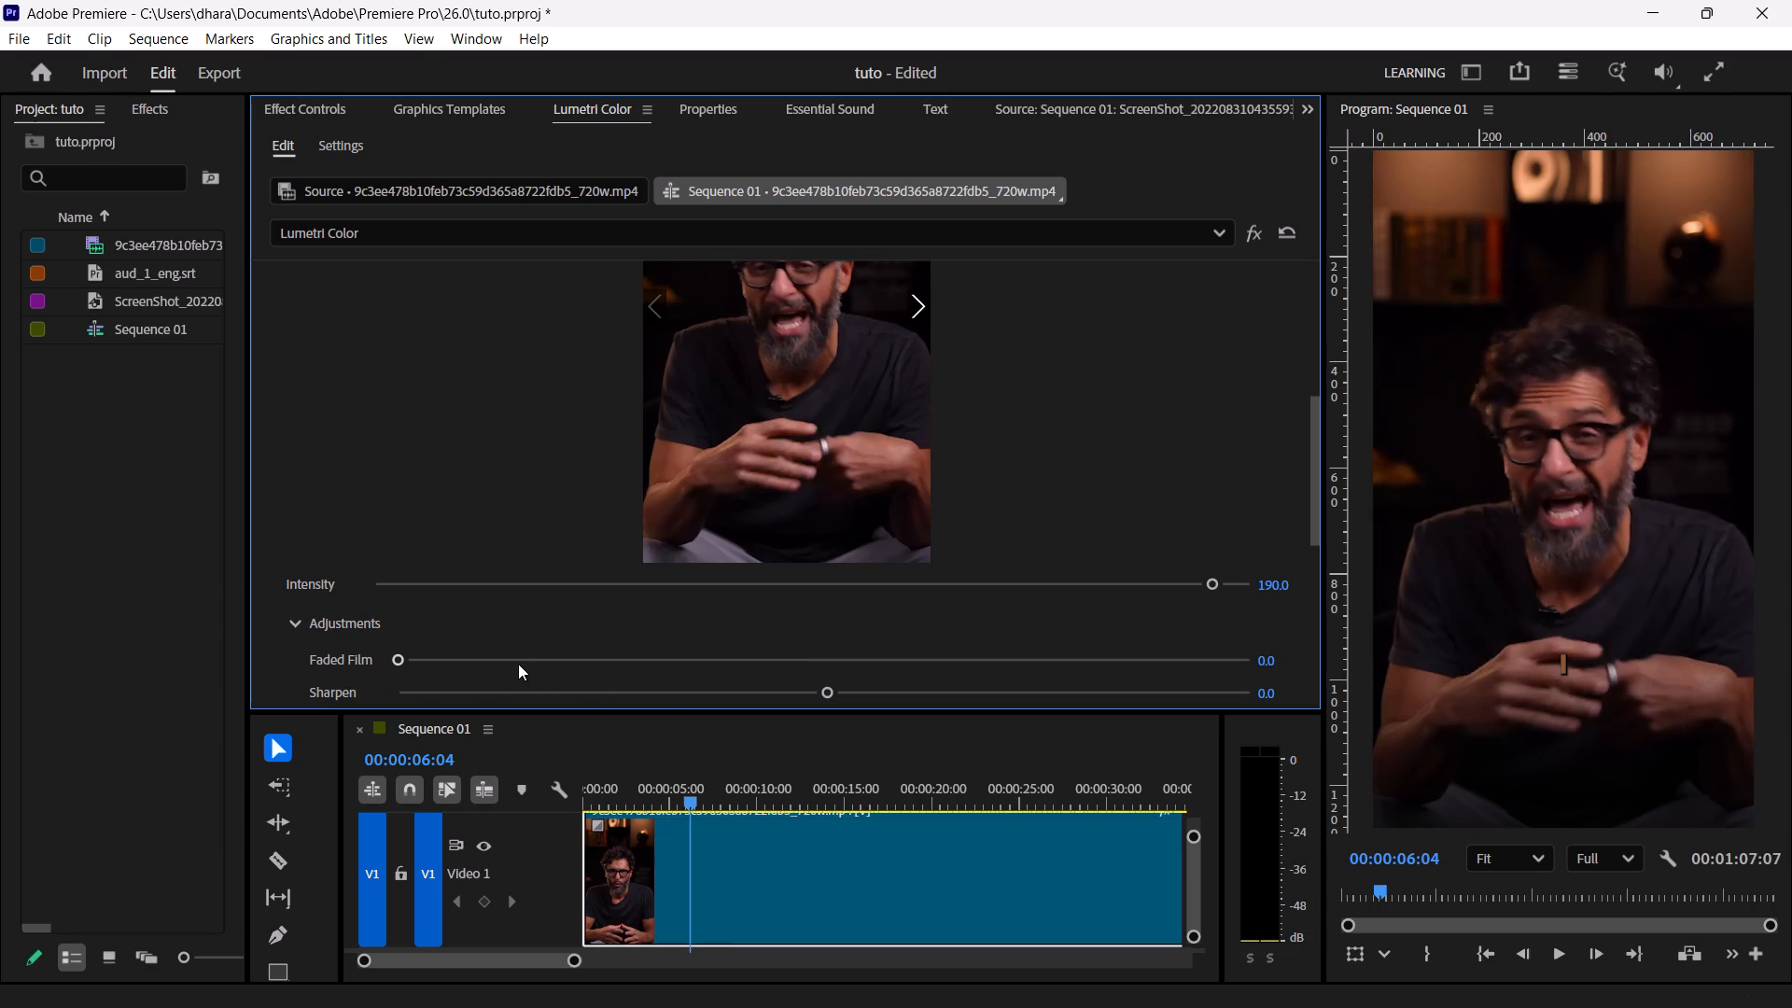
click(1267, 668)
key(5)
key(Return)
key(space)
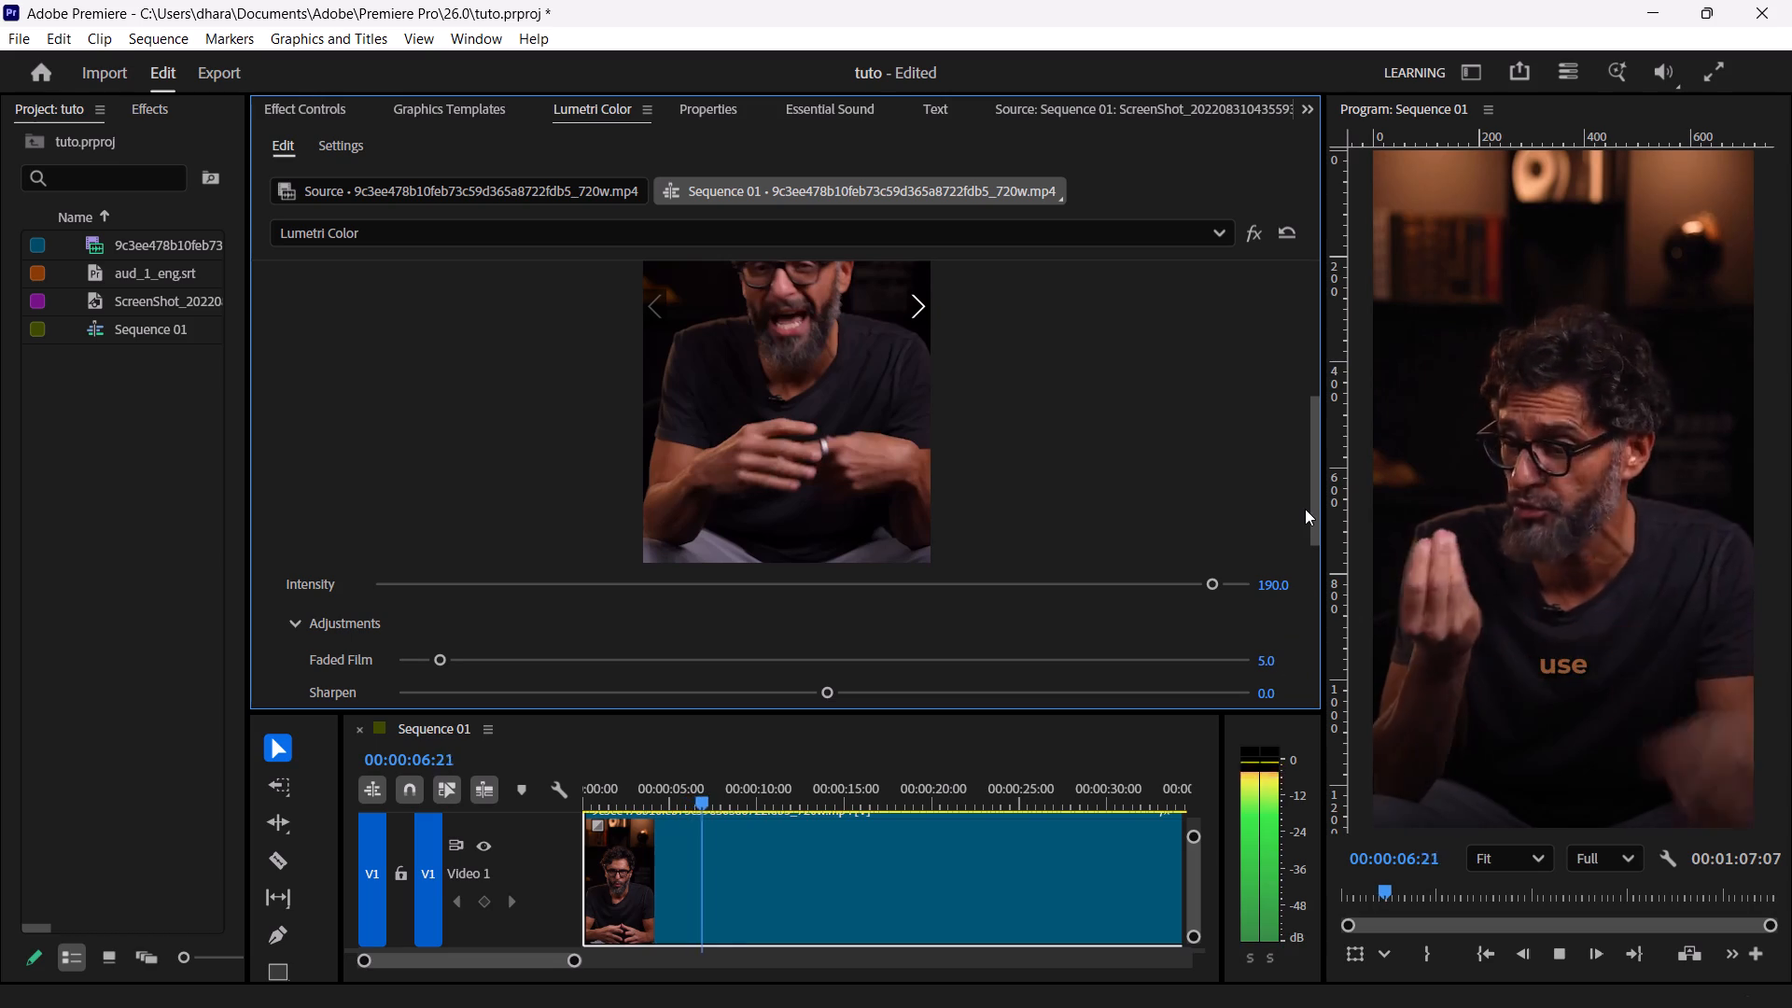
key(space)
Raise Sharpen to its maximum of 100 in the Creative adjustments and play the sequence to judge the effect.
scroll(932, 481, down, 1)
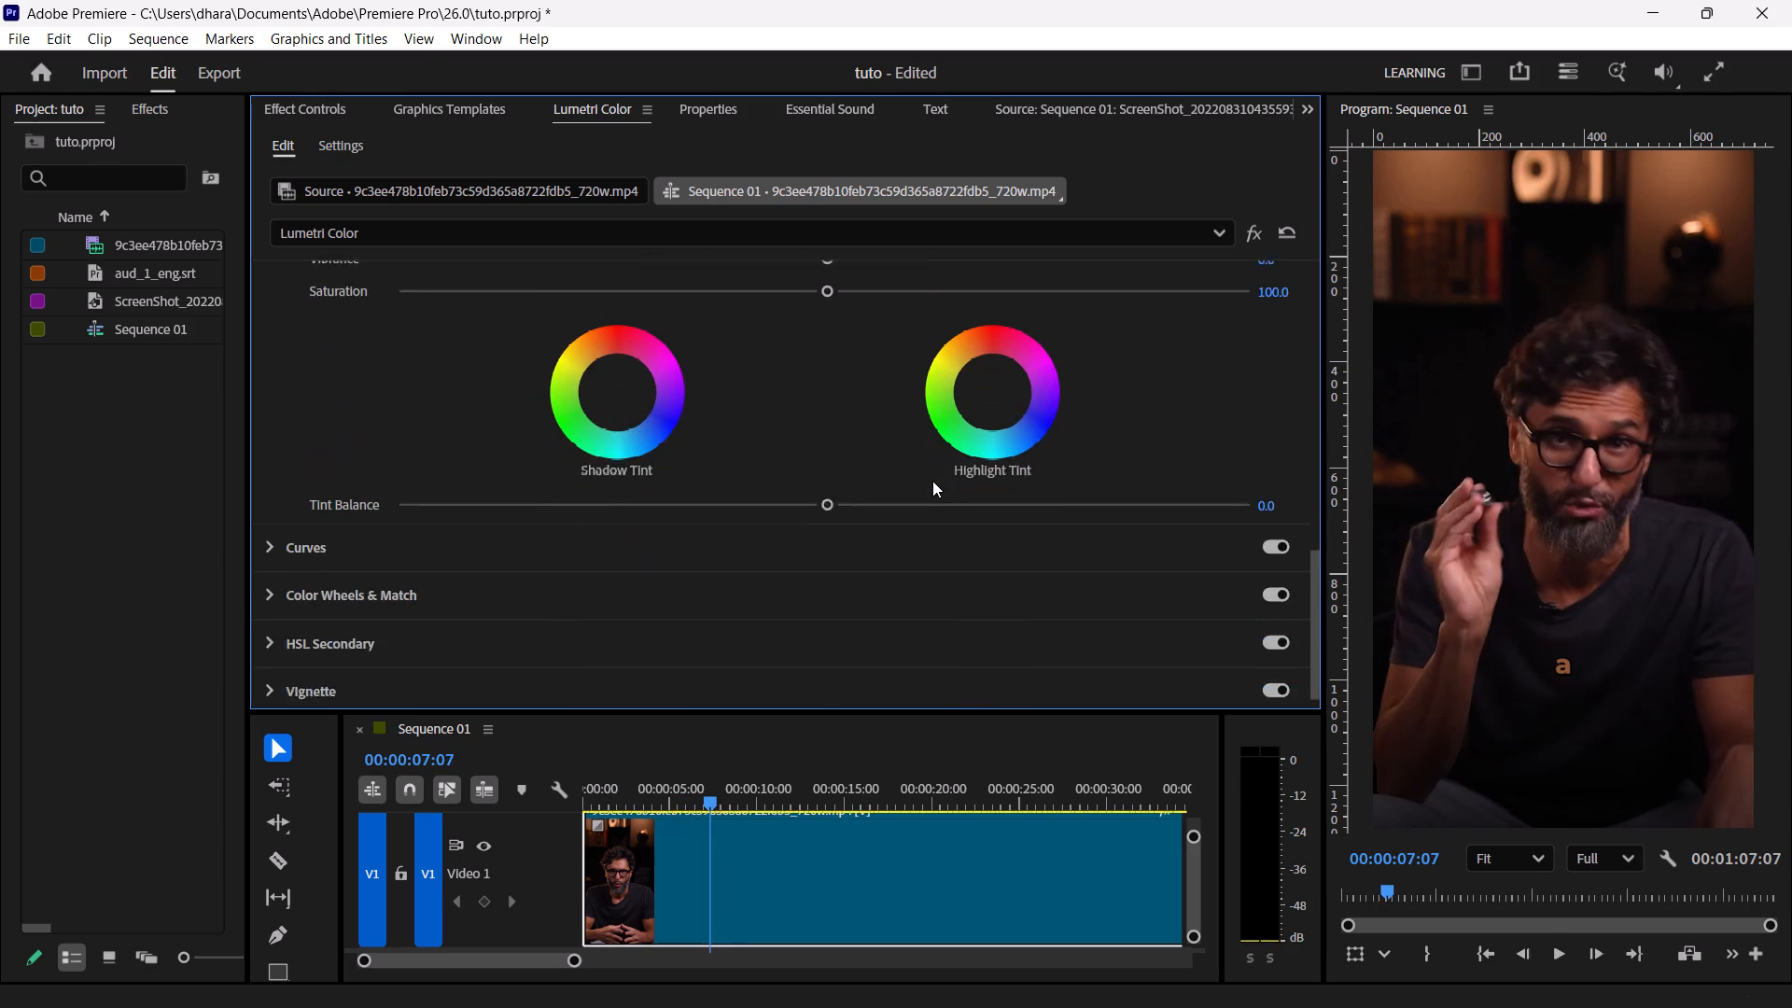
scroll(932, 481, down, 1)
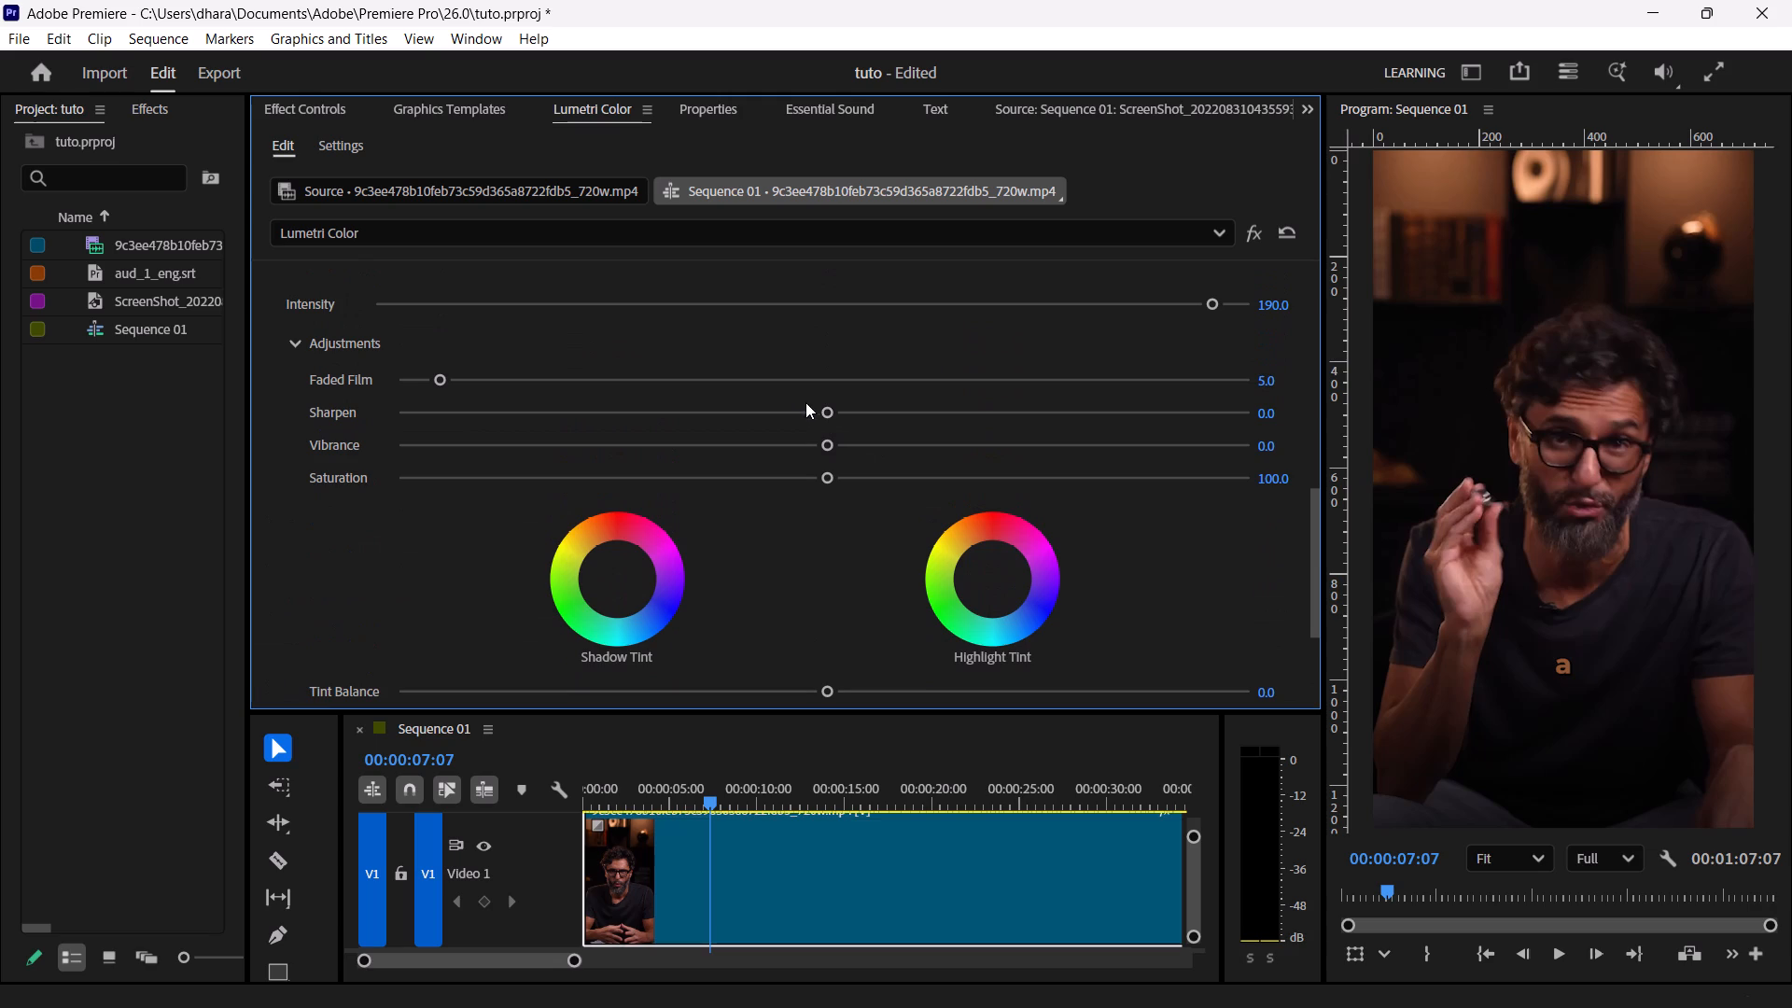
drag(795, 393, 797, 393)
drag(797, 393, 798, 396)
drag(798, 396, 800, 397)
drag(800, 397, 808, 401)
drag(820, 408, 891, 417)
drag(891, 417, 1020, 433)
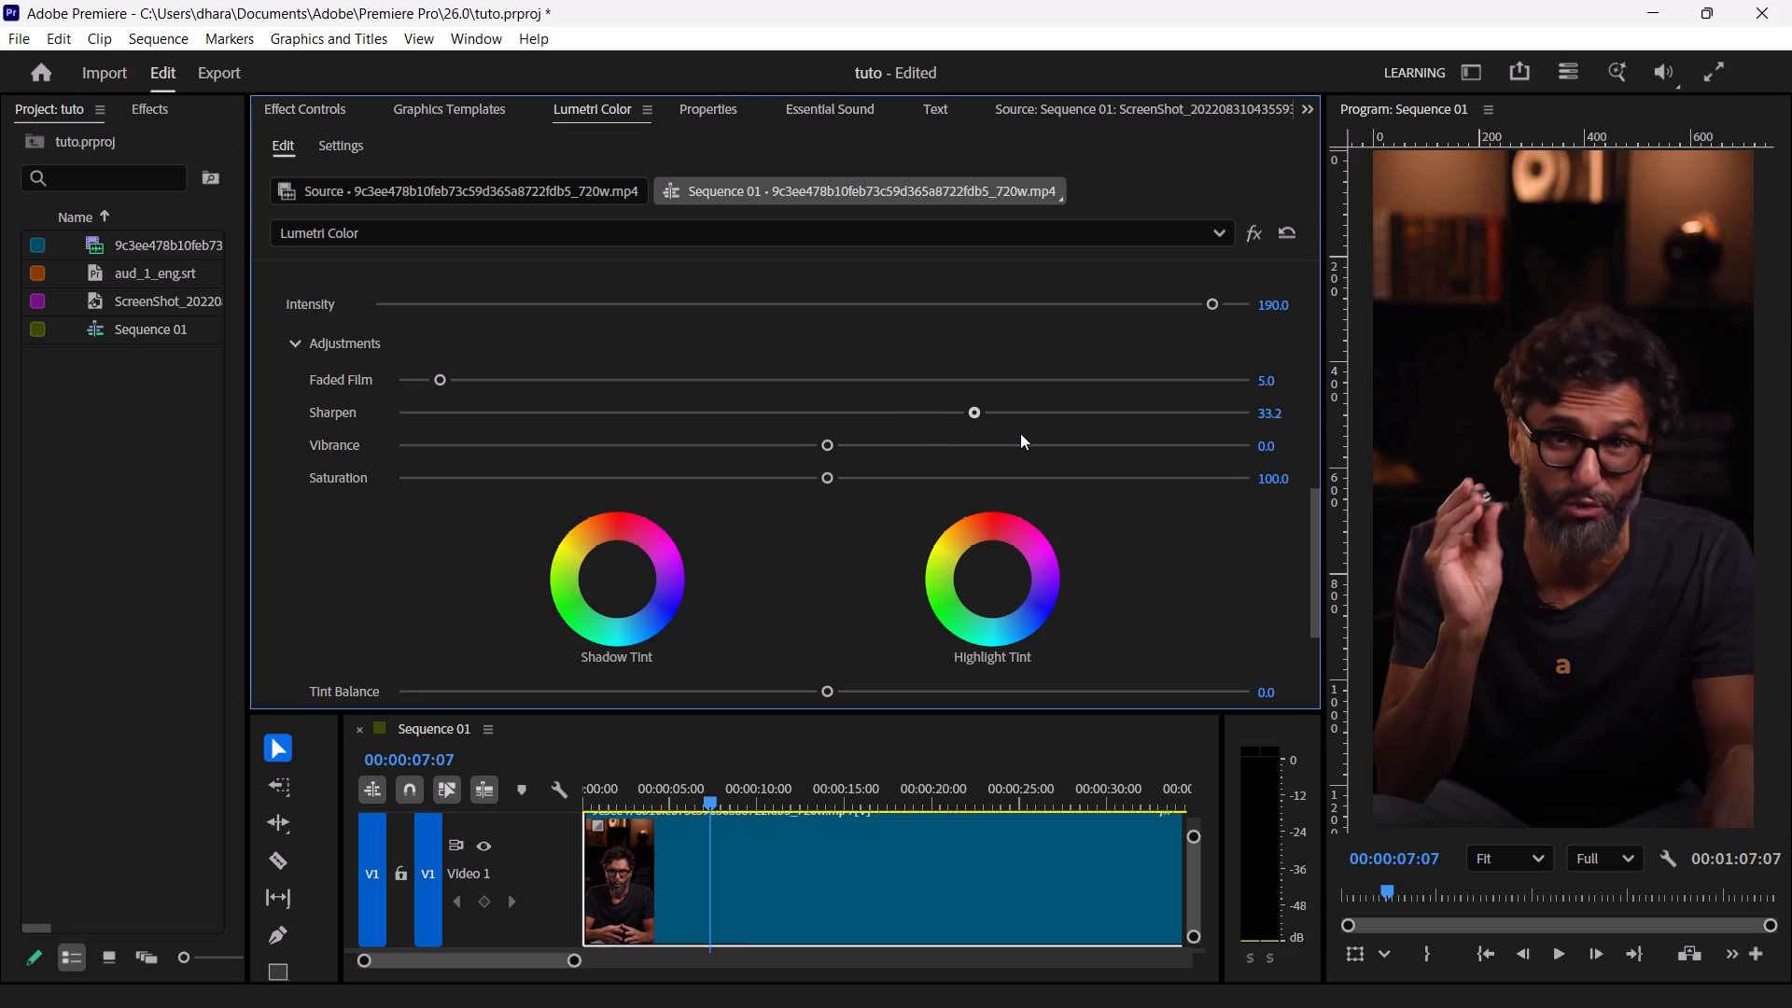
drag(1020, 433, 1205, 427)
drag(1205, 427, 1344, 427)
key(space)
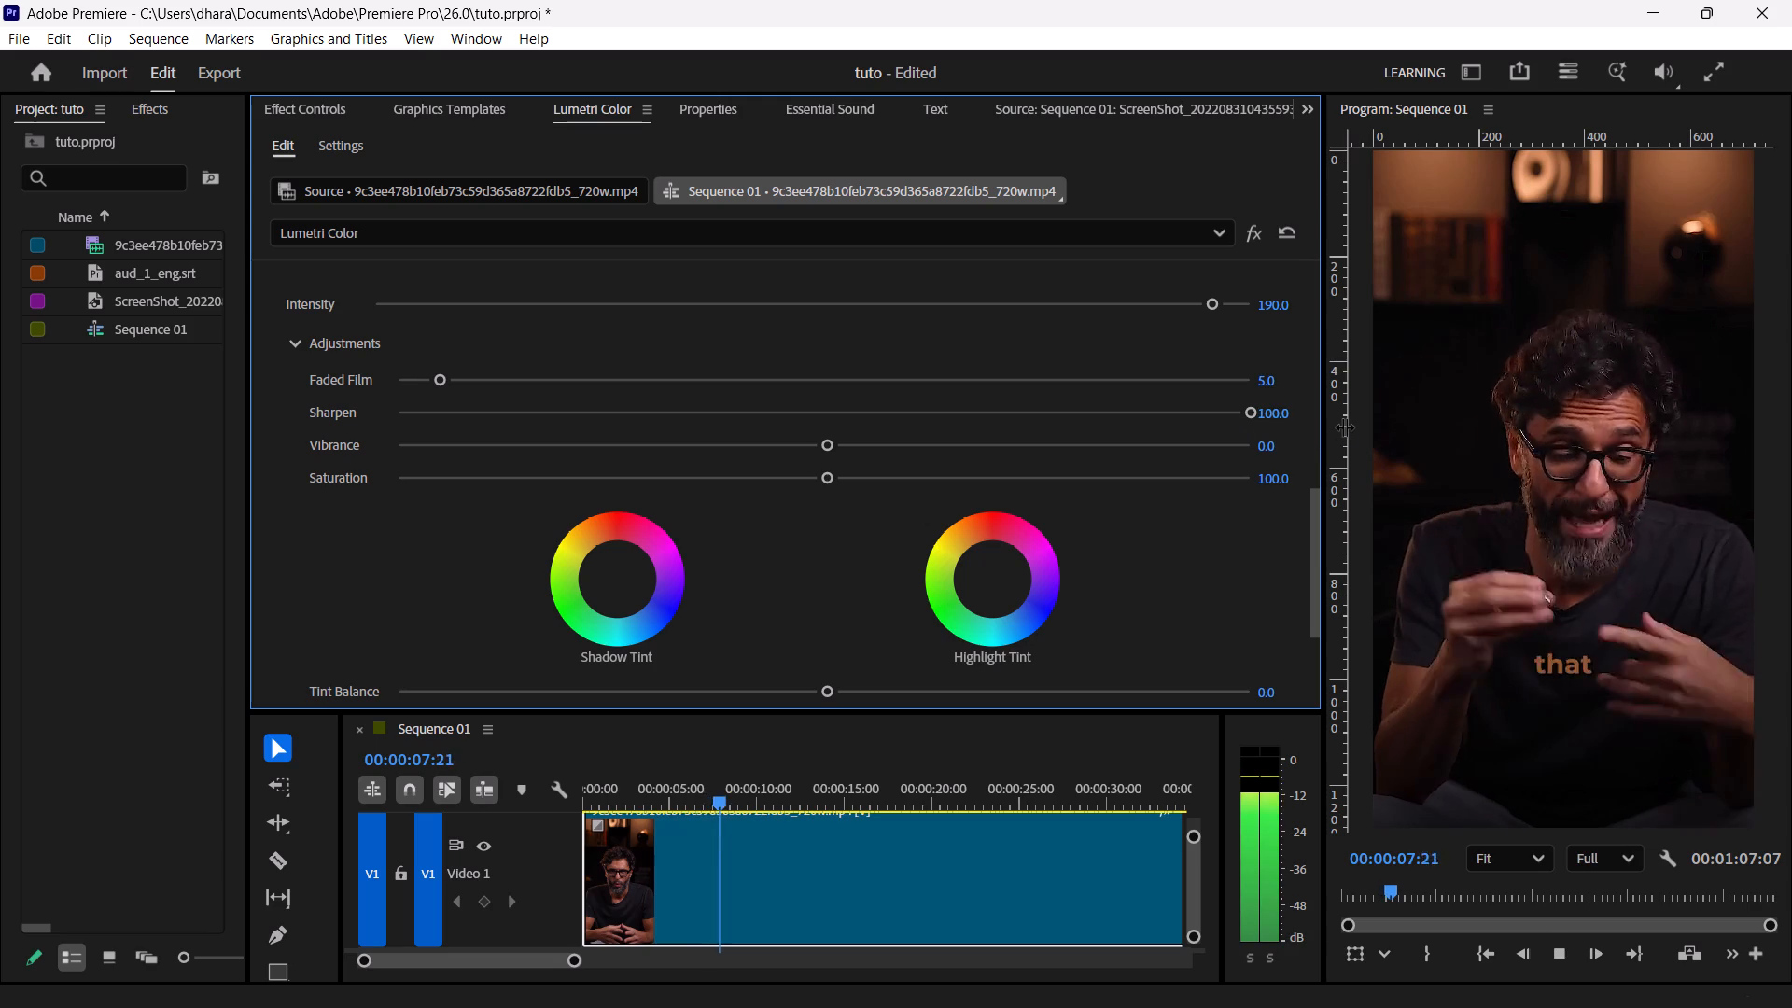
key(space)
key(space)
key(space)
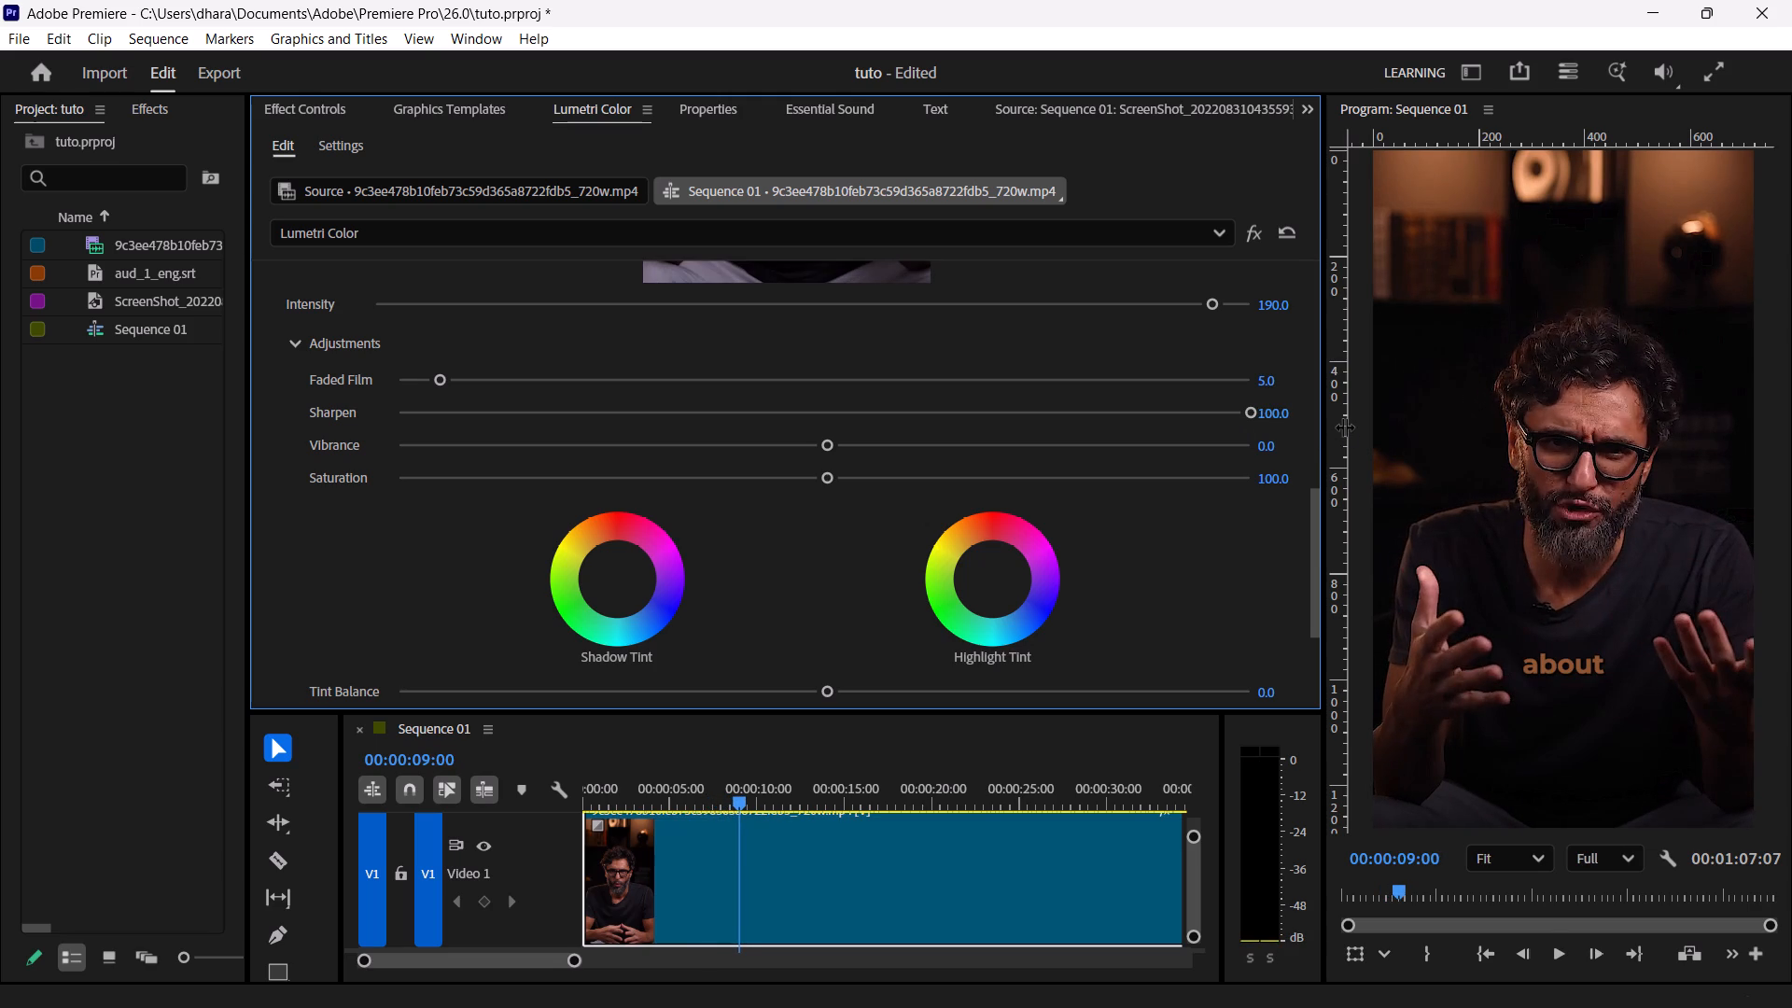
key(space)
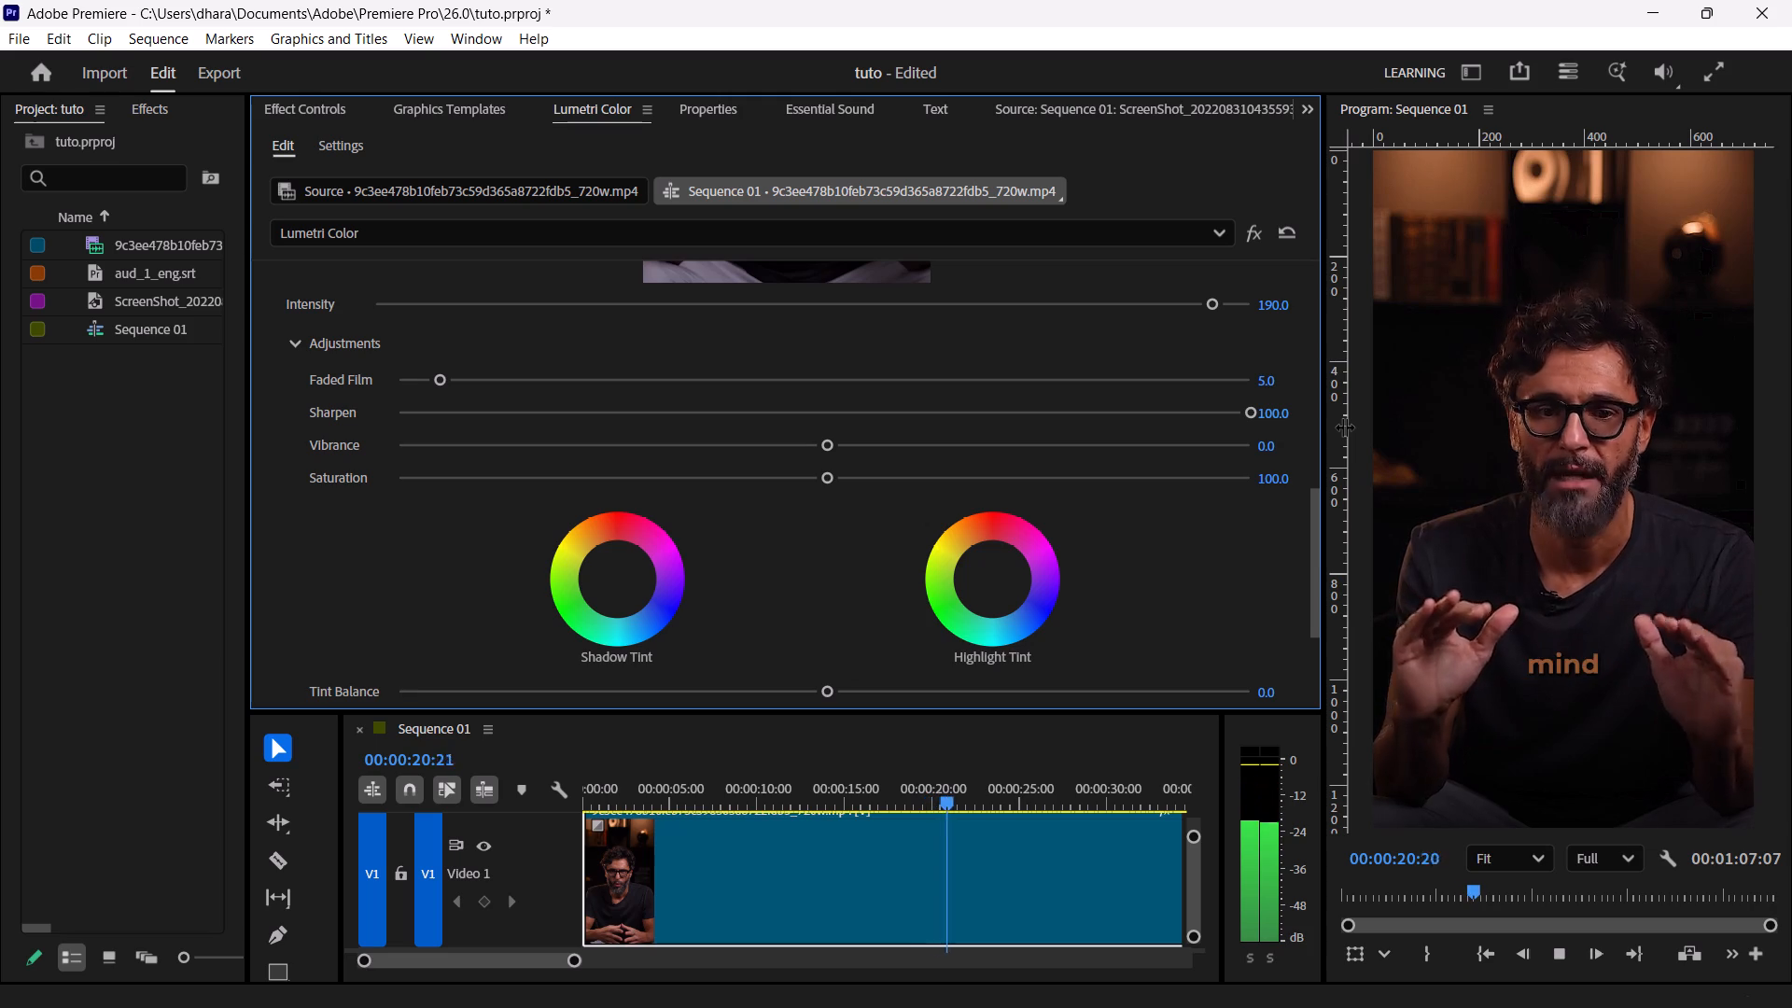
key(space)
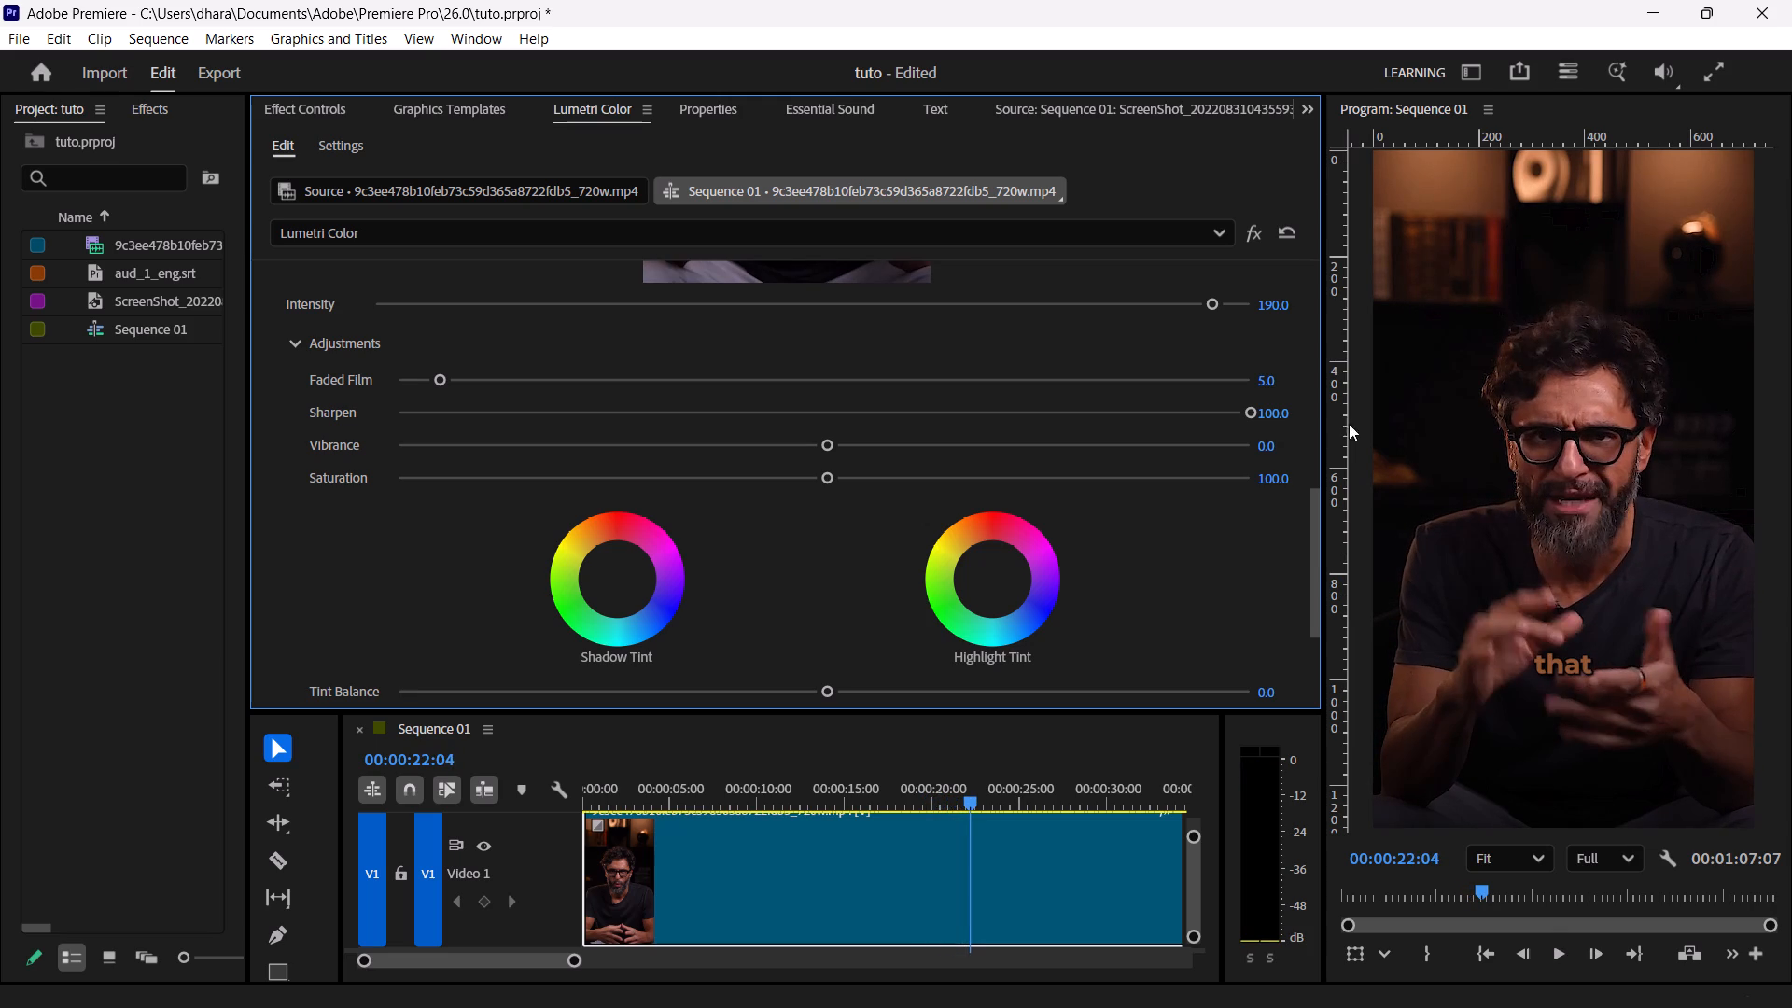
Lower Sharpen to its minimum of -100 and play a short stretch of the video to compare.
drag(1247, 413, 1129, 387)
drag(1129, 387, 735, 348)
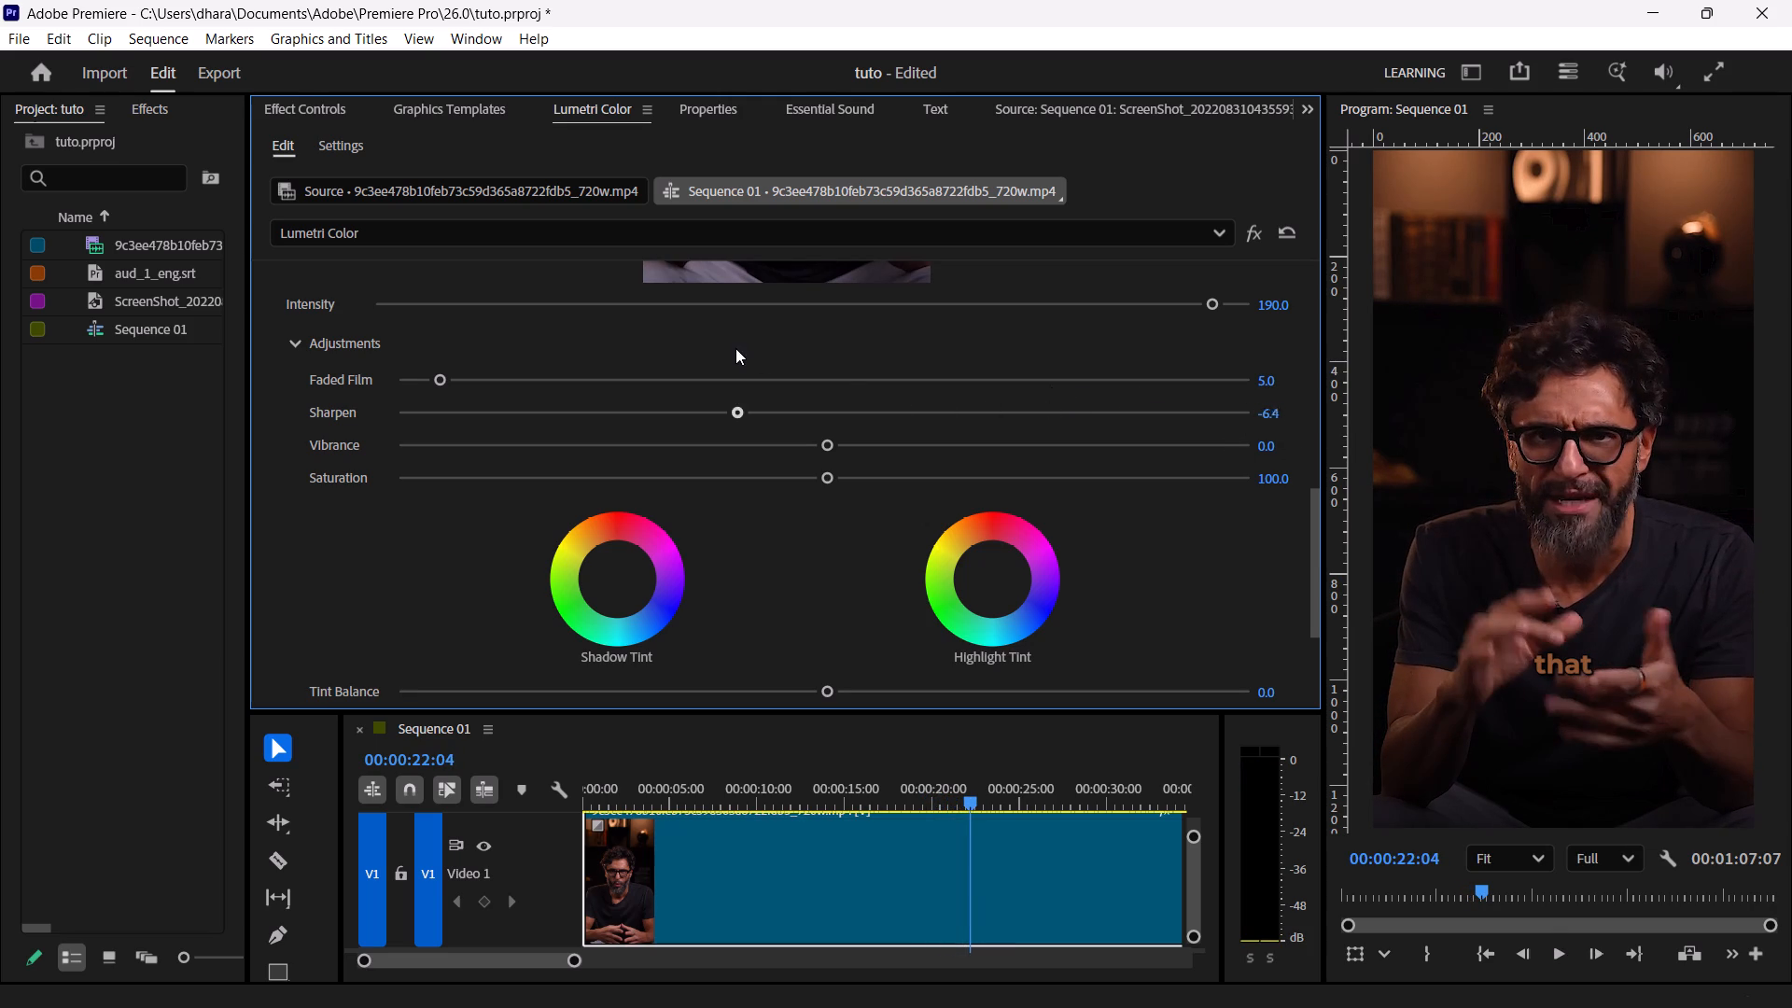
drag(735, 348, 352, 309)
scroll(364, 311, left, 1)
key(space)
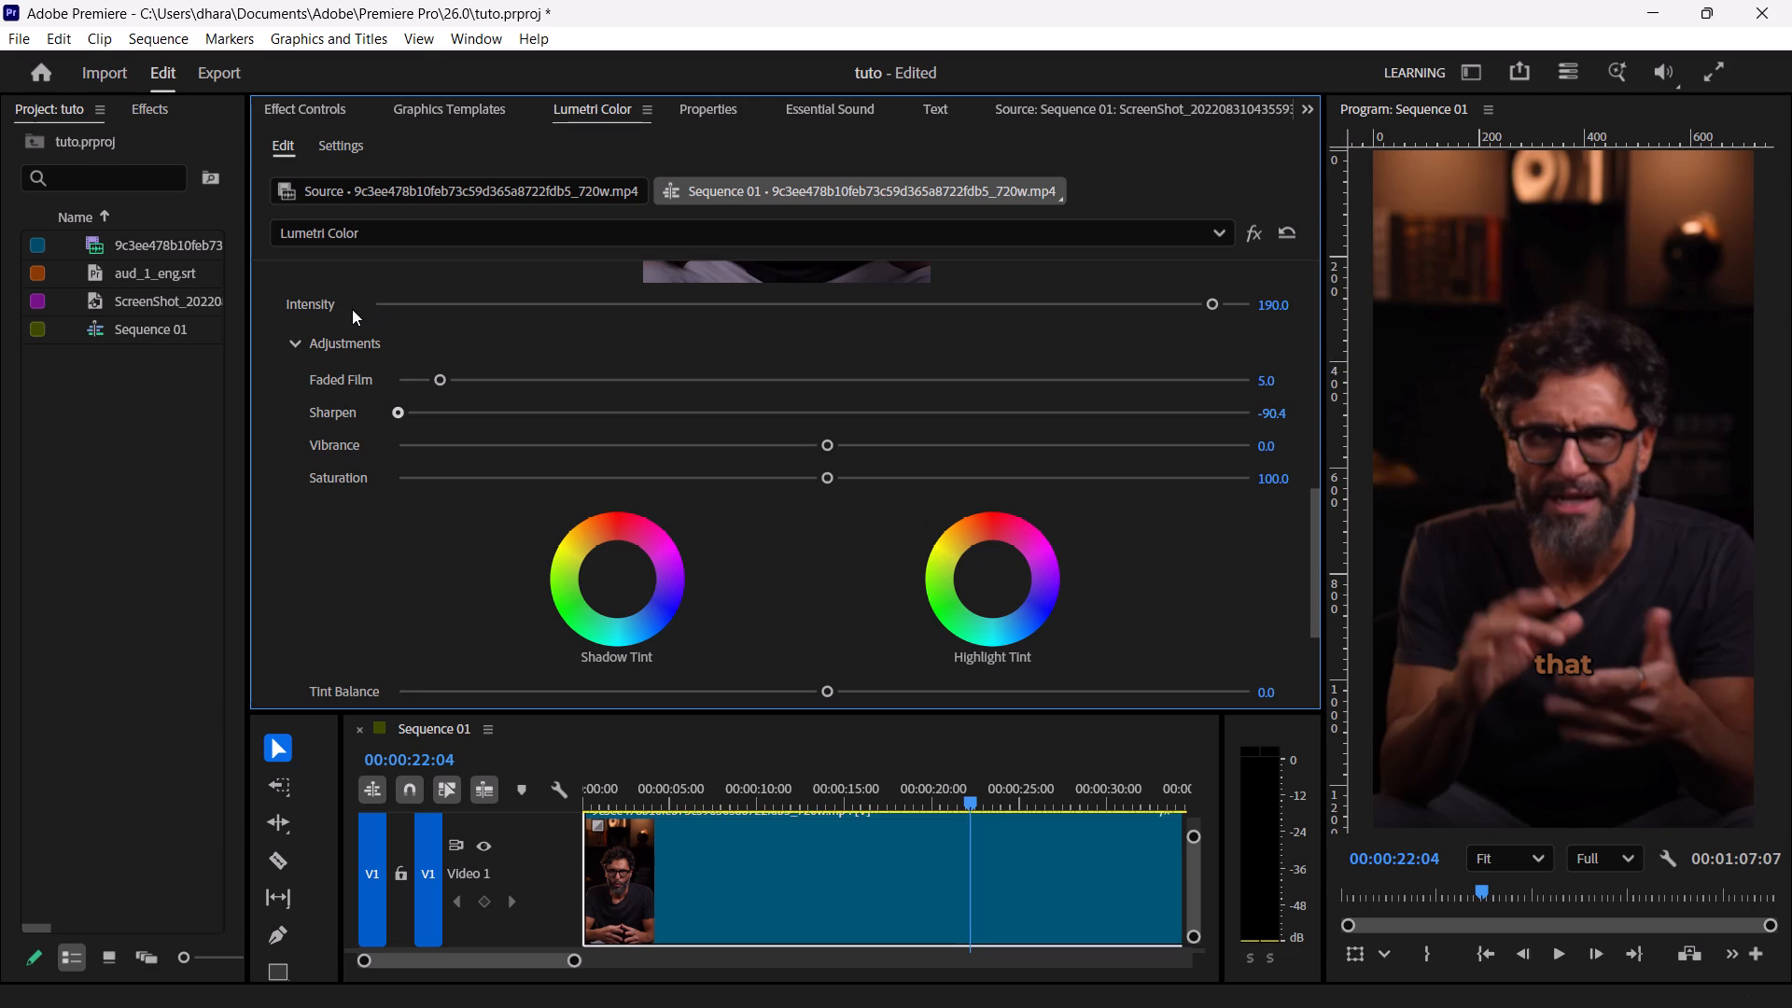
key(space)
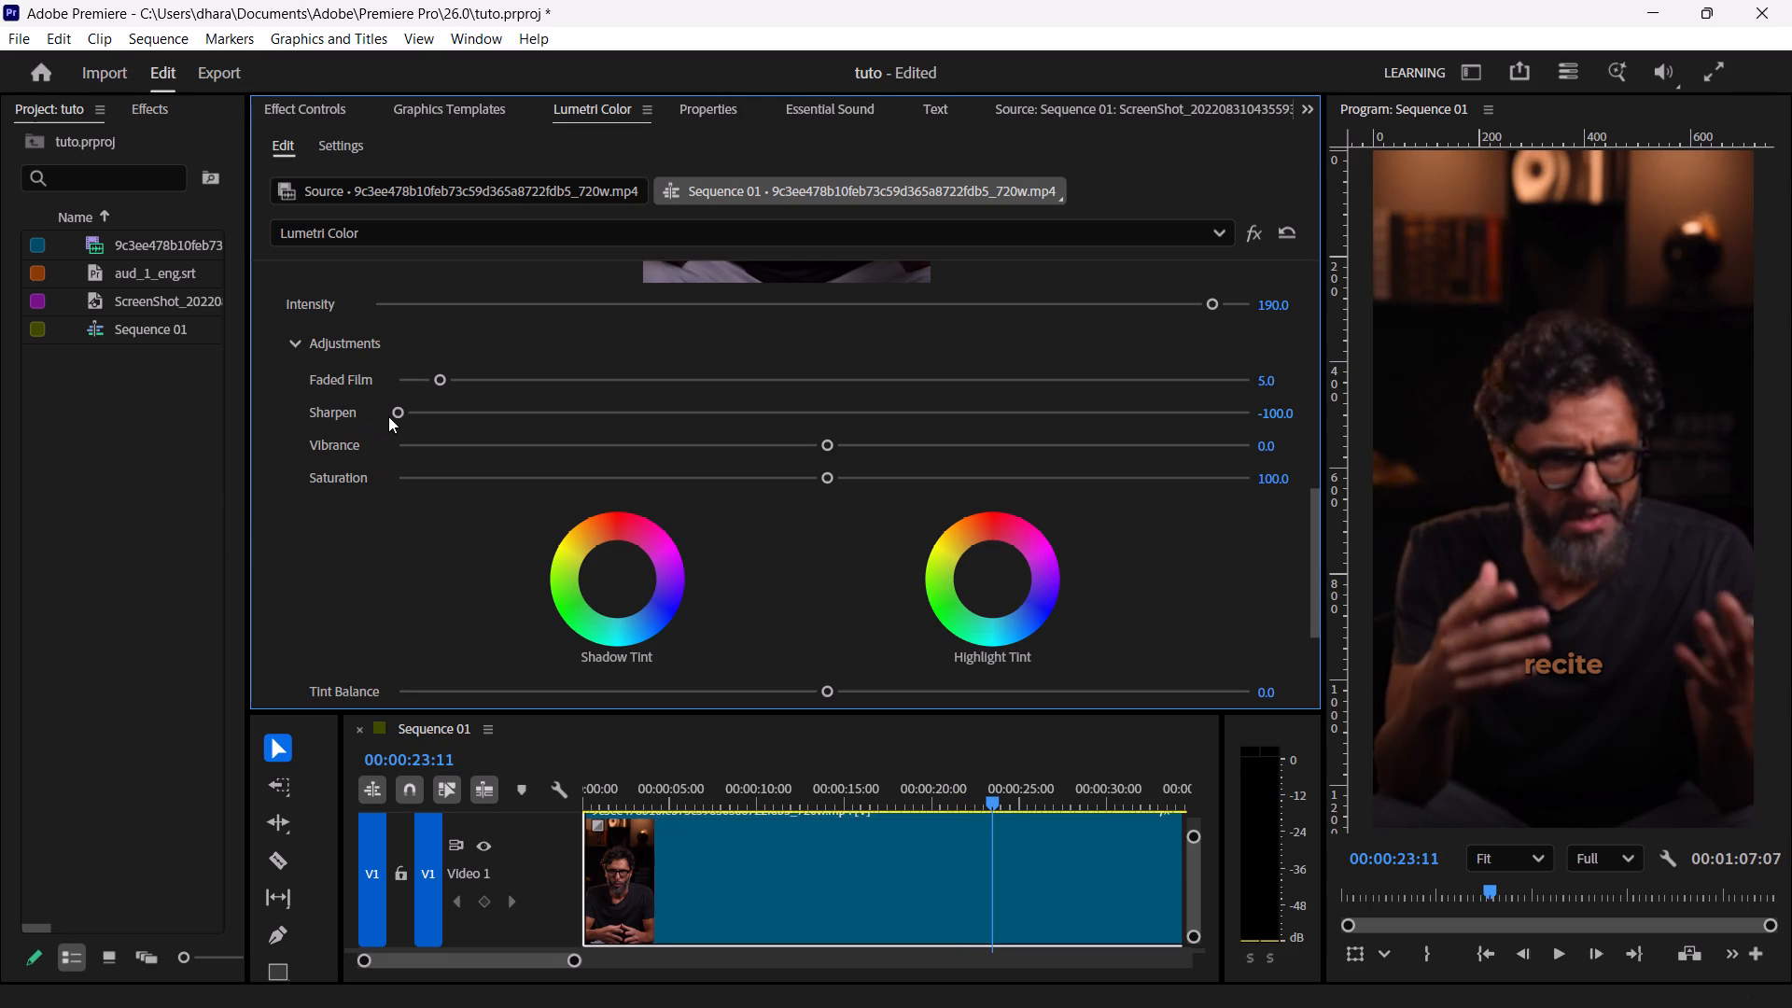
Set Sharpen to 25 in the Creative adjustments and return the playhead to the start of the sequence.
drag(396, 415, 800, 423)
drag(800, 423, 820, 421)
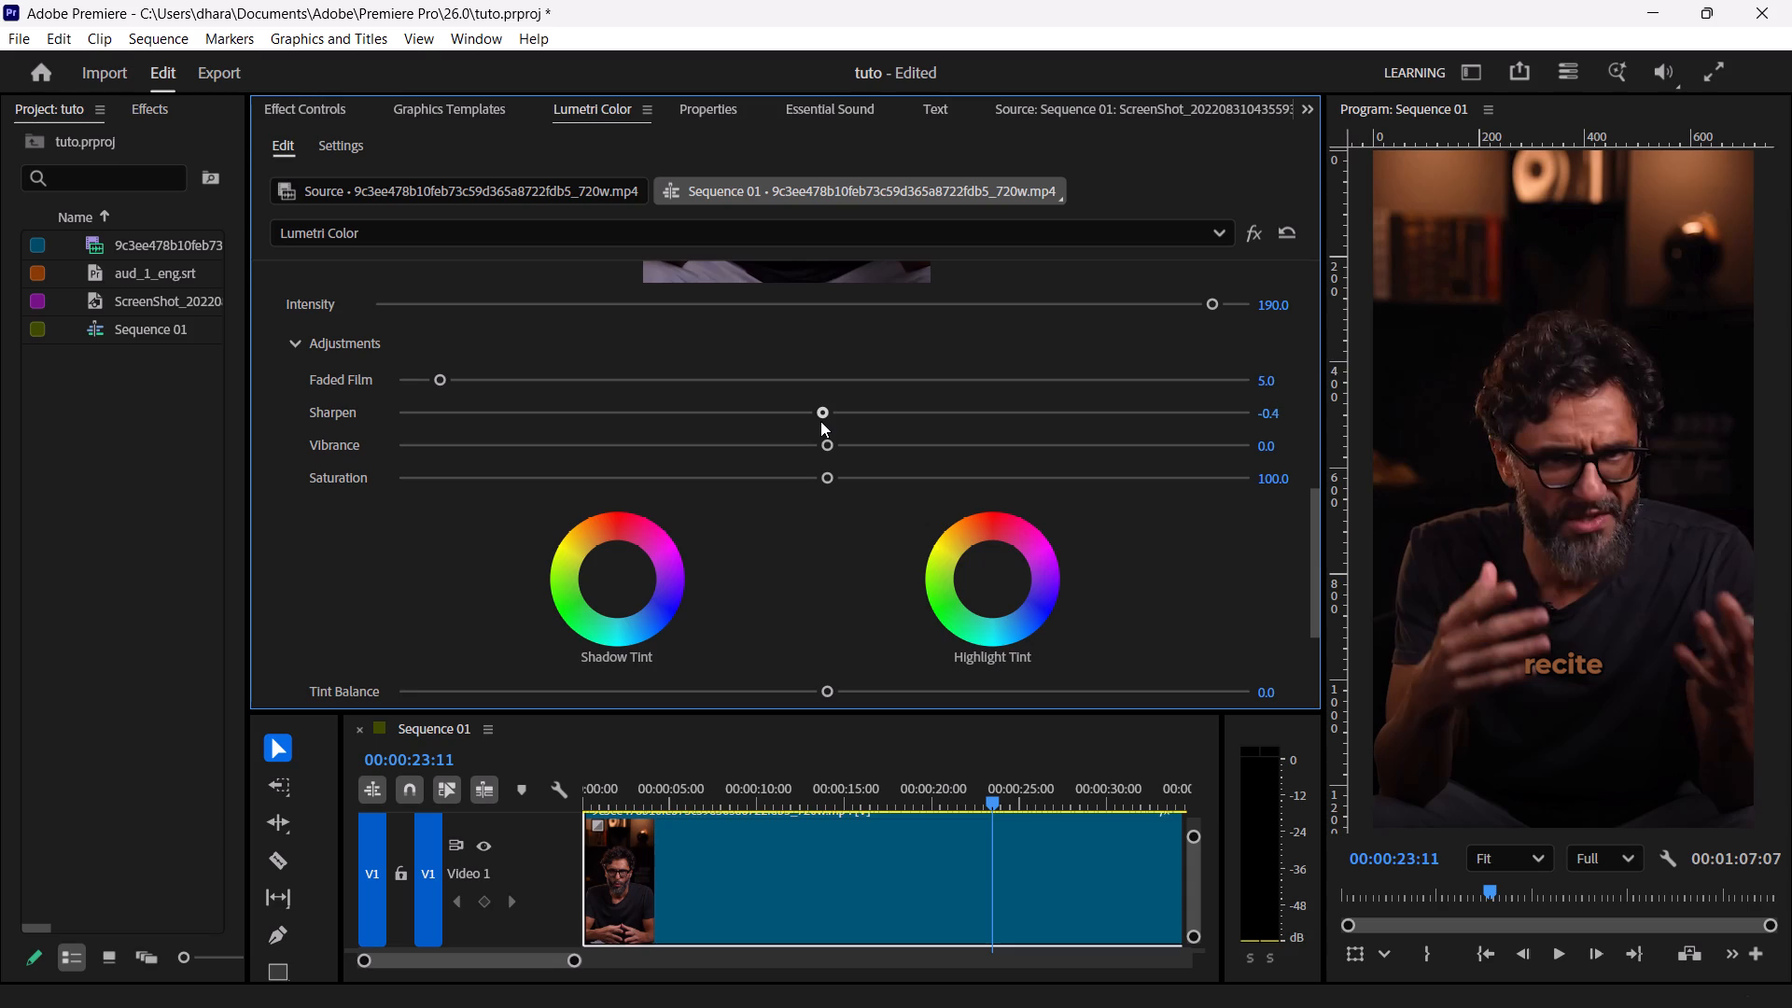
key(Down)
drag(820, 421, 821, 423)
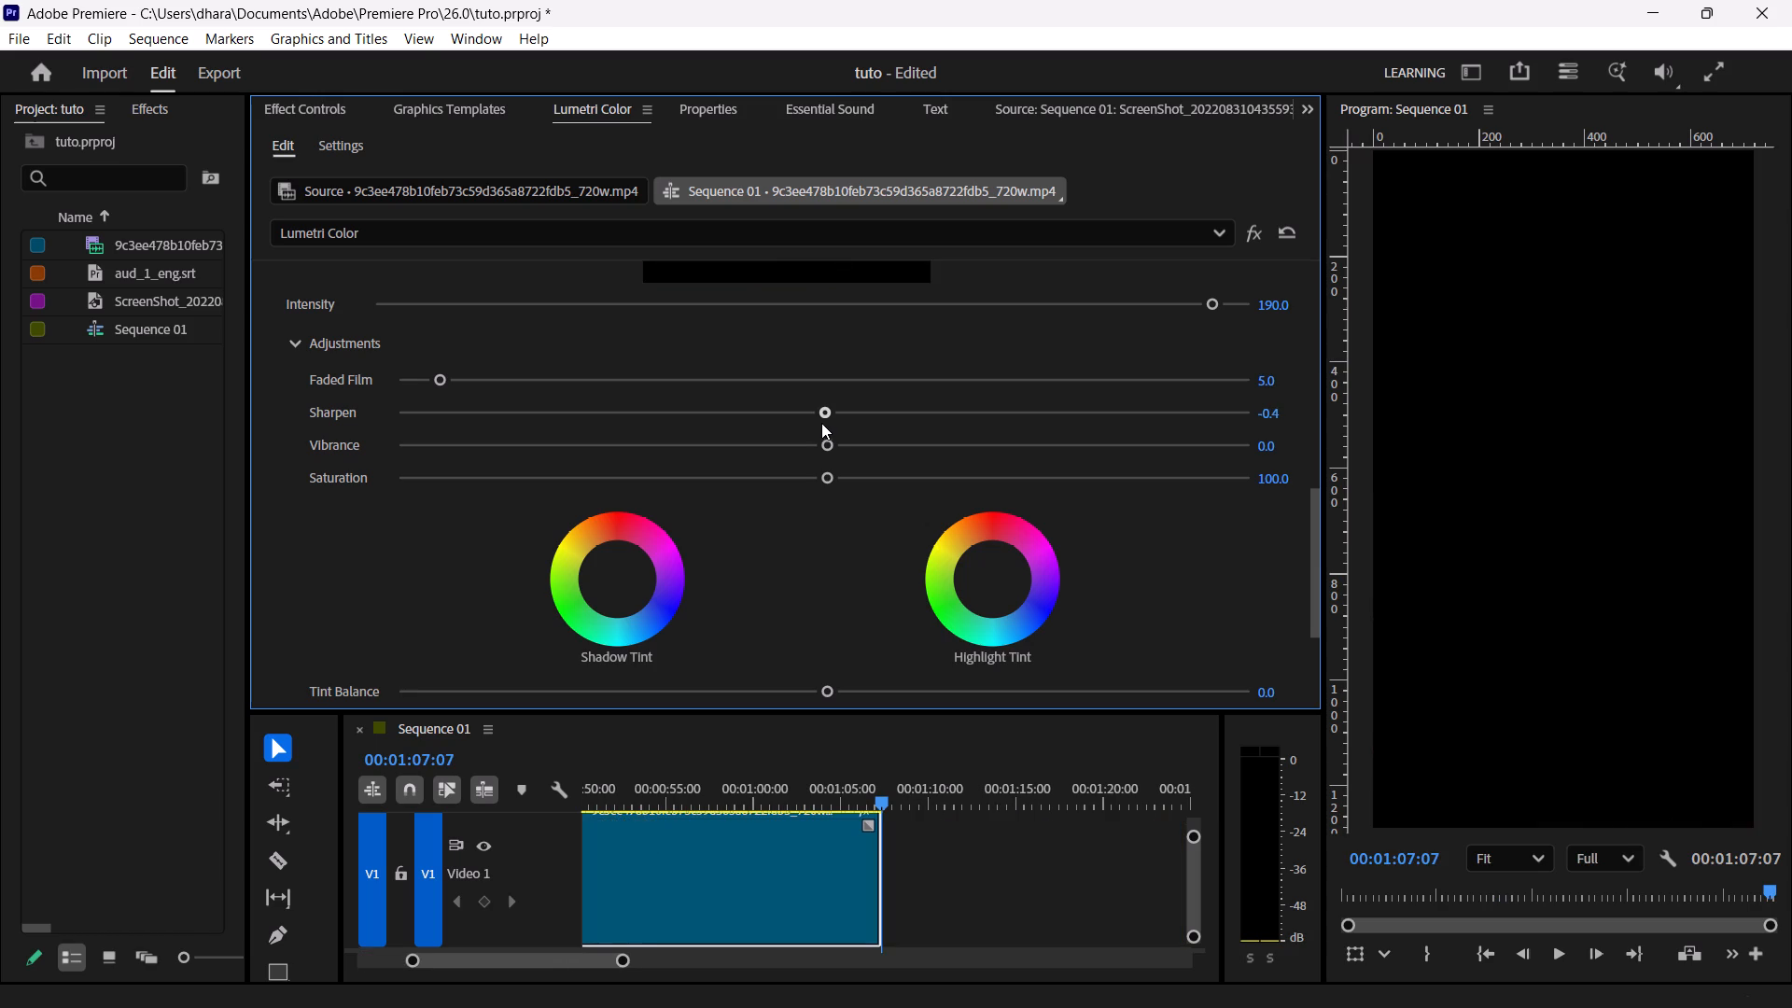
drag(821, 423, 933, 420)
key(Up)
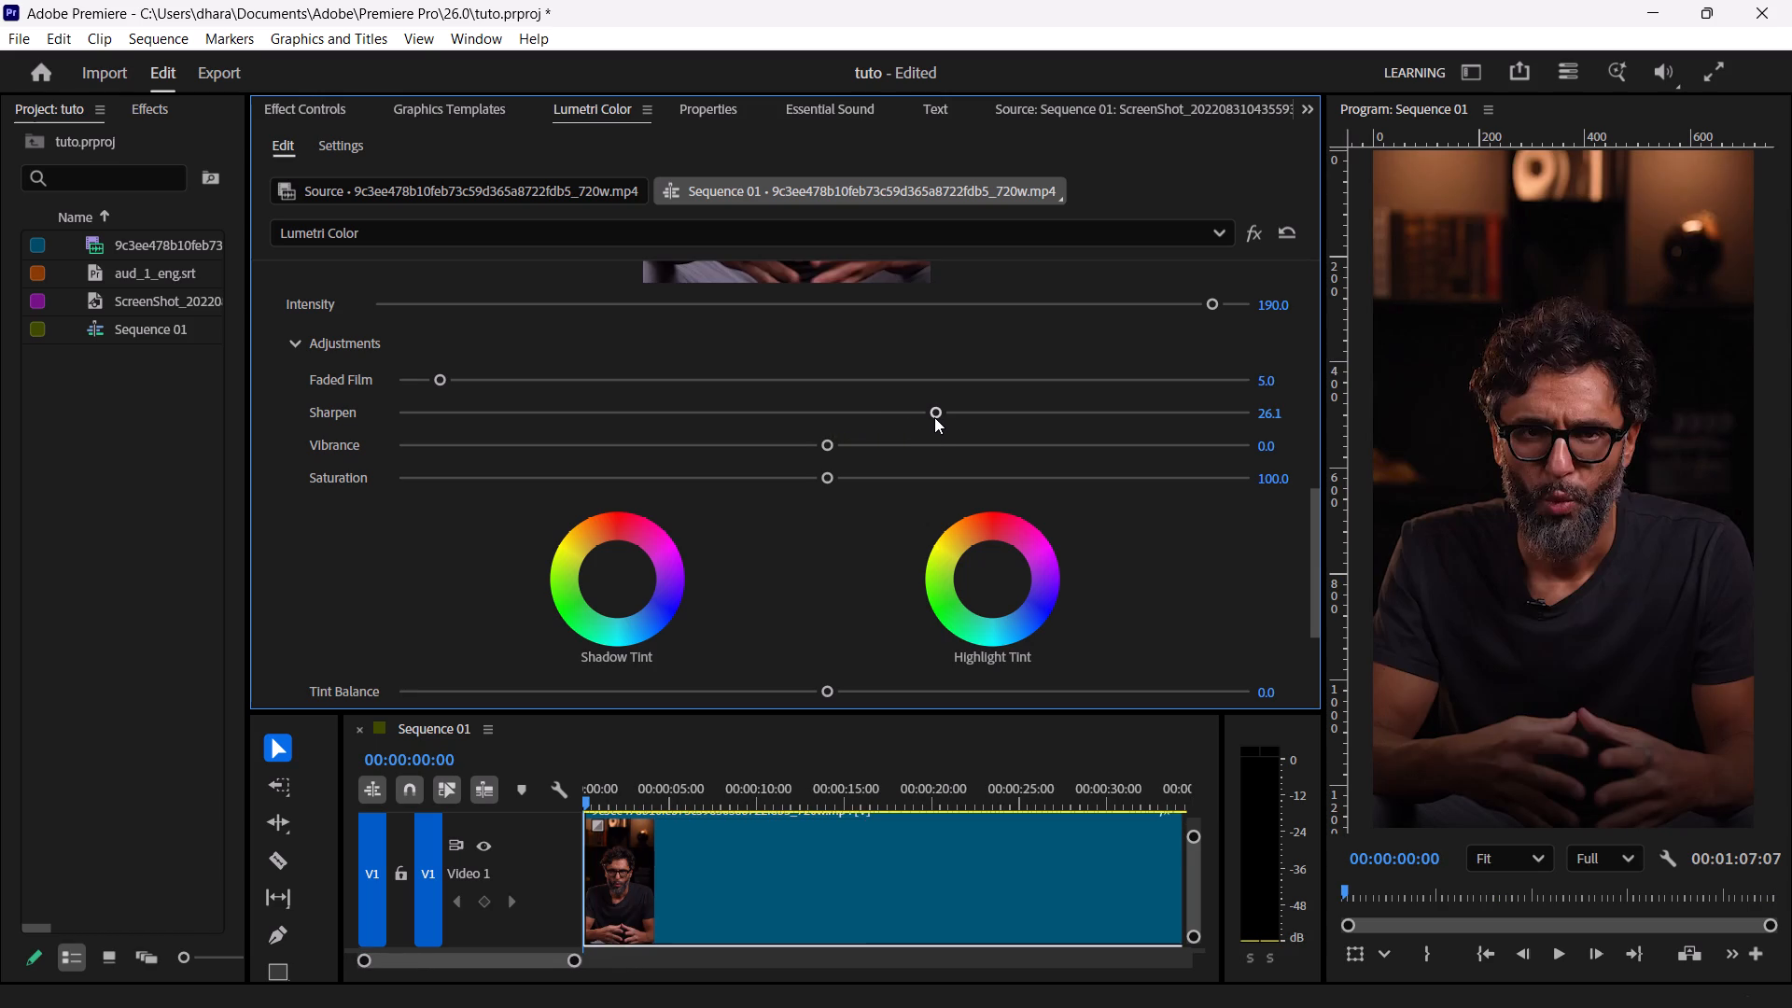
click(934, 417)
click(1273, 416)
text(25)
key(Return)
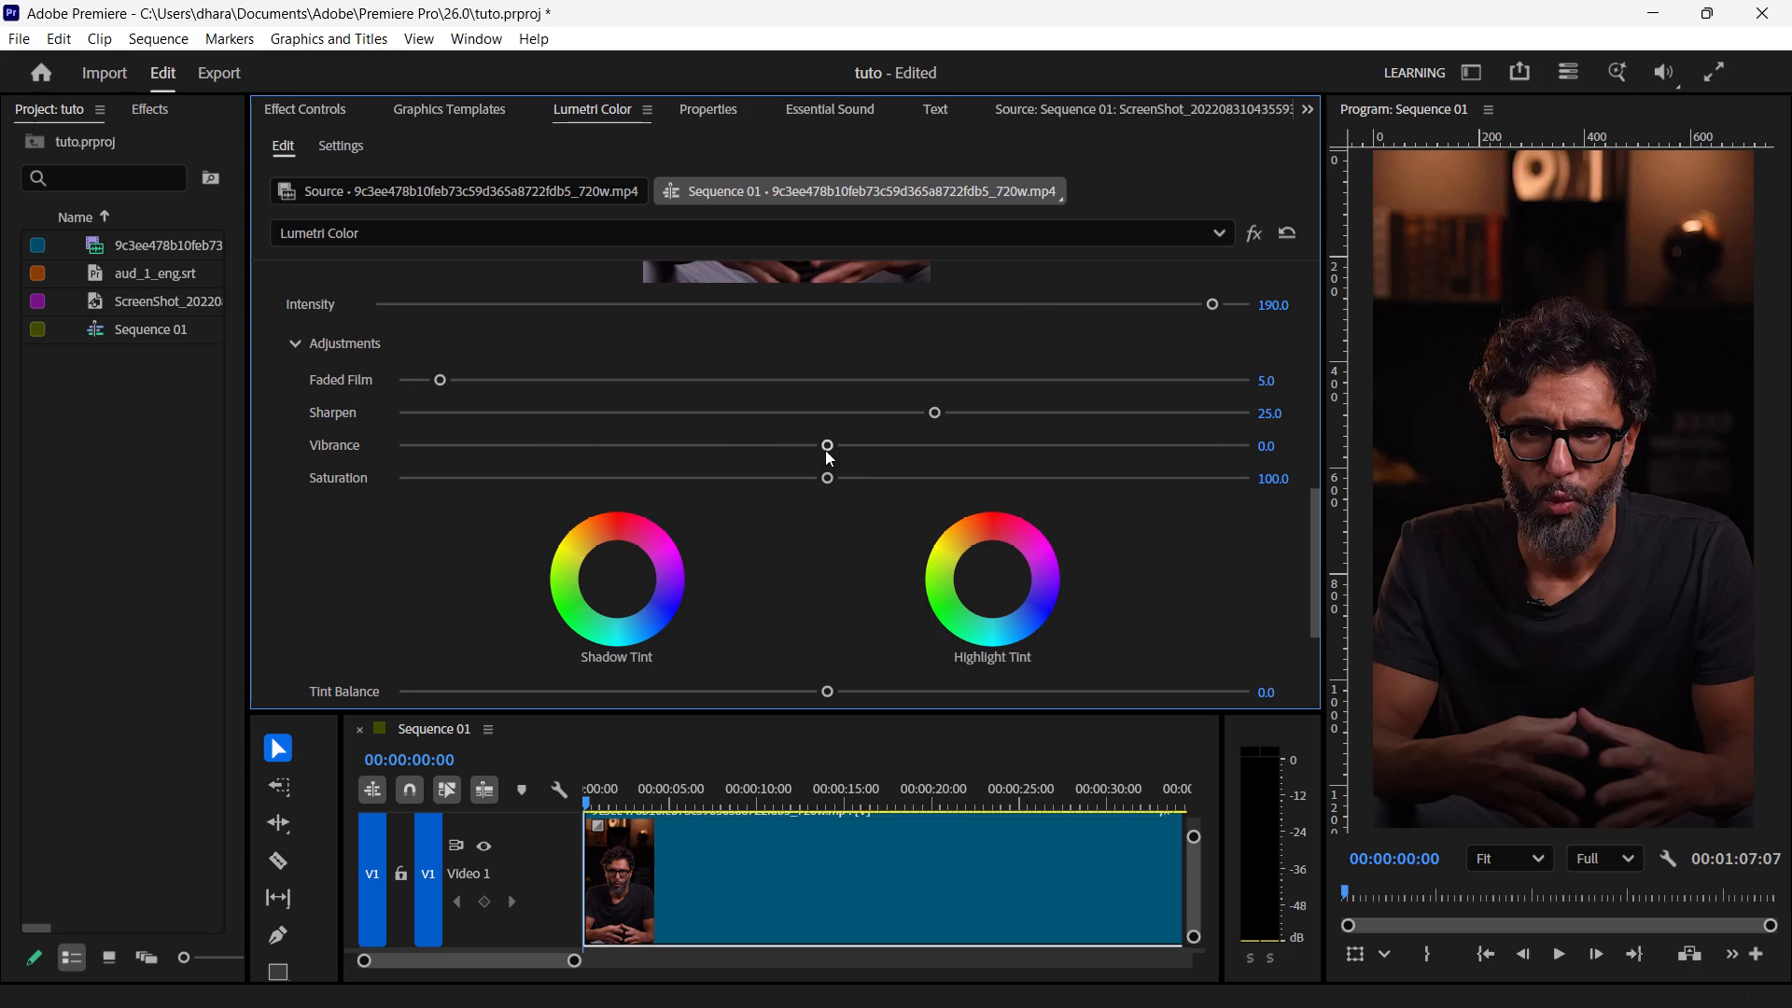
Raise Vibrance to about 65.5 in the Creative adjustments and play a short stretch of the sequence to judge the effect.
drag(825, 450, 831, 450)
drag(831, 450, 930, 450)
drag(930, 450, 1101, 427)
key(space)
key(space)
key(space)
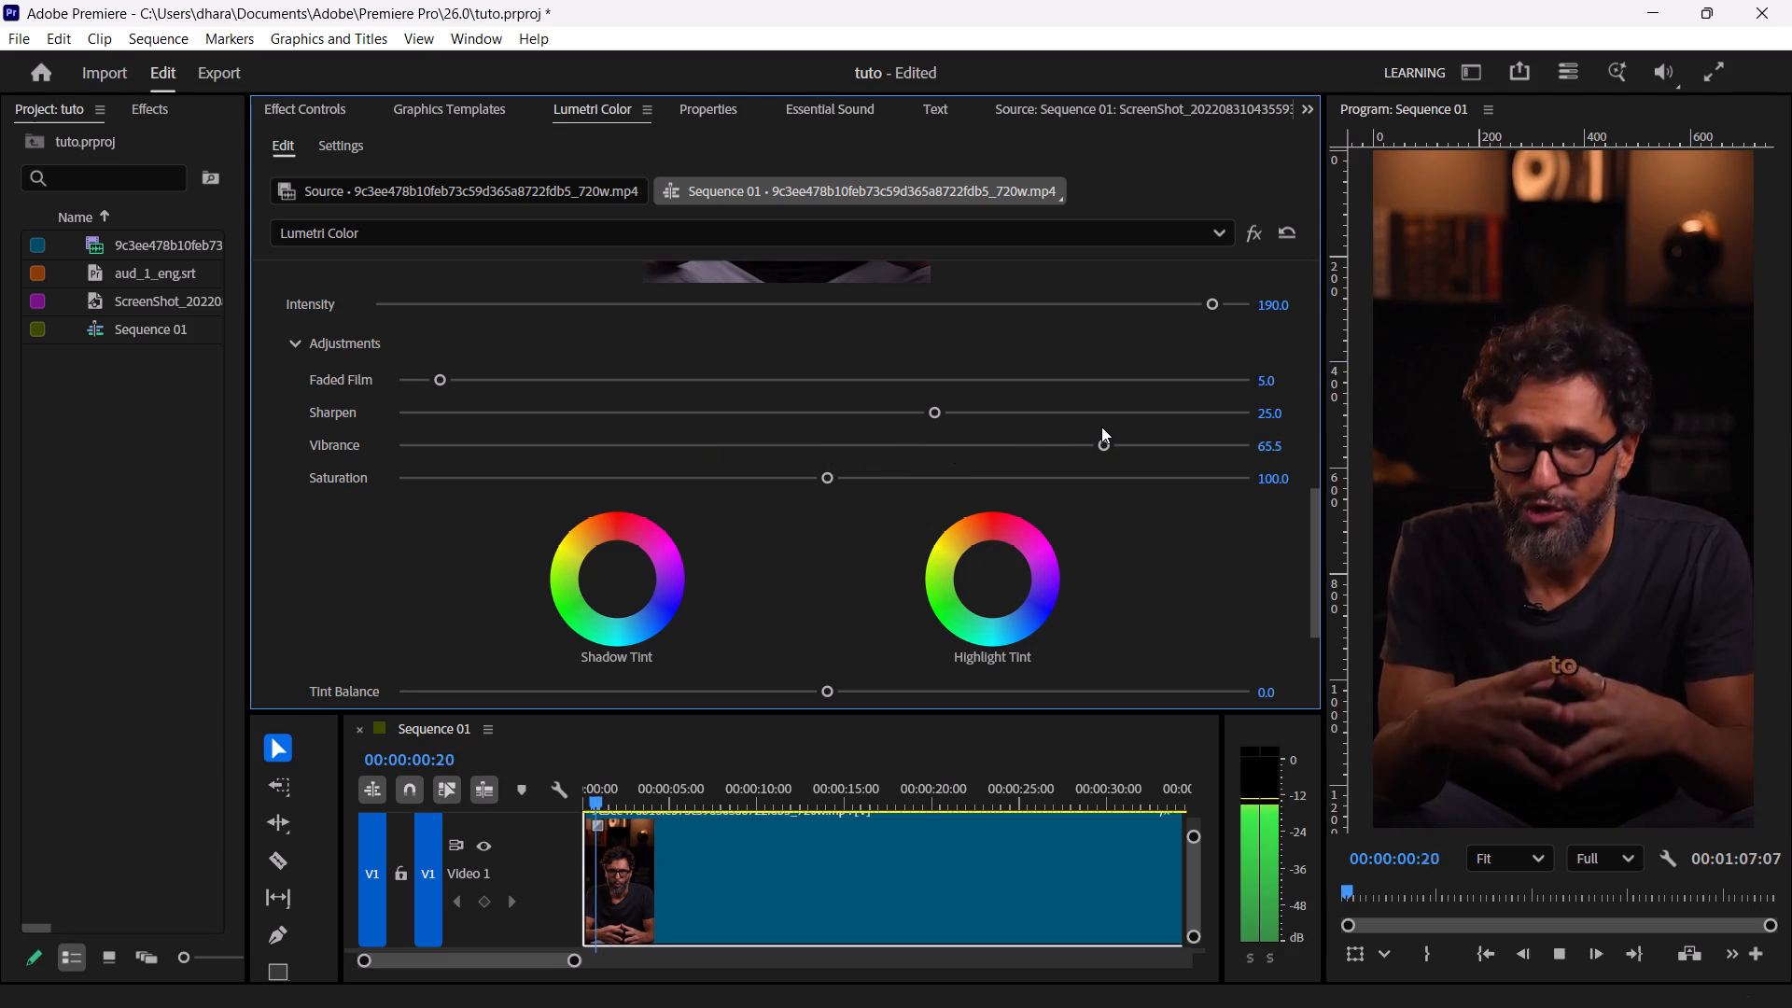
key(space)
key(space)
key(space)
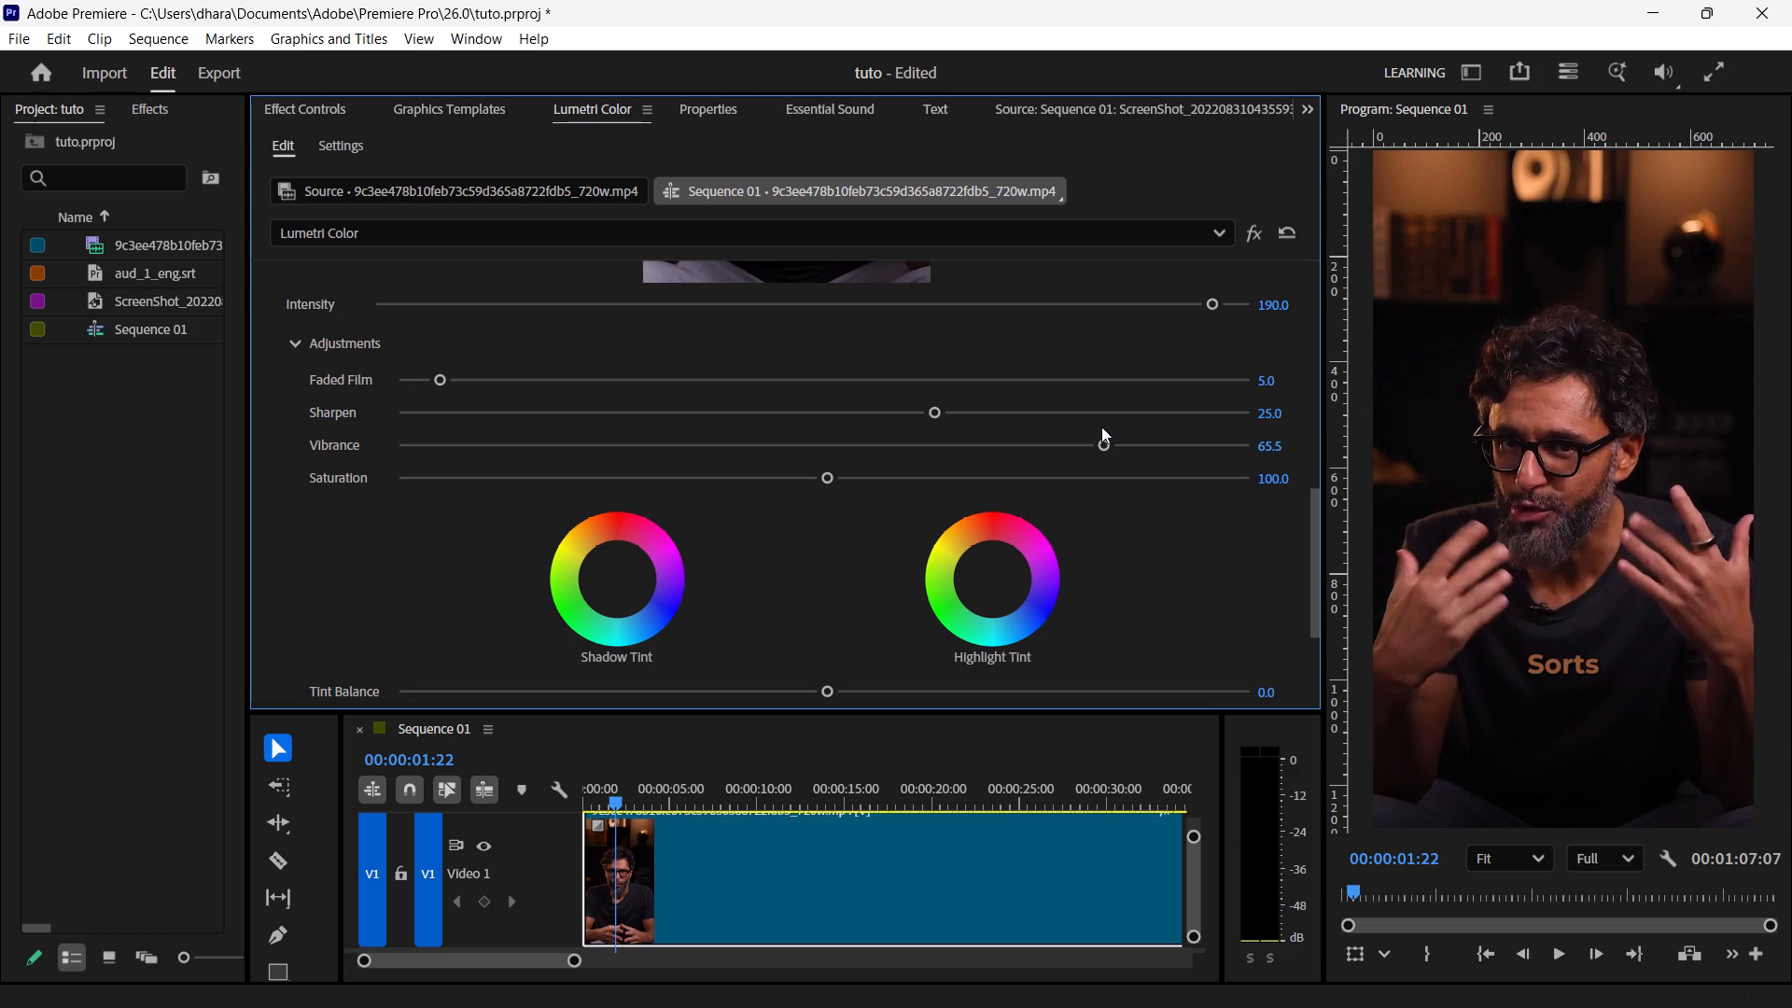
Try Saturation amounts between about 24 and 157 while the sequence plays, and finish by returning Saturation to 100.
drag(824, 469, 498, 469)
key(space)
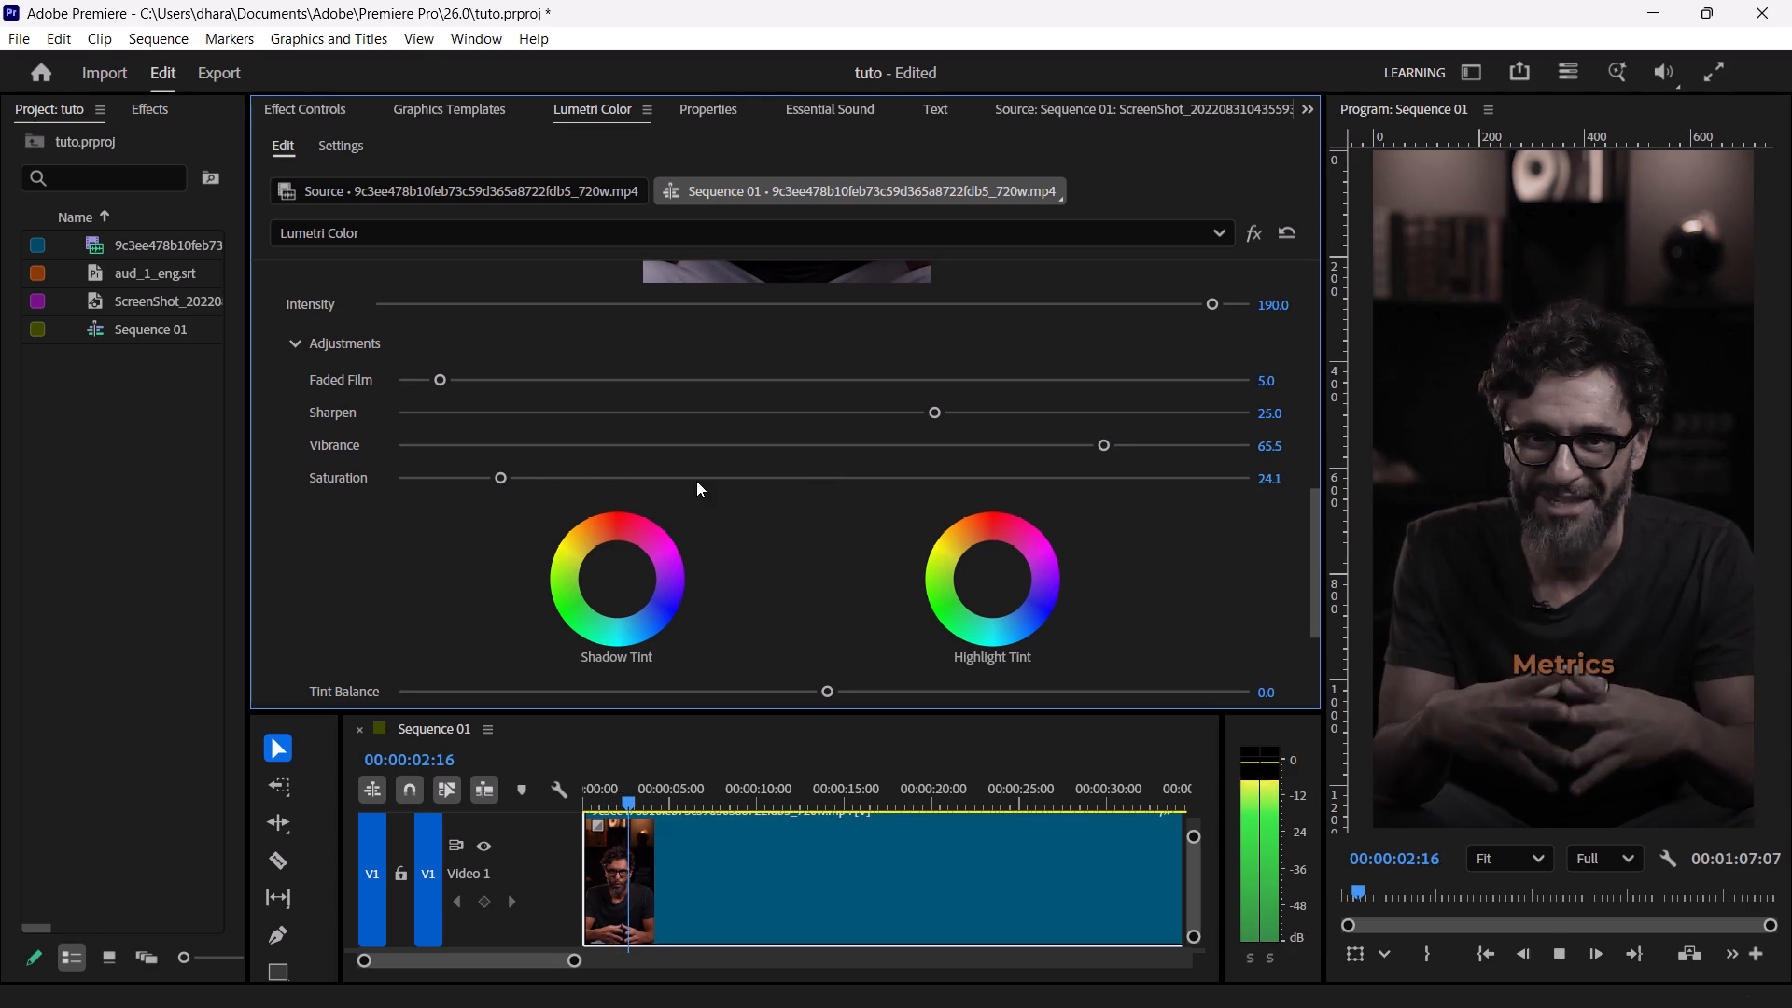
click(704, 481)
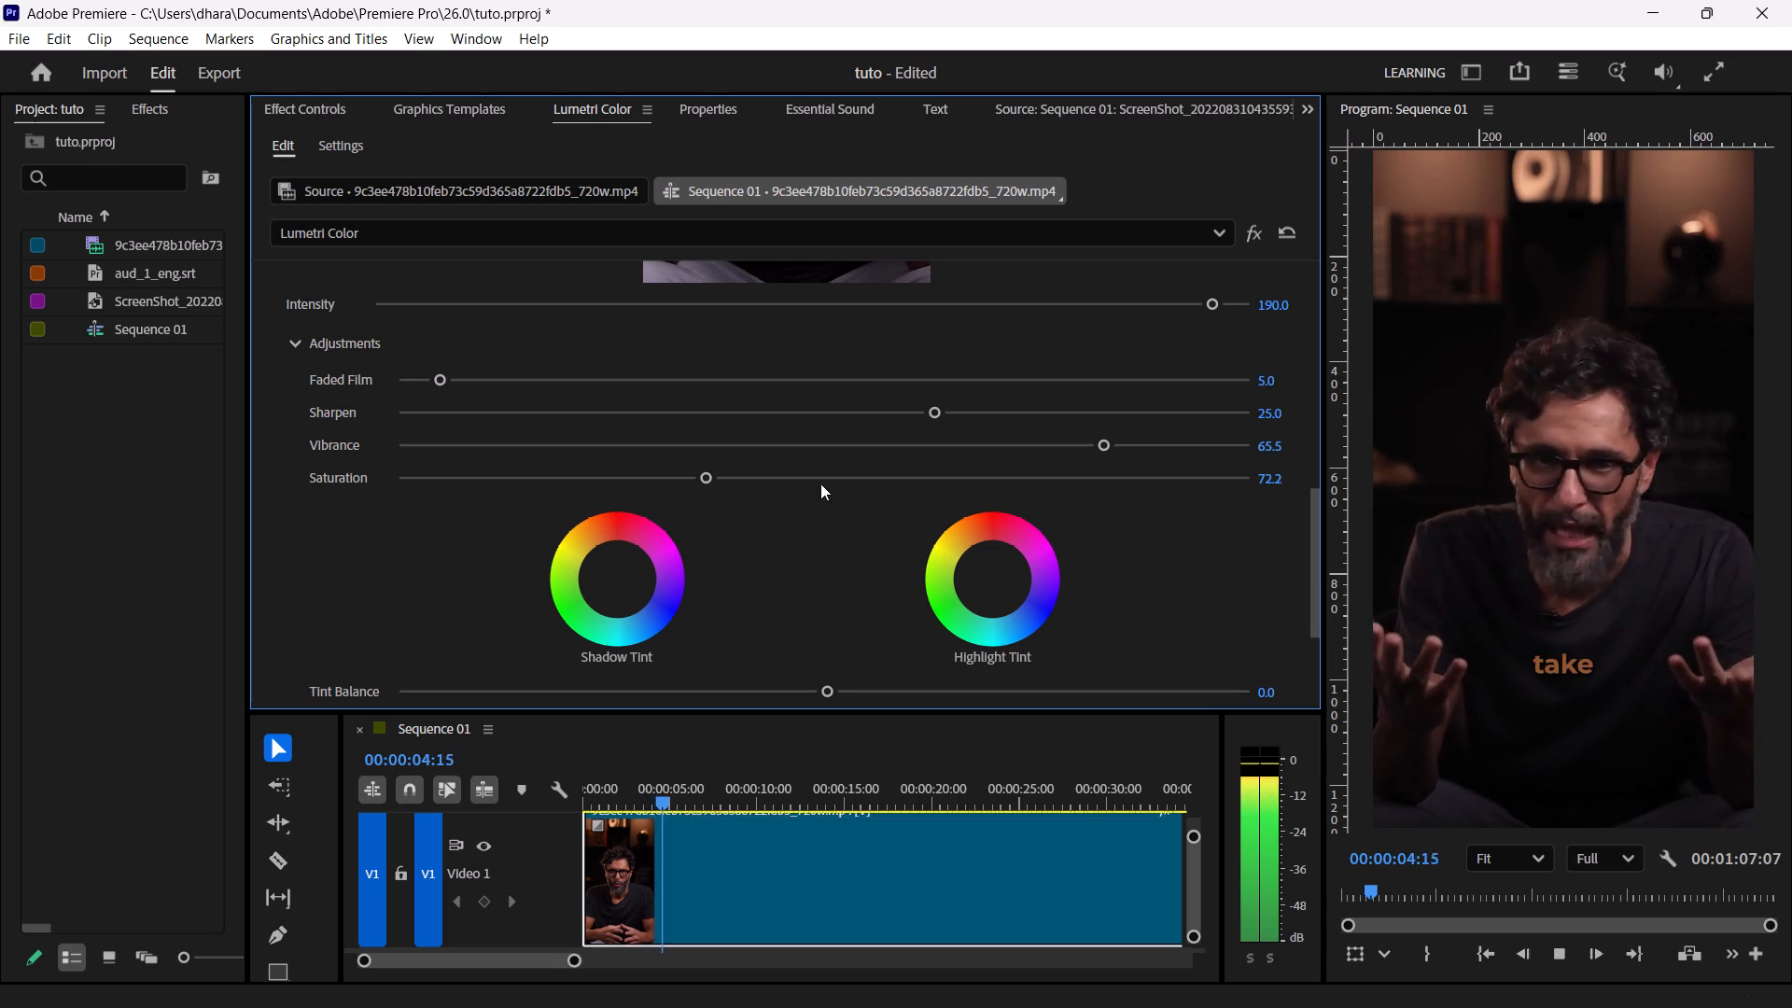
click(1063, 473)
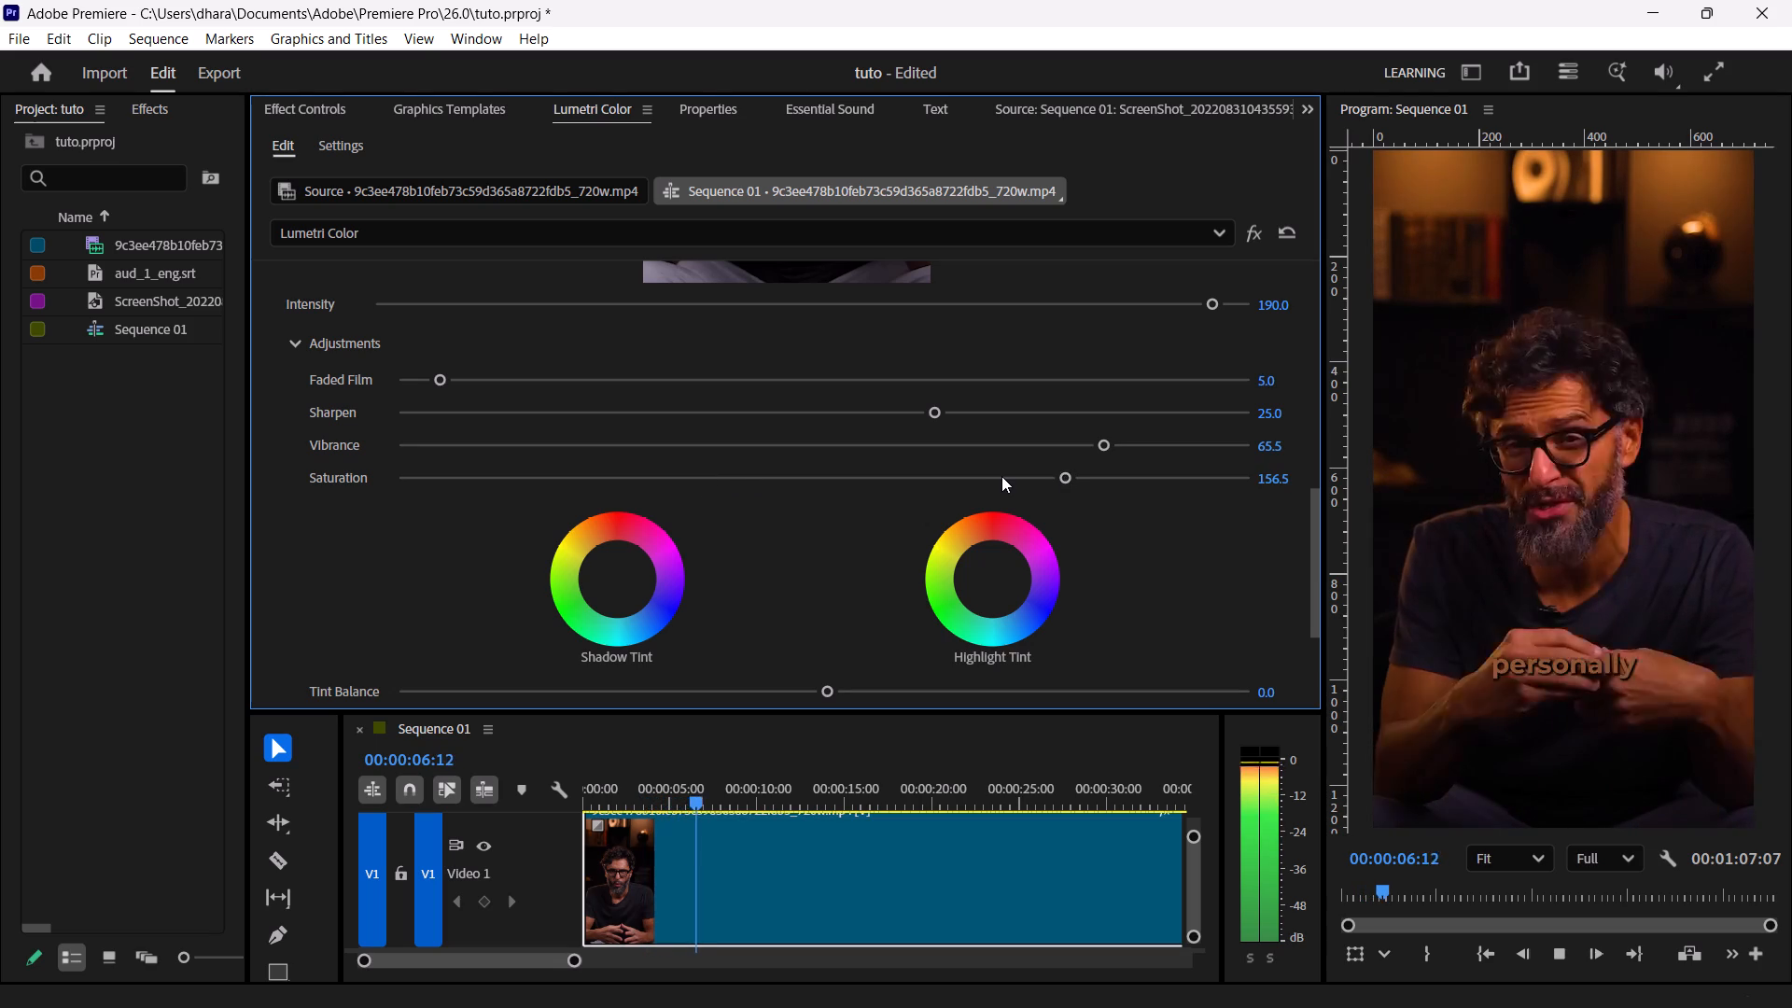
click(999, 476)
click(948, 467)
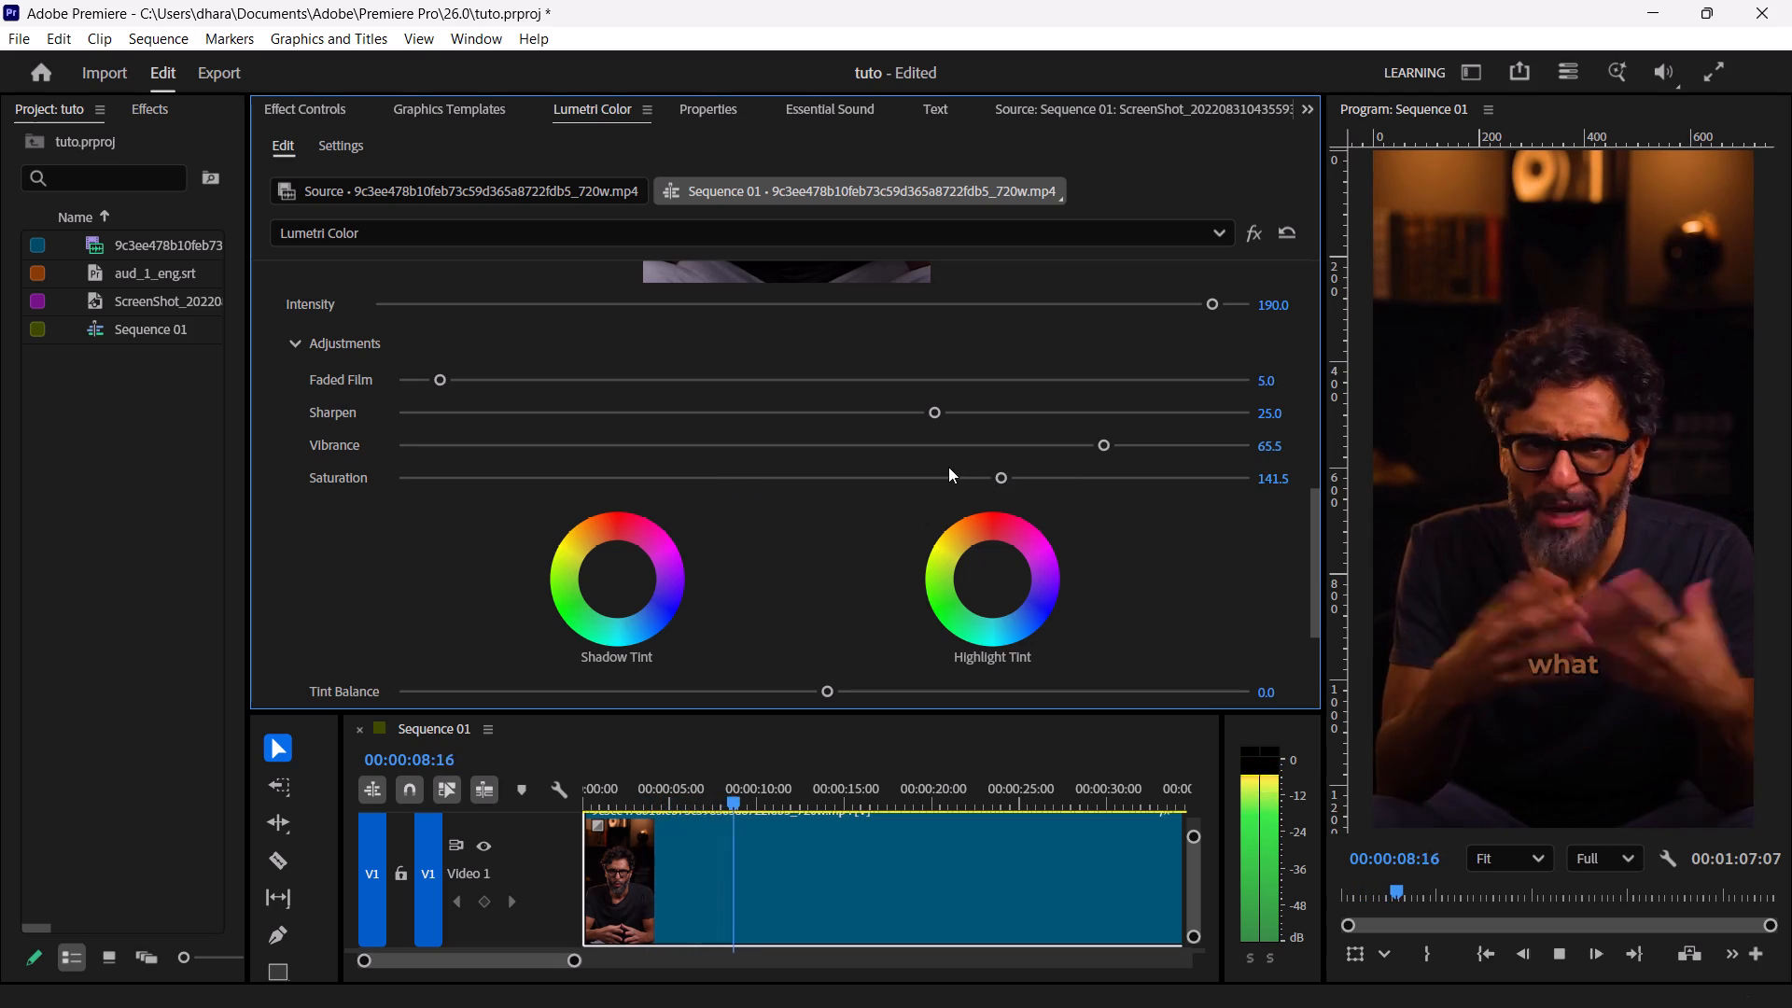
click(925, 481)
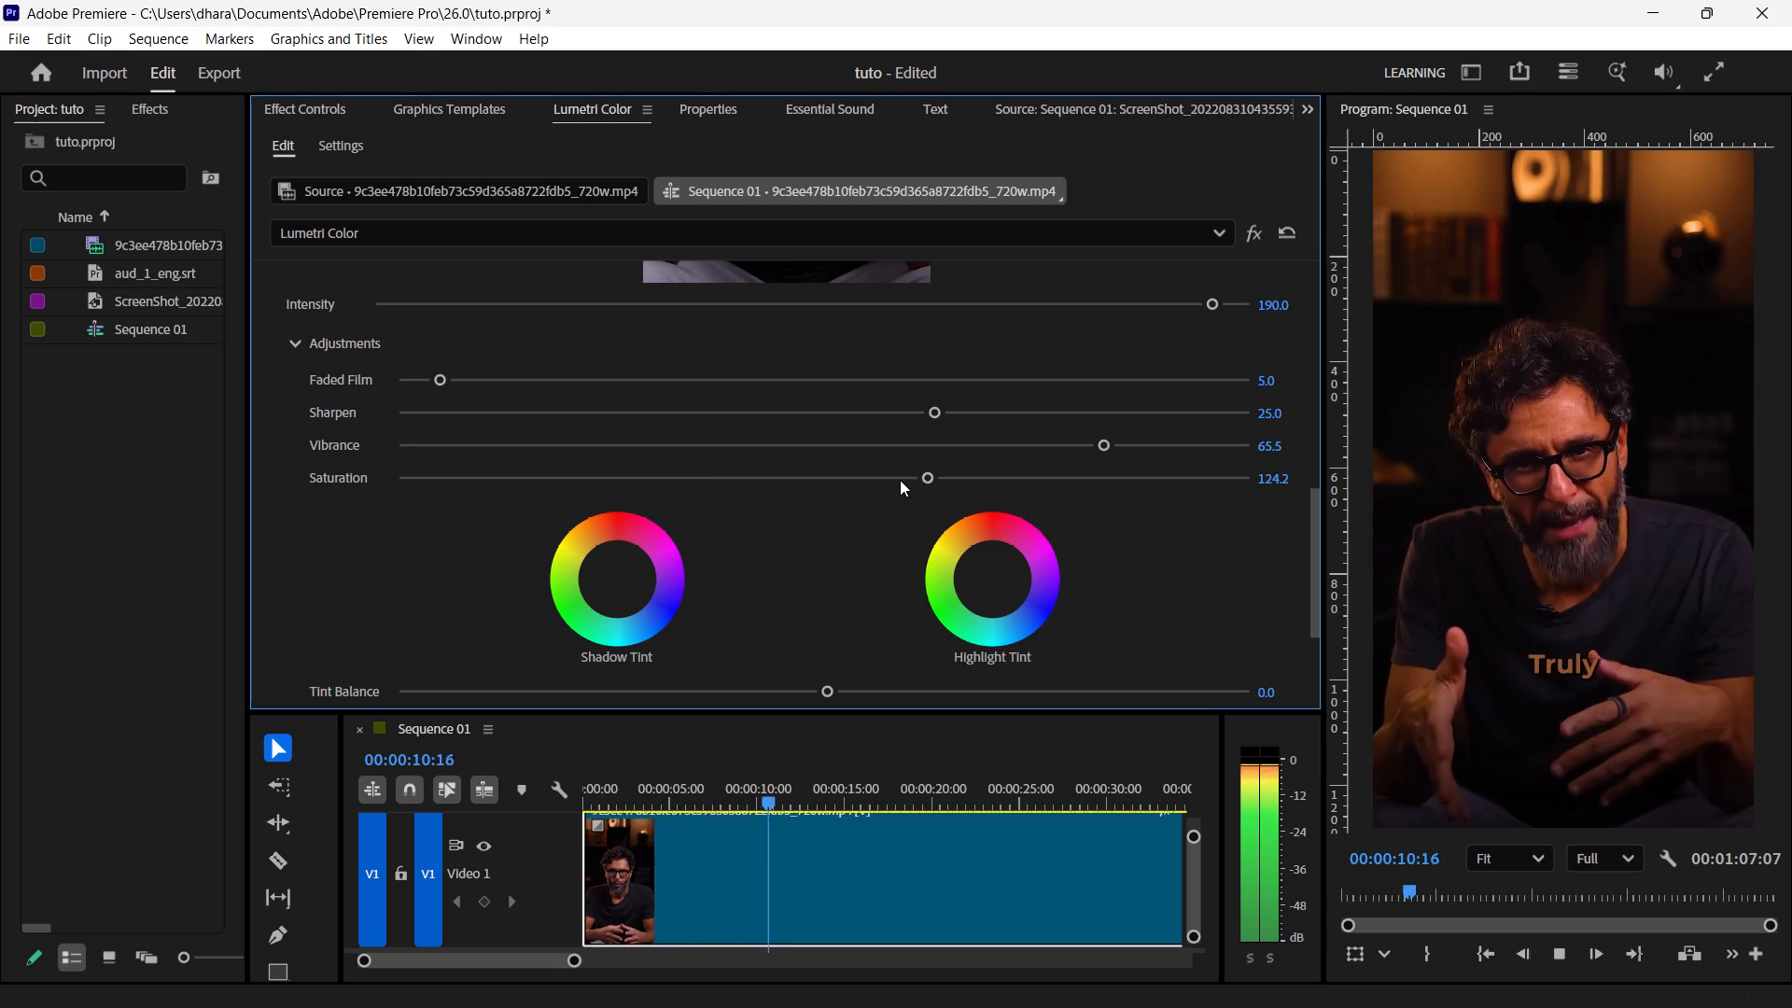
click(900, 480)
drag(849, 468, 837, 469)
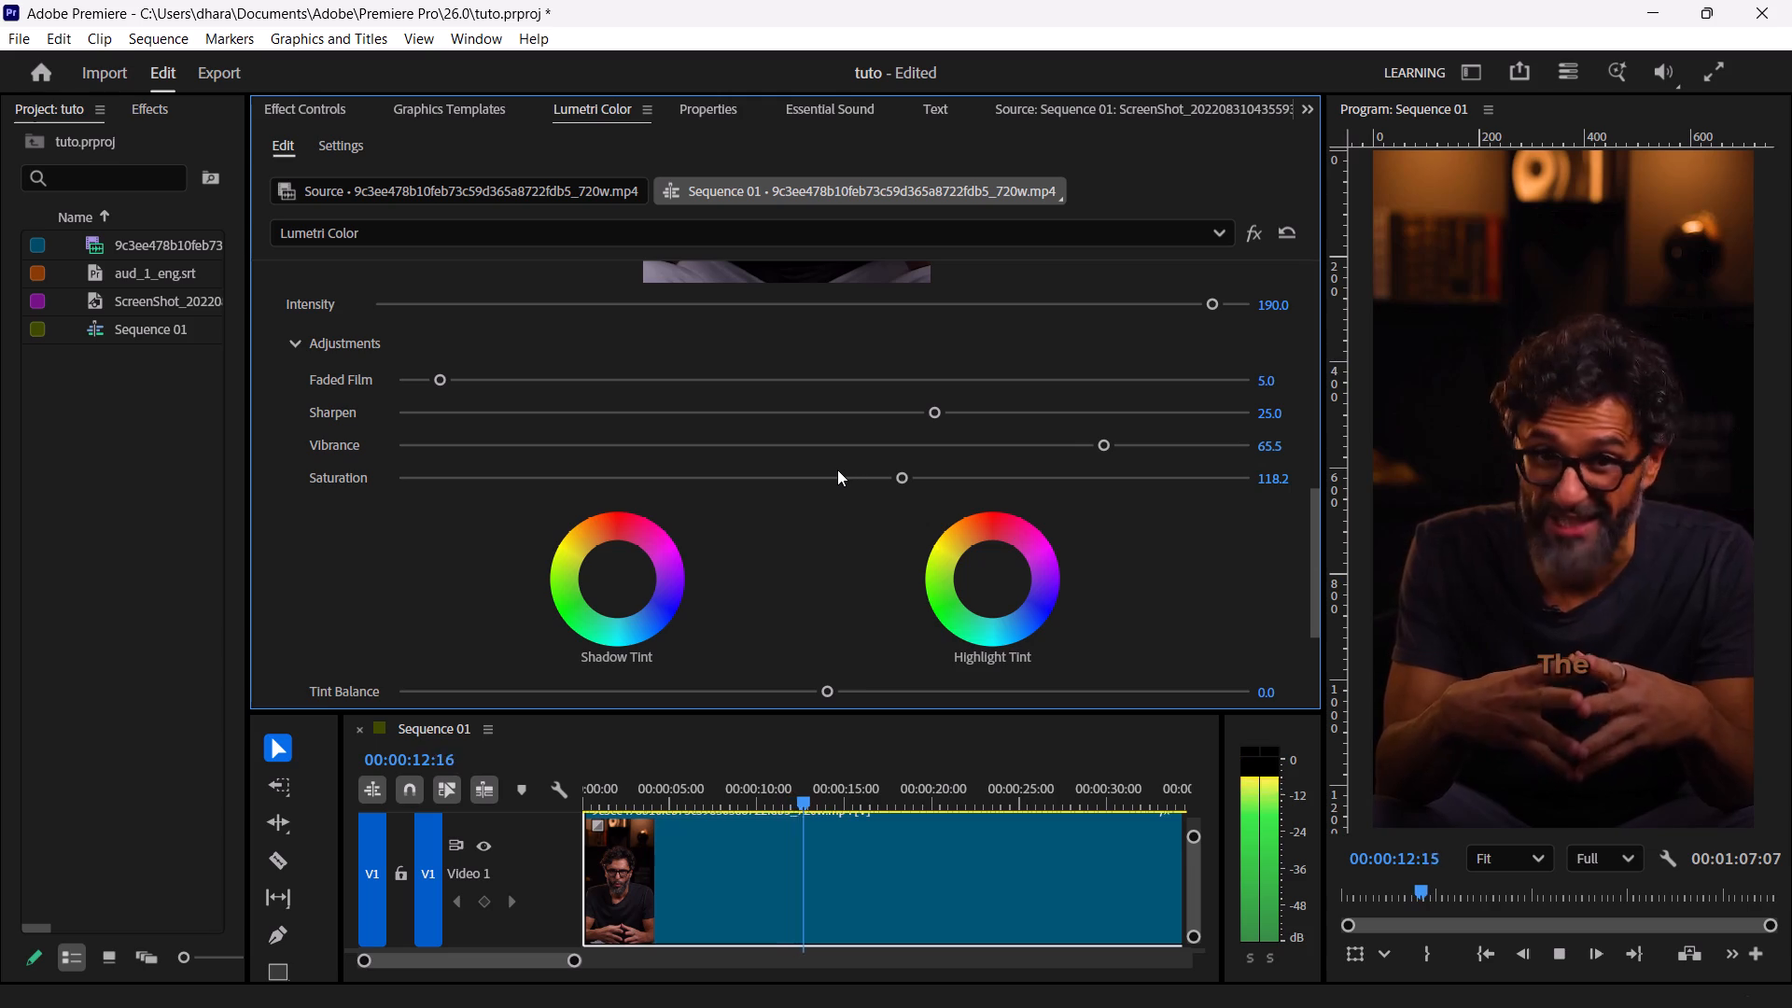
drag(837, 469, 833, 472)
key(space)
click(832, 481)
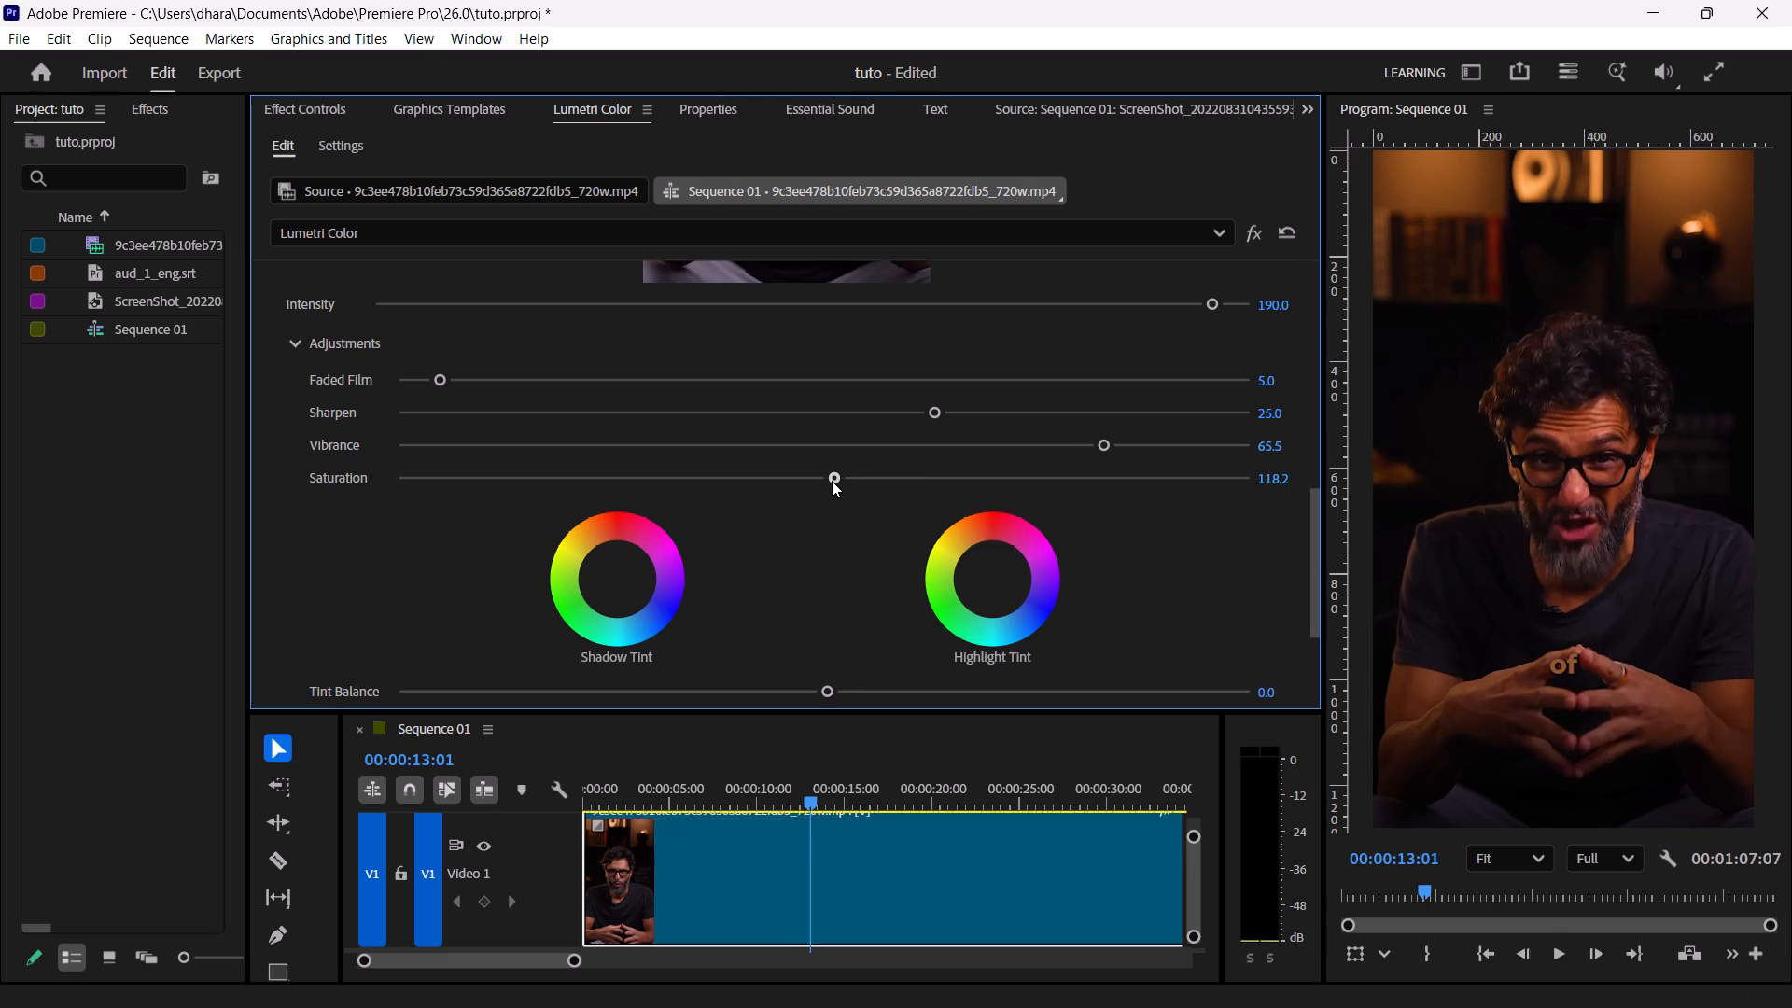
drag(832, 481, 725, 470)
Set Vibrance to 50 in the Creative adjustments, previewing short stretches of the video before and after the change.
key(space)
key(space)
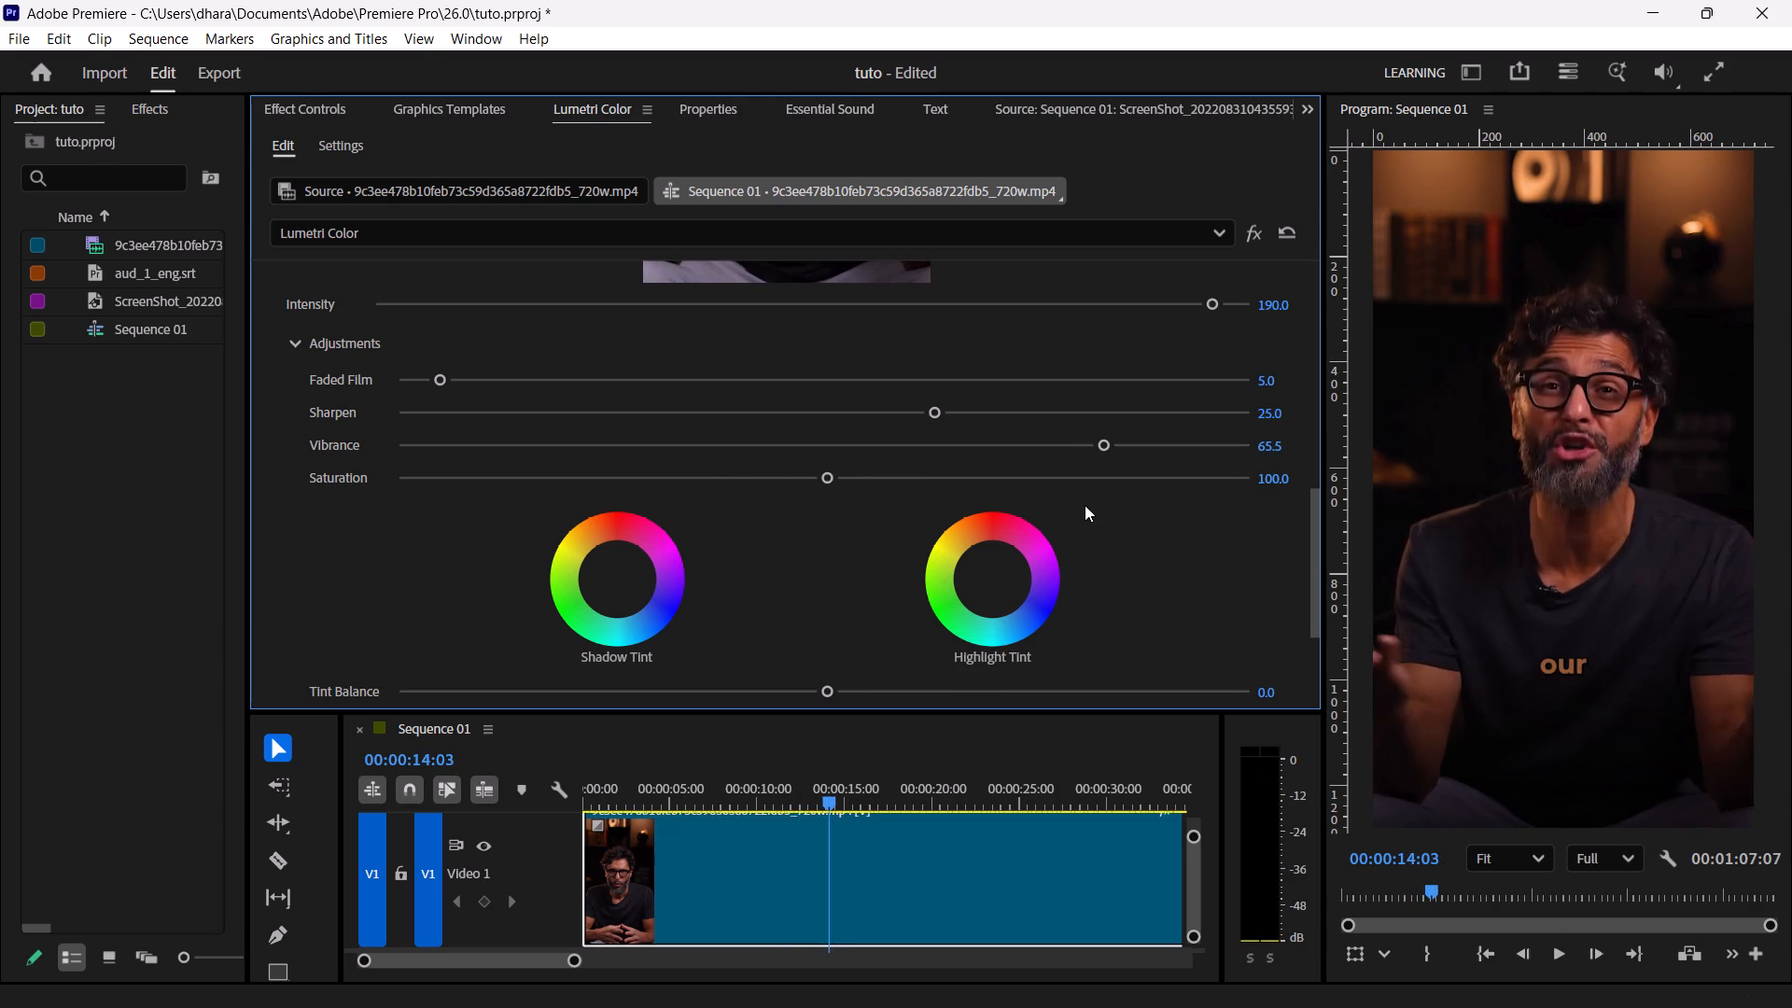
key(space)
key(space)
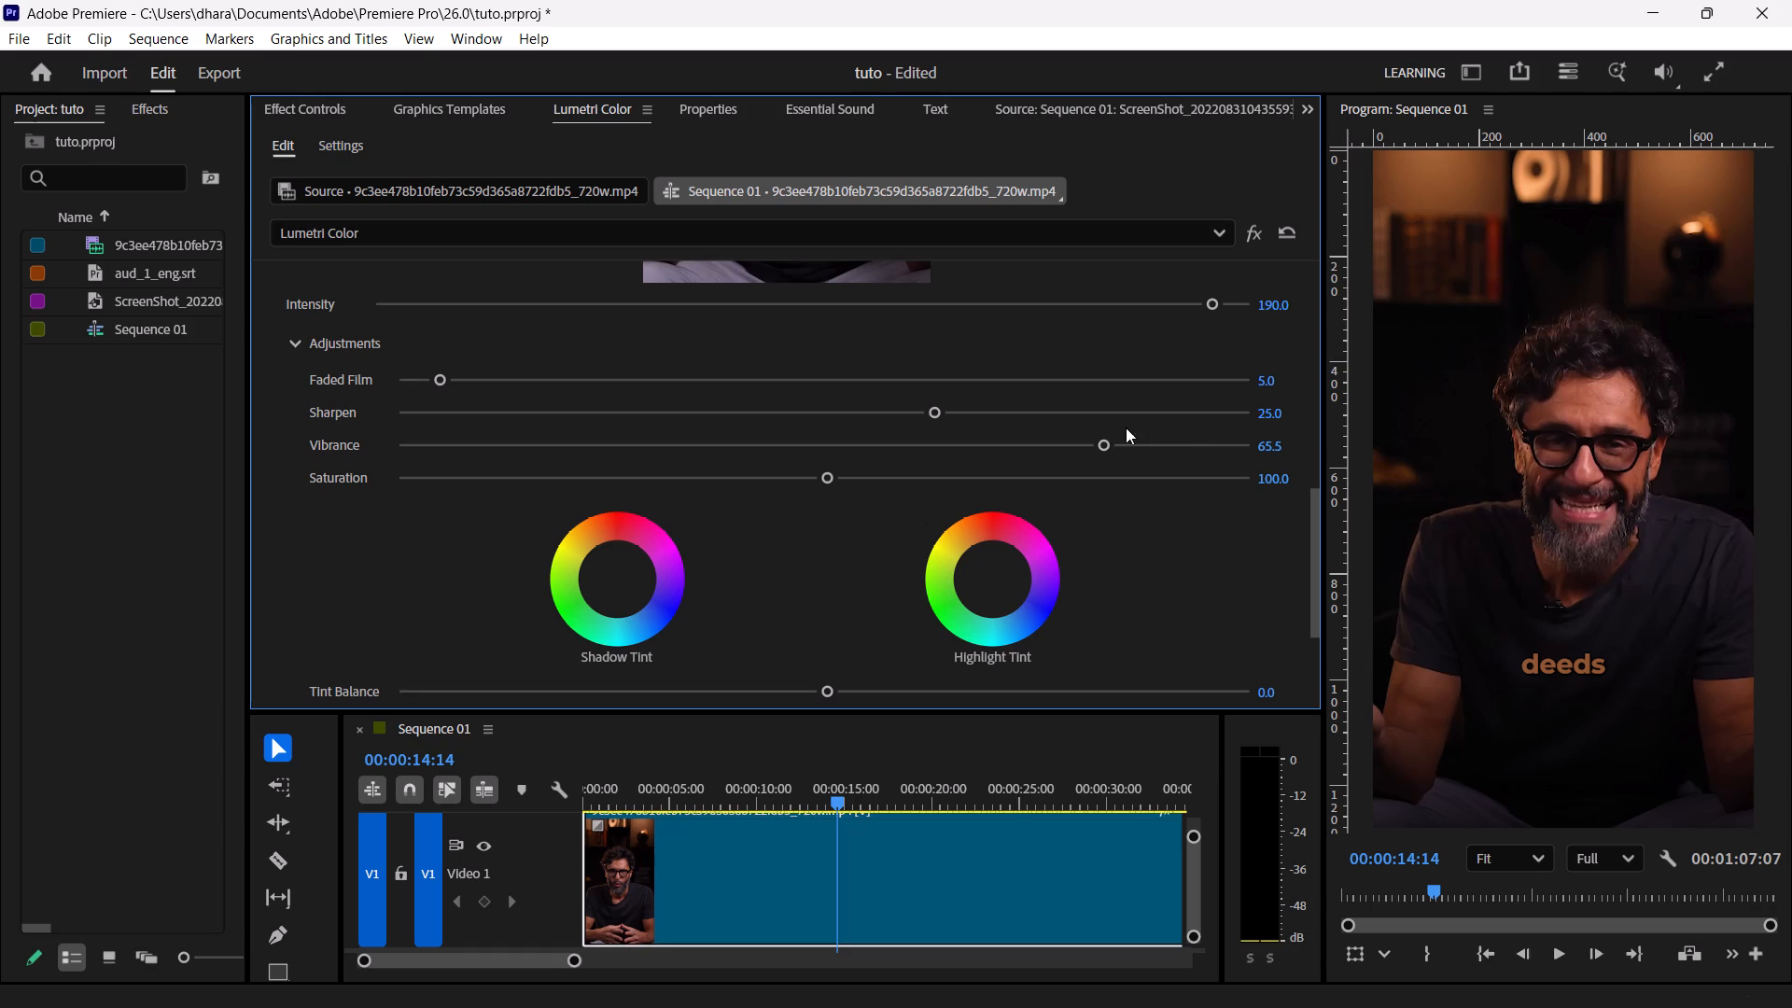
drag(1090, 442, 1033, 445)
click(1281, 450)
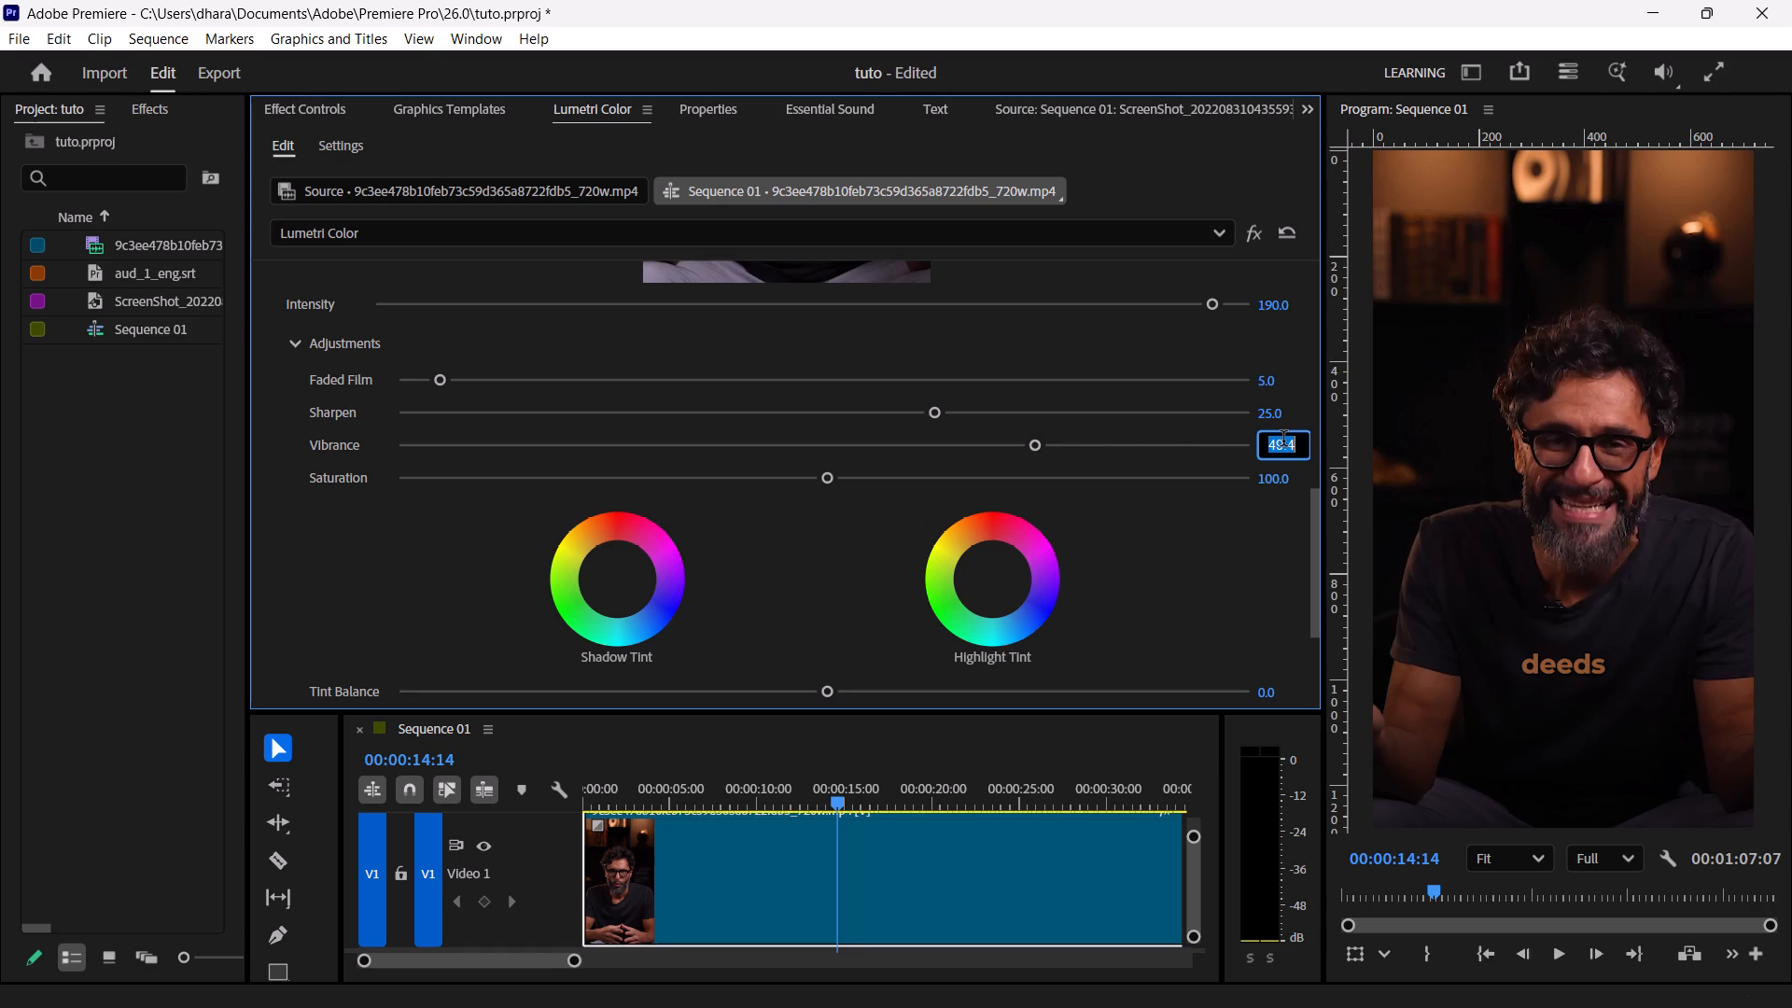
text(50)
key(Return)
key(space)
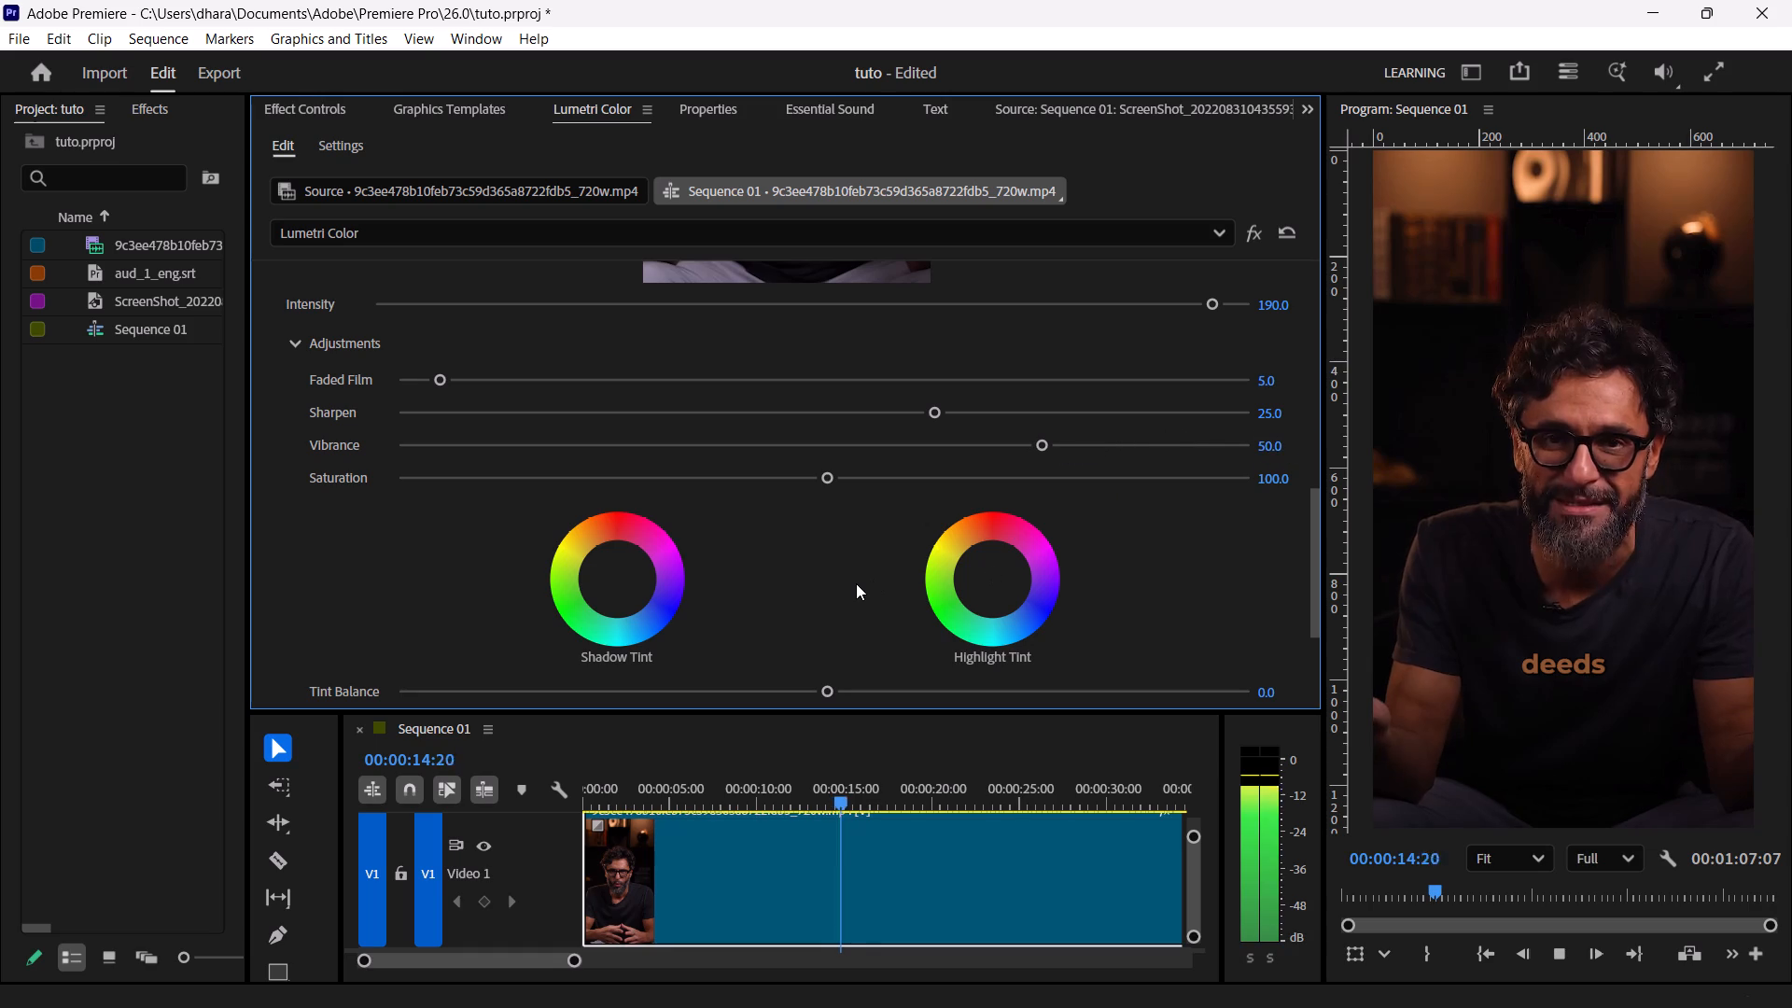
key(space)
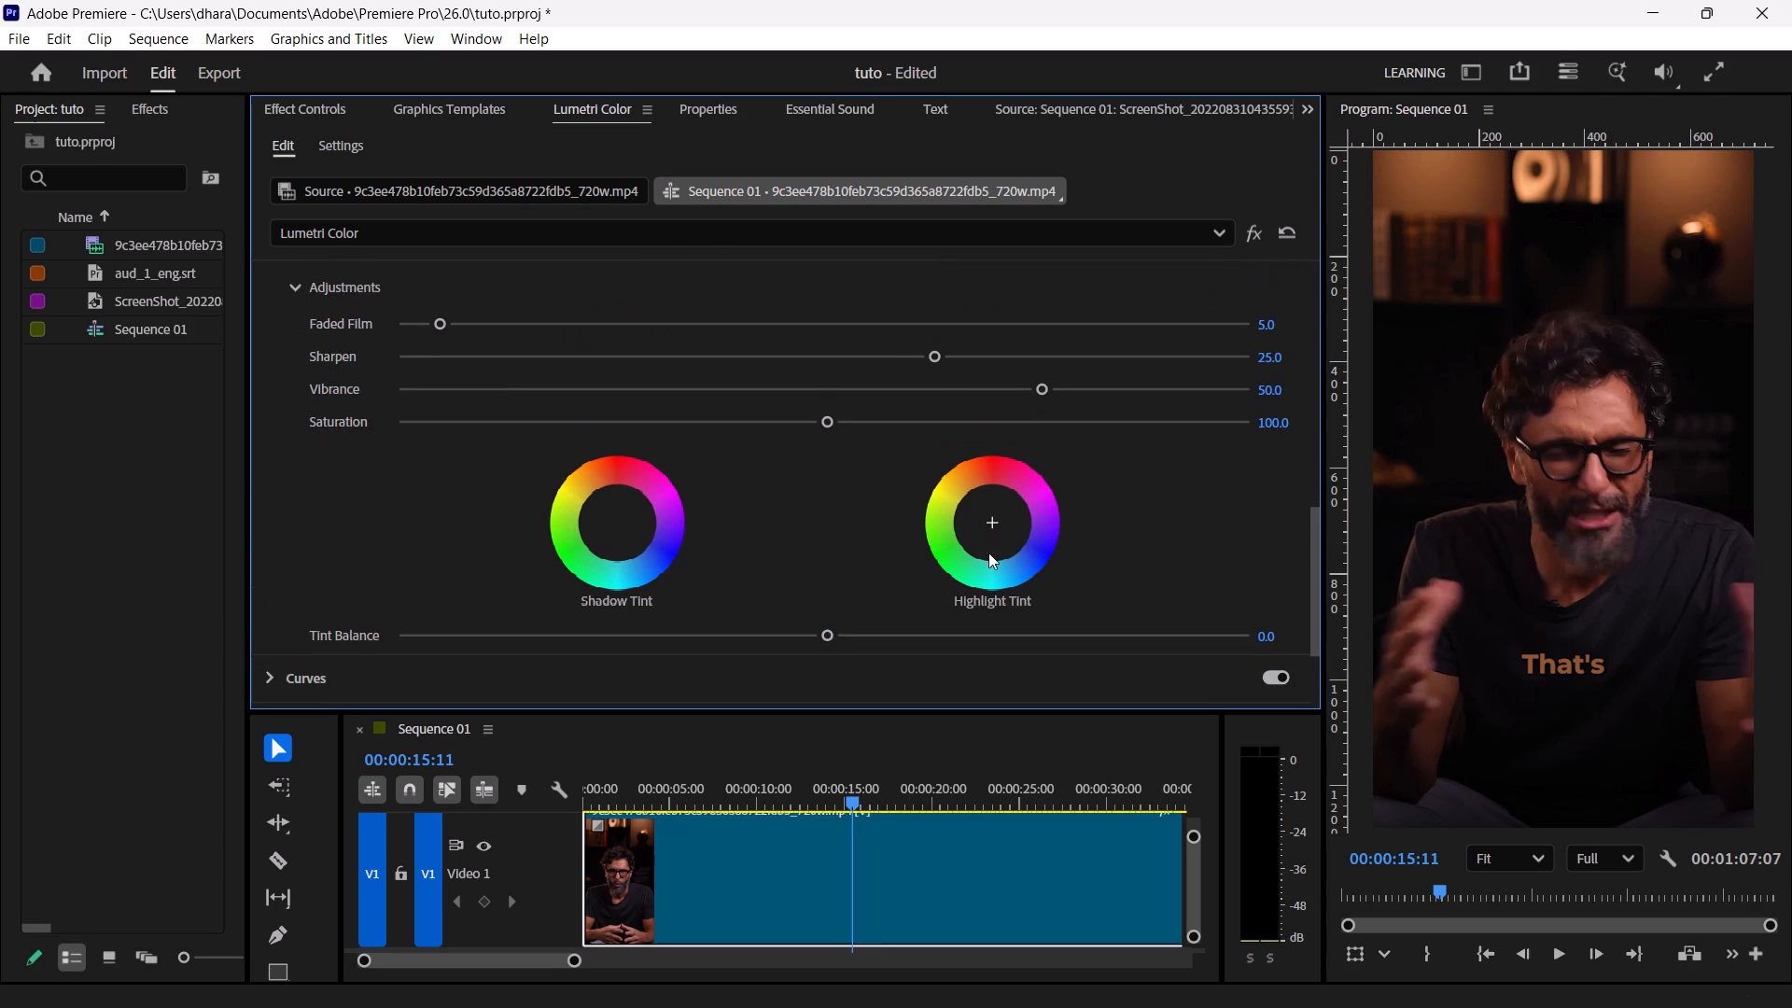
Shift the Highlight Tint slightly toward yellow-green and start playing the sequence.
drag(987, 516, 990, 495)
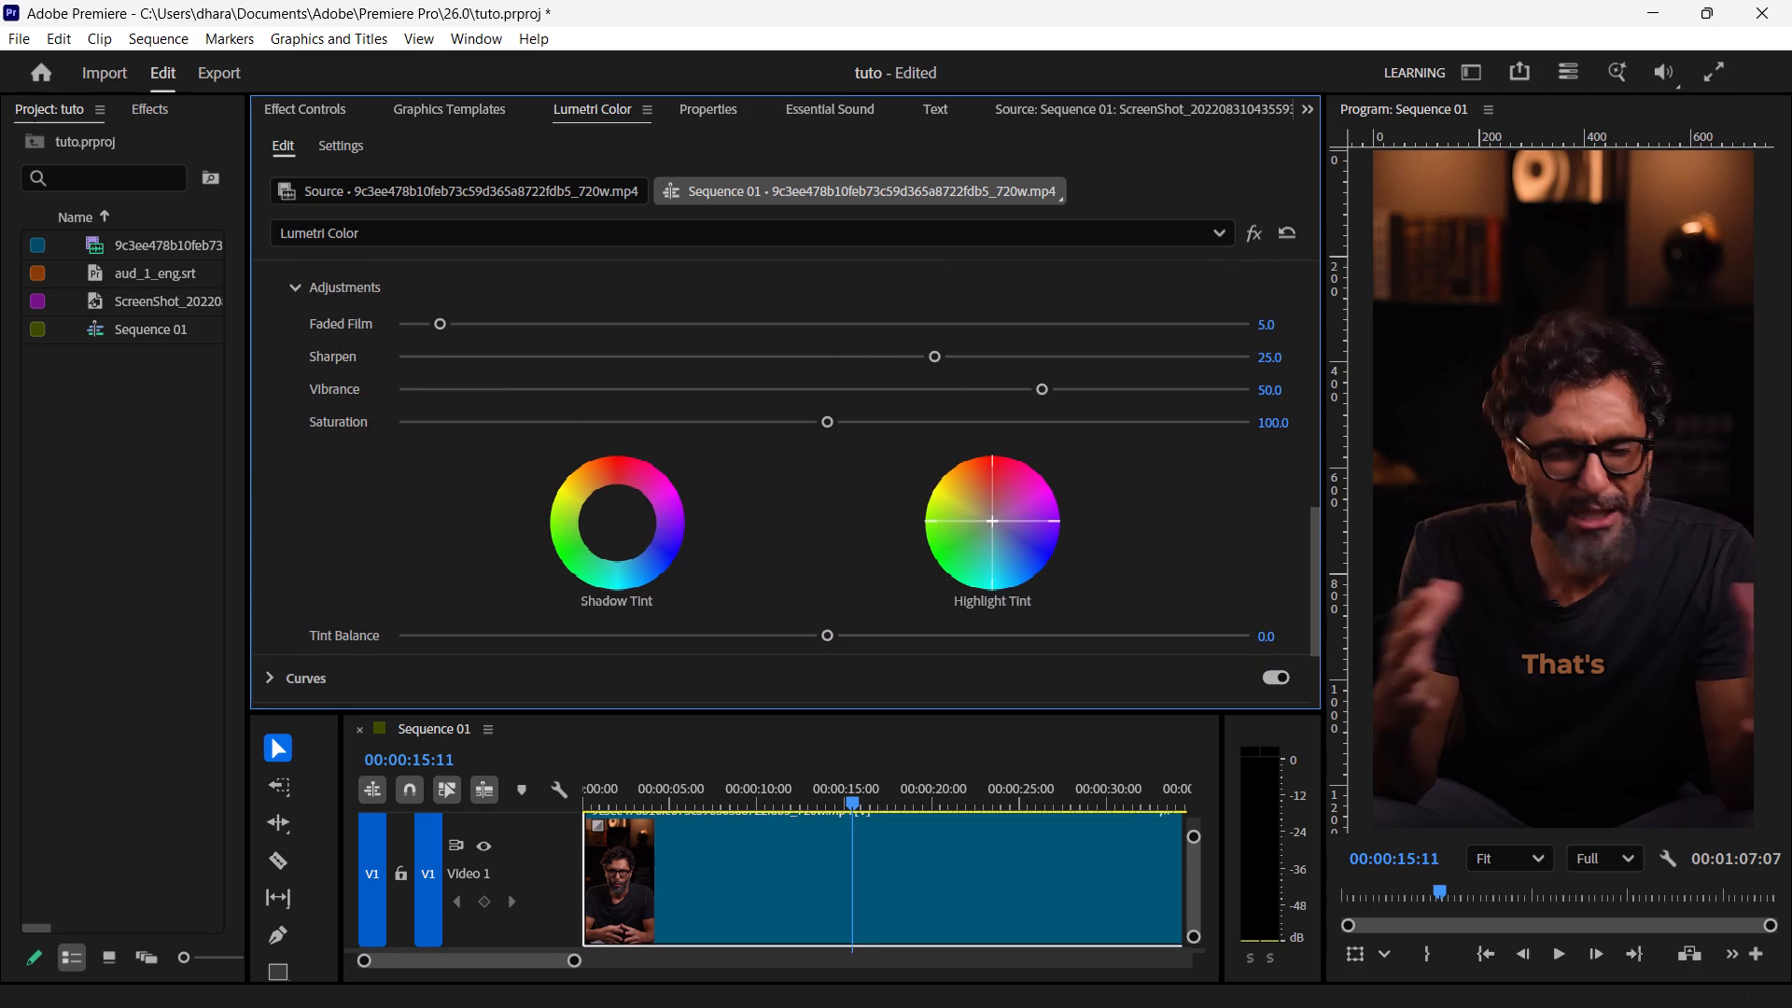
drag(990, 495, 791, 578)
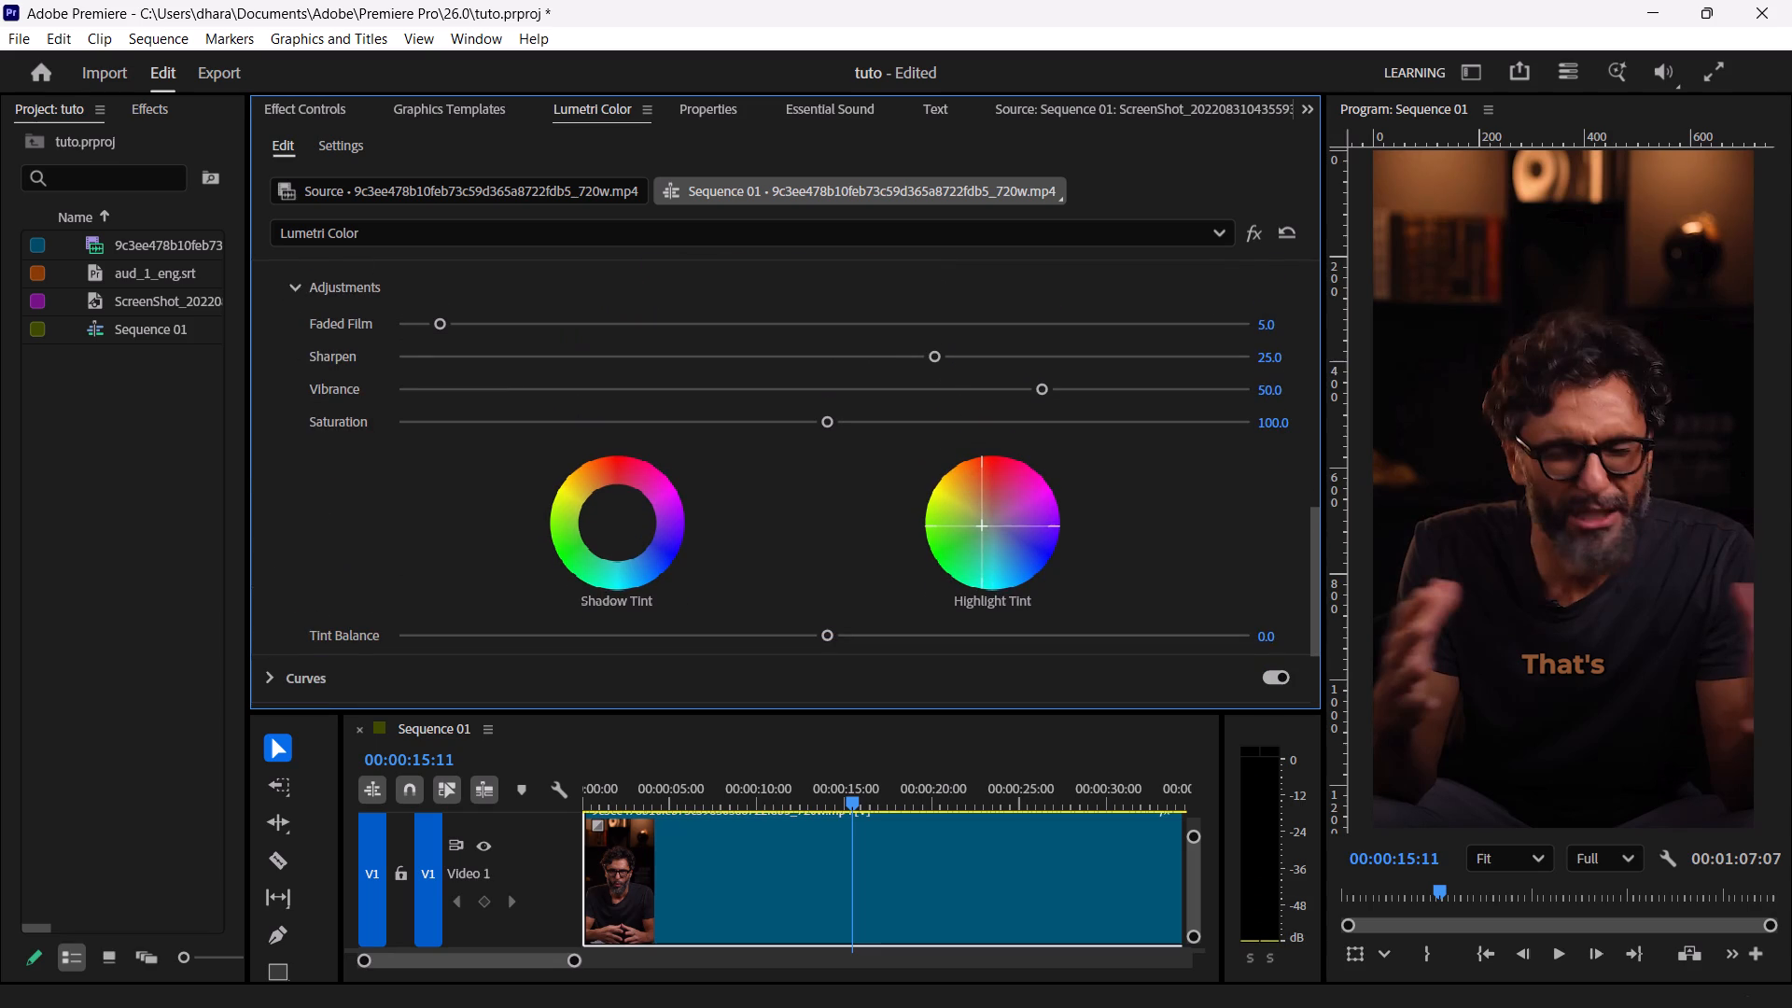
drag(791, 578, 739, 498)
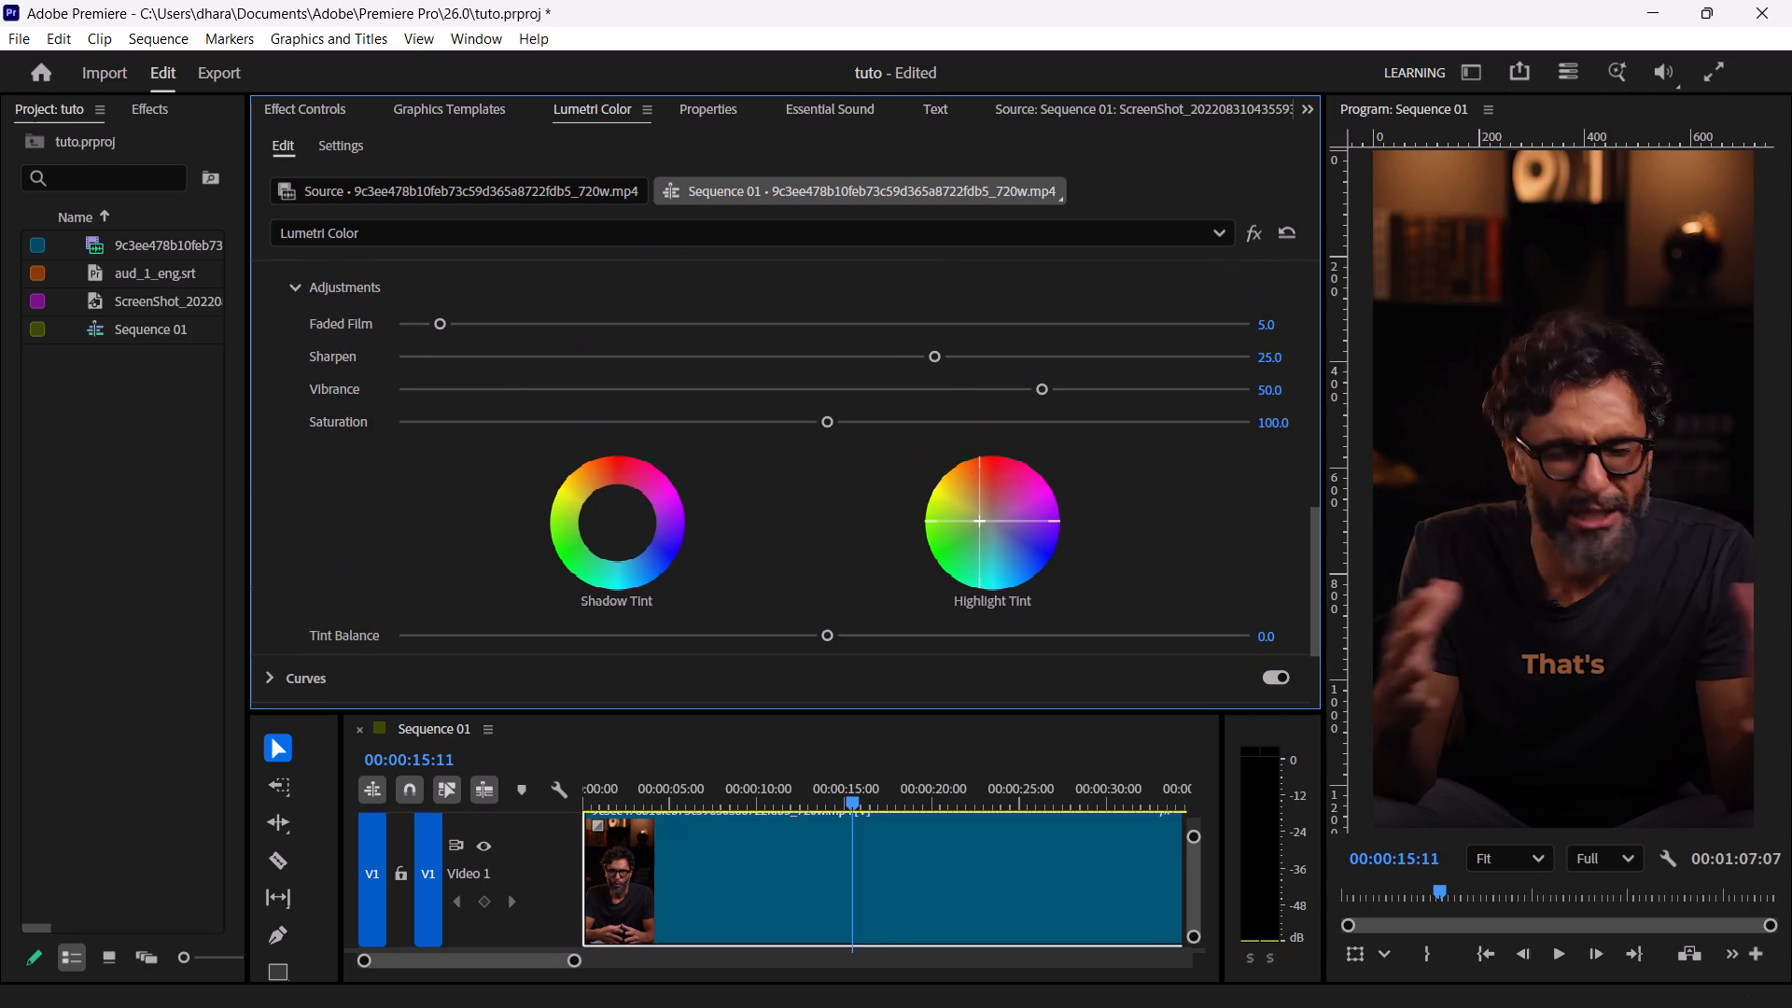
key(space)
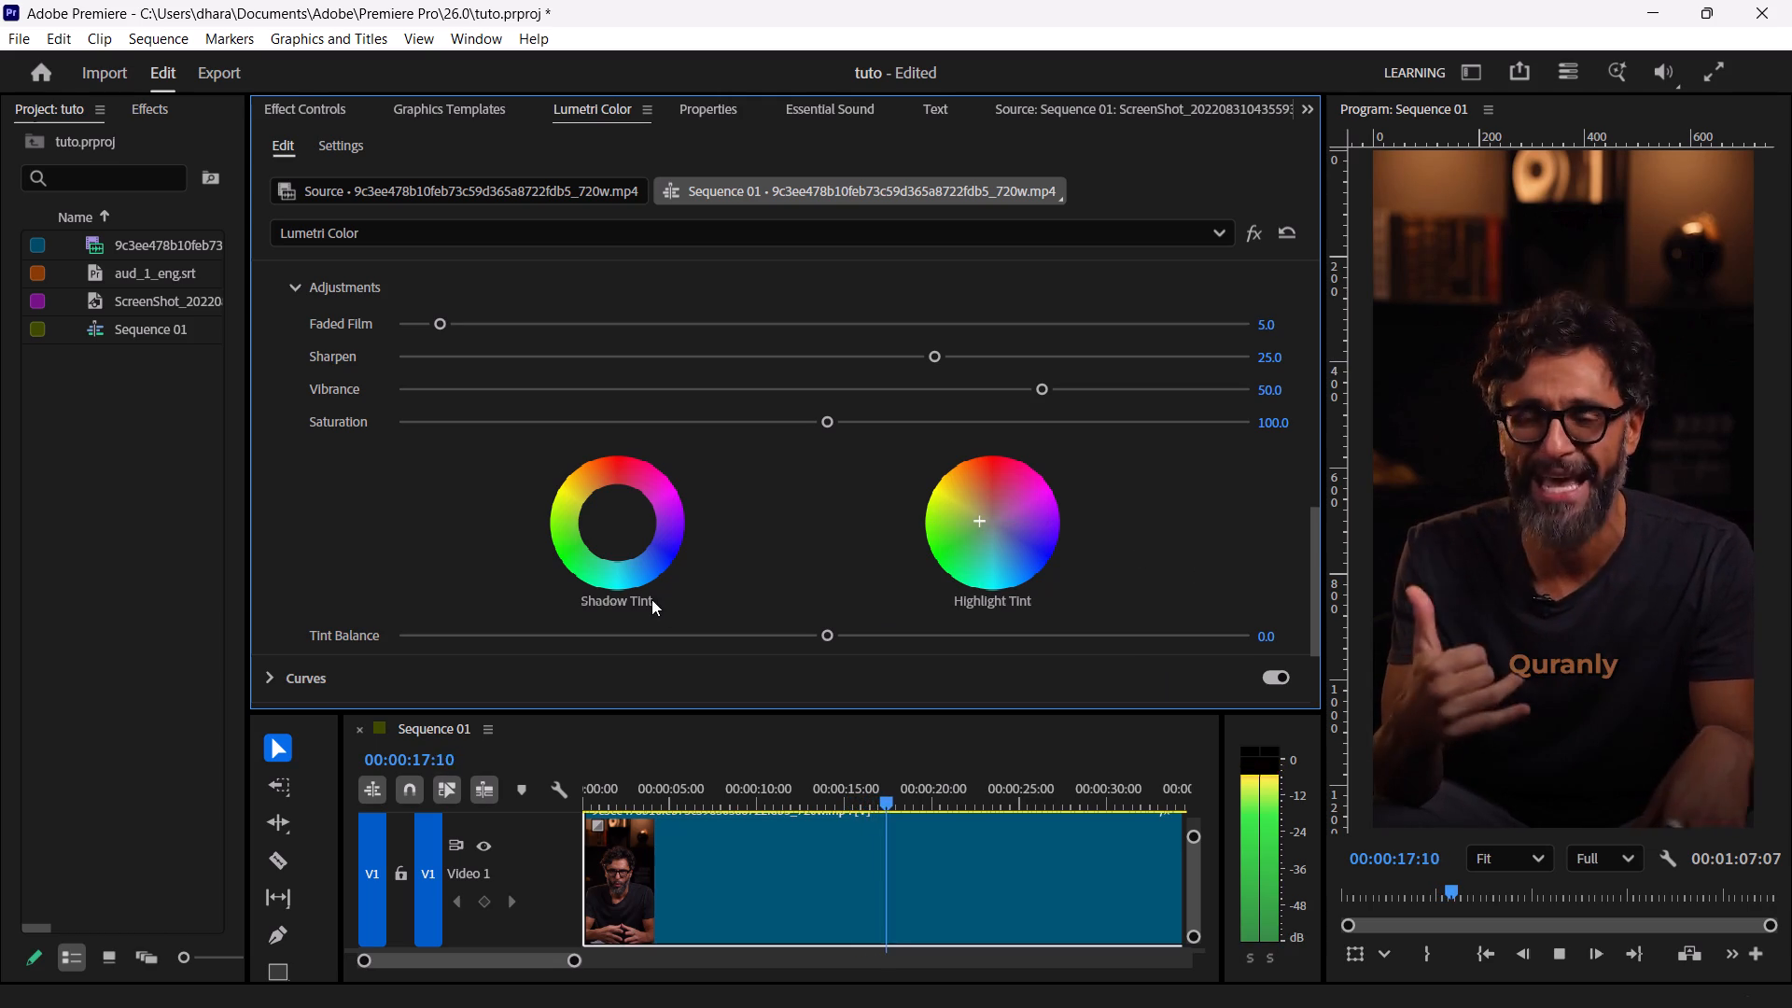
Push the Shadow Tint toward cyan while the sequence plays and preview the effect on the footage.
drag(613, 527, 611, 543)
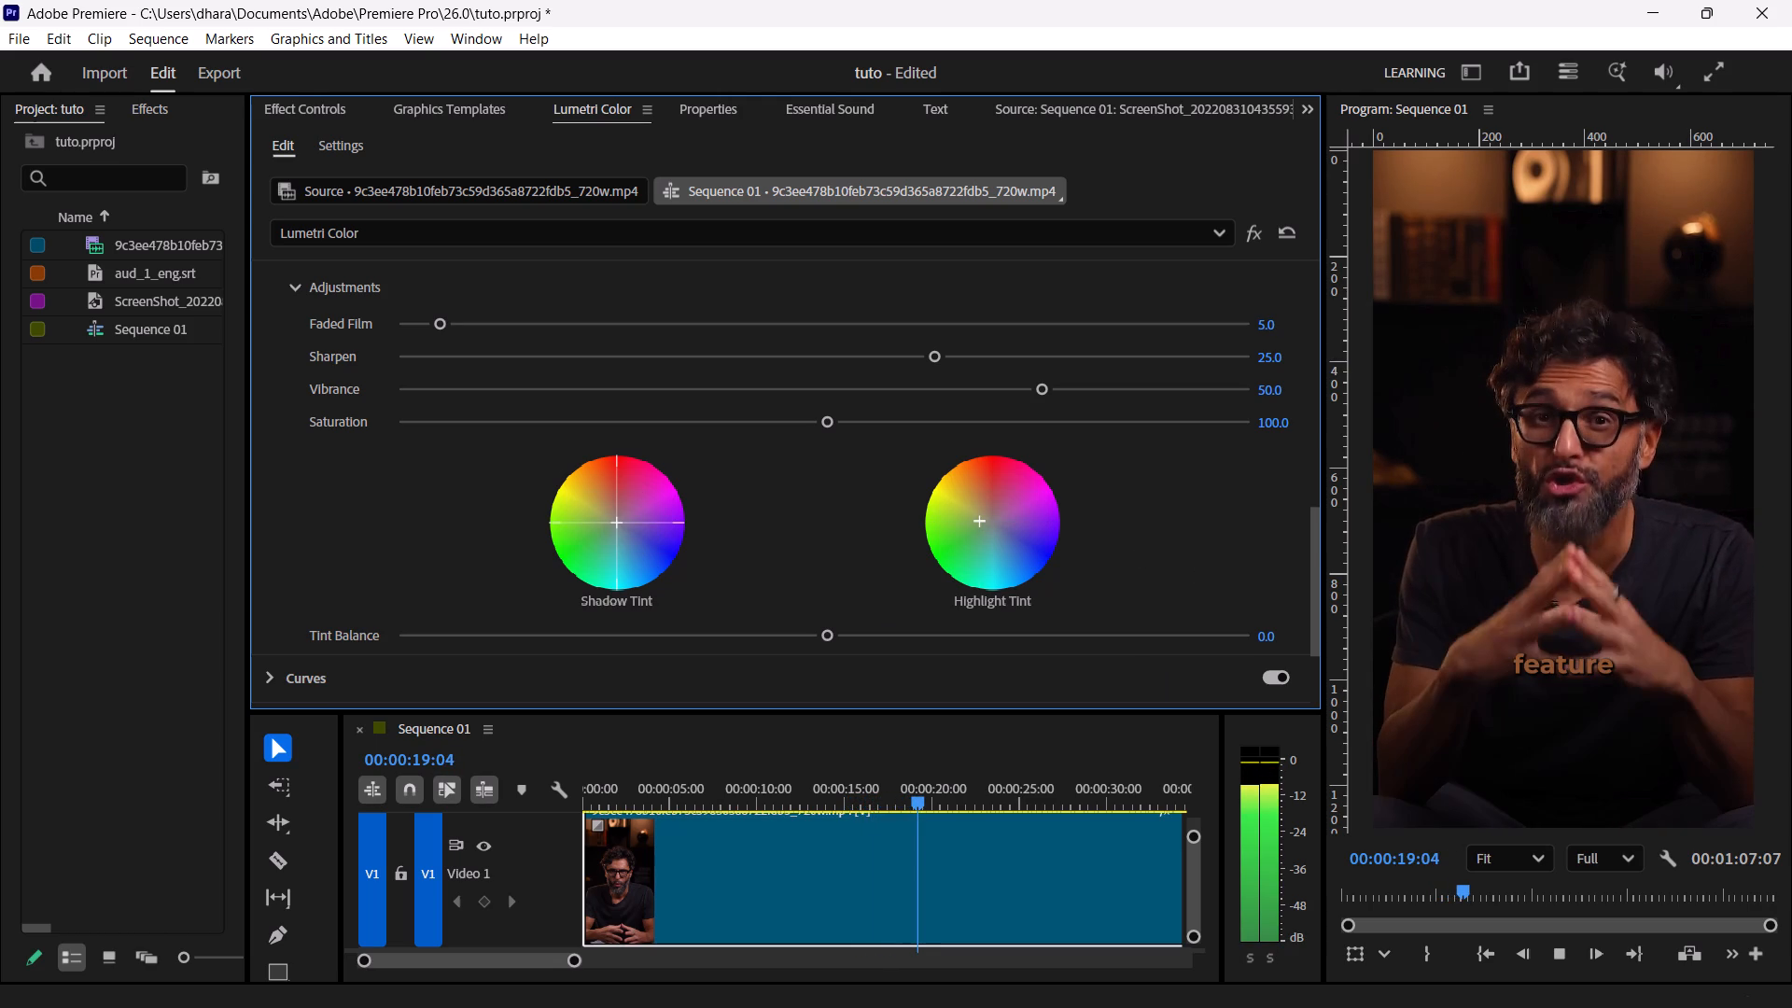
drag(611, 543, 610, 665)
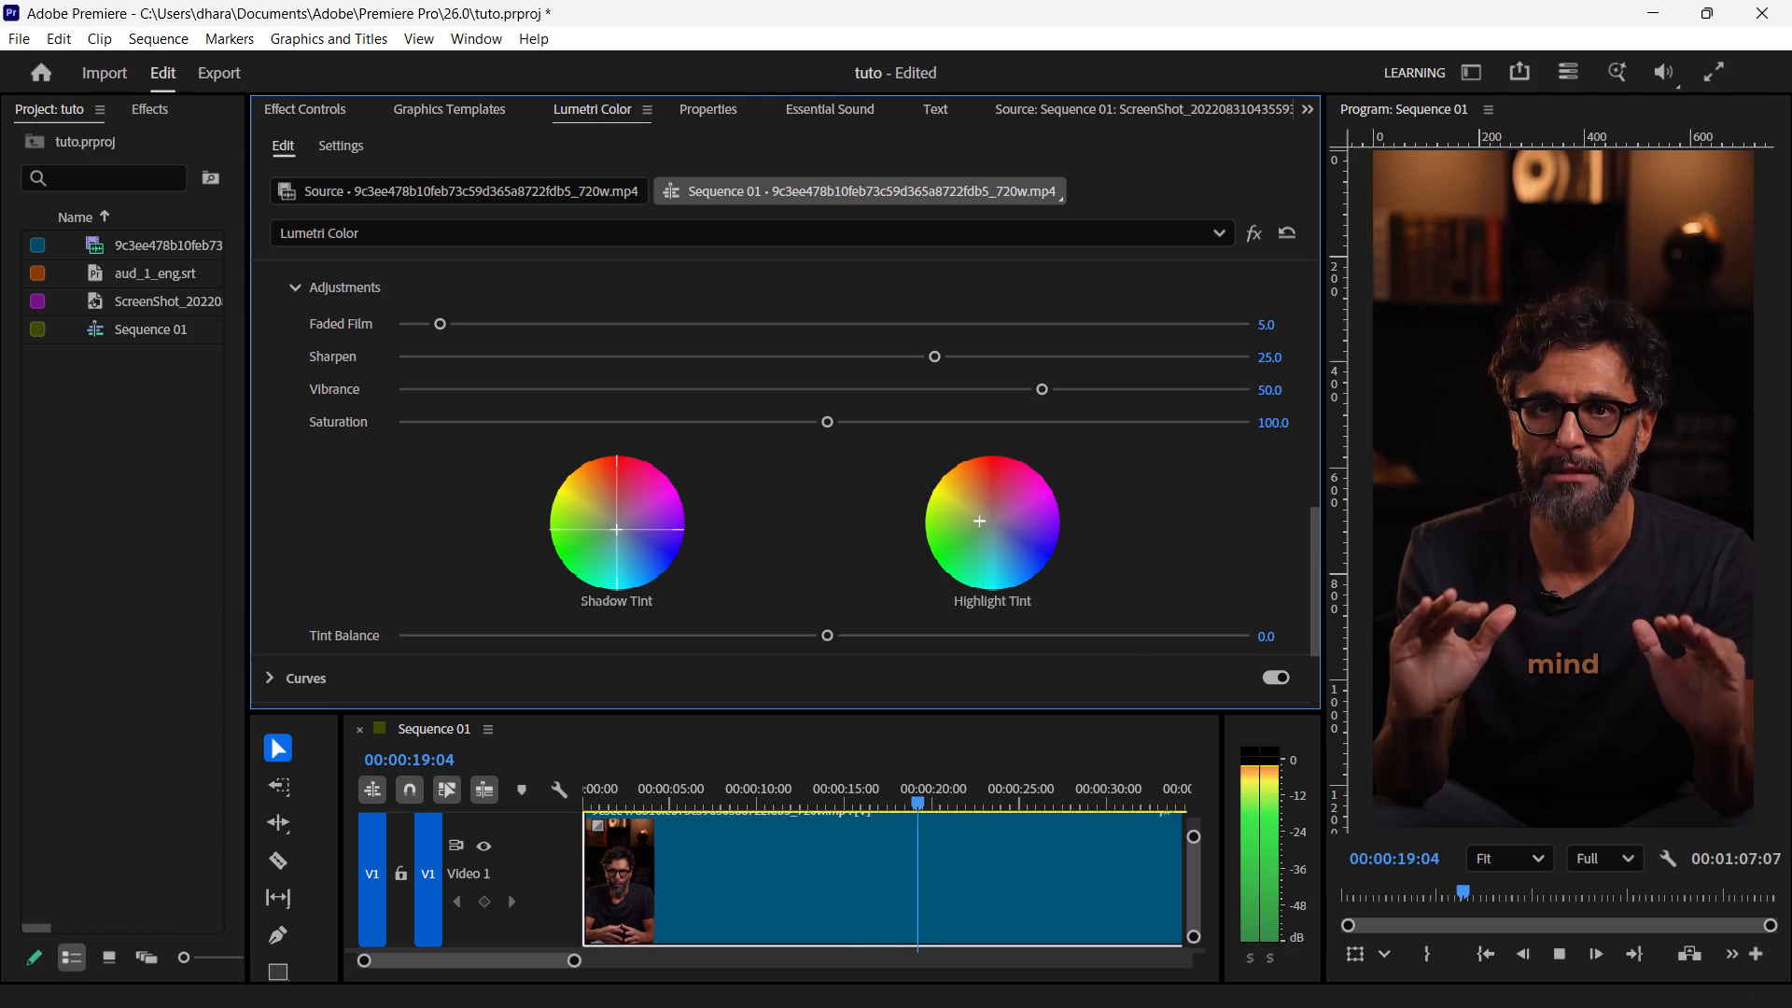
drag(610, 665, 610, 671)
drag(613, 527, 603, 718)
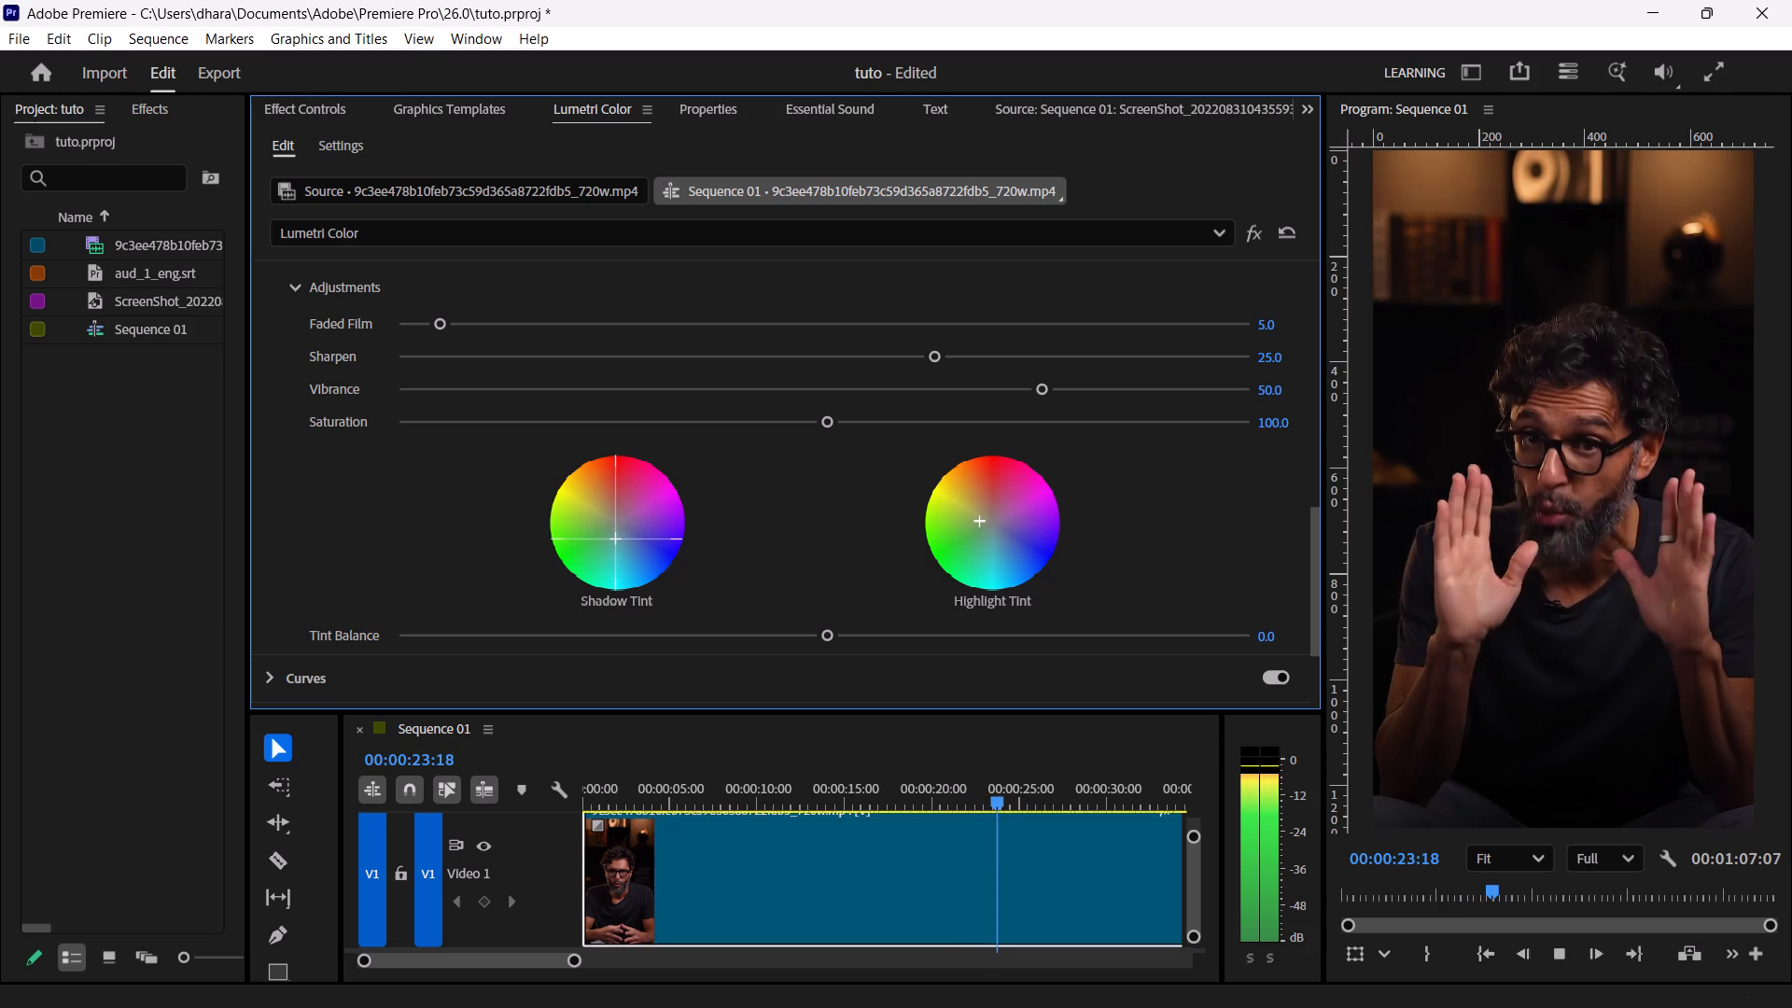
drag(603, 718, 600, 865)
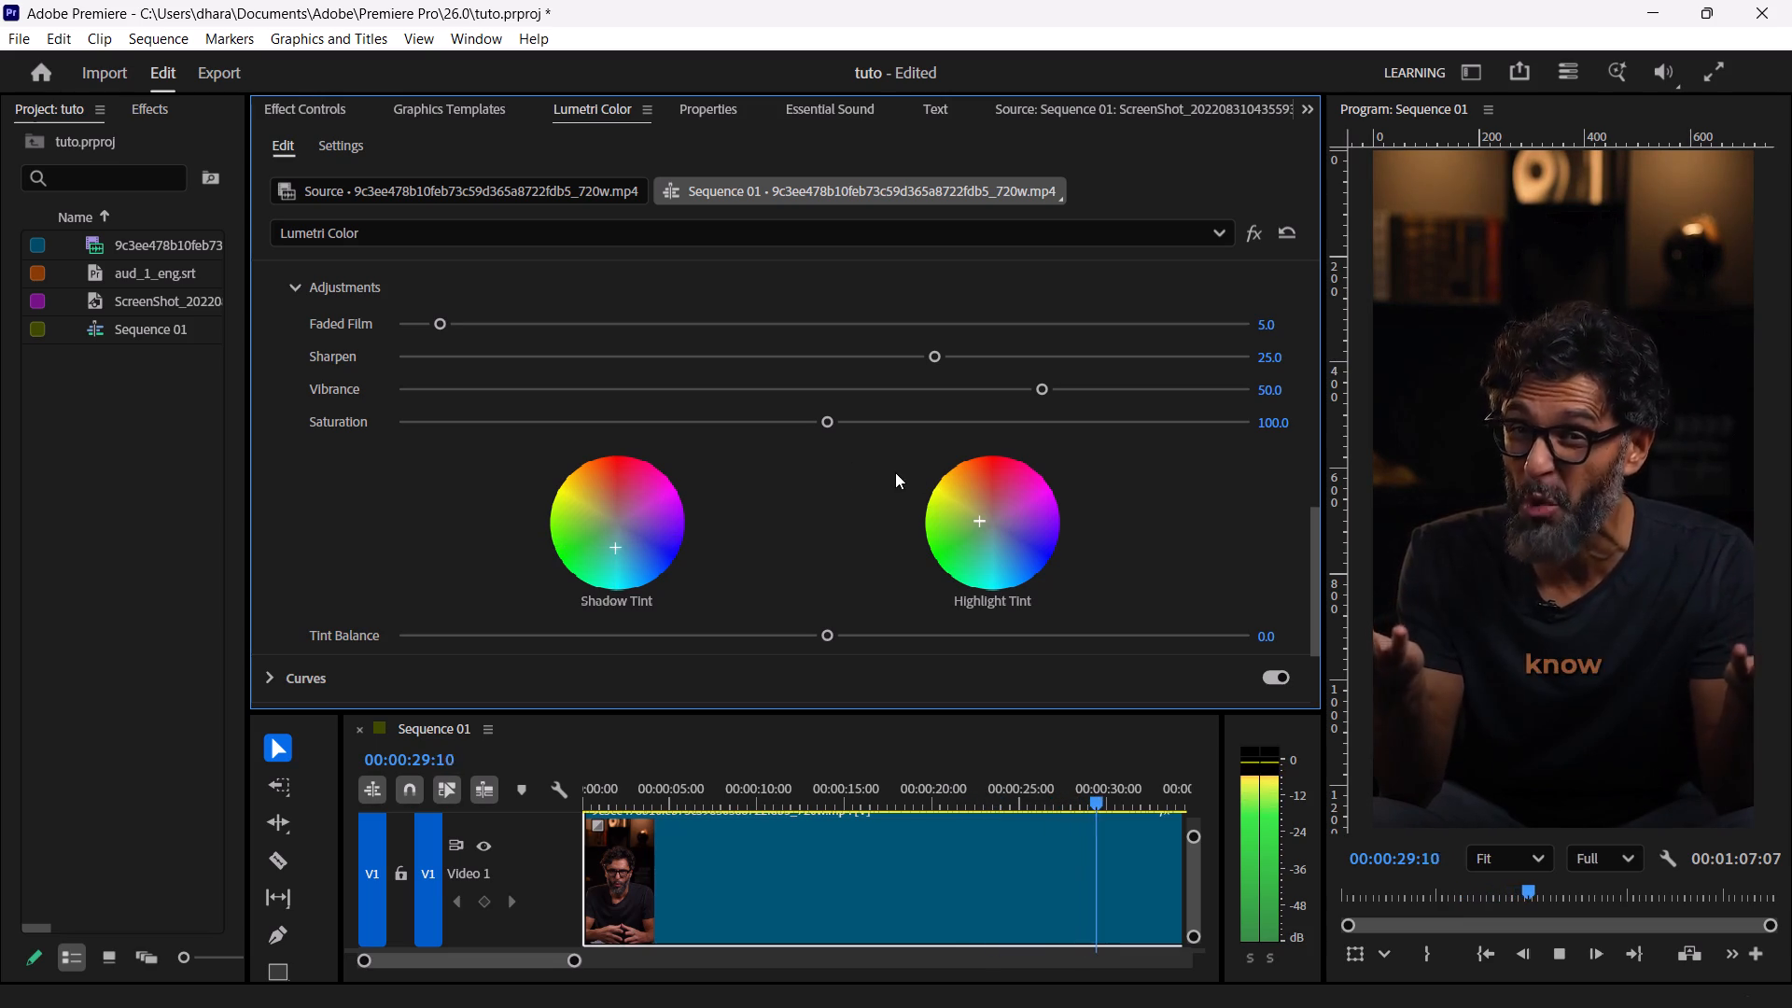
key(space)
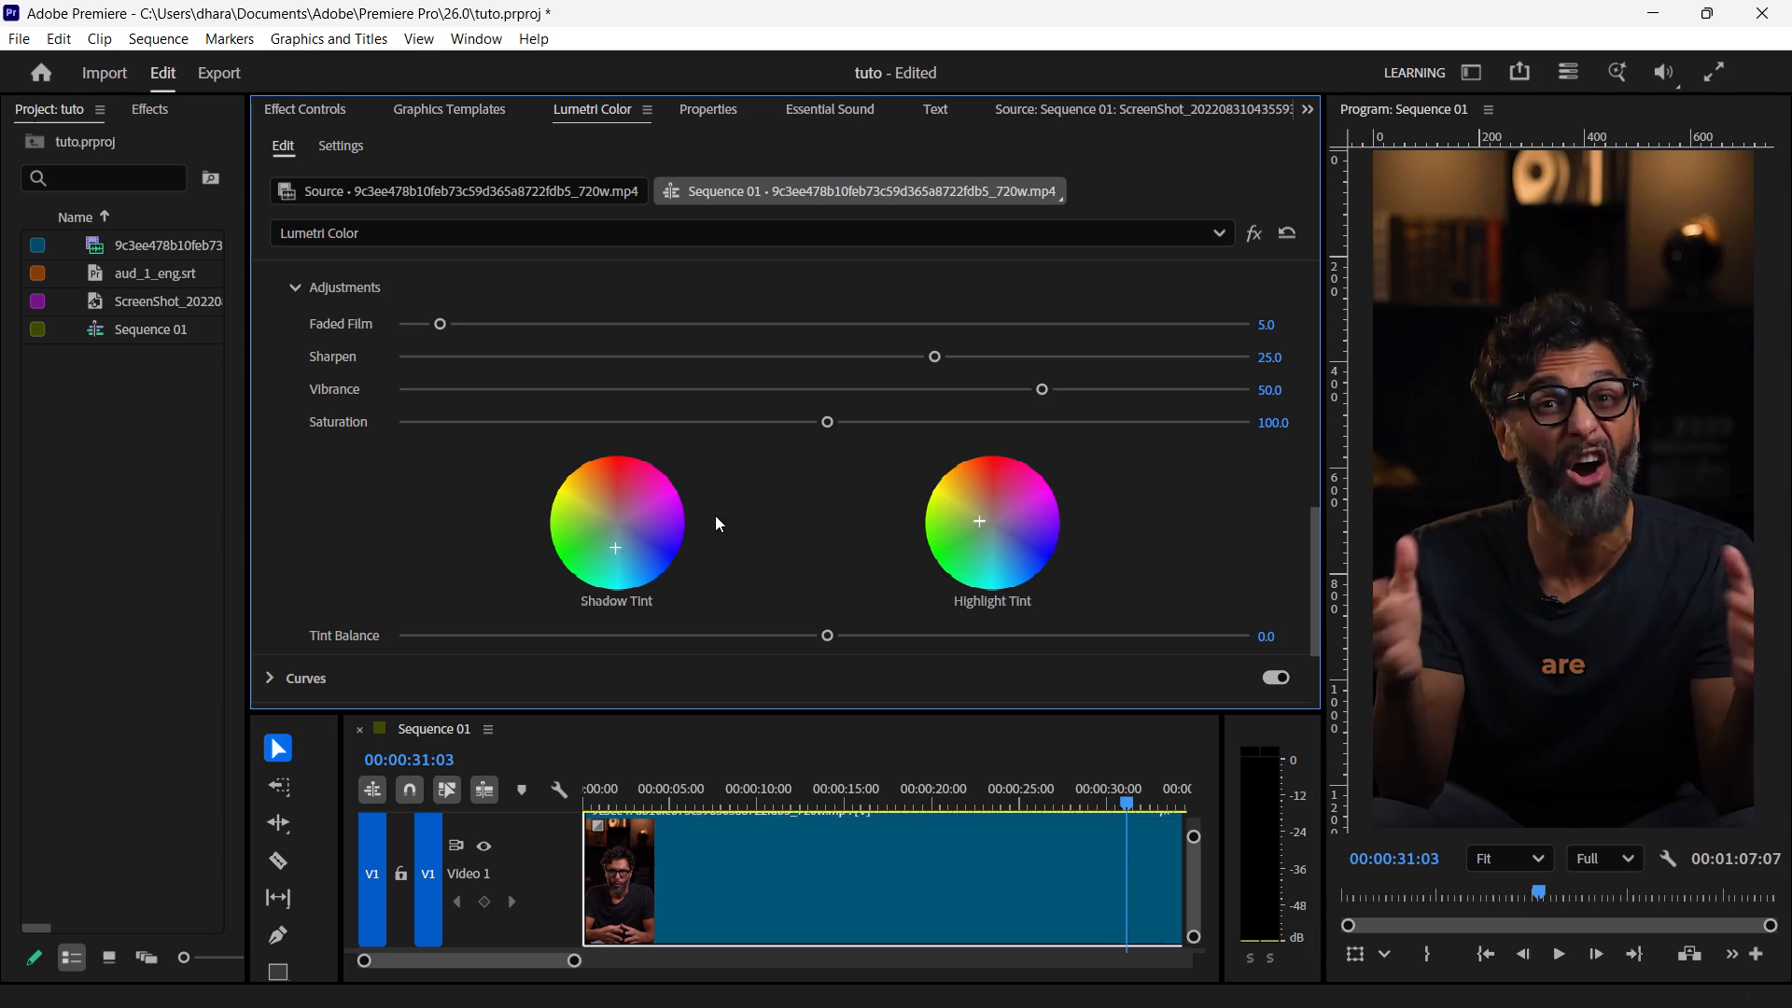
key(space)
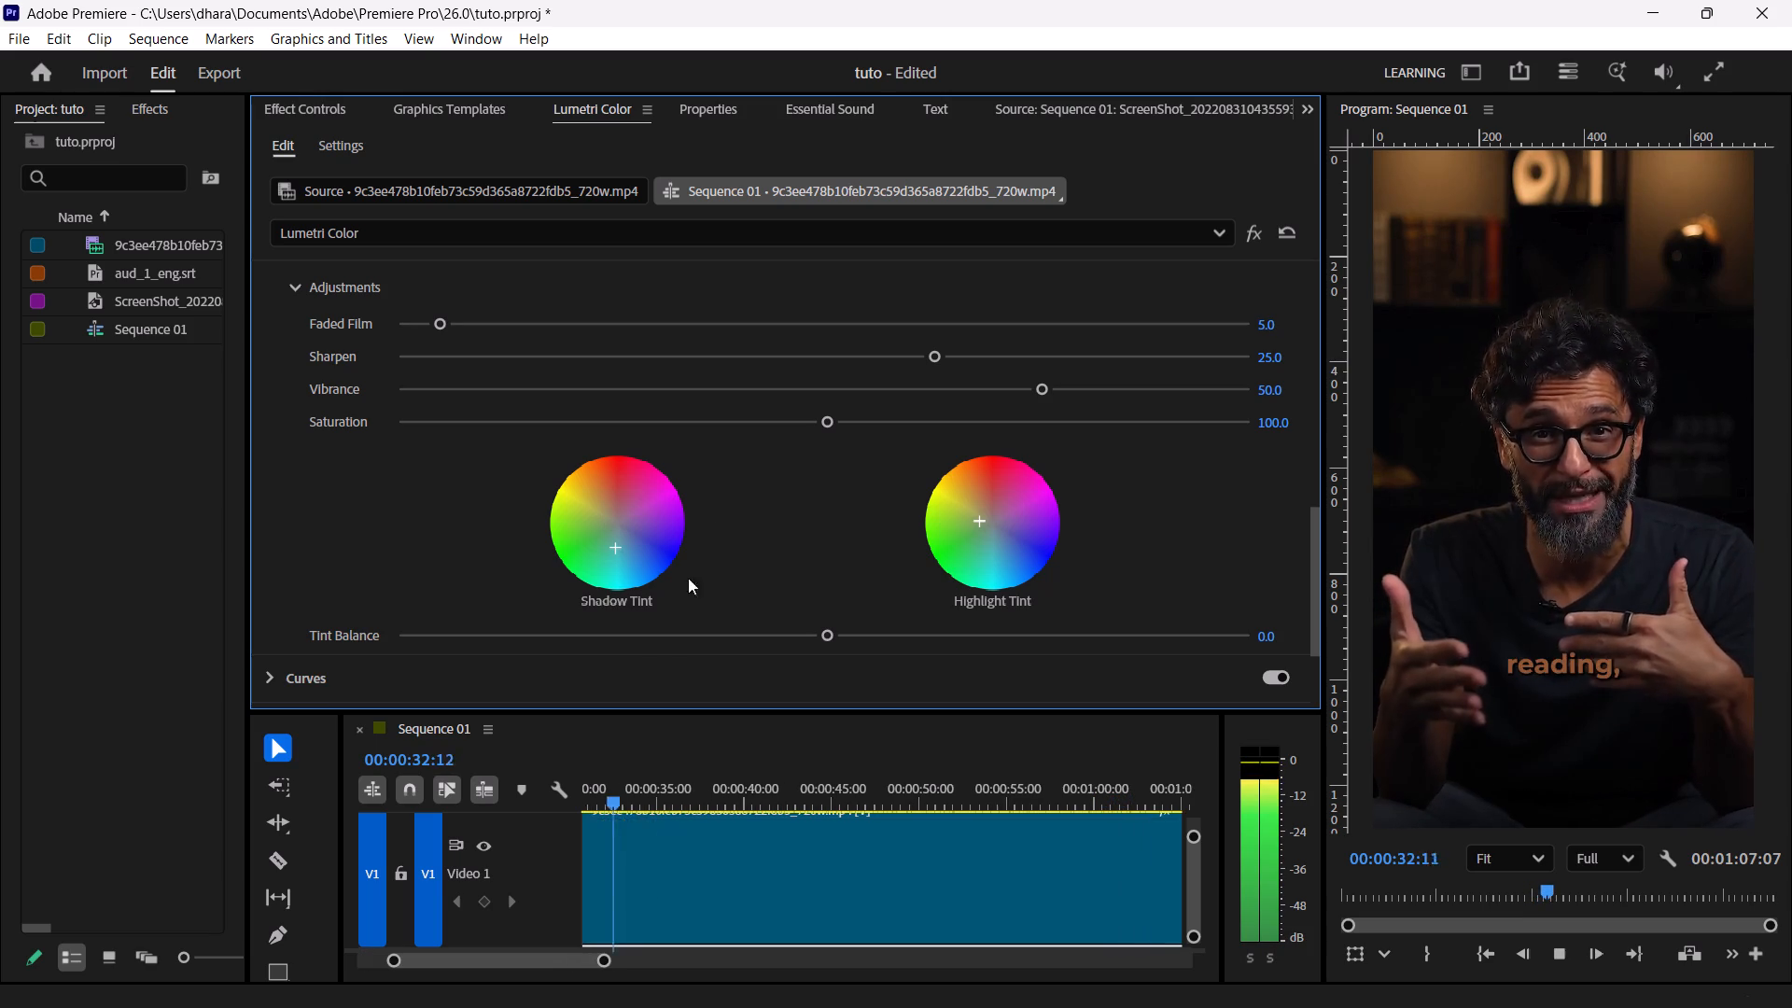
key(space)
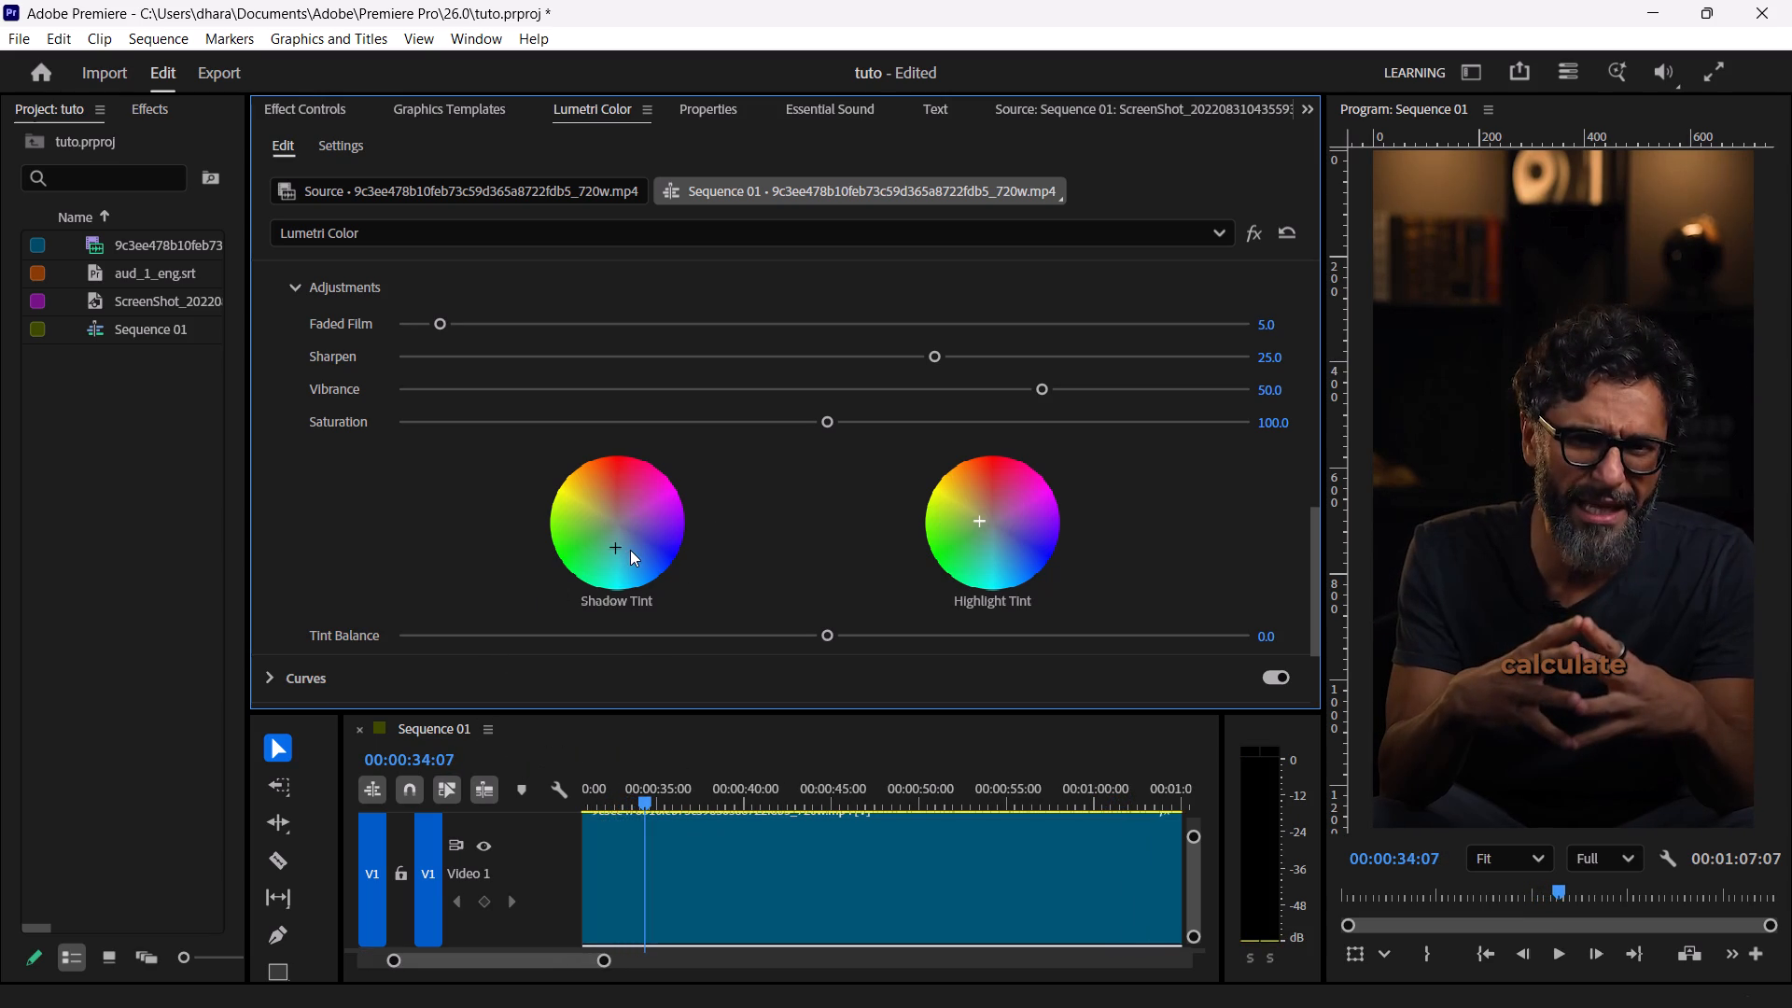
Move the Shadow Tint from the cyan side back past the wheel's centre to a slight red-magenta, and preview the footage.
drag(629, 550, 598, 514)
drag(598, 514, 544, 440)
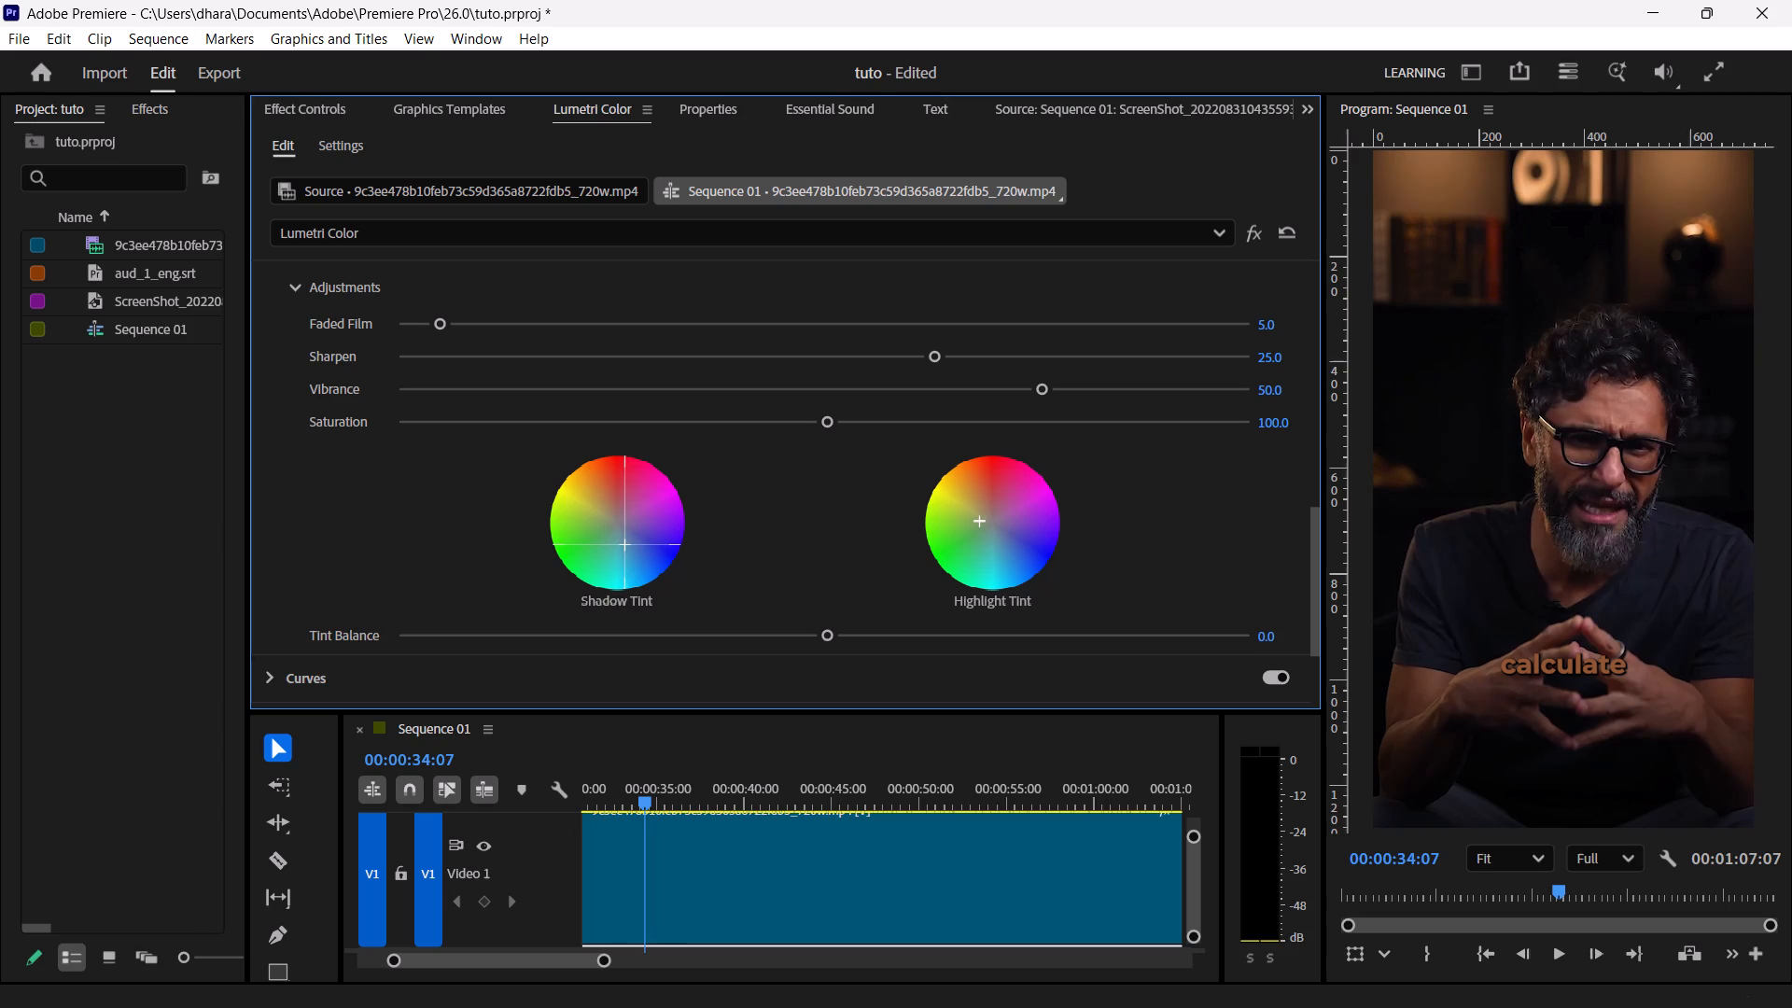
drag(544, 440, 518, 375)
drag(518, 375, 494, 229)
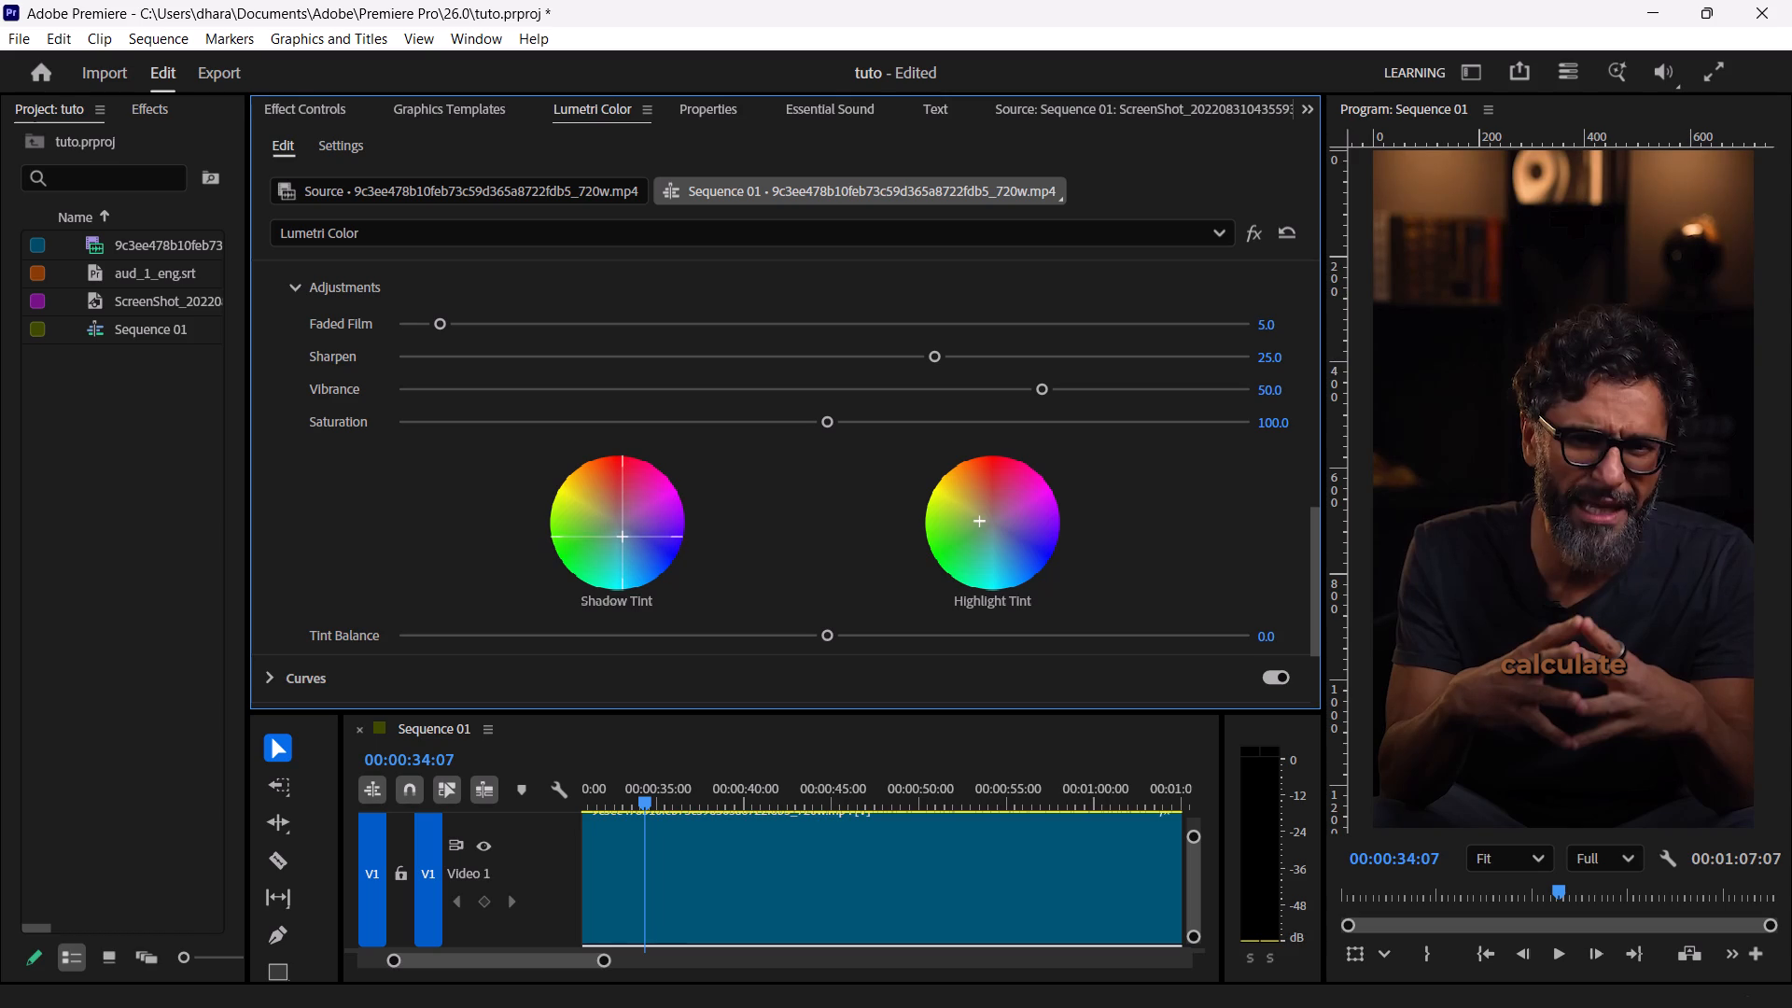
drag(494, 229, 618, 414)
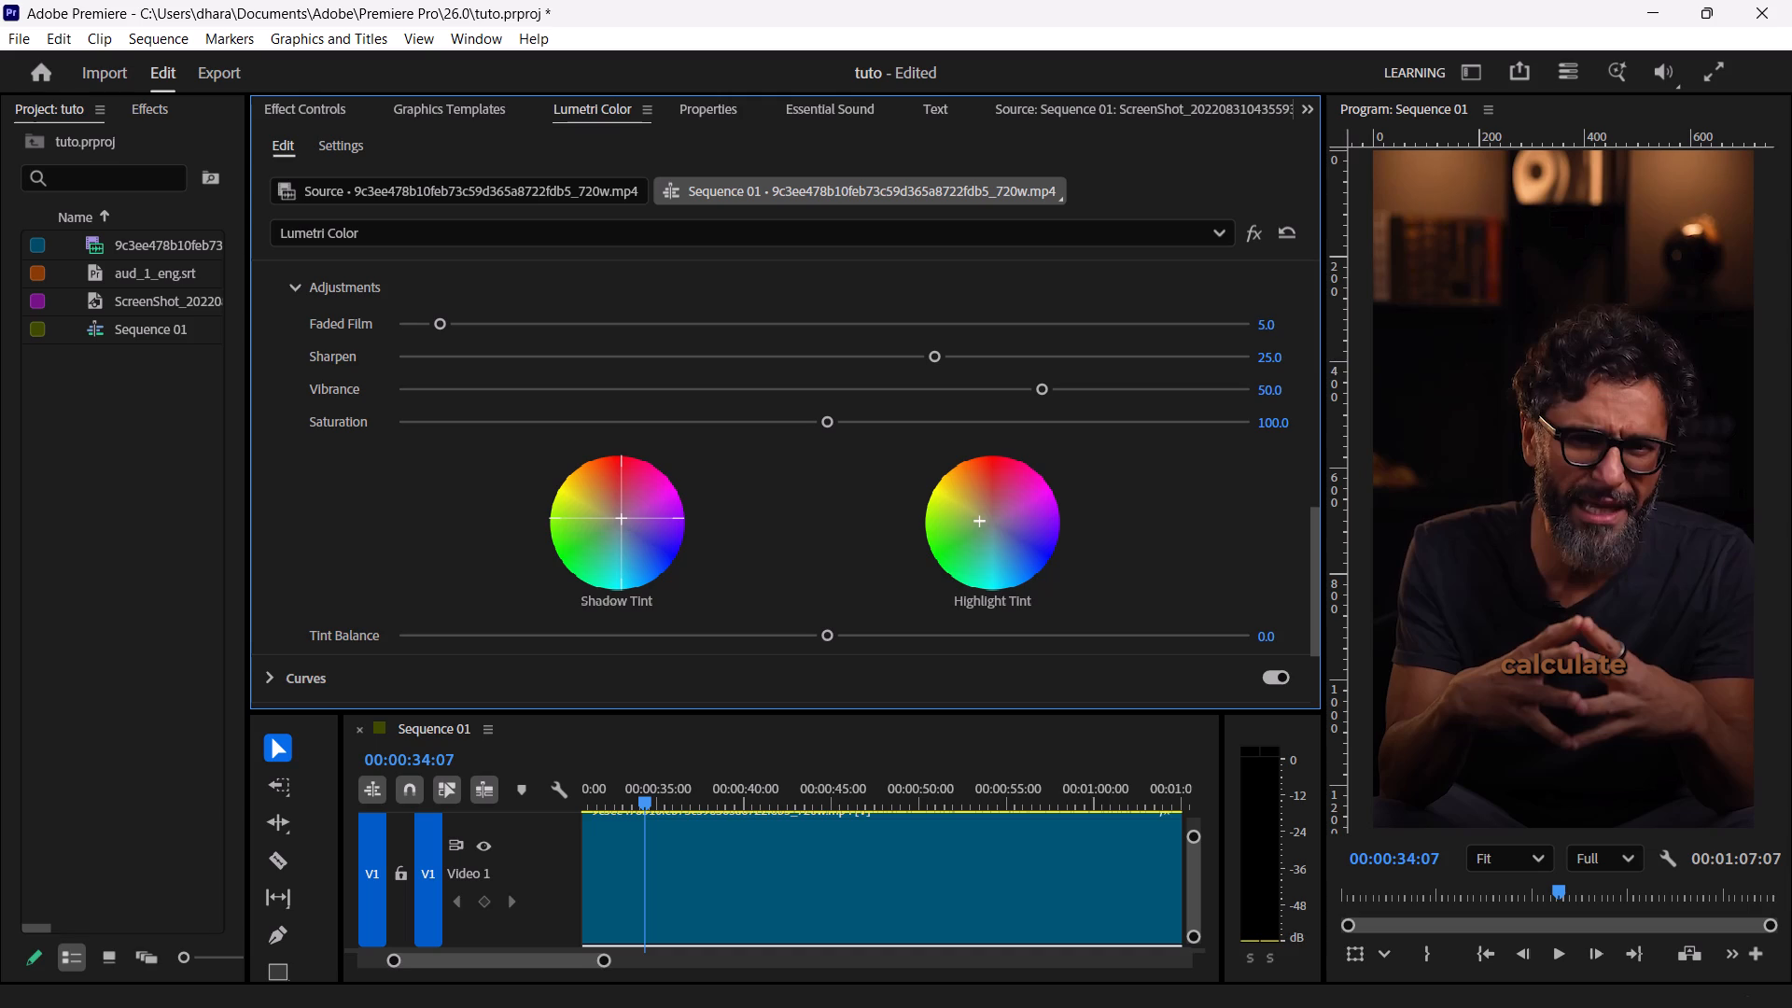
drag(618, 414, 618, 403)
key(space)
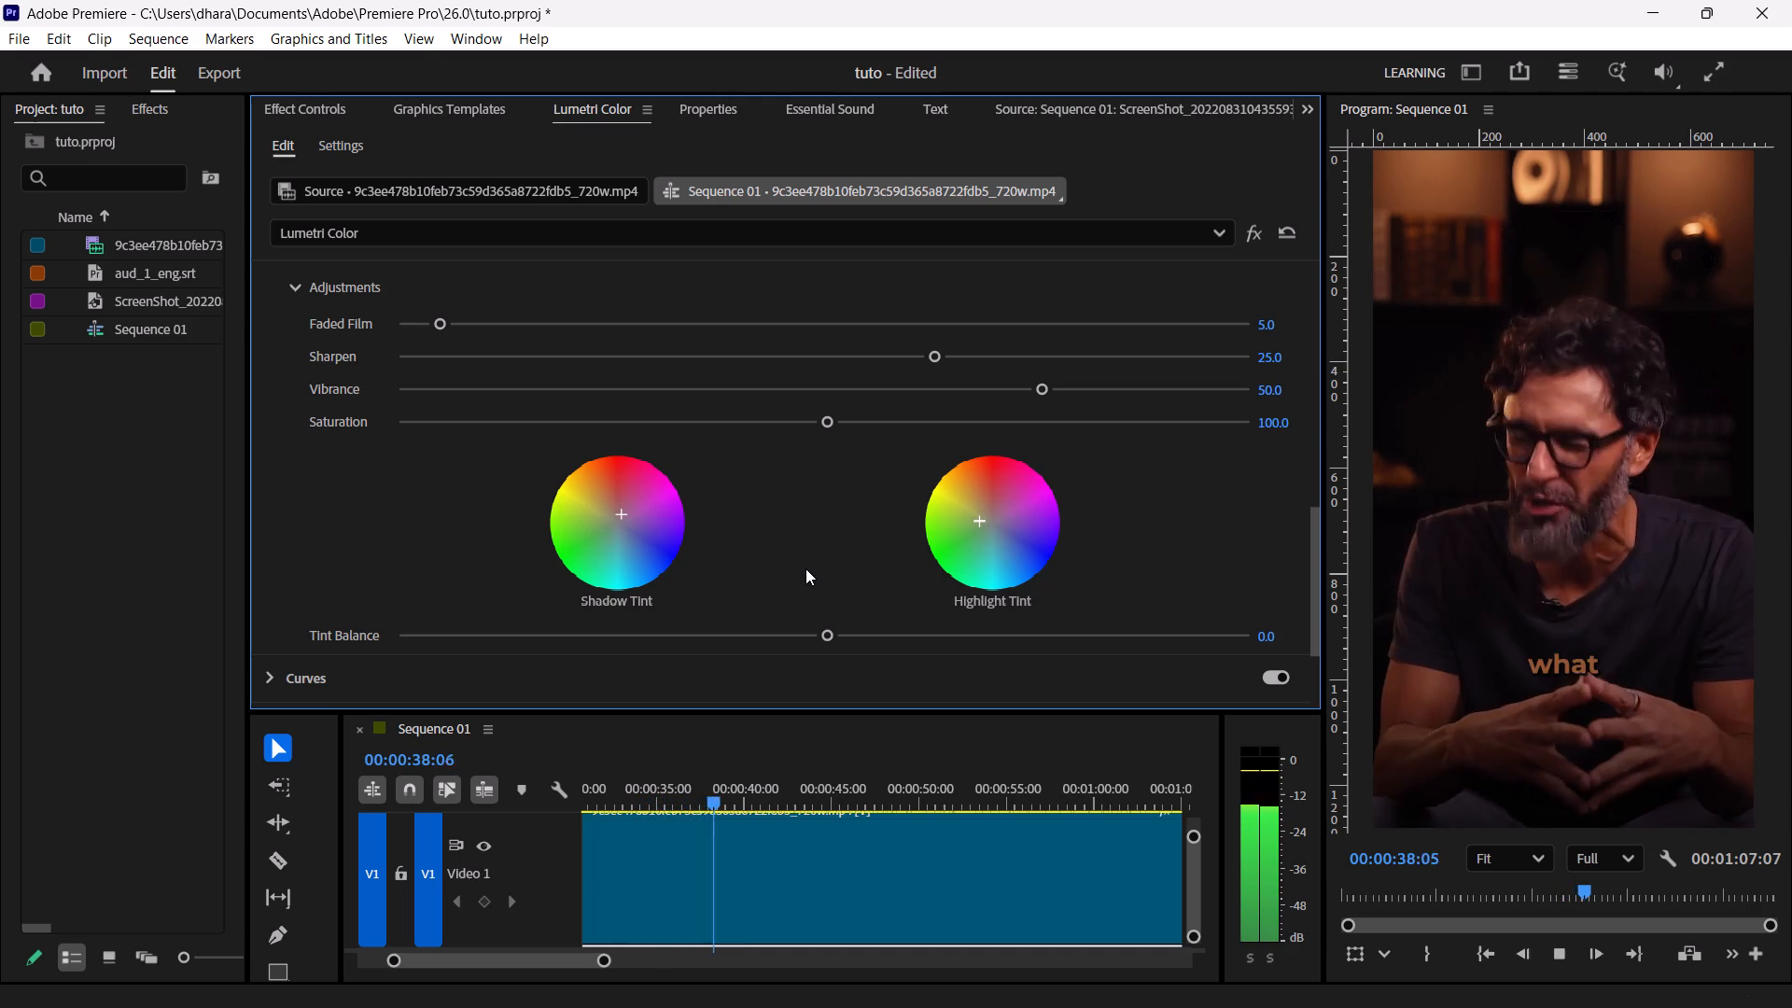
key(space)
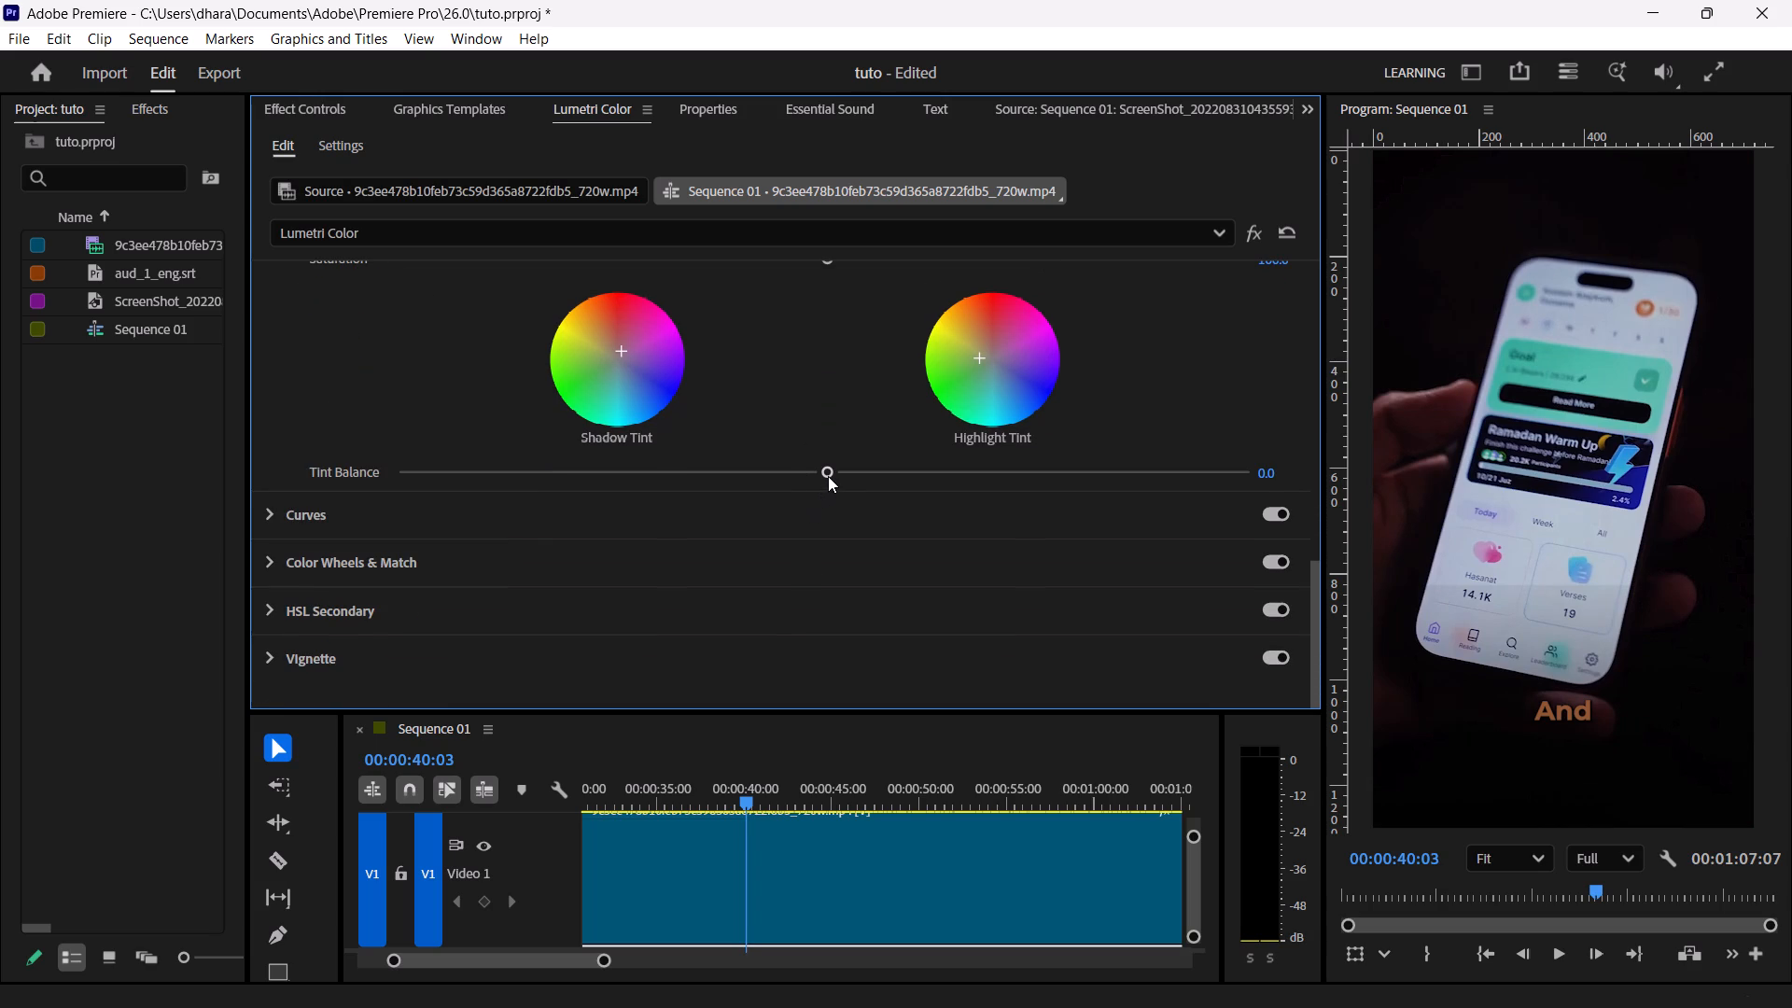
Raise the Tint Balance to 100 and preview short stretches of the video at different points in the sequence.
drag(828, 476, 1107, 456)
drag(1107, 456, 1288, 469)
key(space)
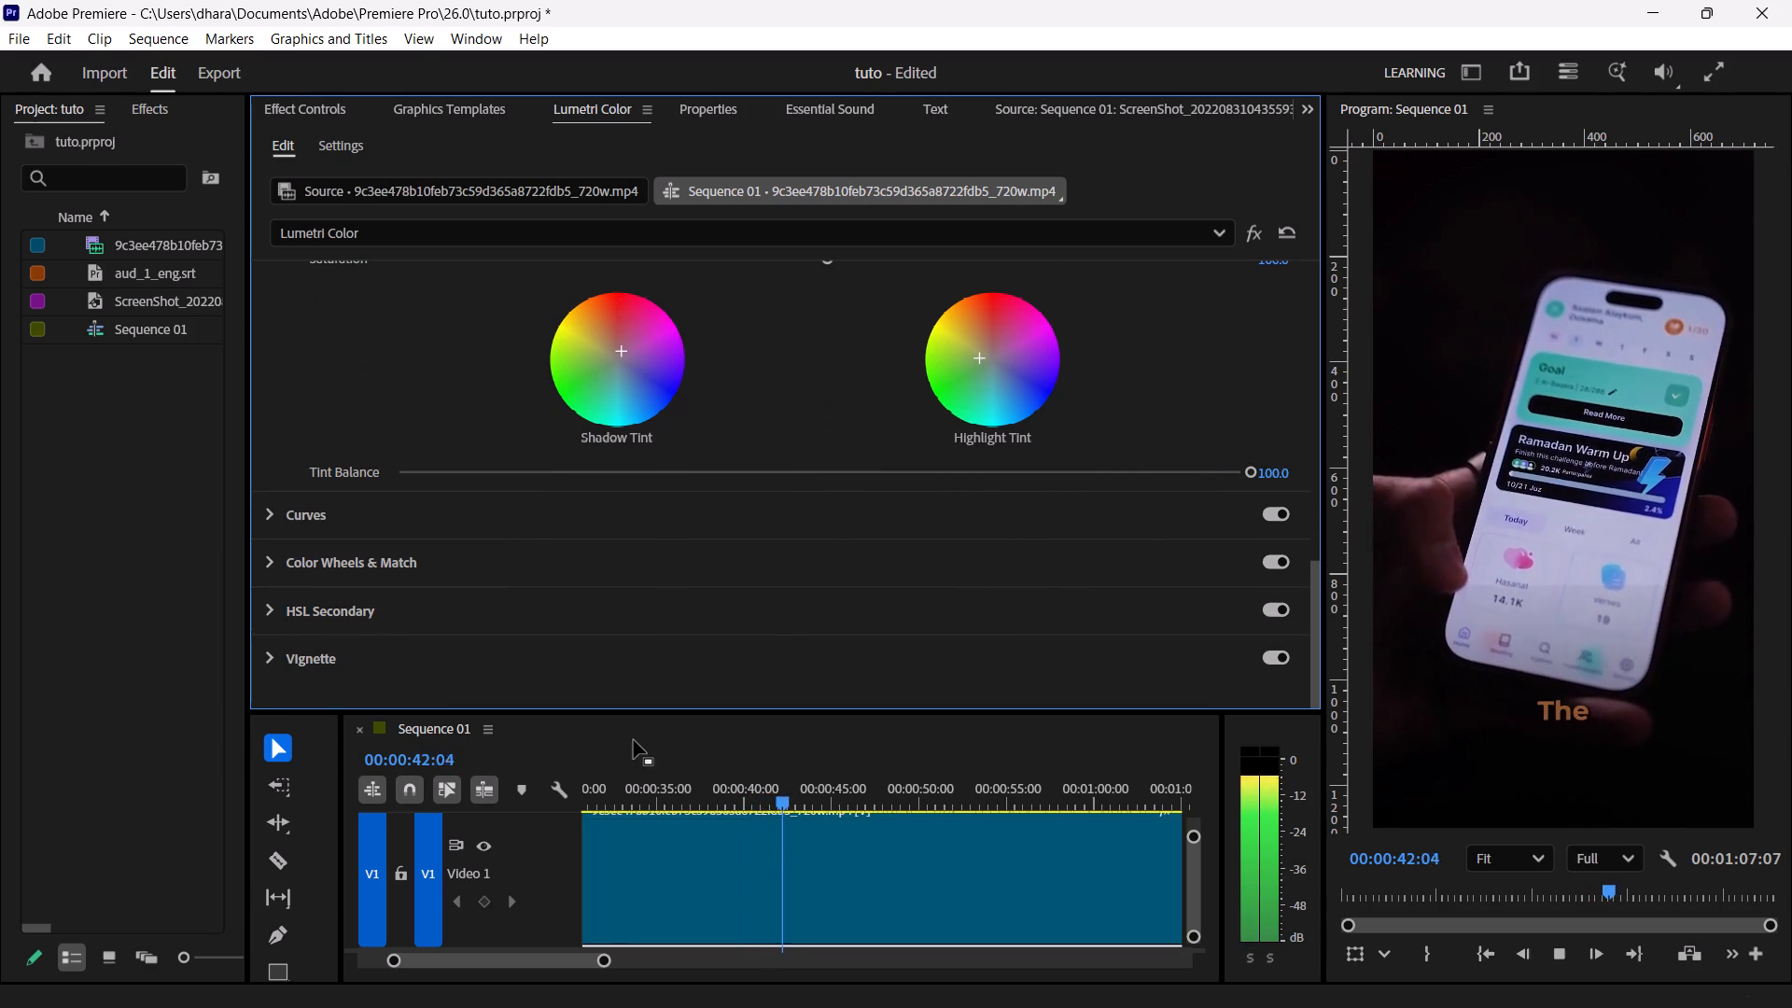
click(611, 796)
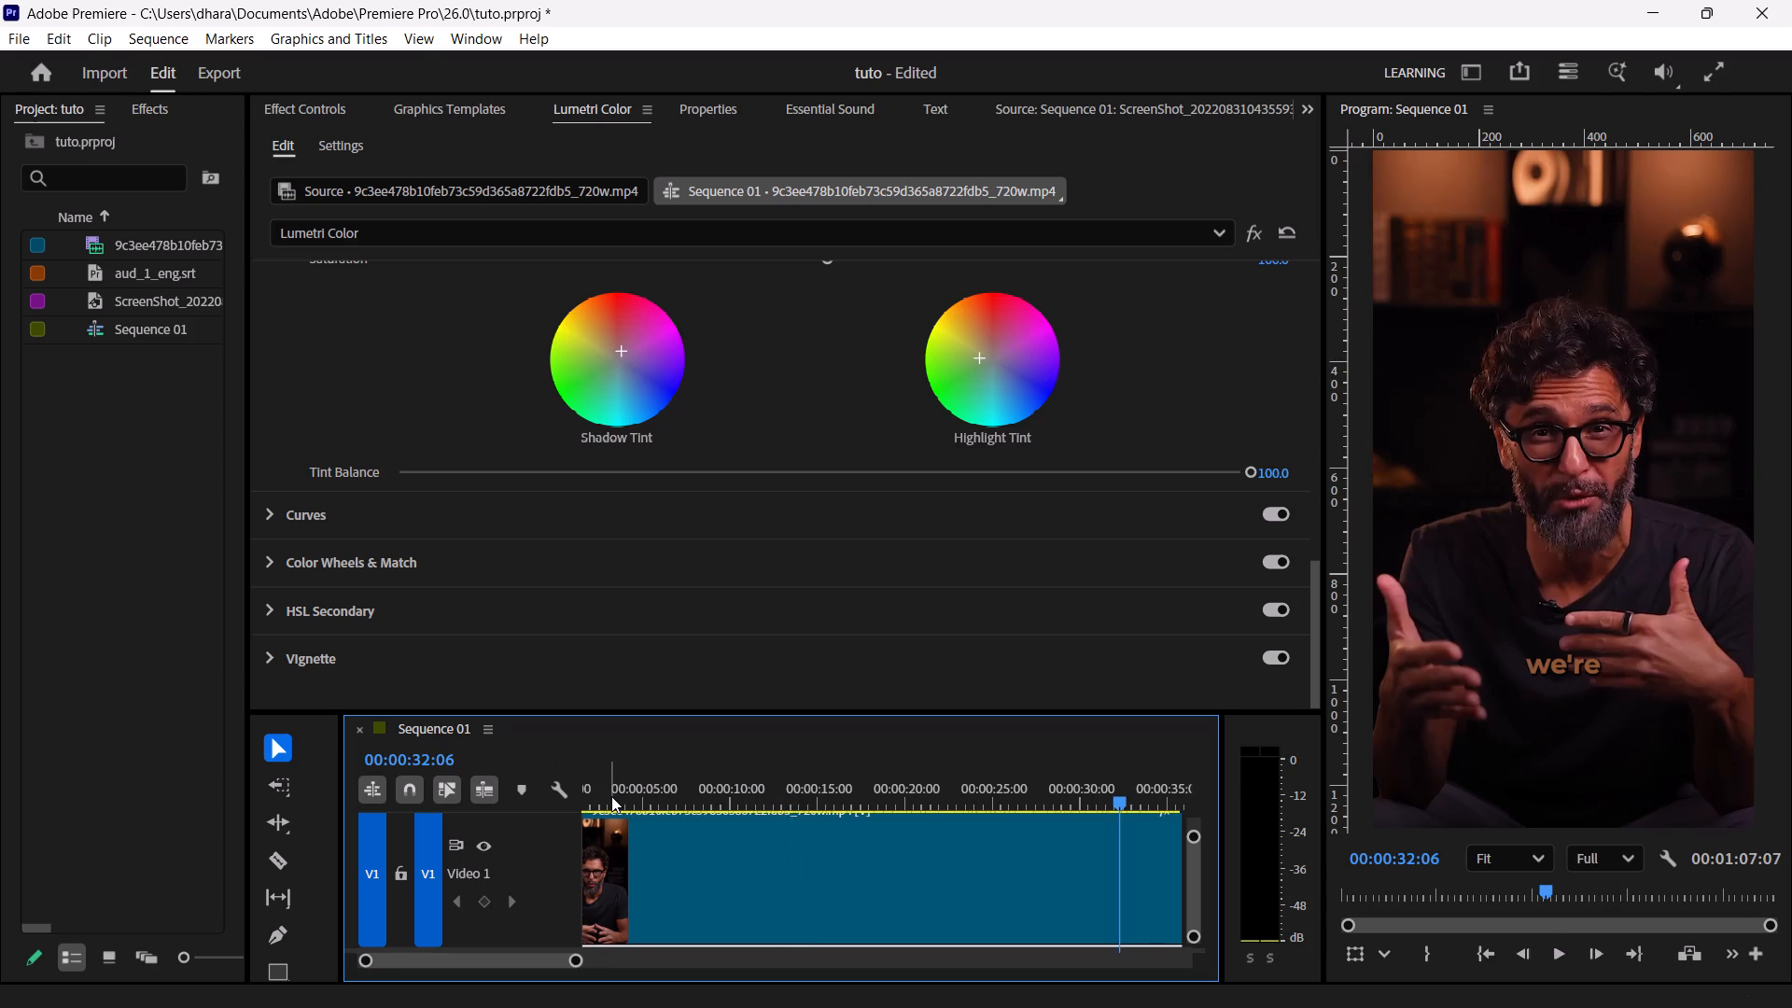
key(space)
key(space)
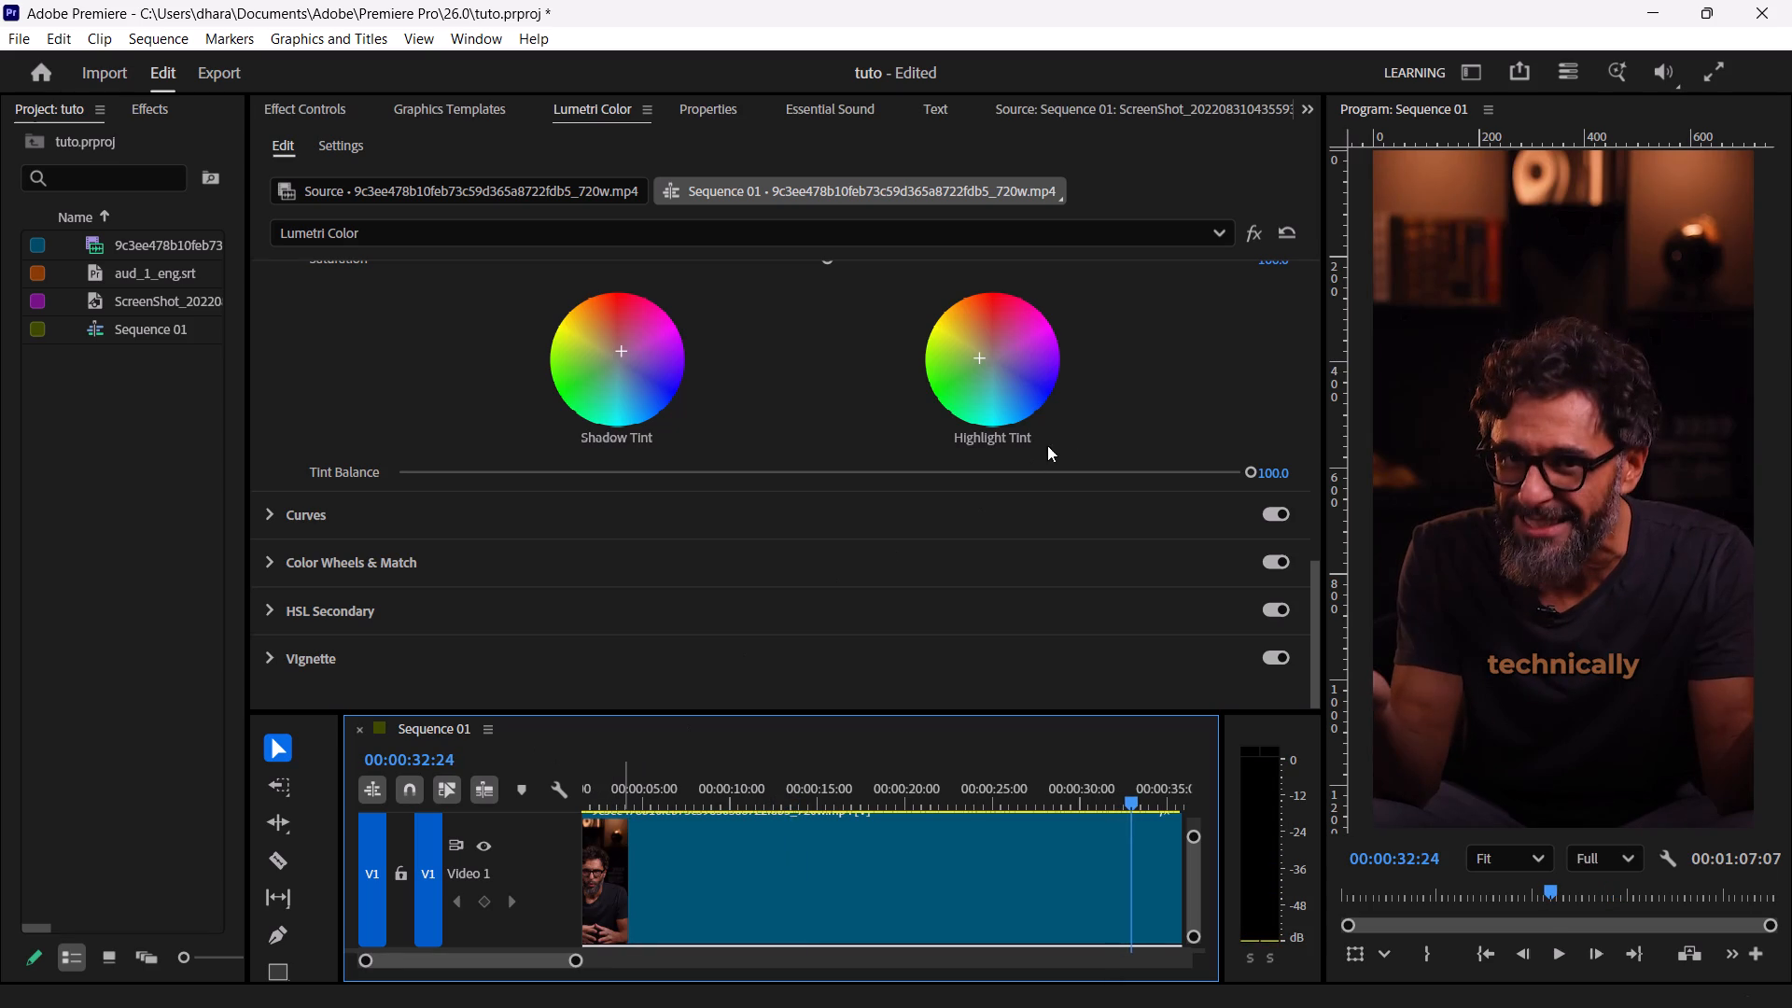
Reset the whole Lumetri Color effect on the clip and play a short stretch of the ungraded video.
click(1213, 461)
scroll(1213, 461, up, 1)
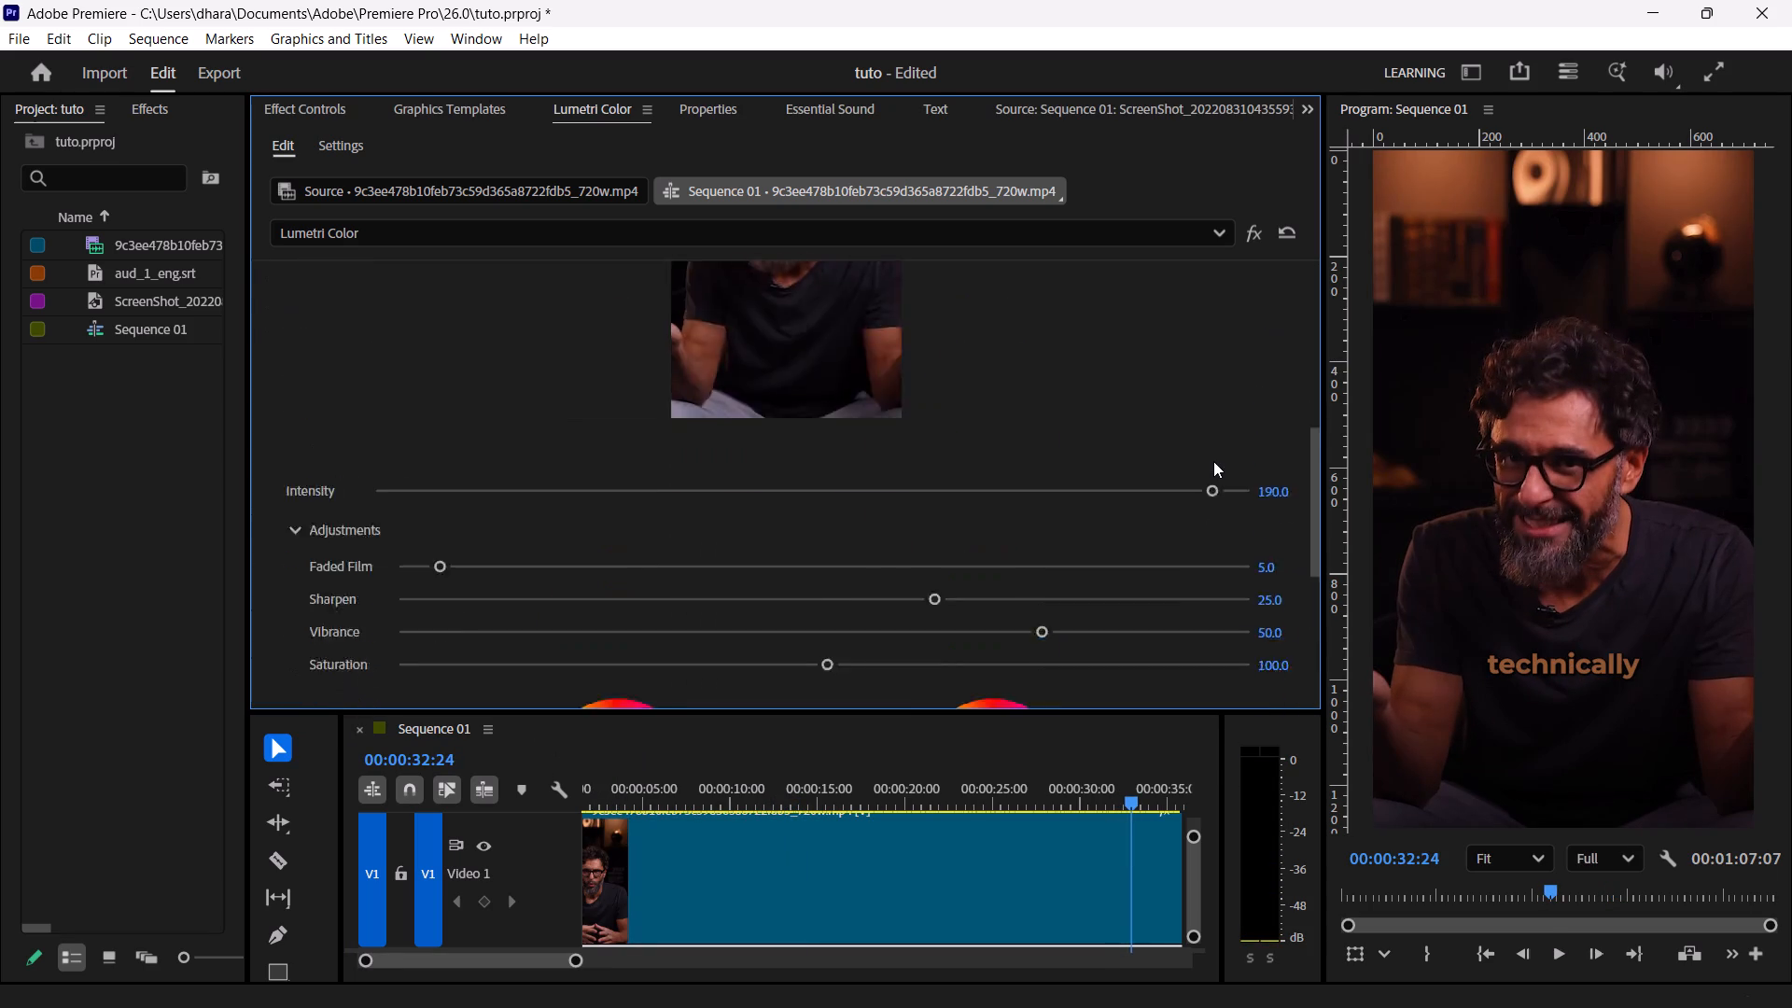
scroll(1213, 461, up, 2)
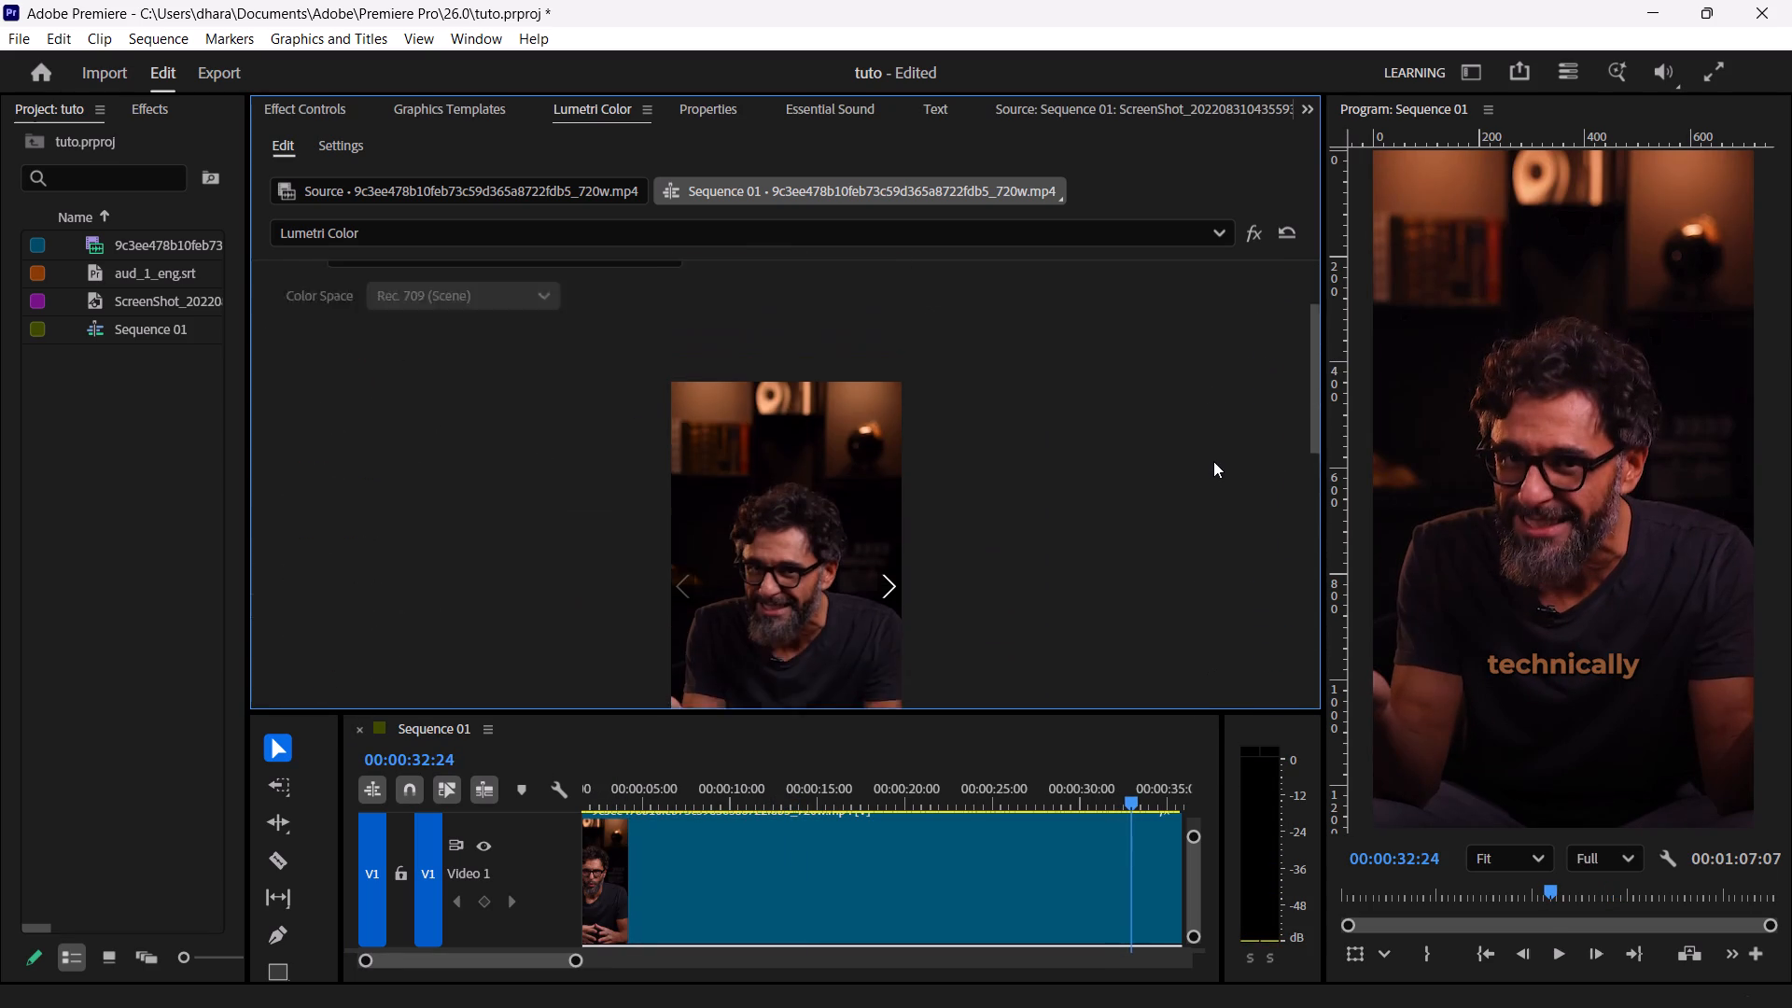
scroll(1213, 461, up, 2)
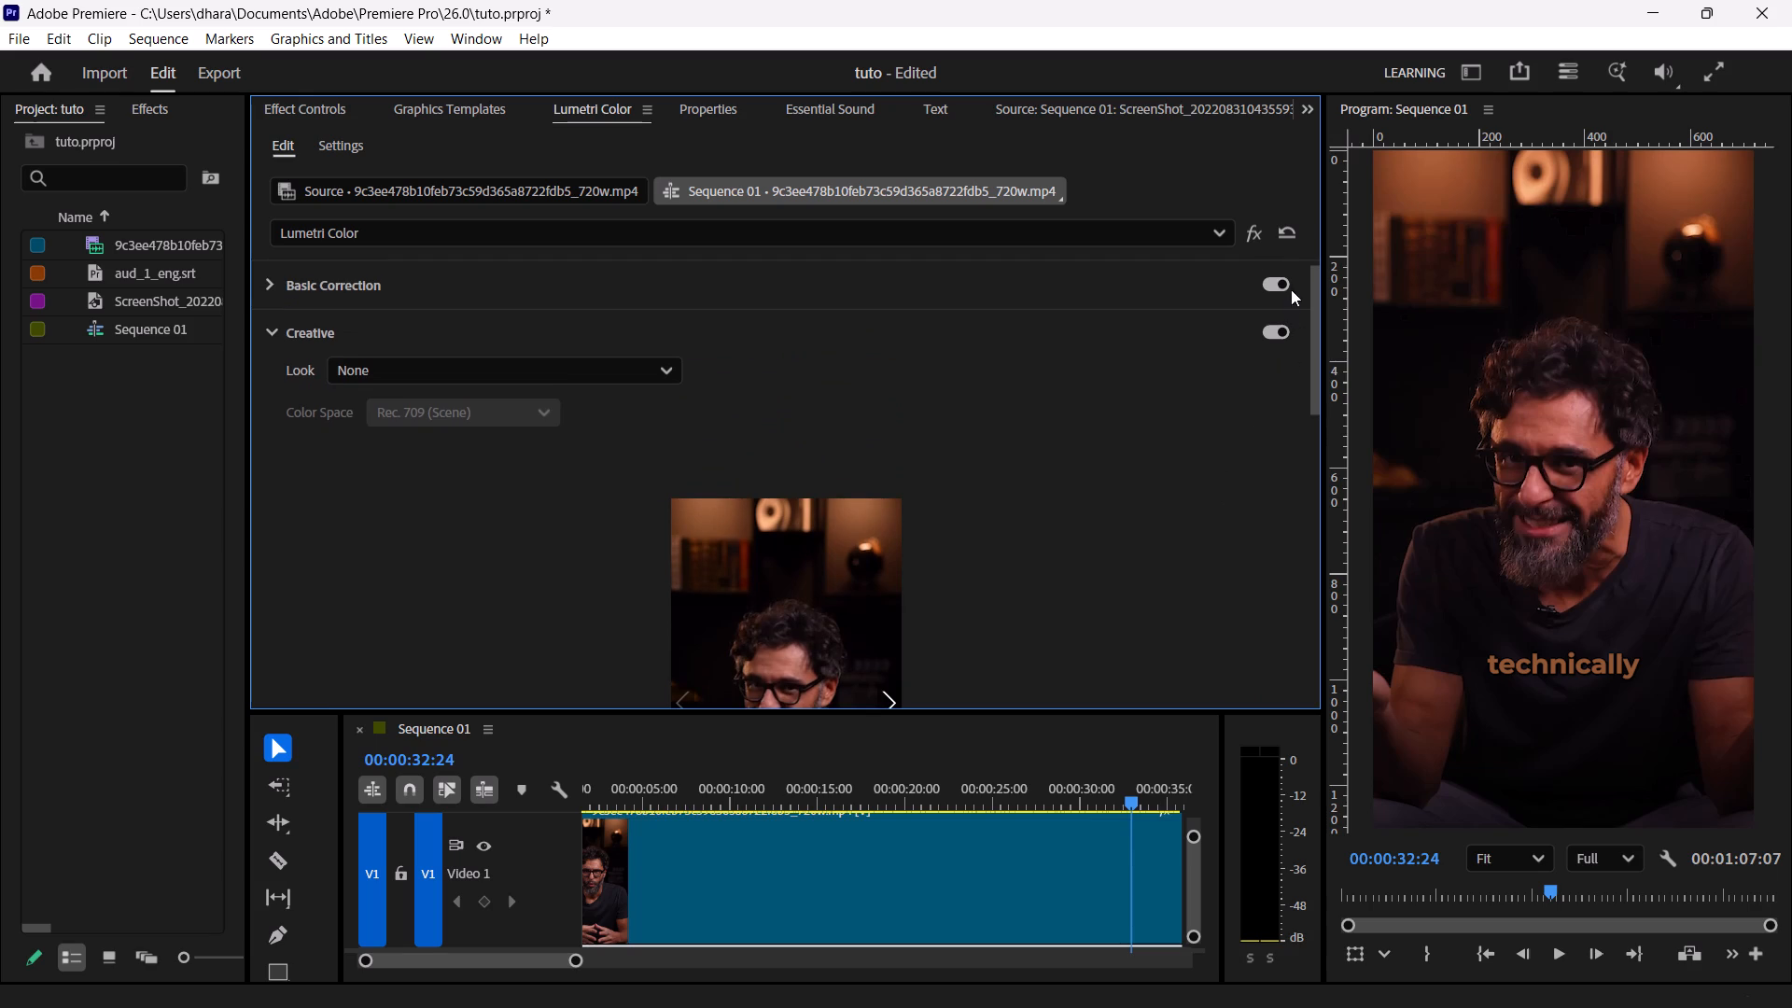
click(1284, 234)
key(space)
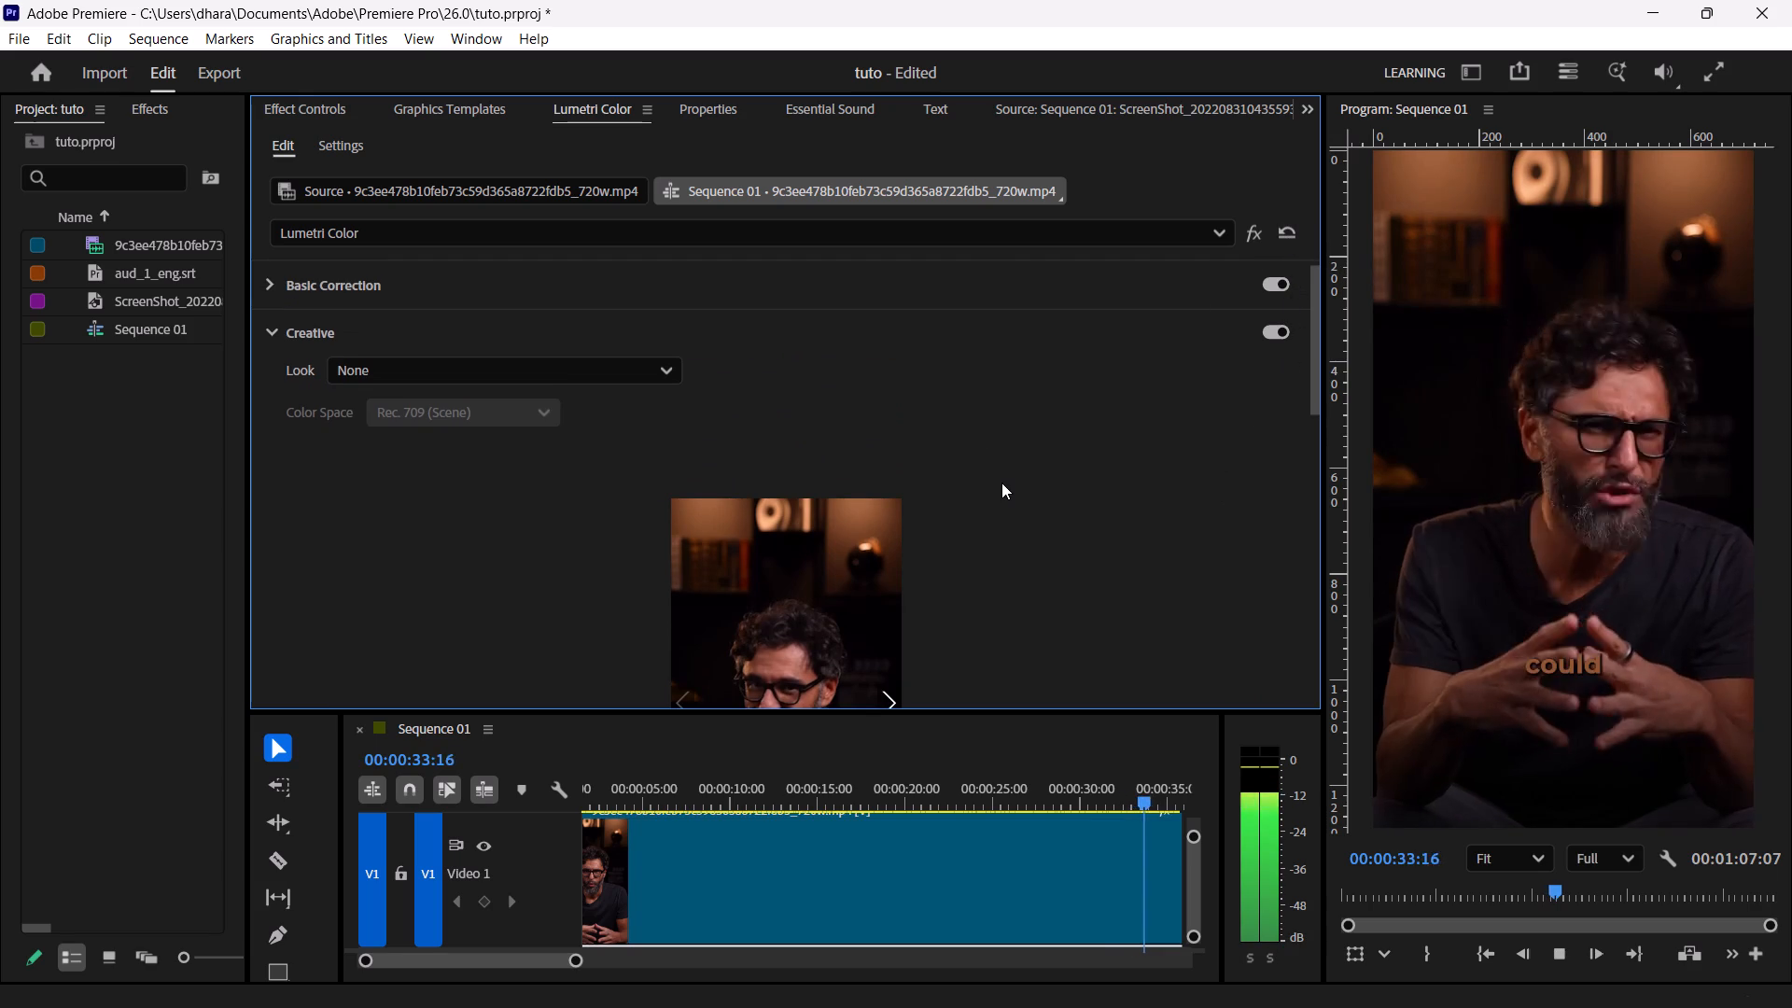
key(space)
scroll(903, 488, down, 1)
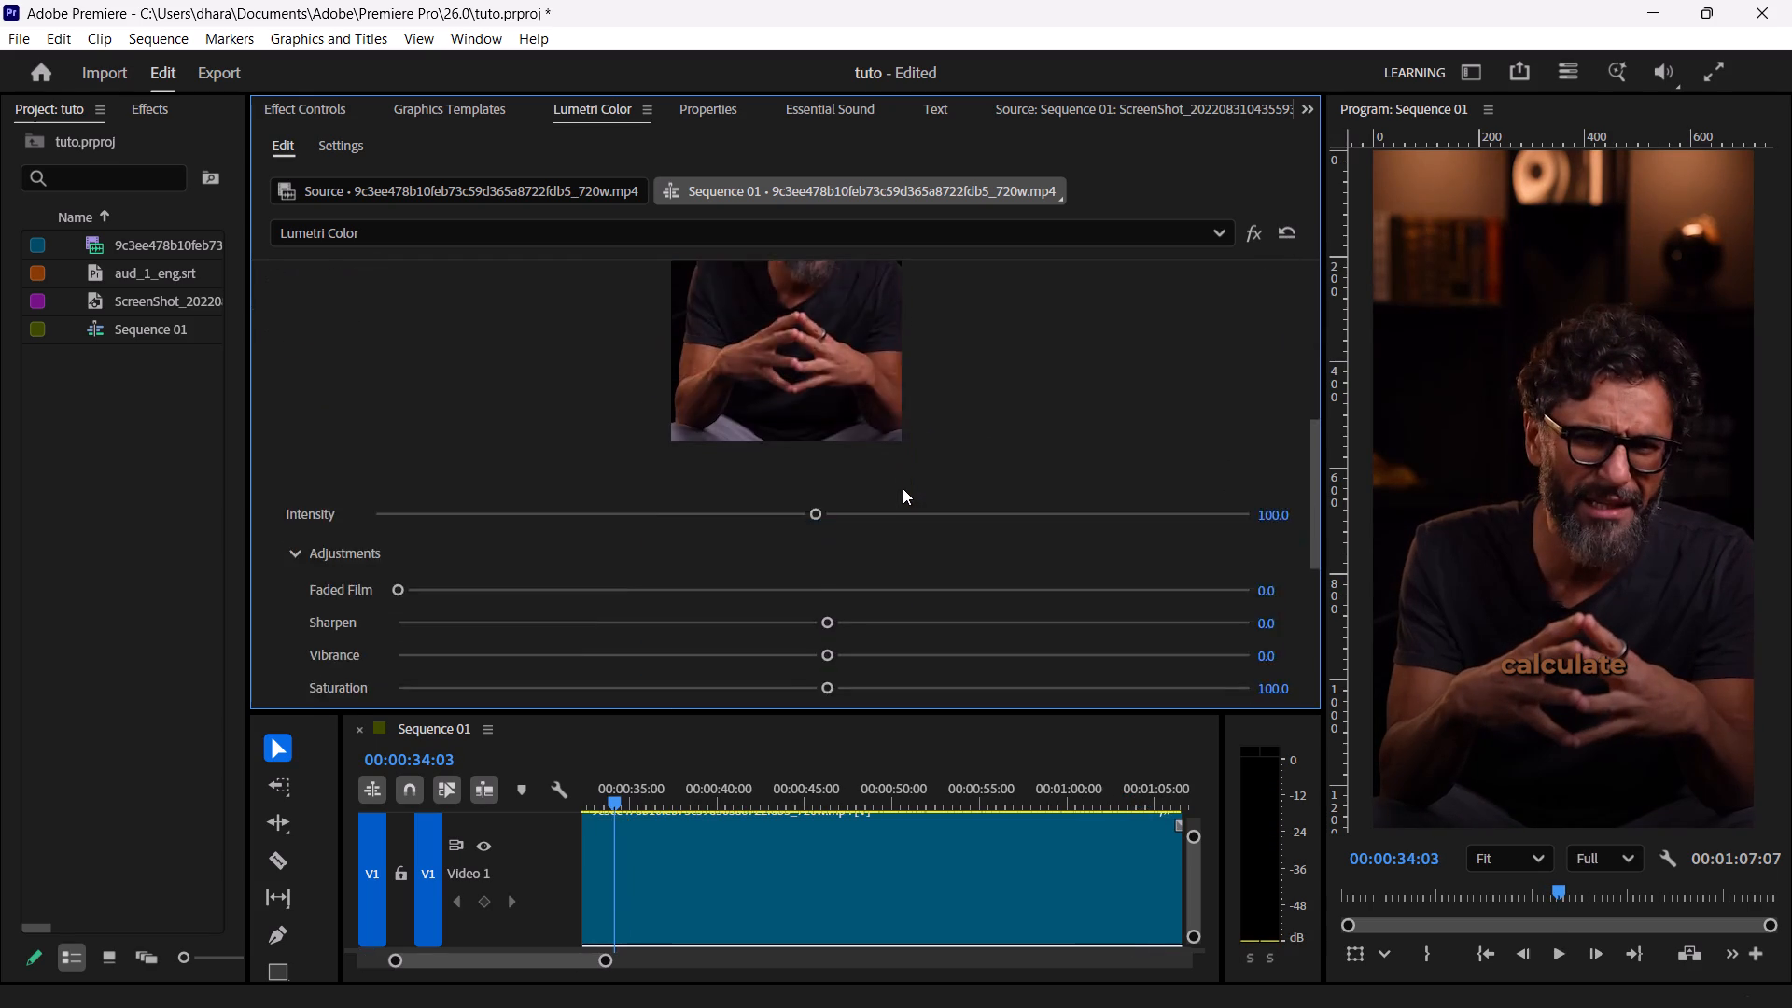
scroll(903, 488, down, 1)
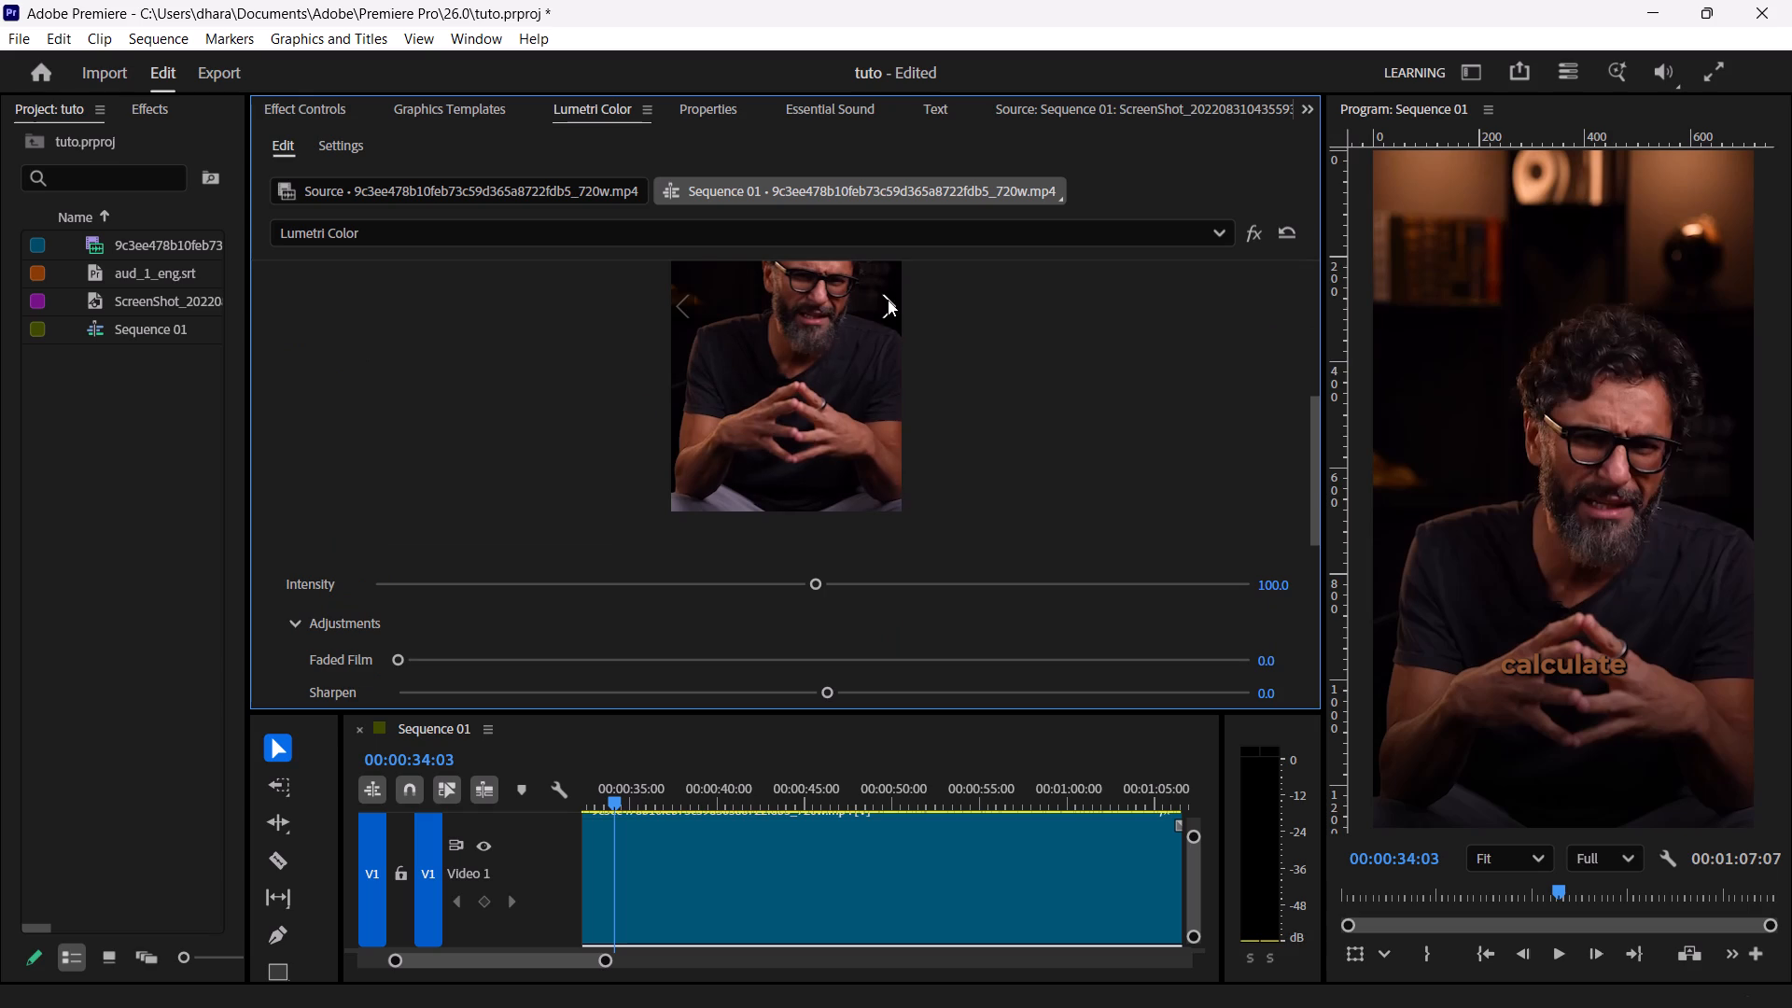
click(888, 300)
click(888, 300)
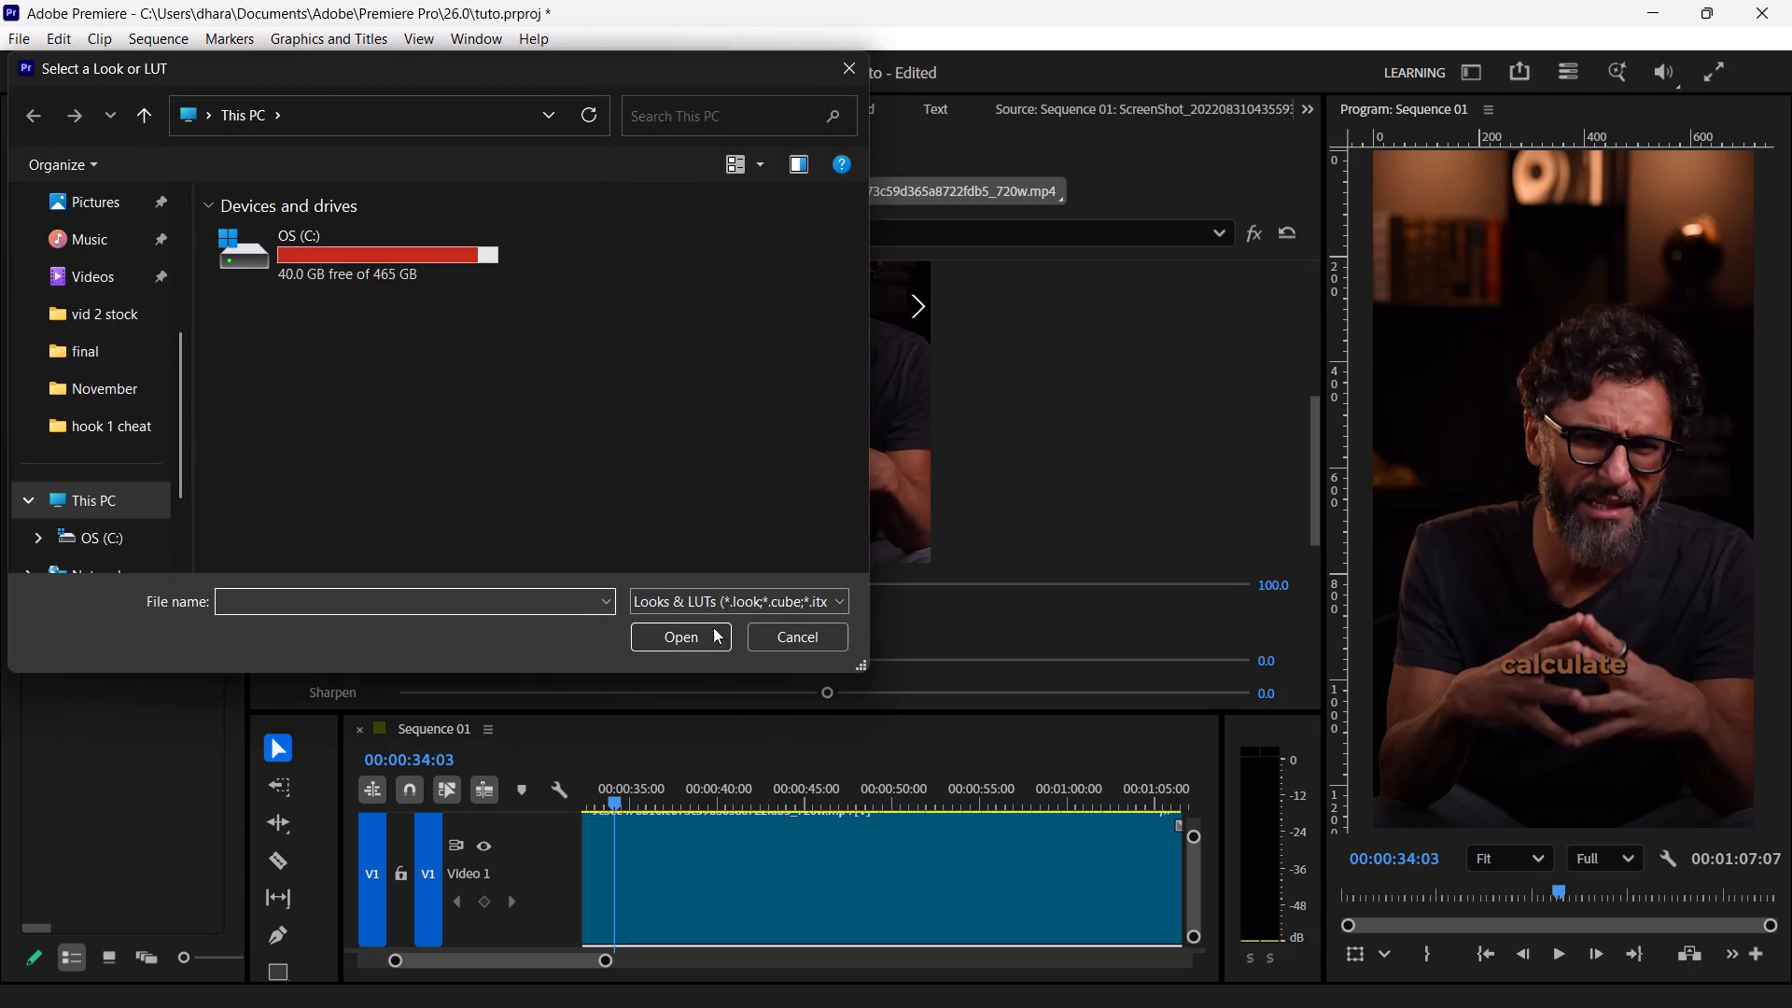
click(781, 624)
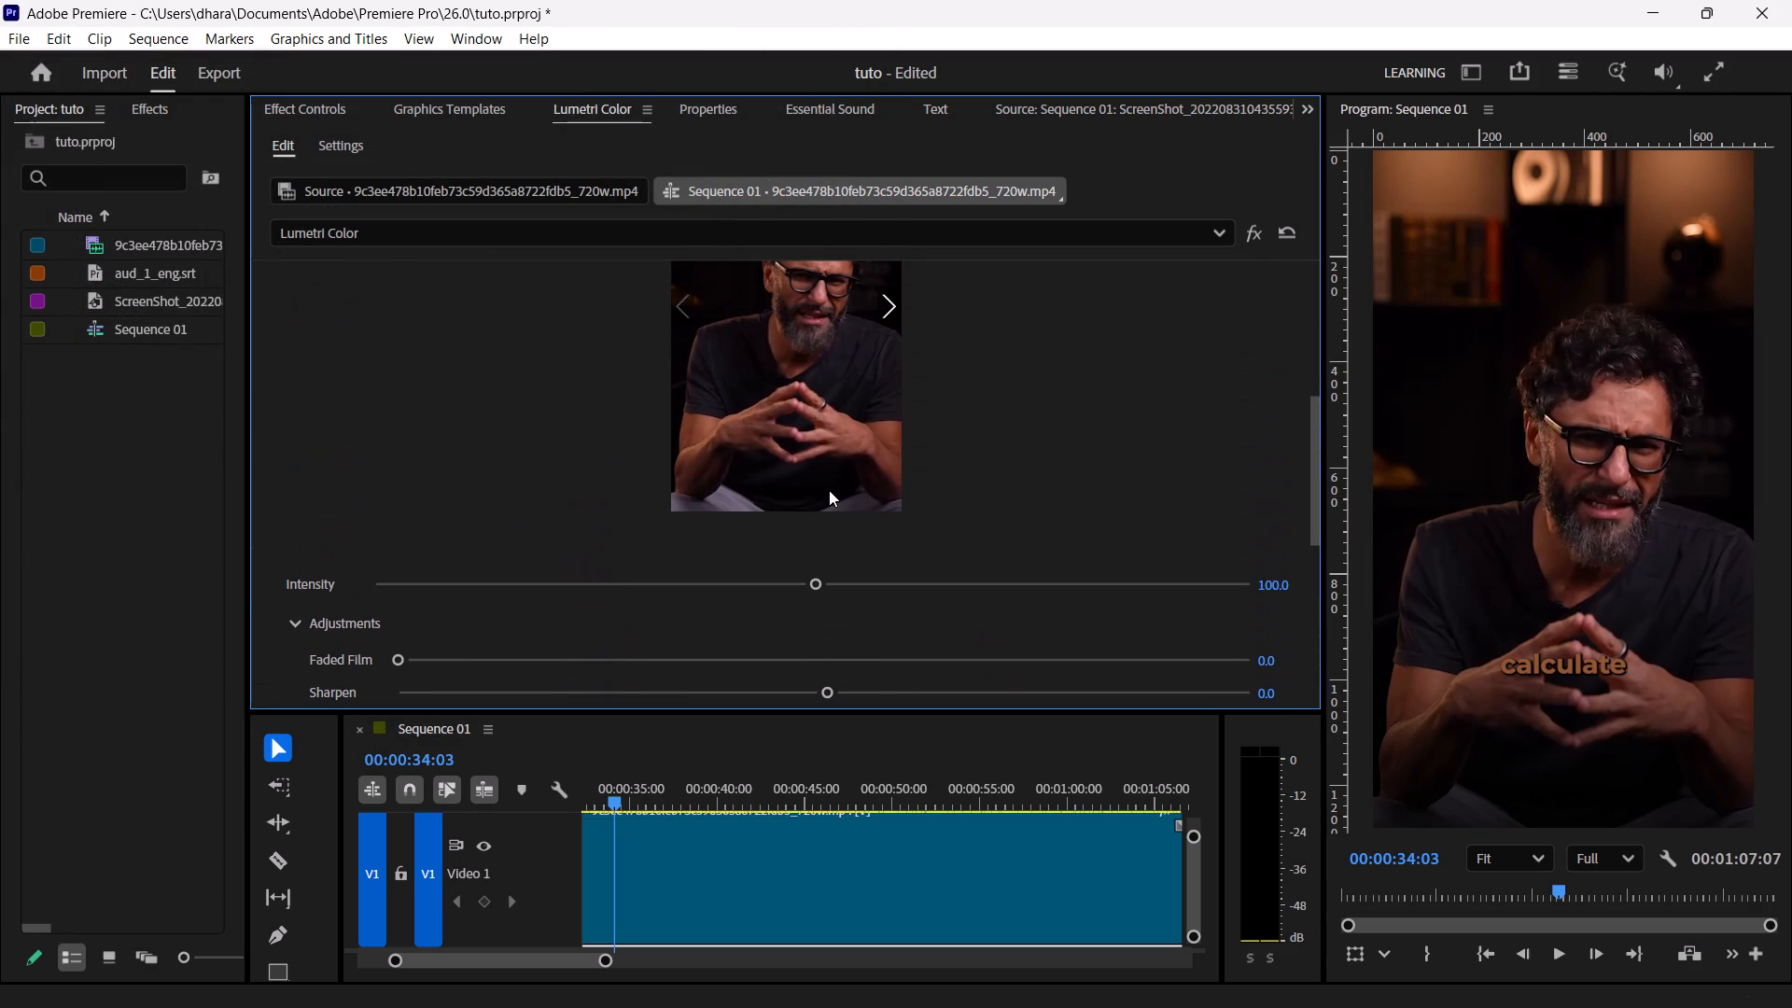
Lower the Creative look Intensity to 0.
drag(811, 586, 423, 573)
drag(423, 573, 248, 572)
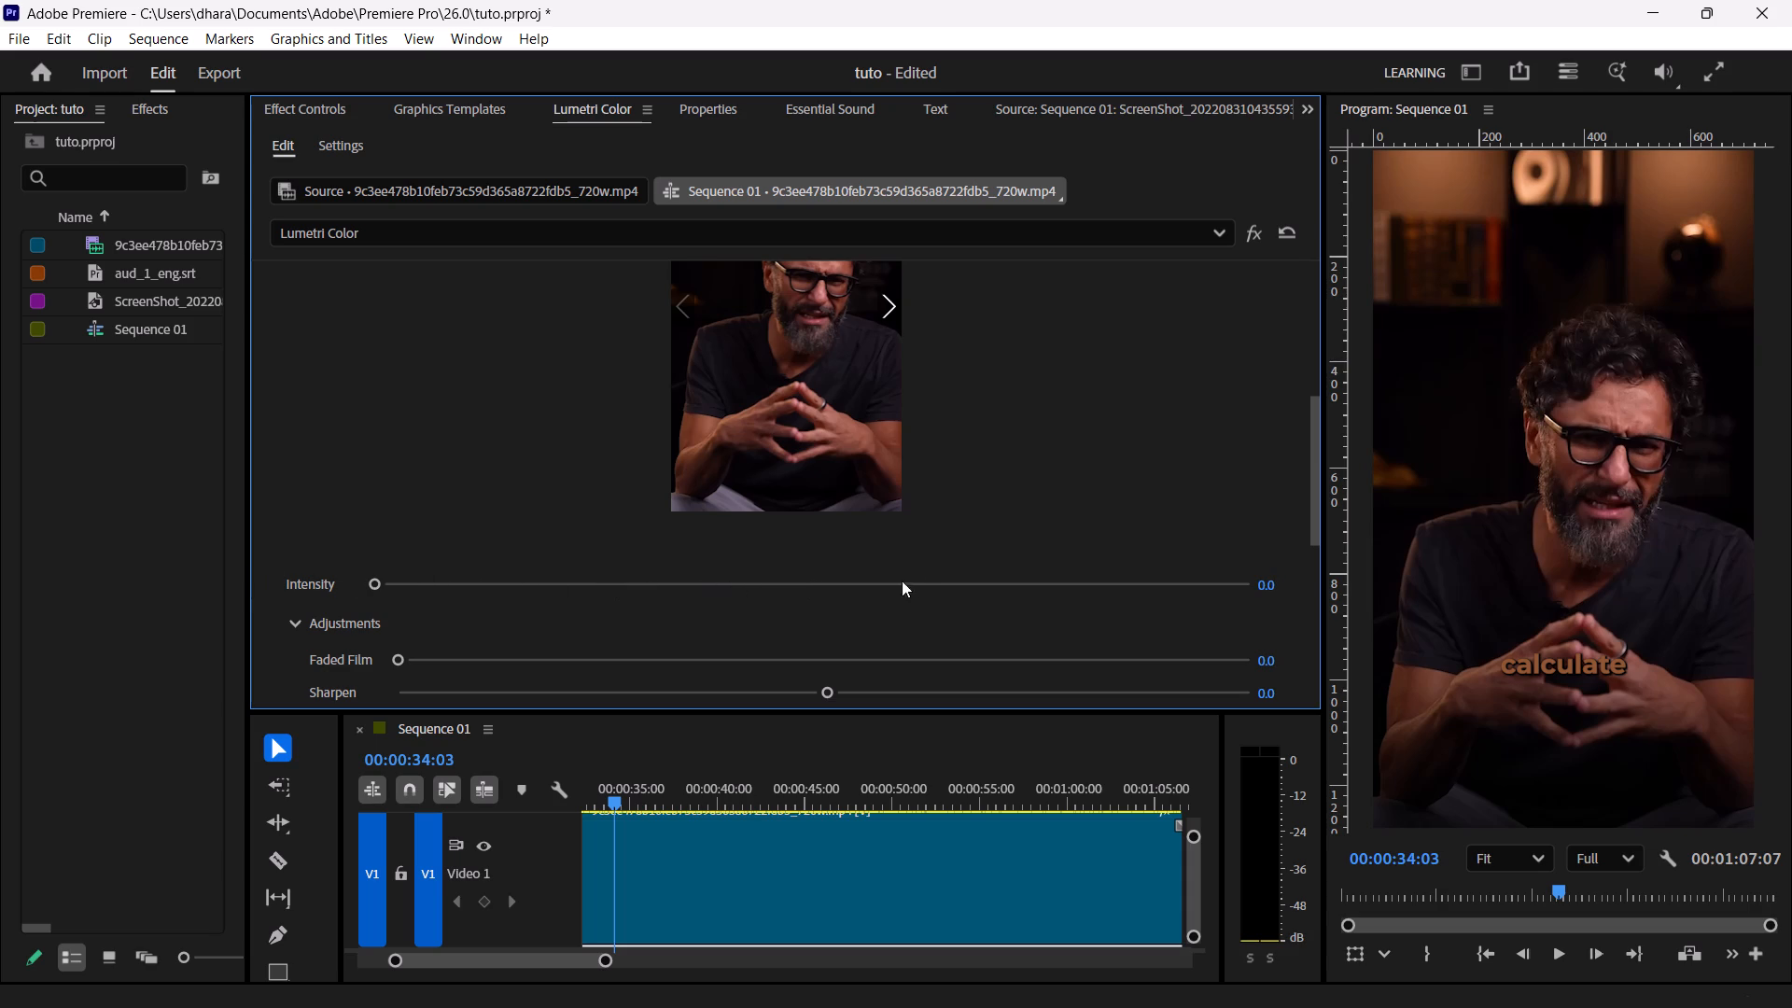
Try Faded Film amounts between about 8 and 21, settle on 8.5, and preview the video briefly.
drag(510, 654, 520, 654)
drag(520, 654, 620, 633)
drag(620, 633, 519, 648)
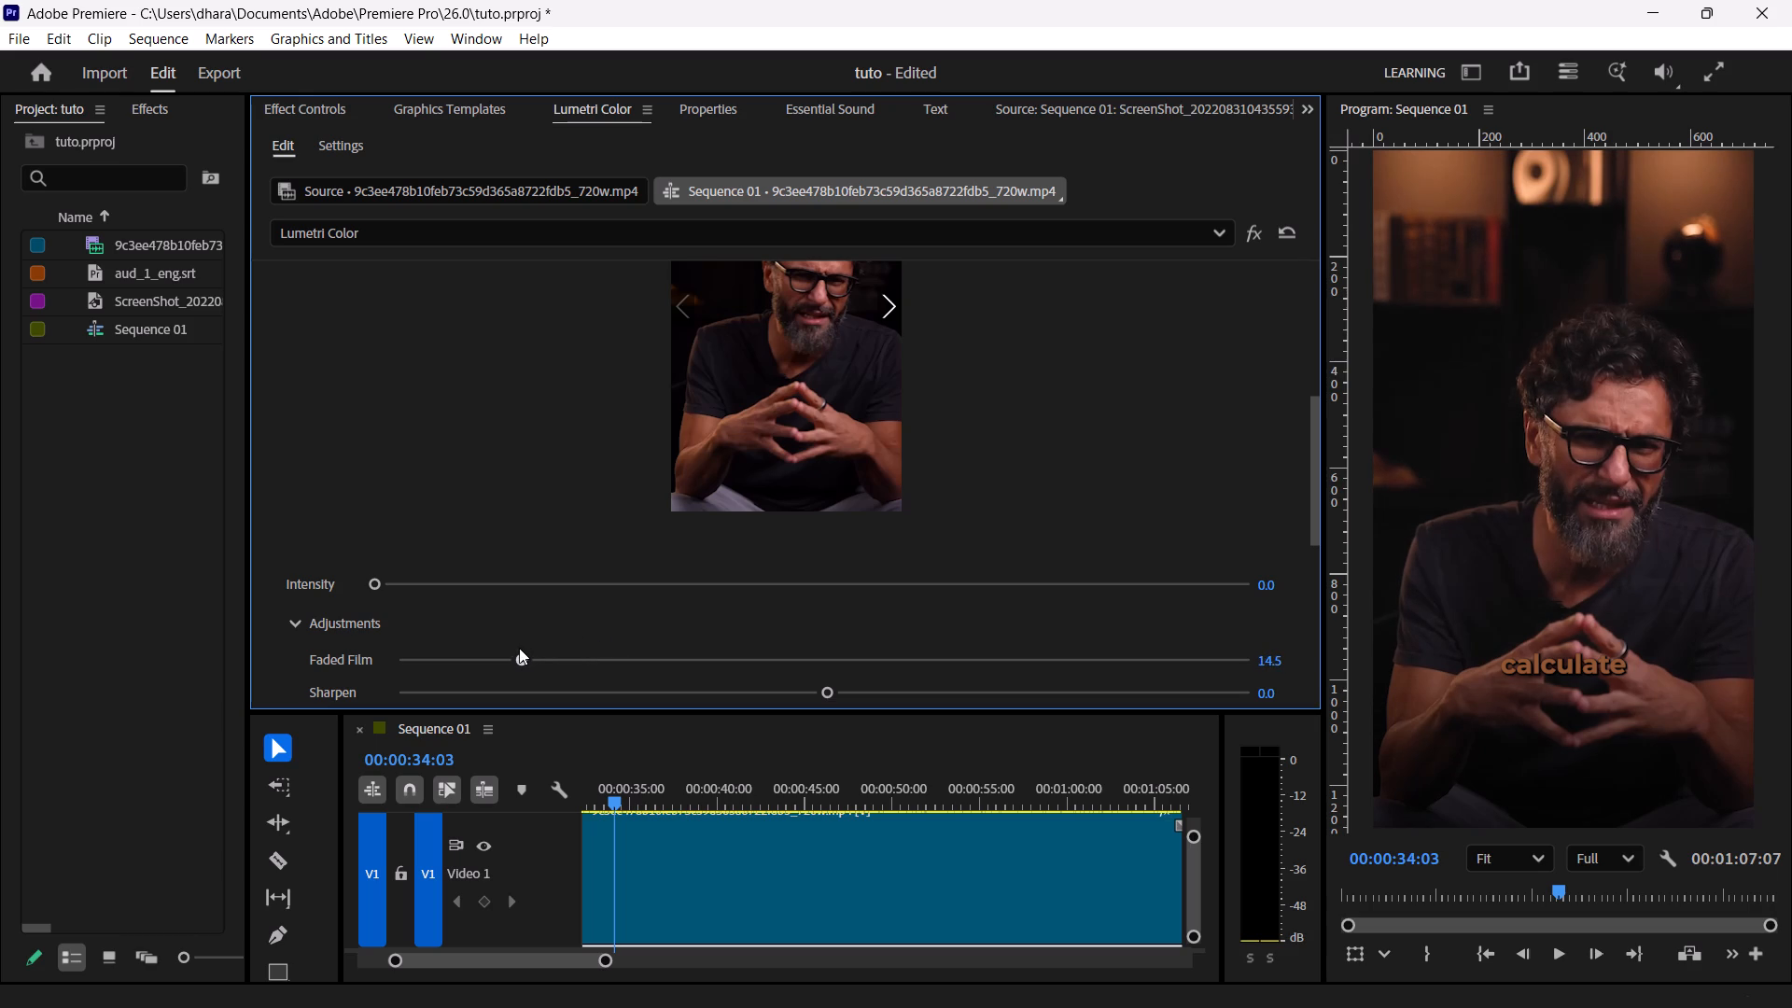
drag(519, 648, 475, 641)
drag(475, 641, 468, 638)
key(space)
key(space)
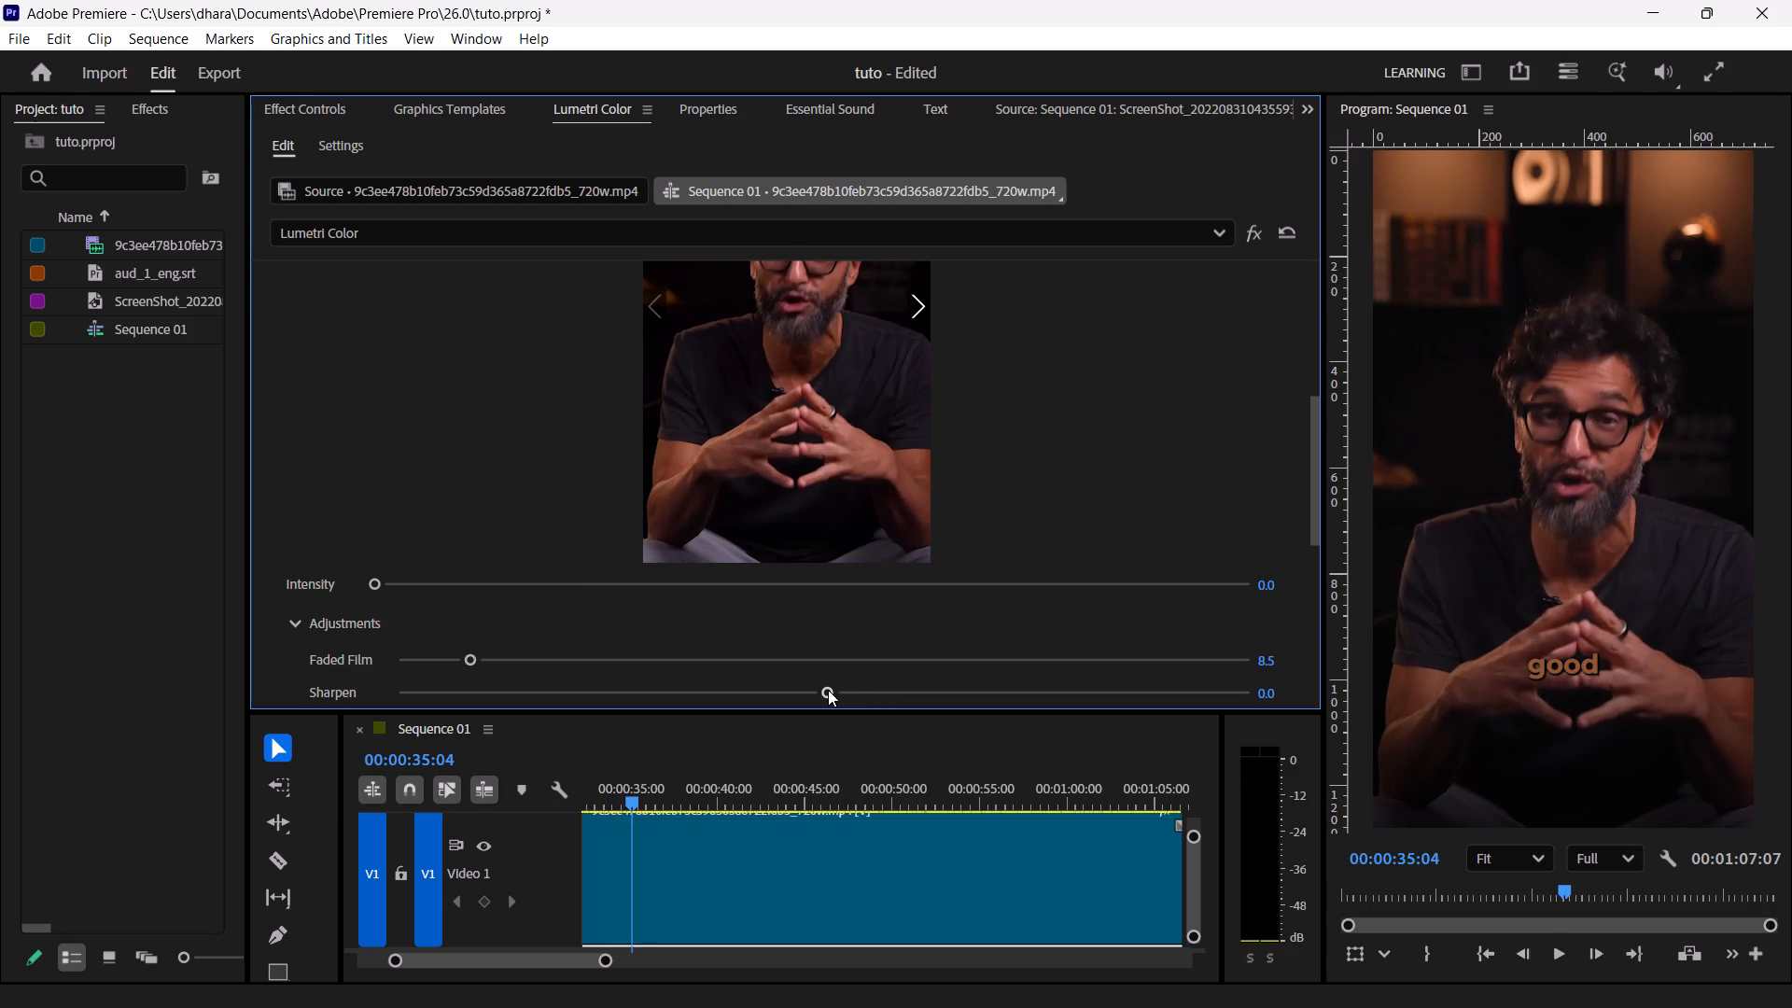
Raise Sharpen in stages through about 27 and 44 to exactly 45, previewing the video after each change.
drag(828, 690, 938, 685)
key(space)
key(space)
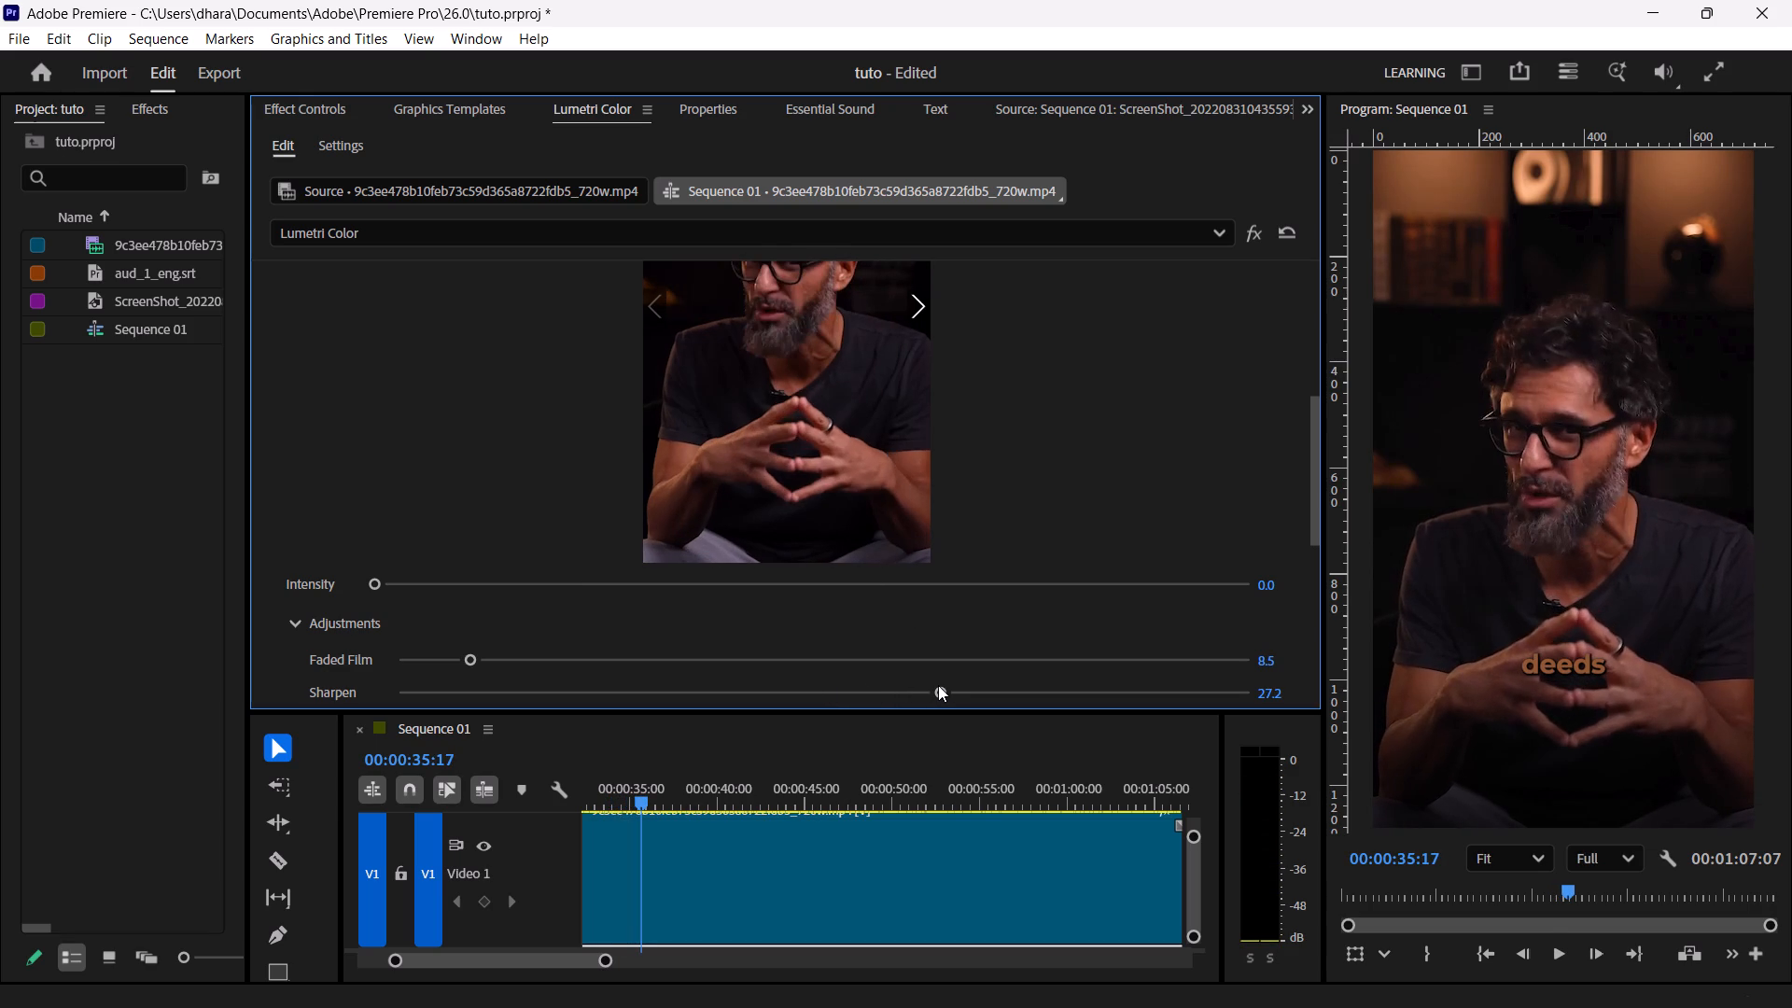
drag(951, 690, 1011, 693)
key(space)
key(space)
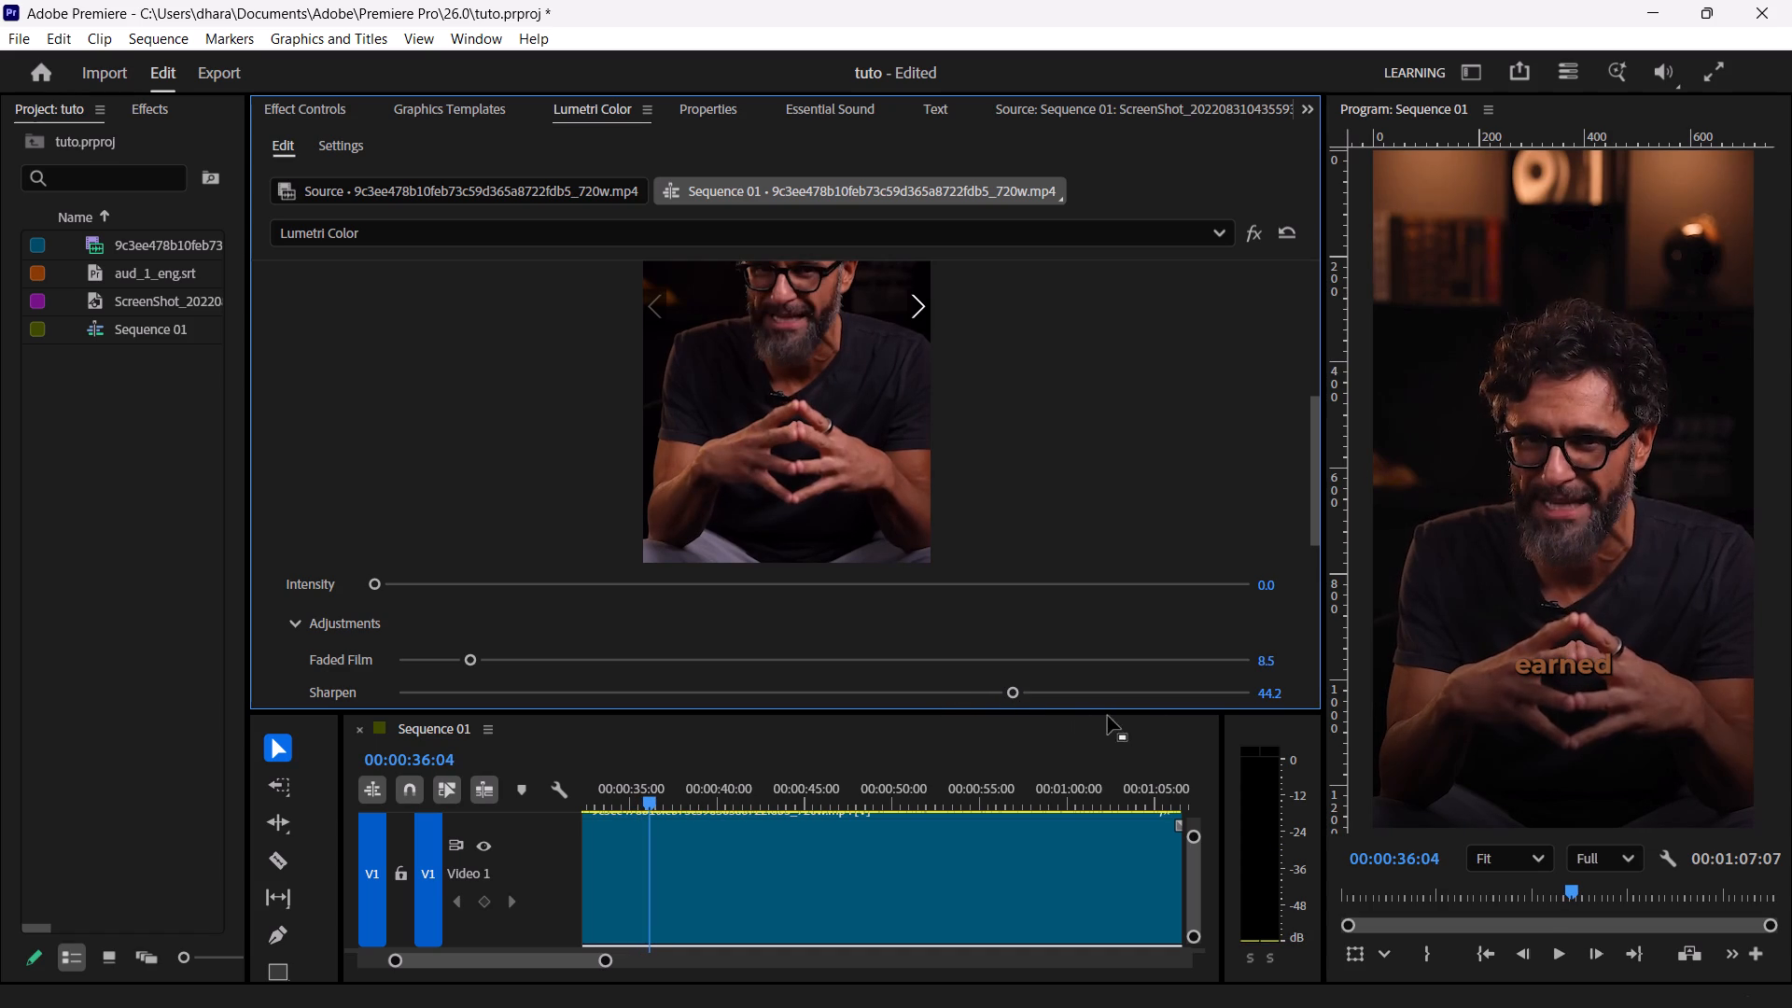
click(1267, 691)
text(45)
key(Return)
key(space)
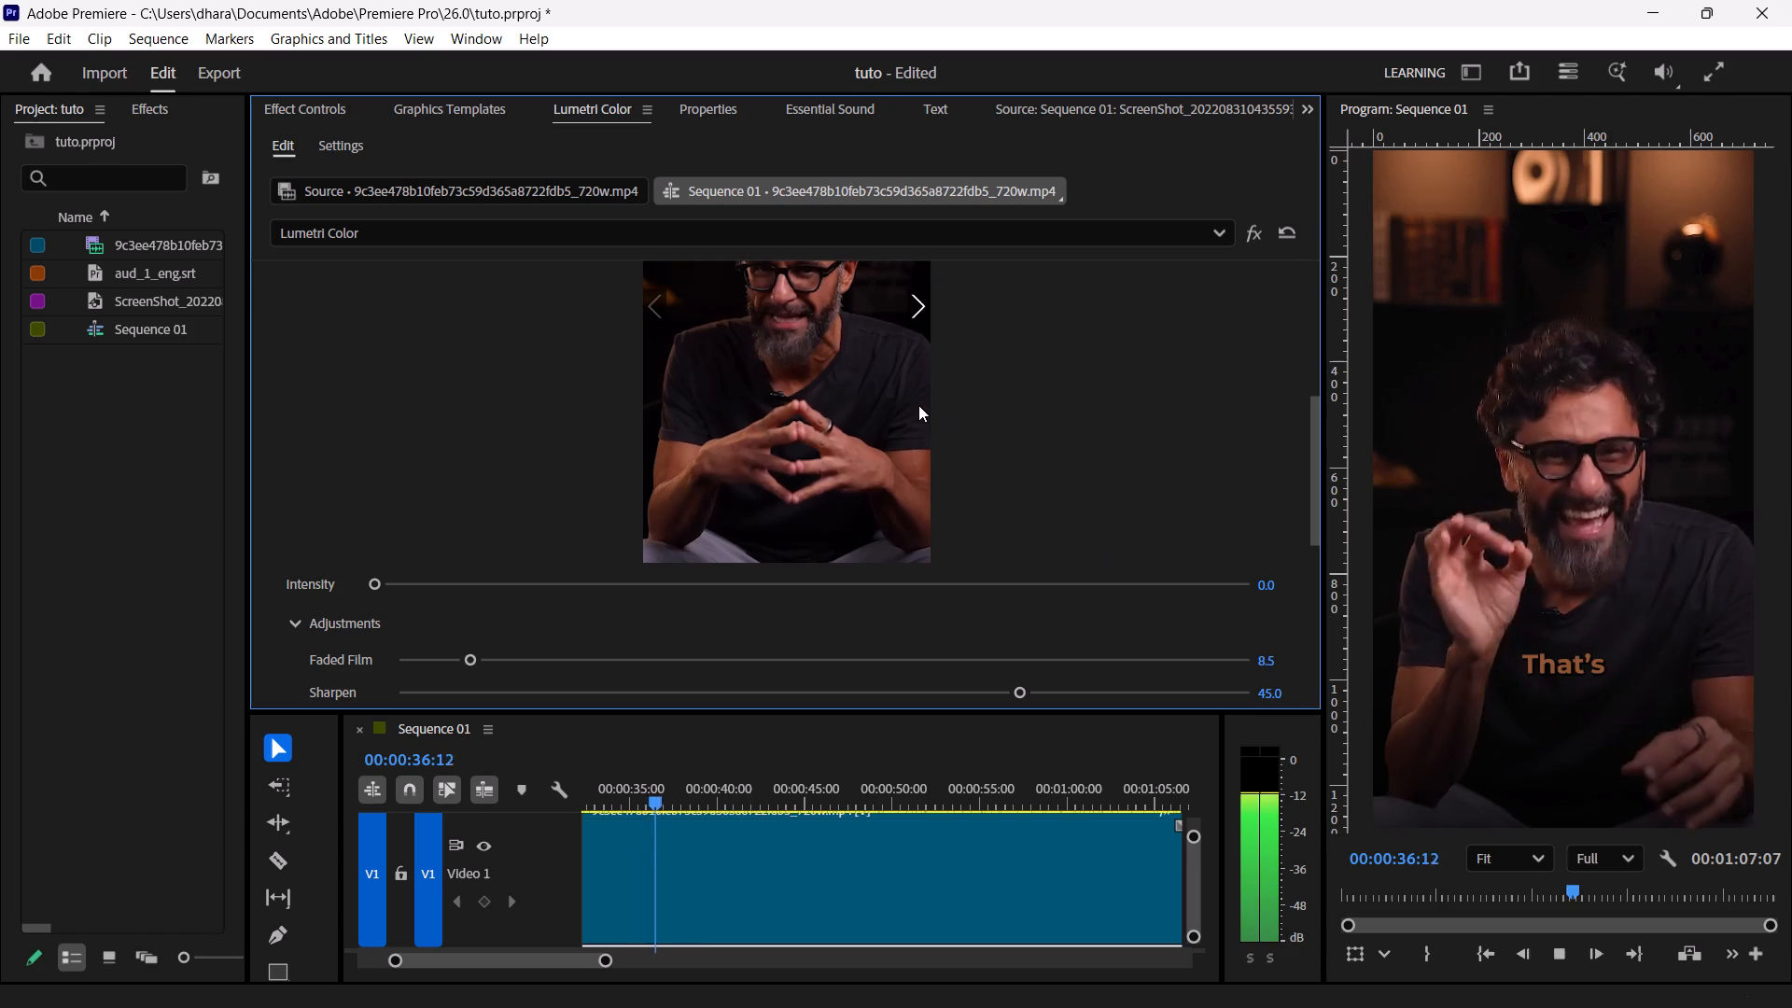
key(space)
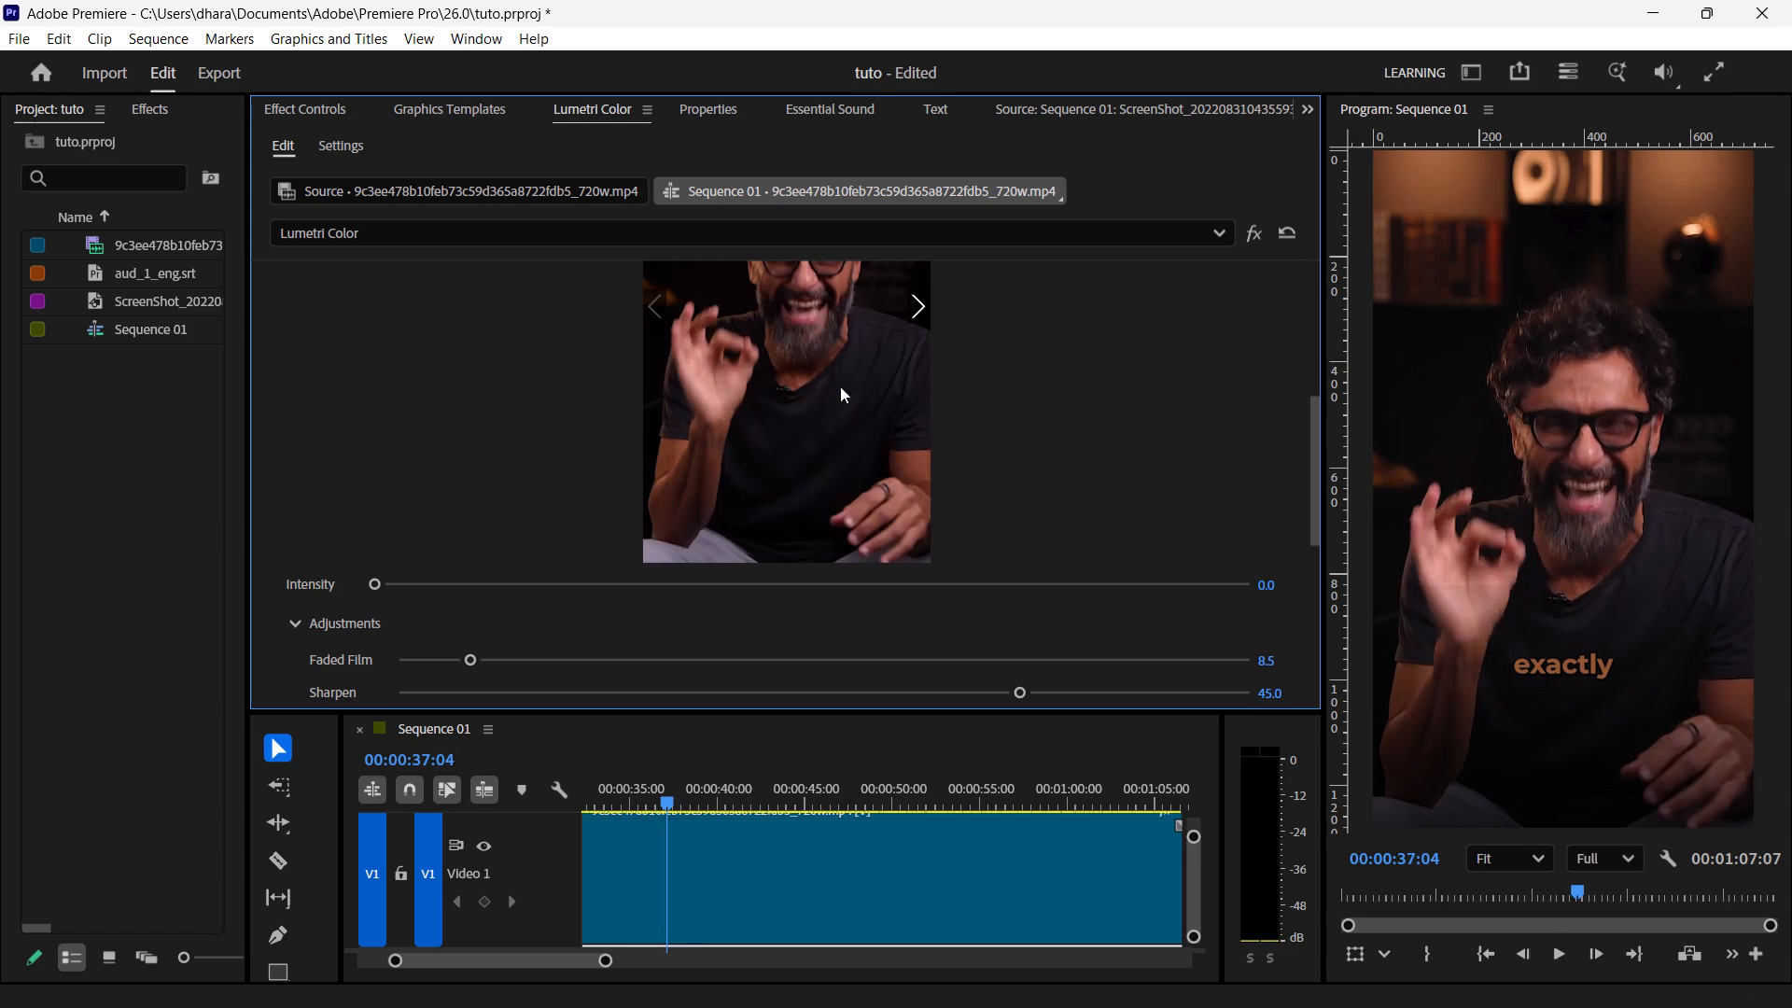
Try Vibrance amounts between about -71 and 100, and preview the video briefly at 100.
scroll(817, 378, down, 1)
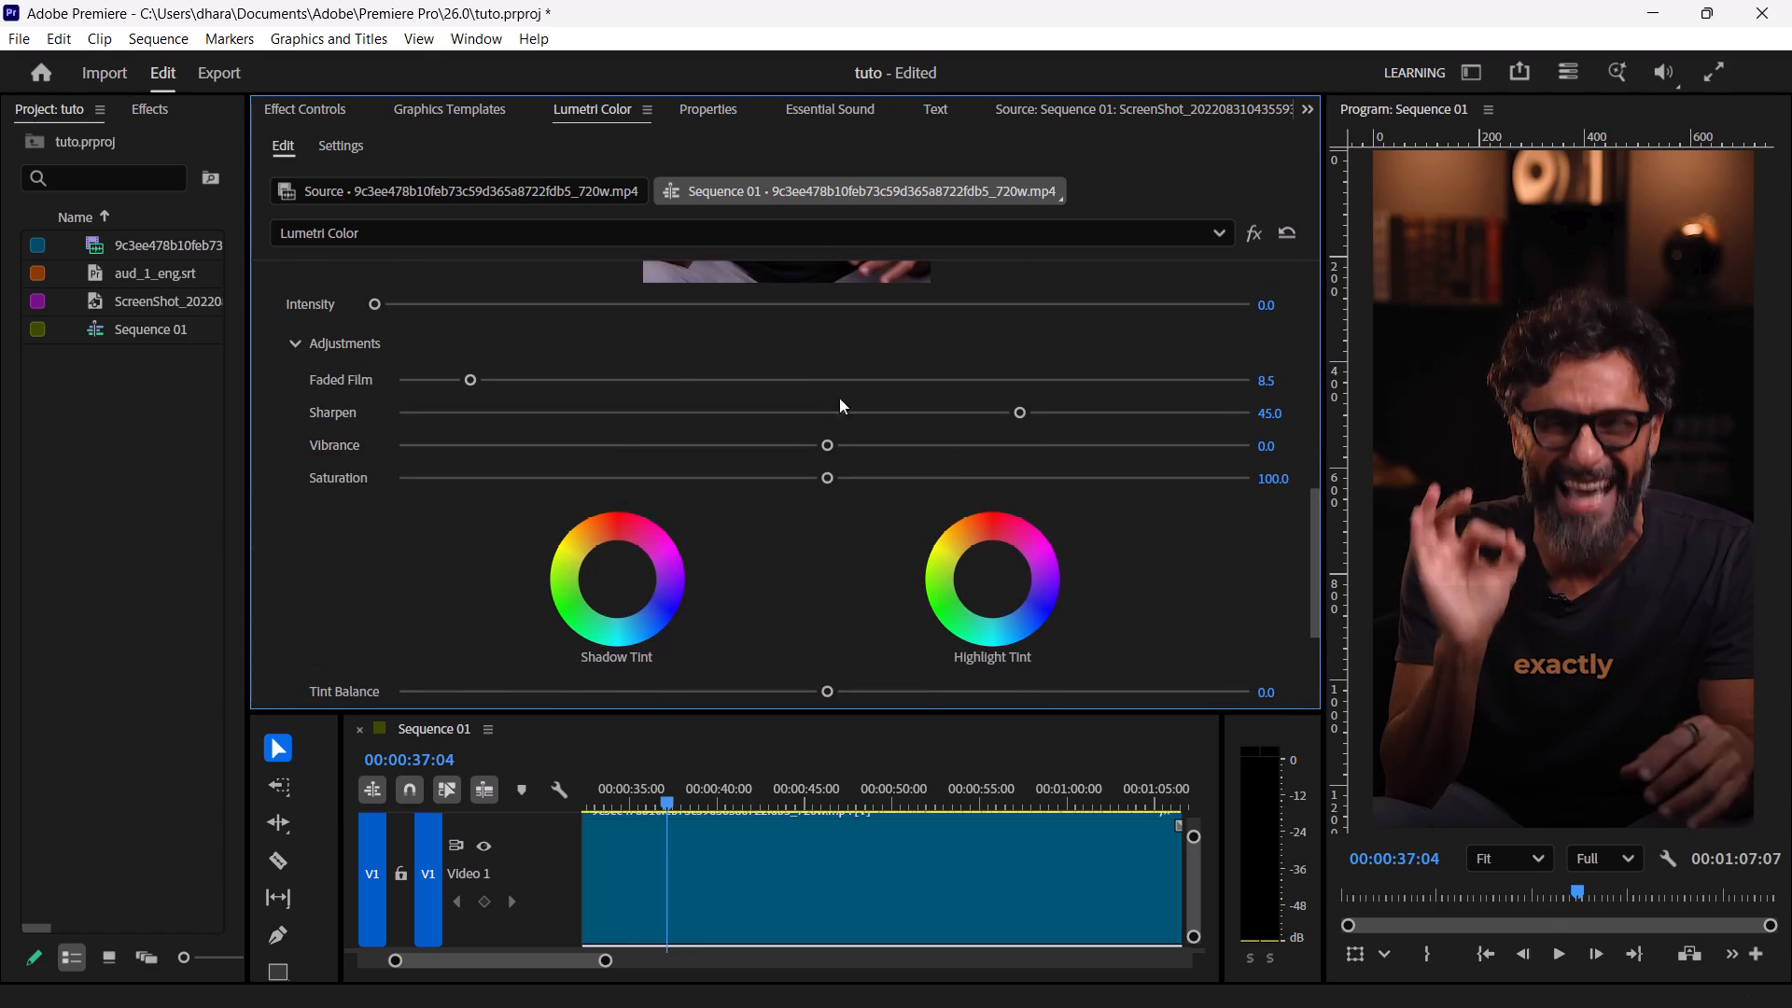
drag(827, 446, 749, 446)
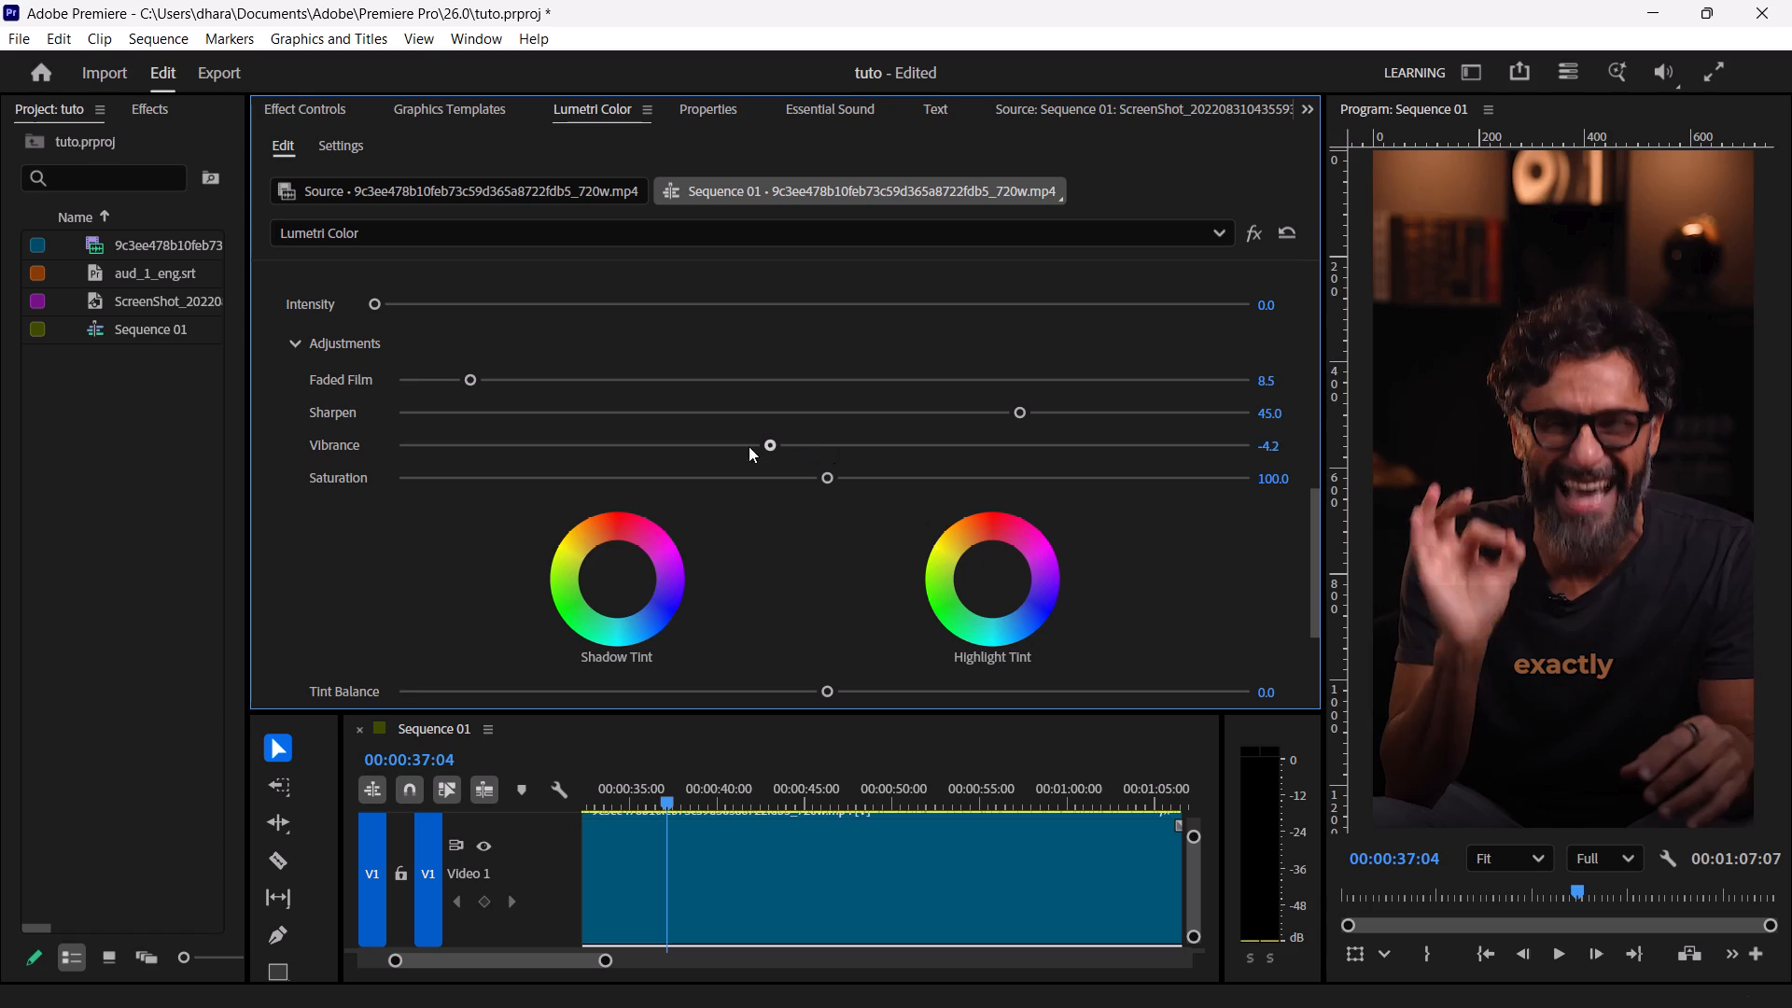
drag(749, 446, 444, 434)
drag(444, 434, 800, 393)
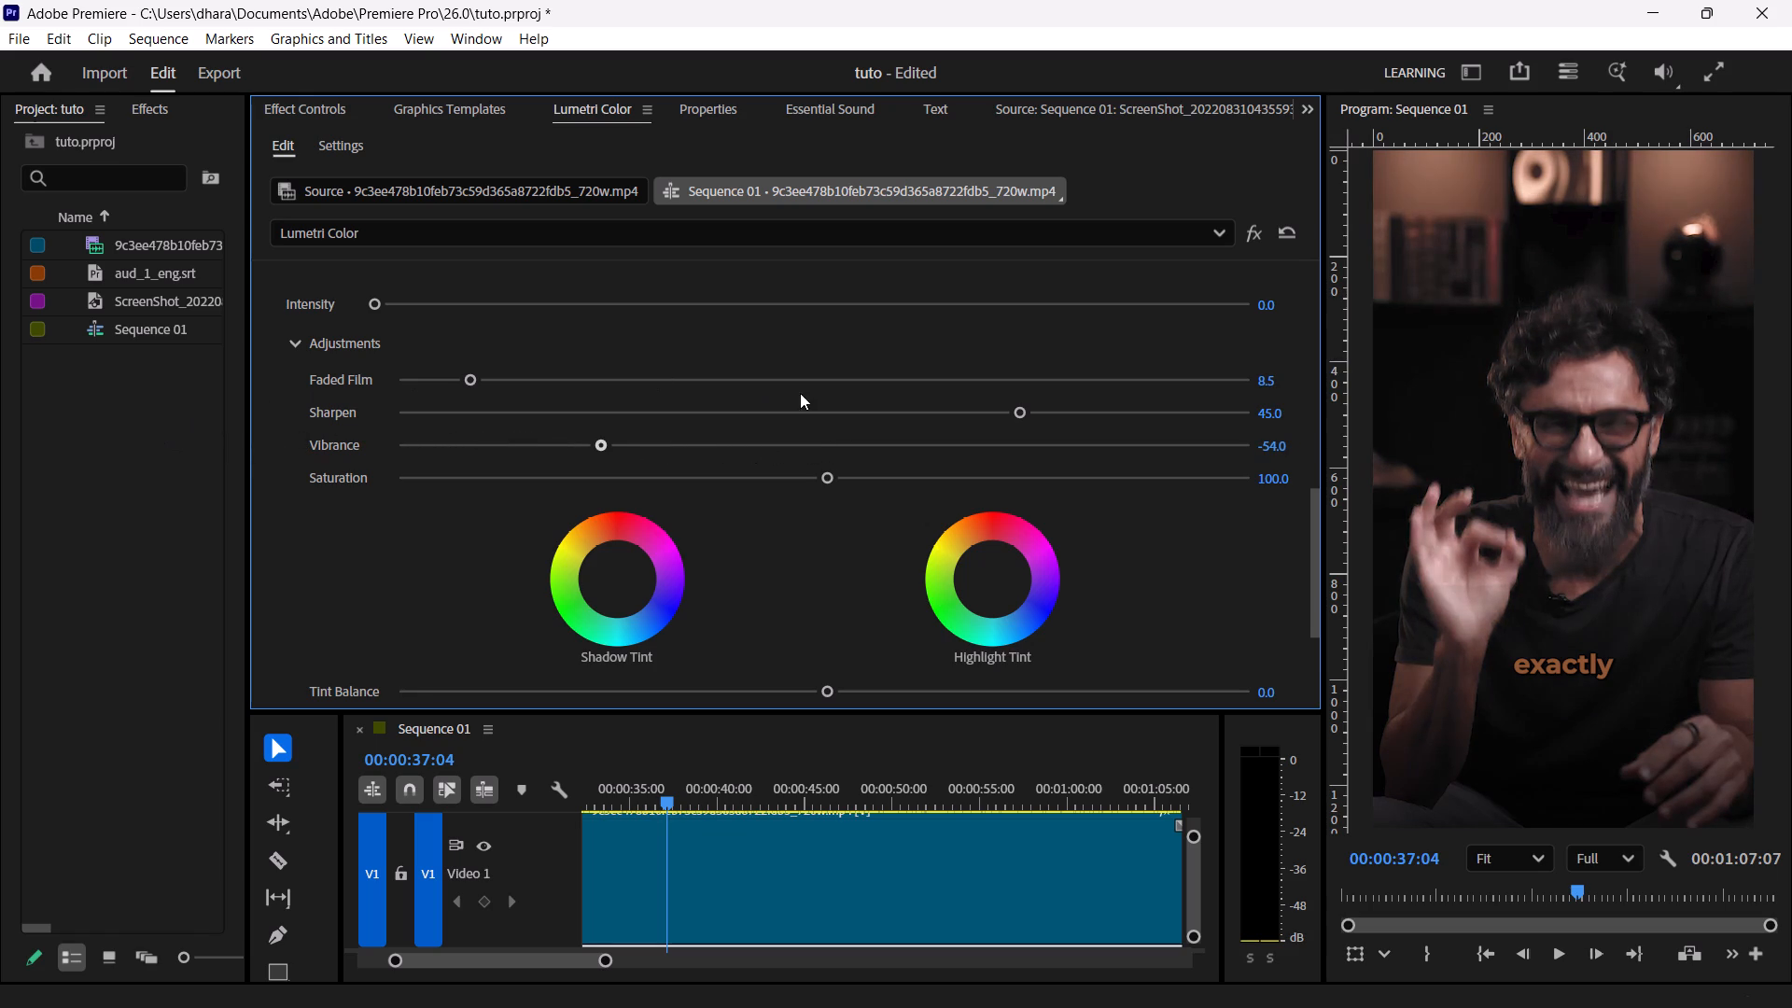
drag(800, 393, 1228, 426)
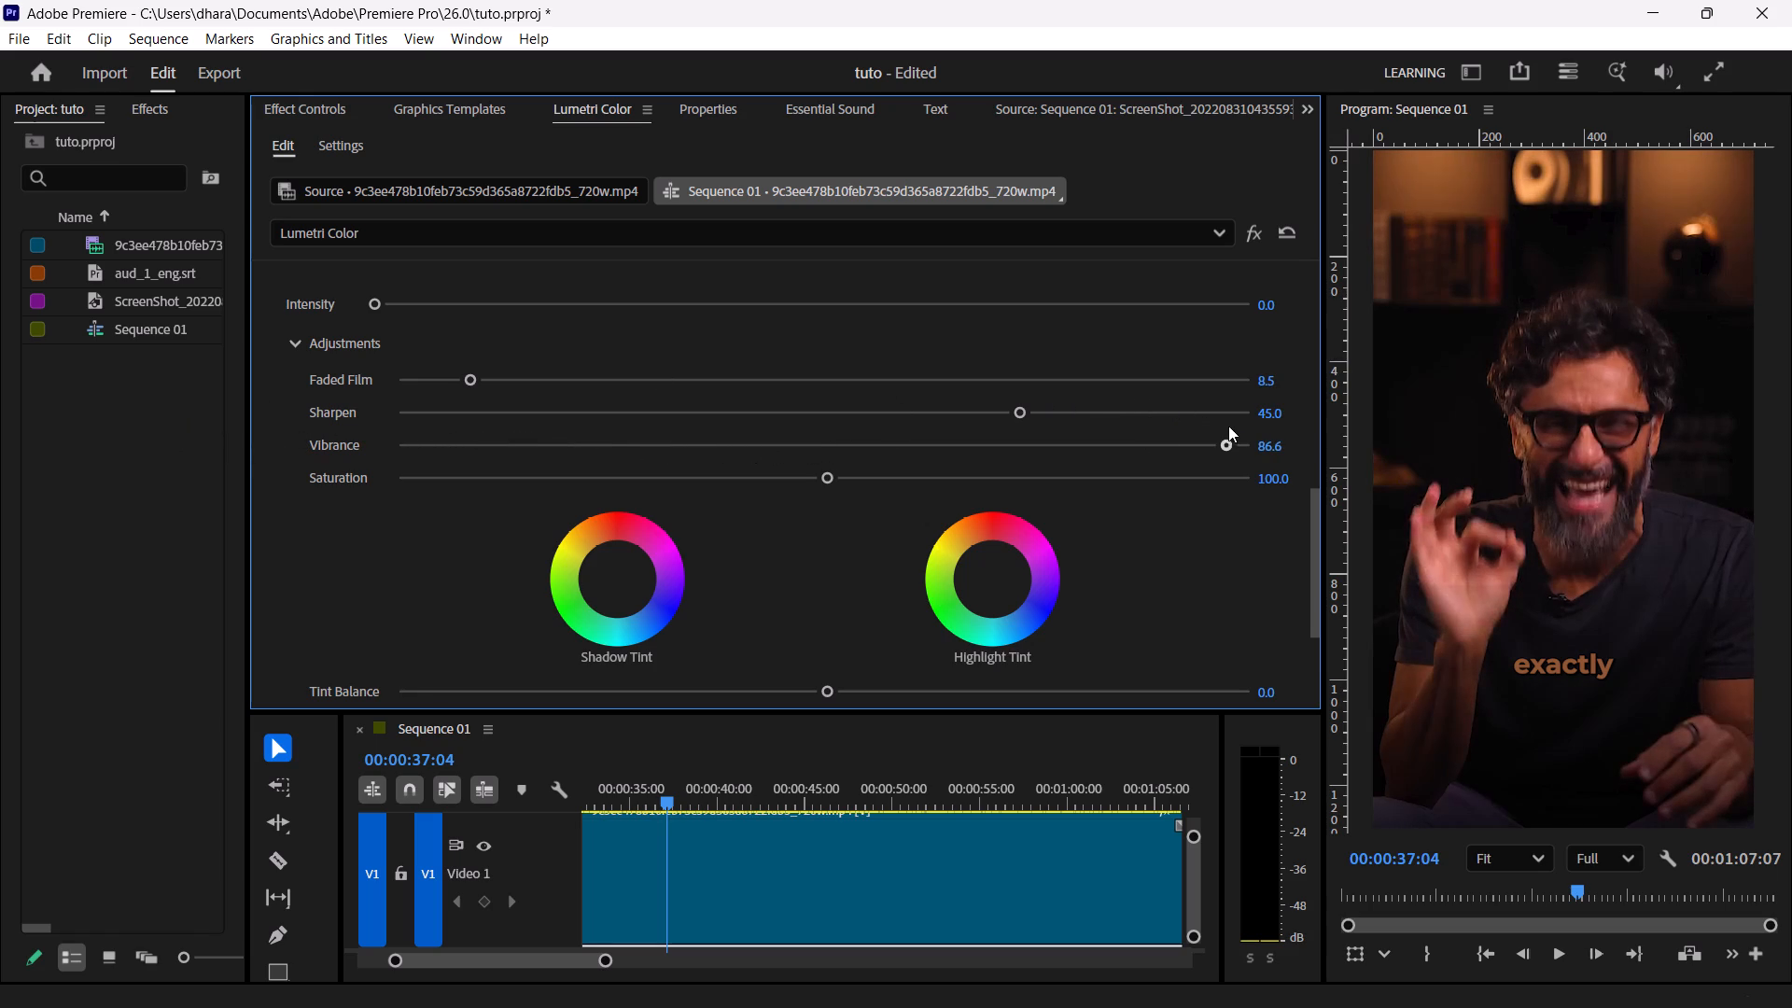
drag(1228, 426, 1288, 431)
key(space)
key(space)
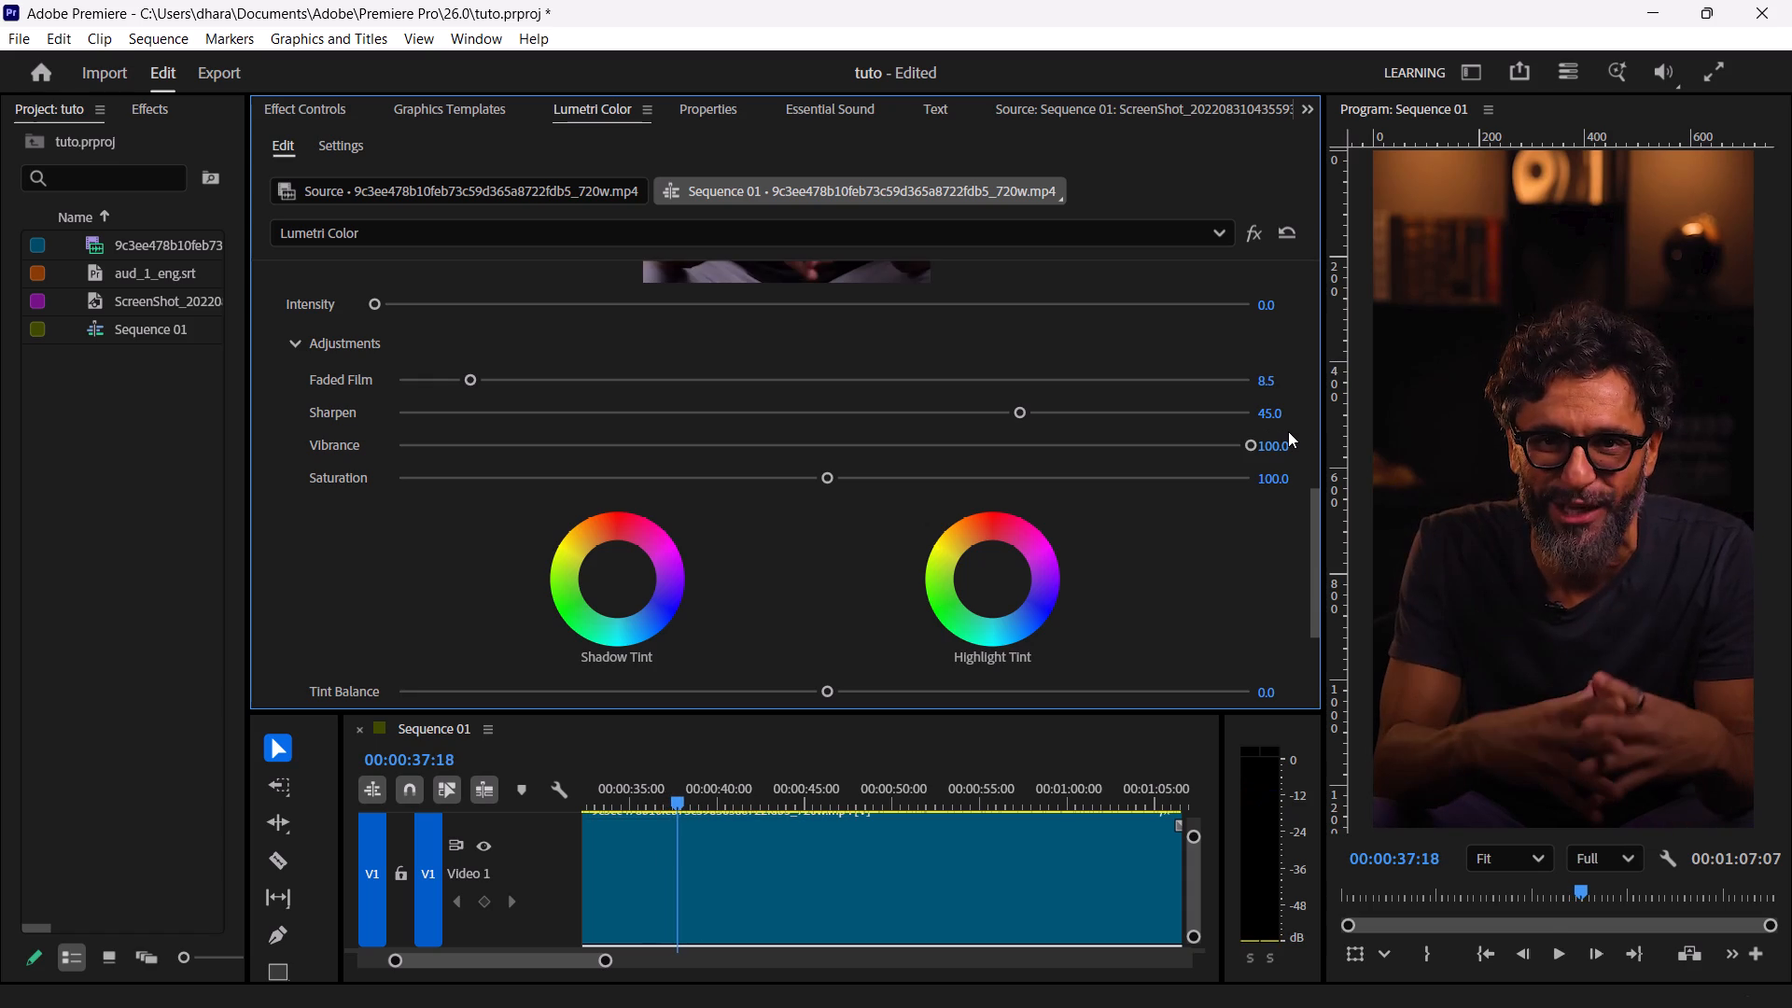
Set the Vibrance to -25, and replace it with 25.
click(1267, 440)
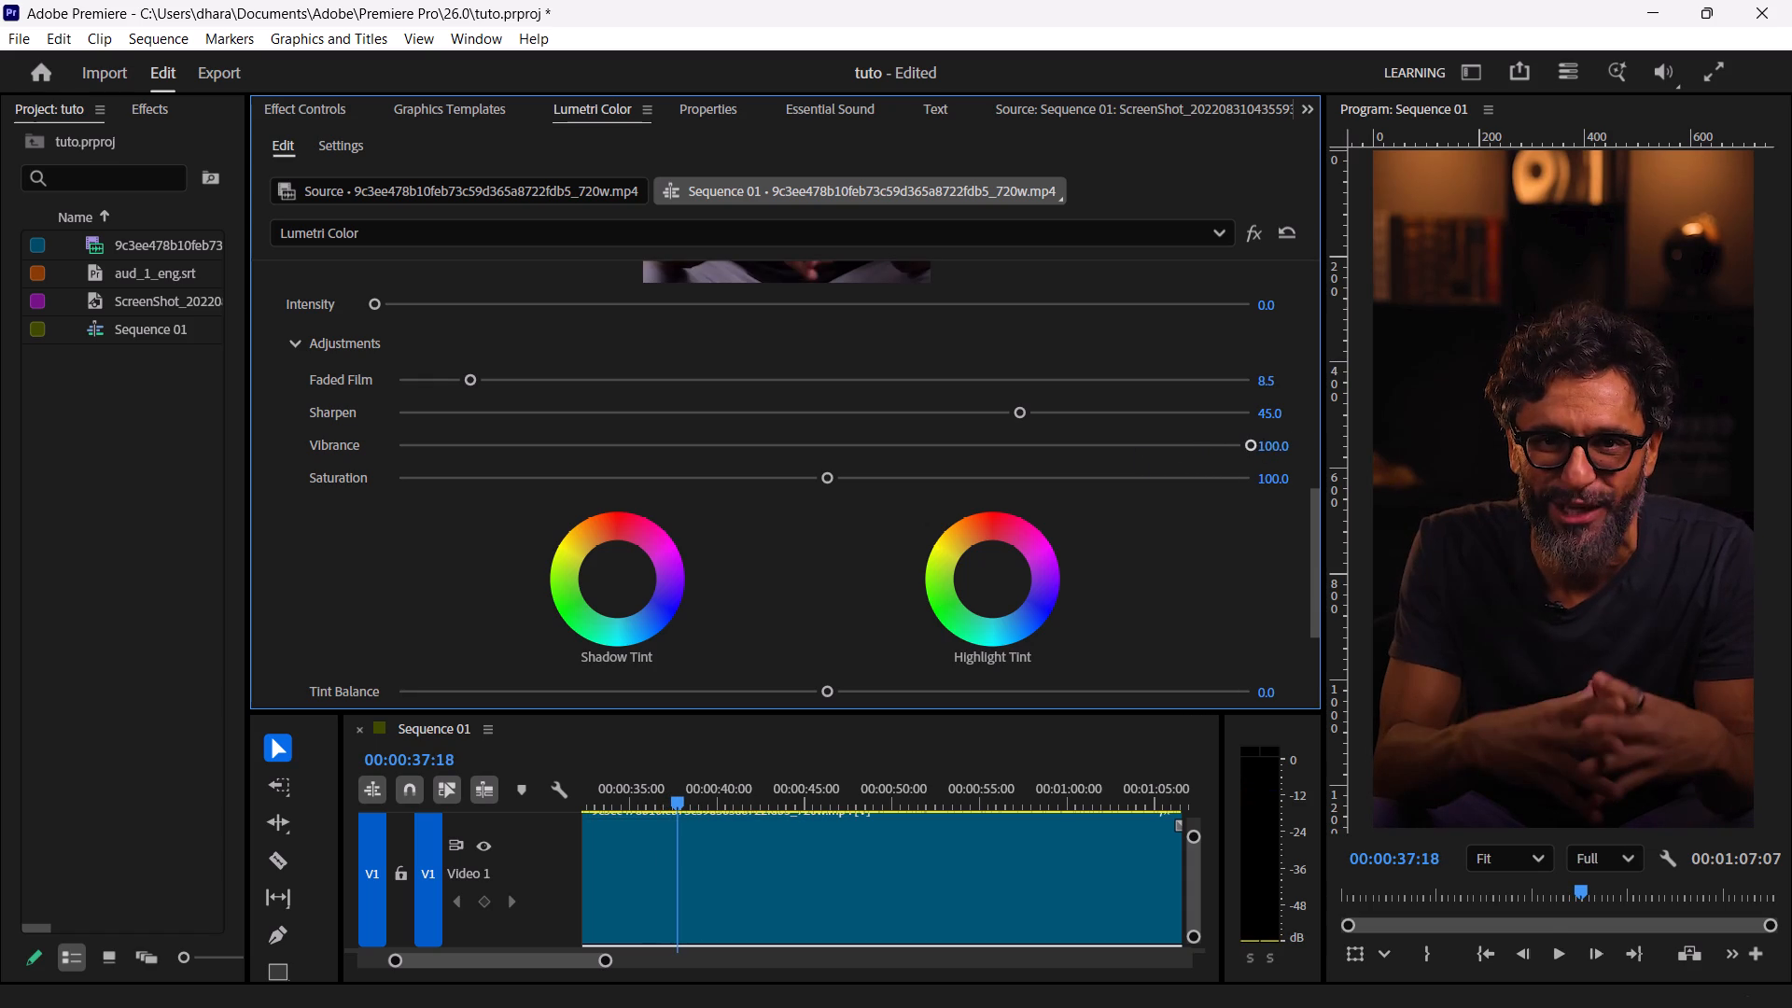
text(-25)
key(Return)
key(apostrophe)
click(1283, 441)
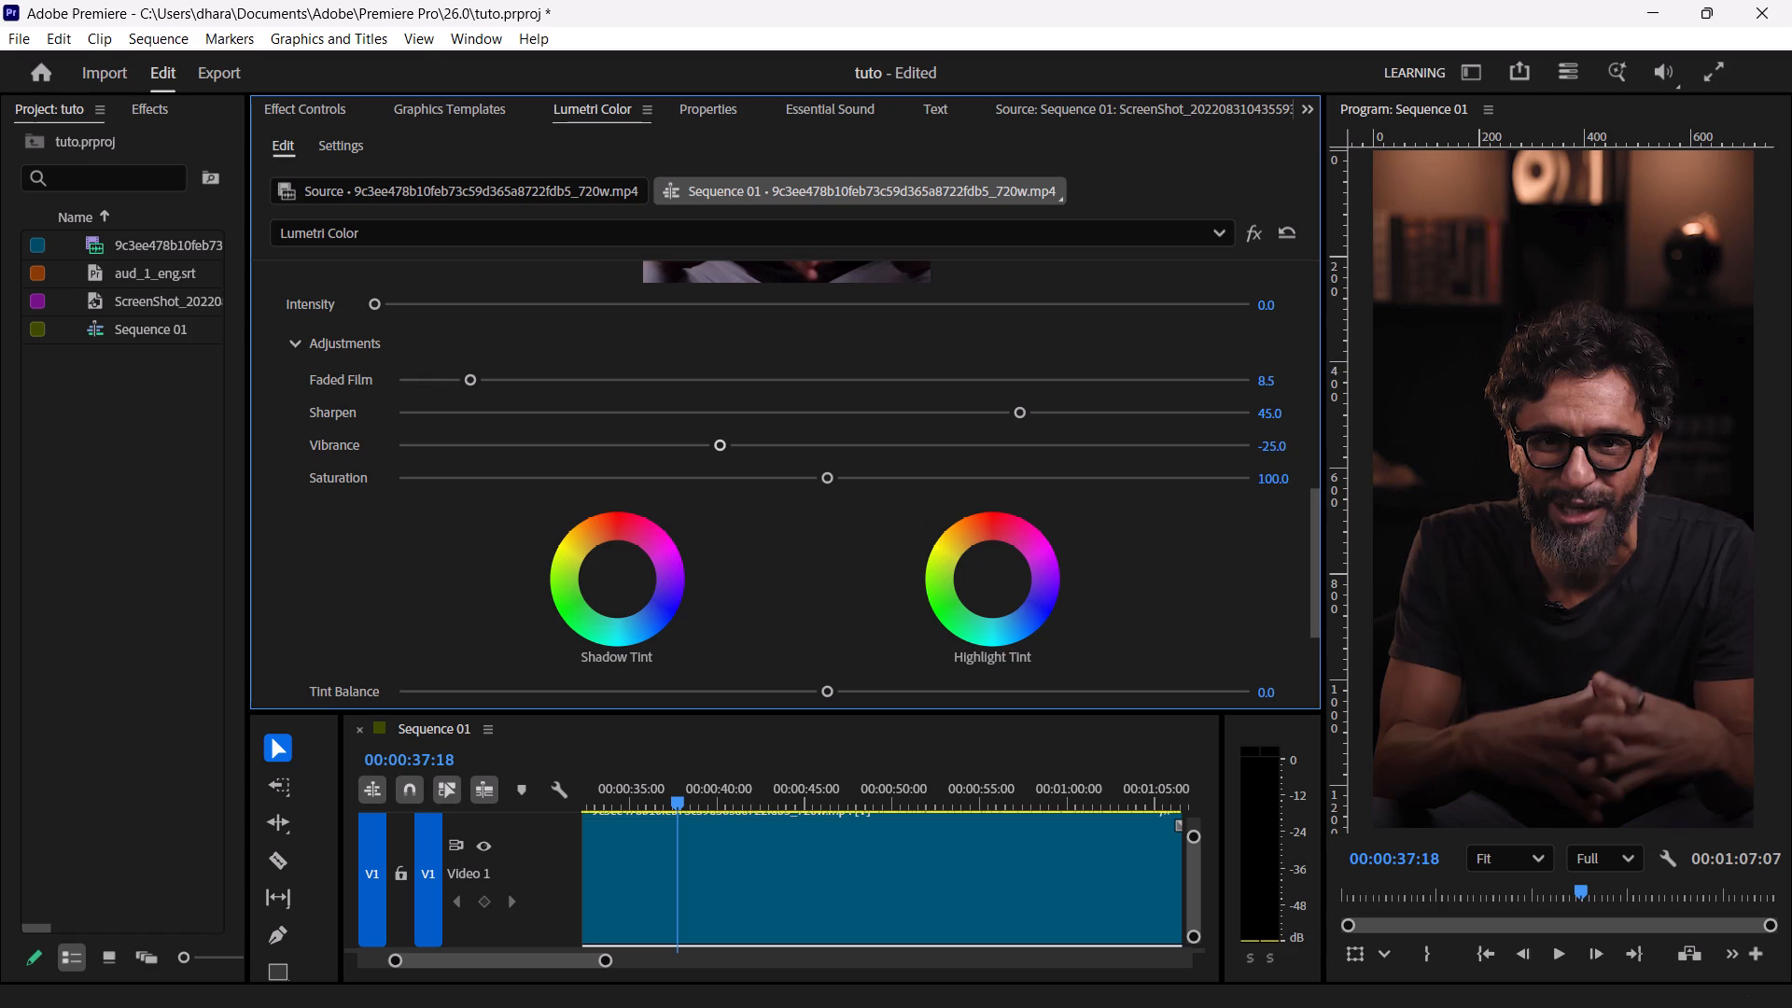
text(25)
key(Return)
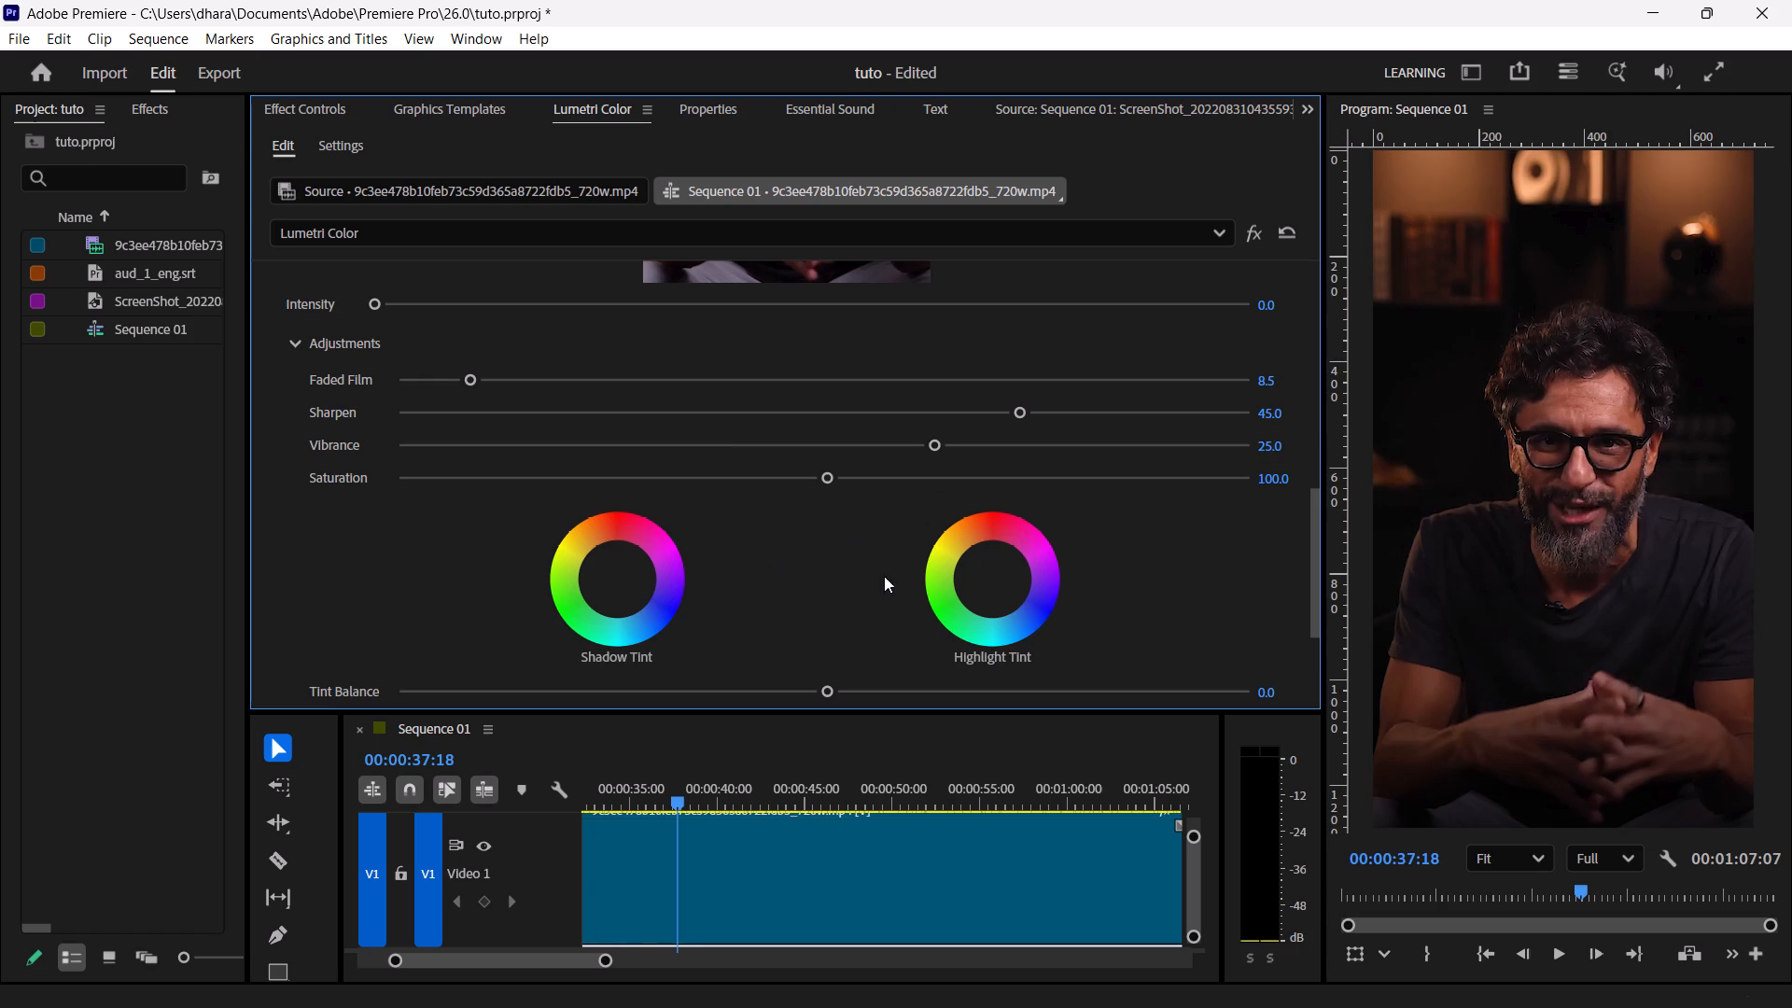
Set the Tint Balance to 25 and start playing the video to preview the grade.
scroll(809, 476, down, 1)
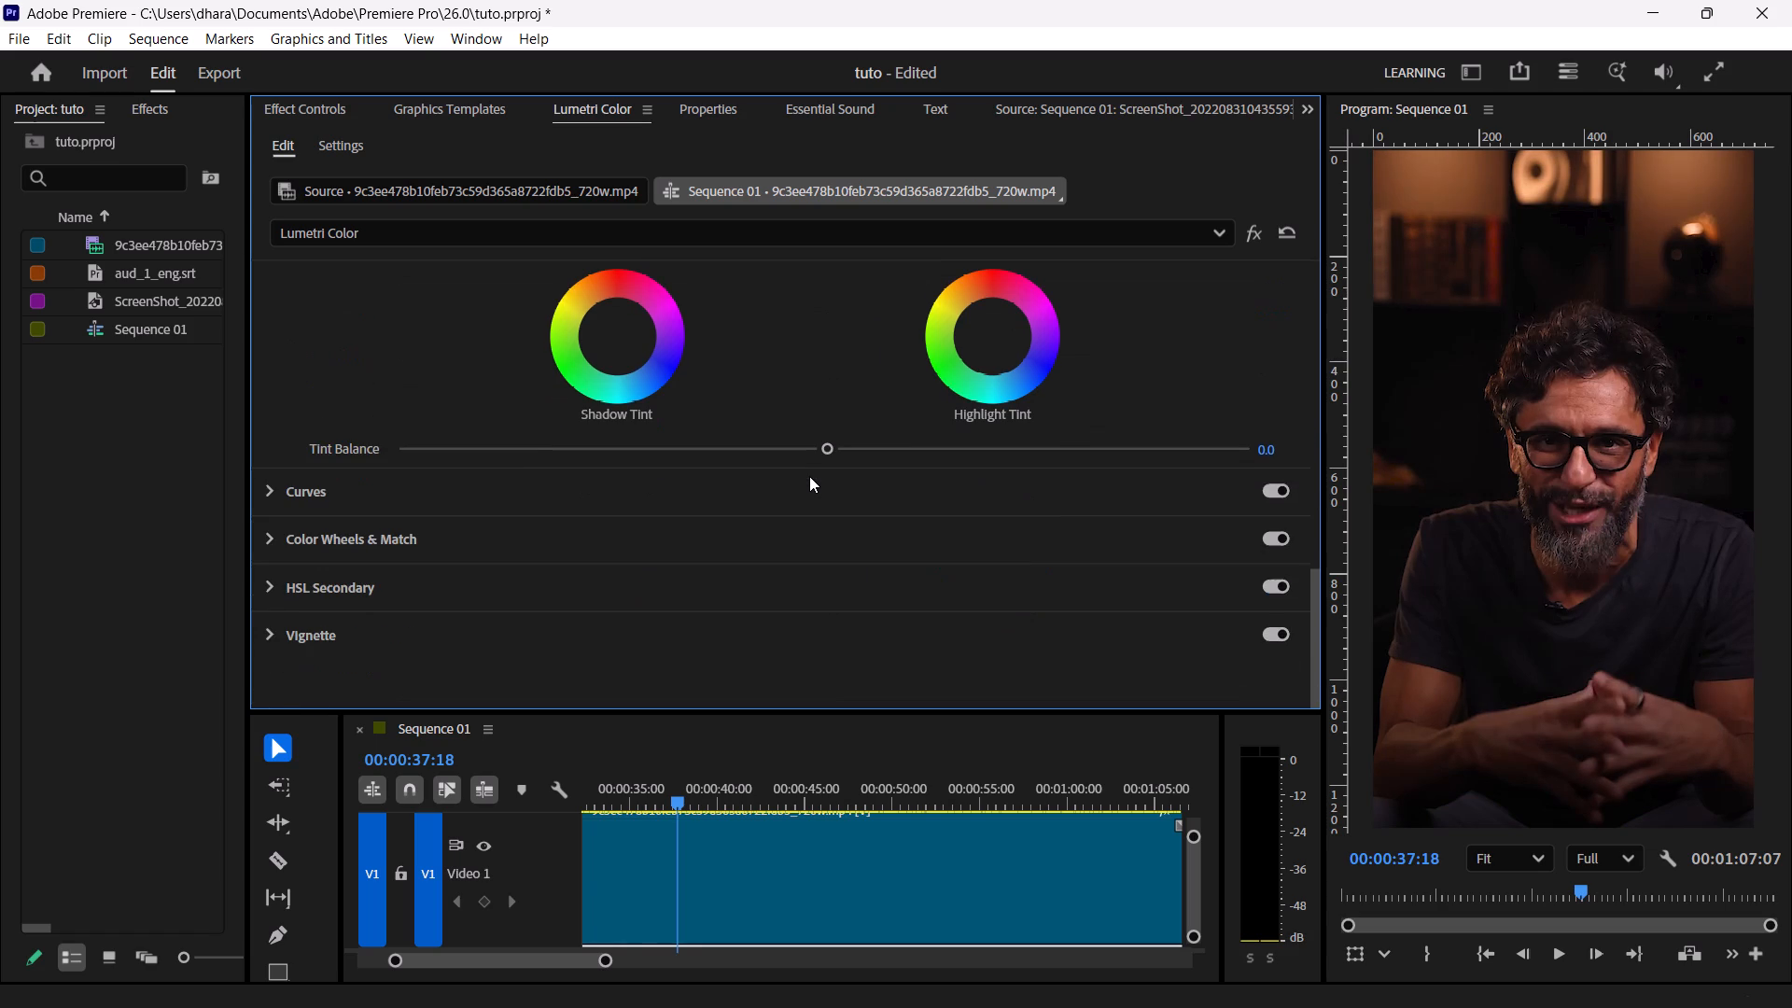
scroll(809, 476, down, 1)
click(1271, 449)
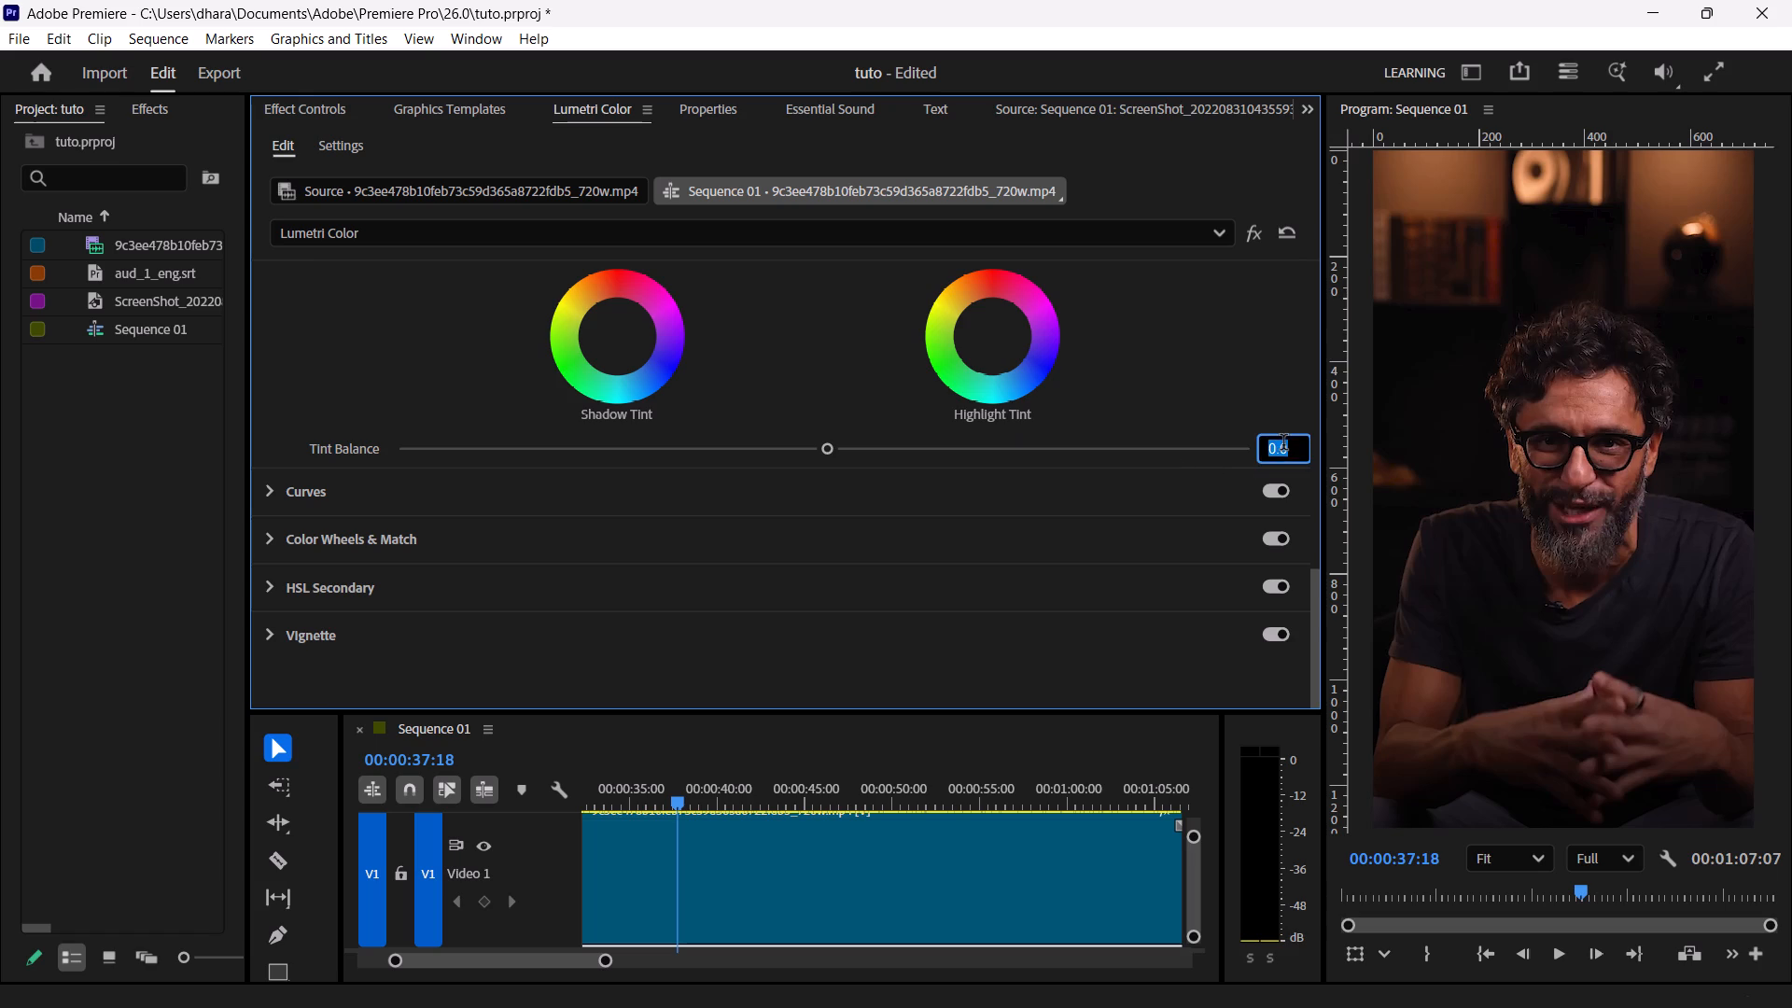
text(25)
key(Return)
key(space)
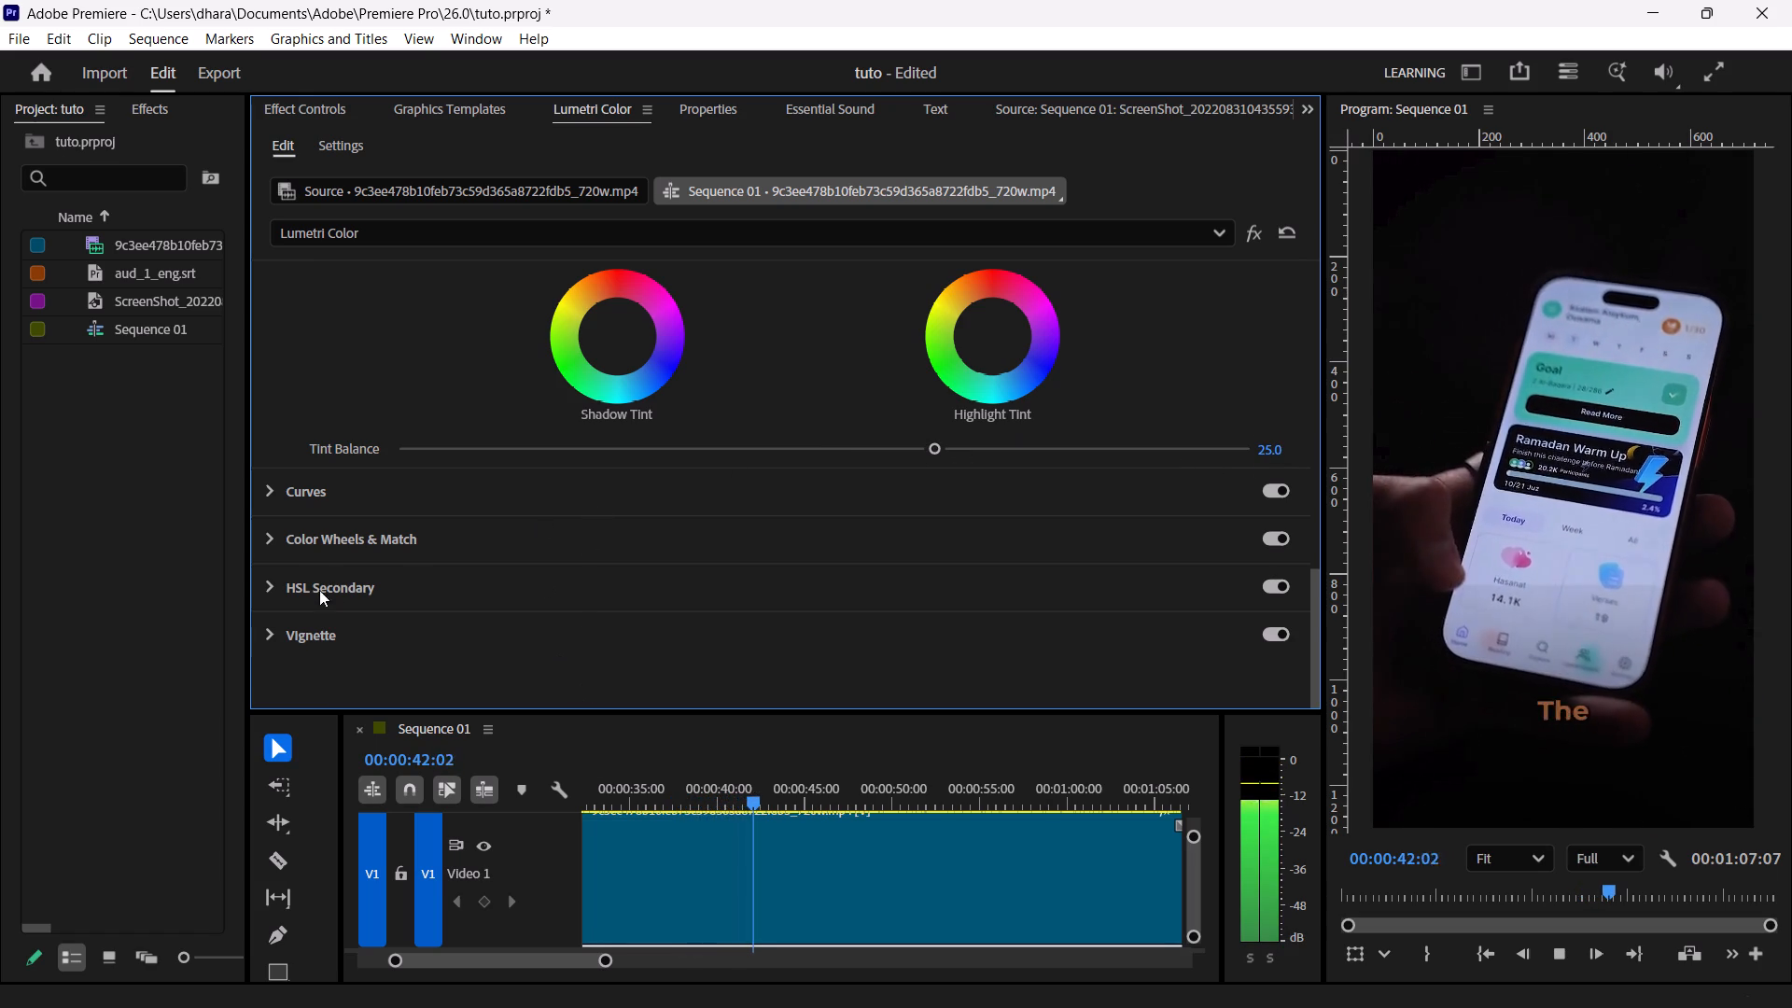
Look through the available Creative looks without choosing one, switch to the clip's Properties and stop playback.
scroll(376, 504, up, 6)
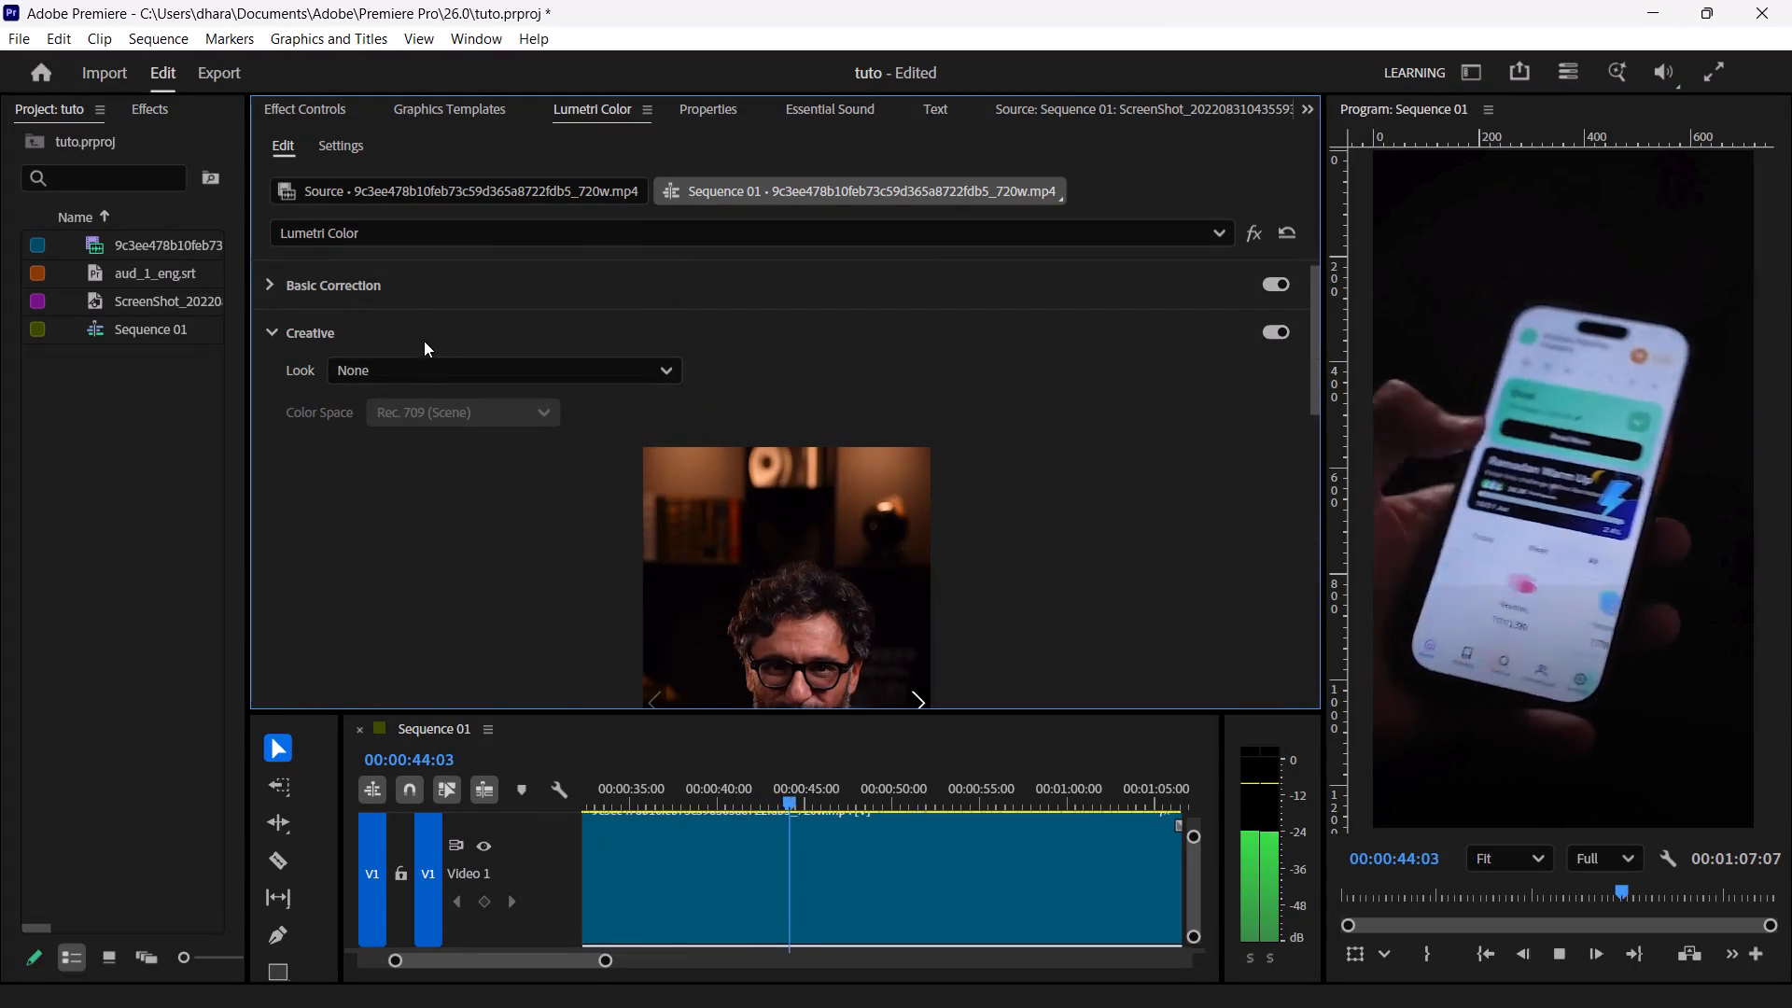
click(421, 359)
scroll(423, 567, down, 2)
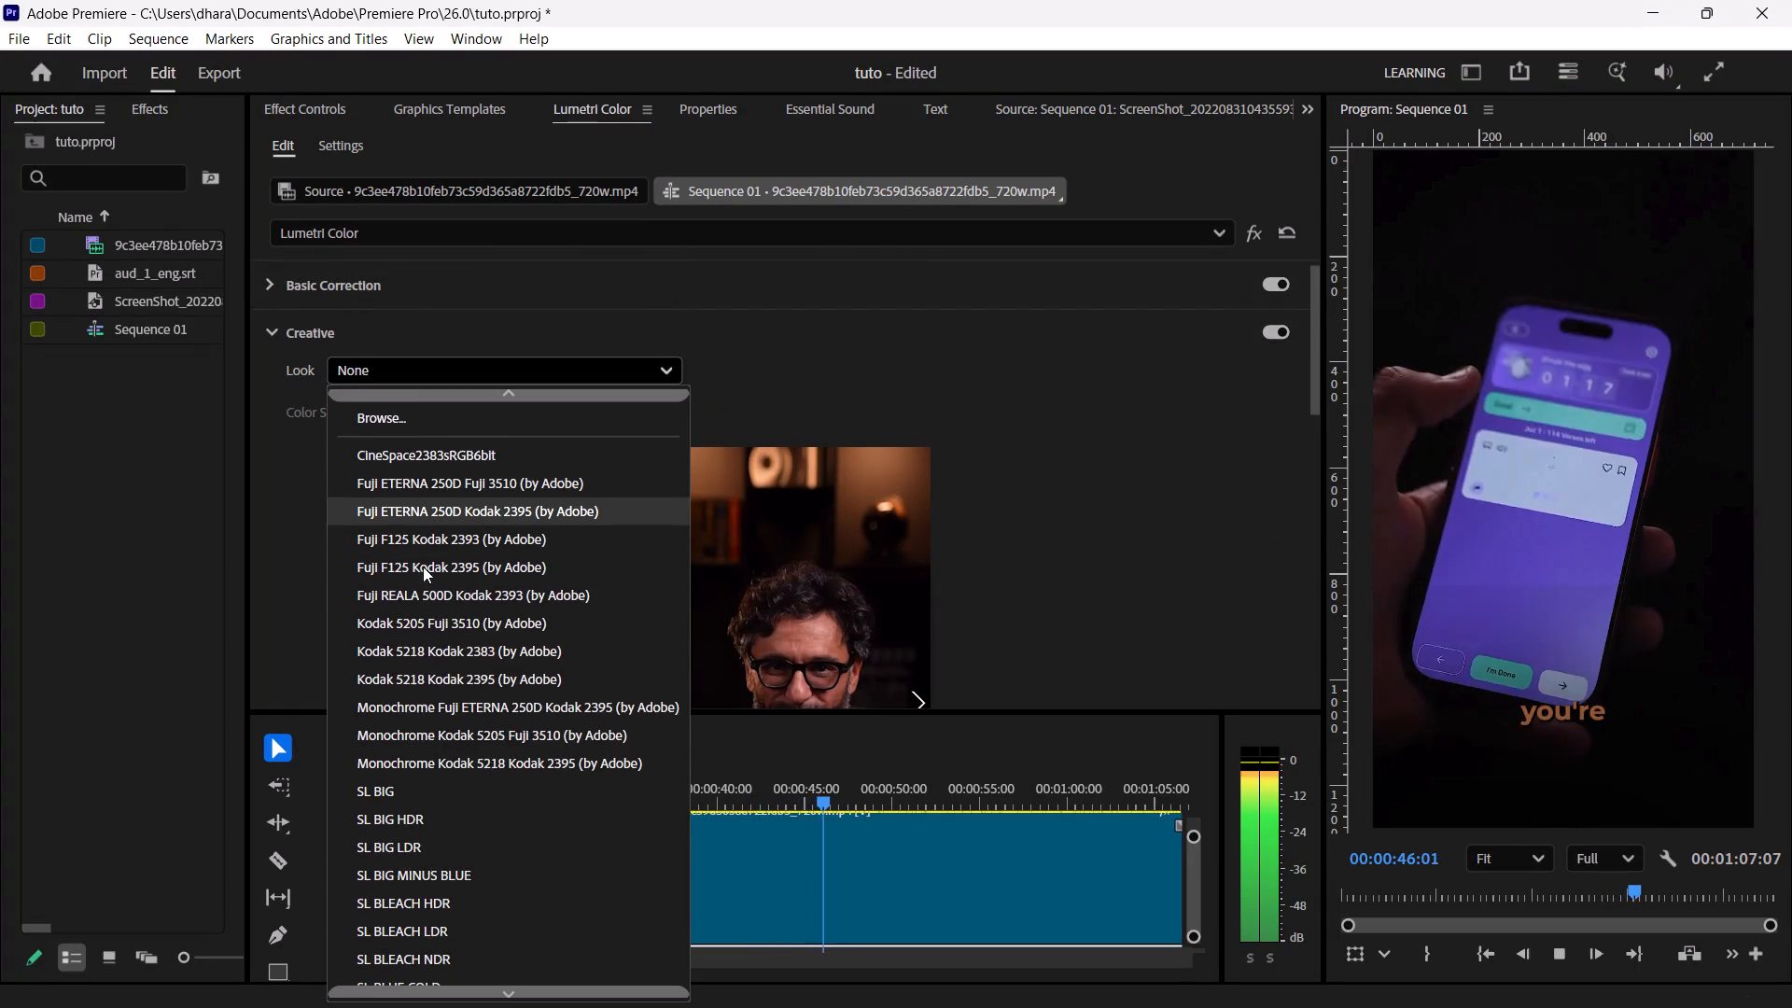
scroll(423, 567, down, 10)
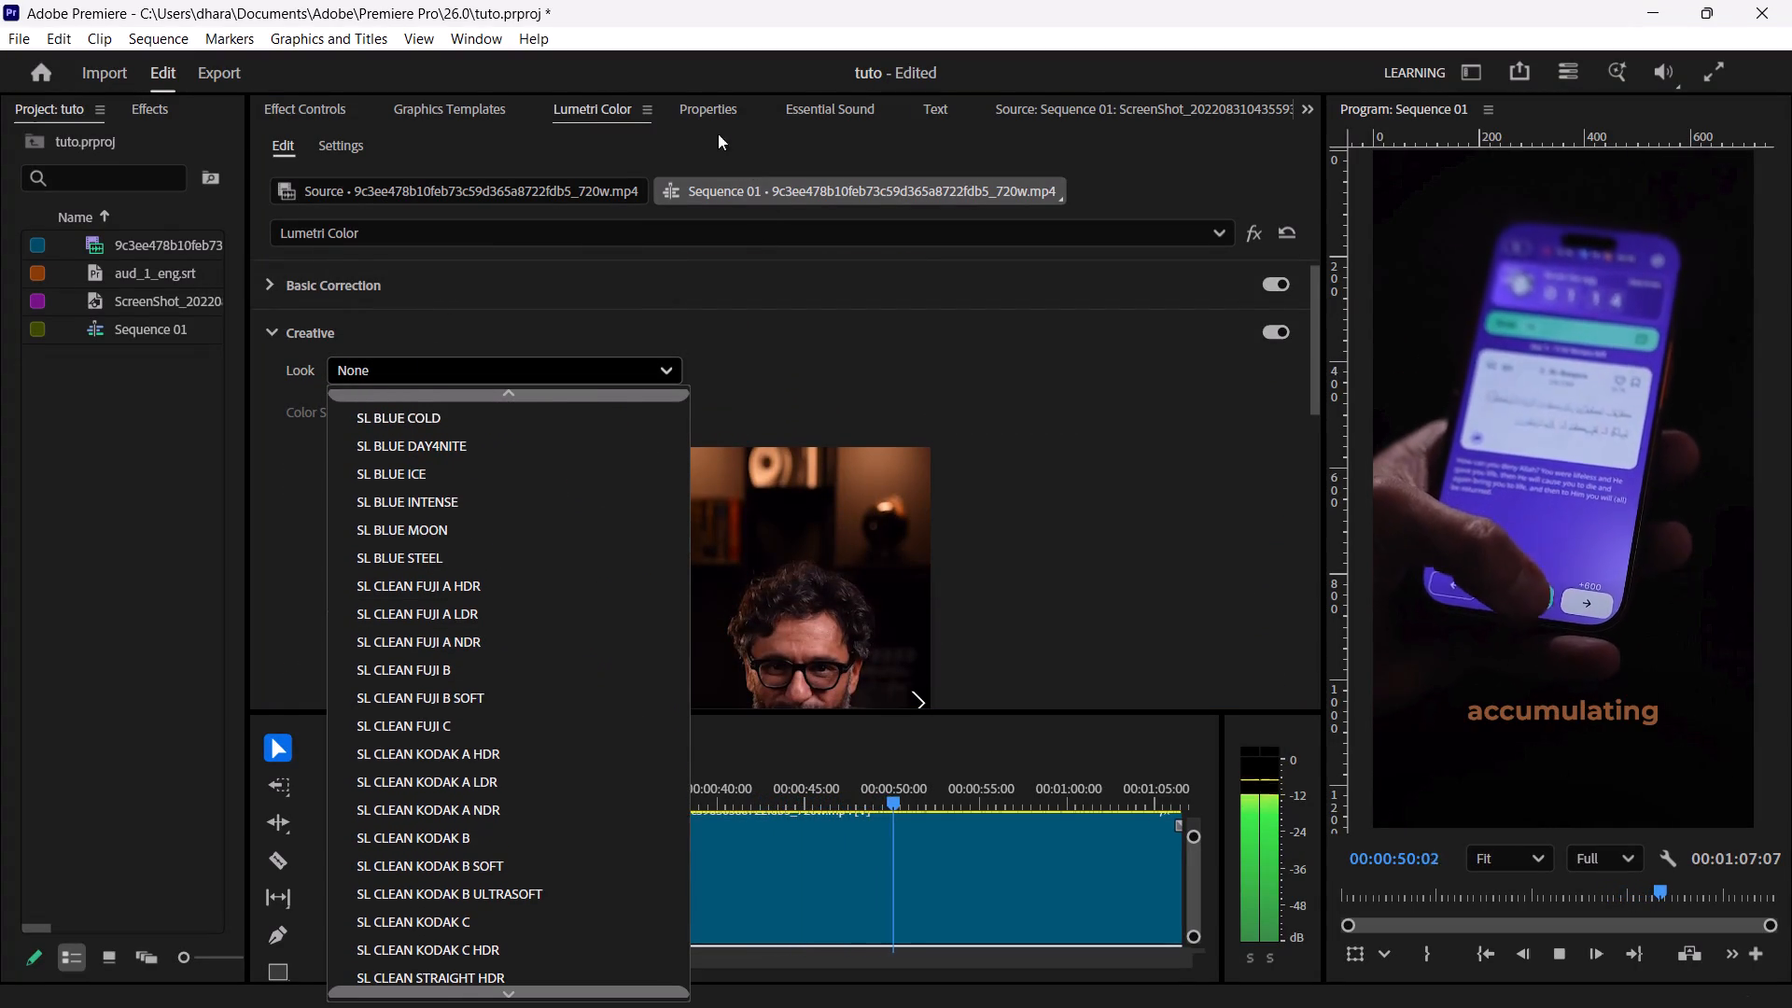
click(700, 105)
key(space)
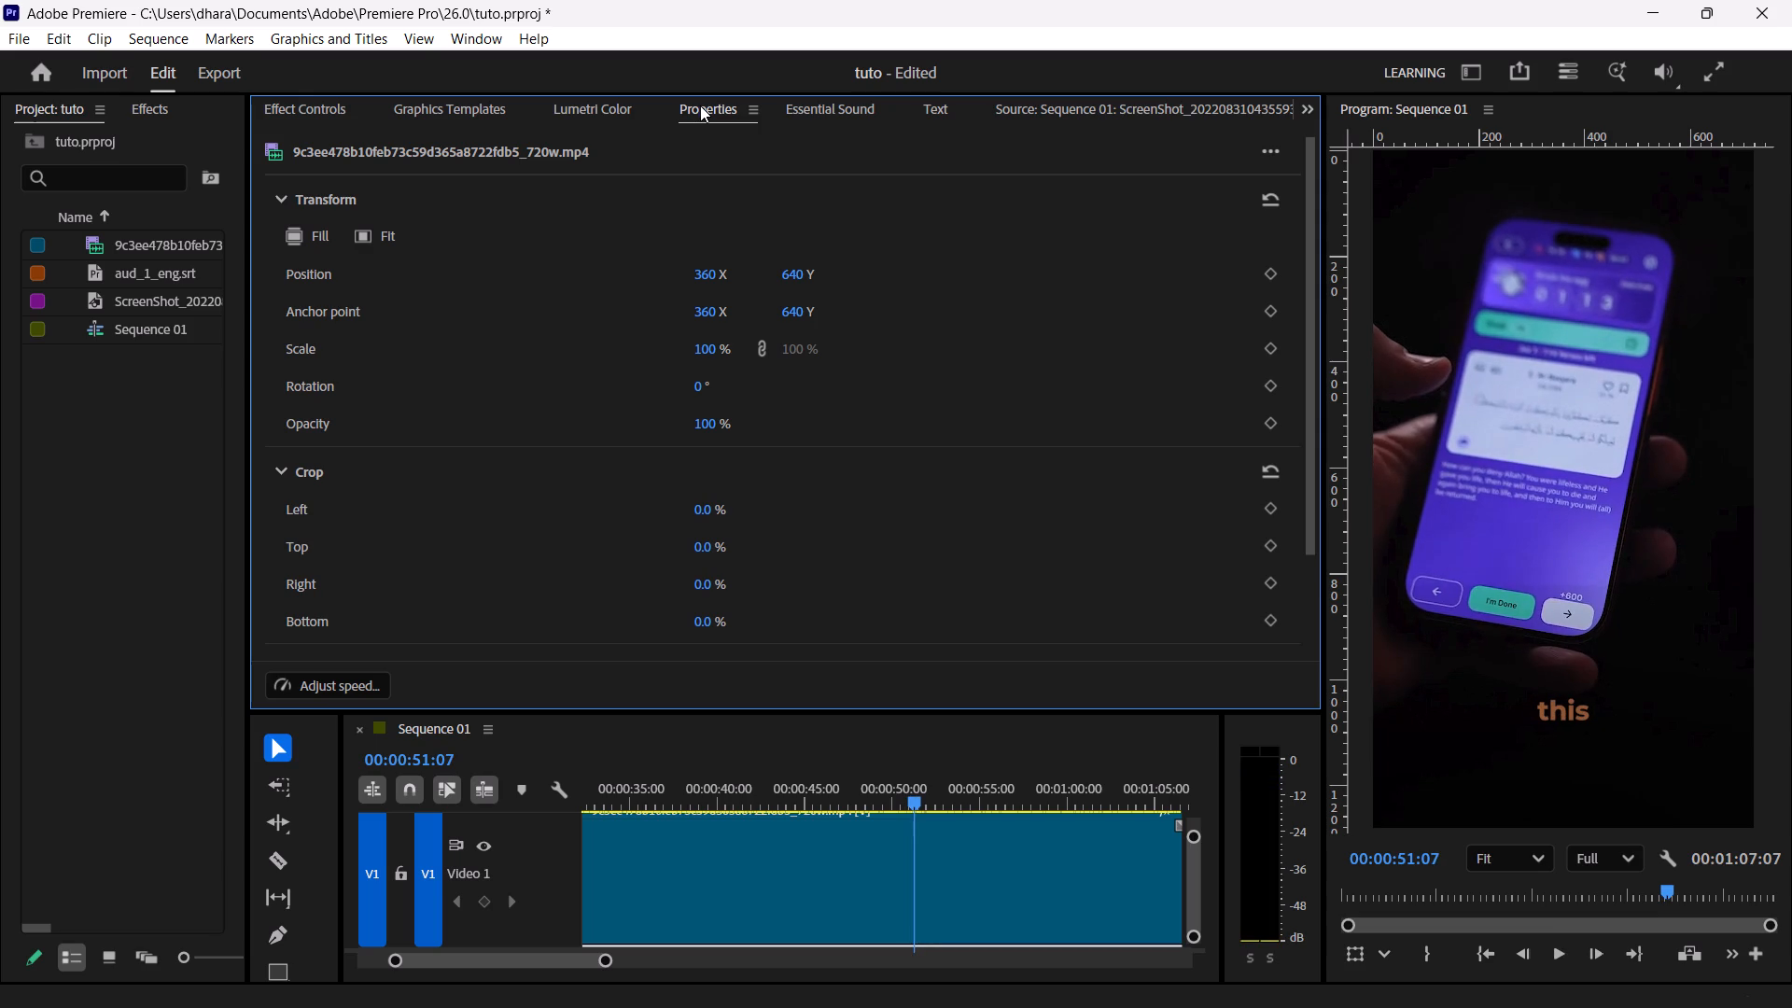
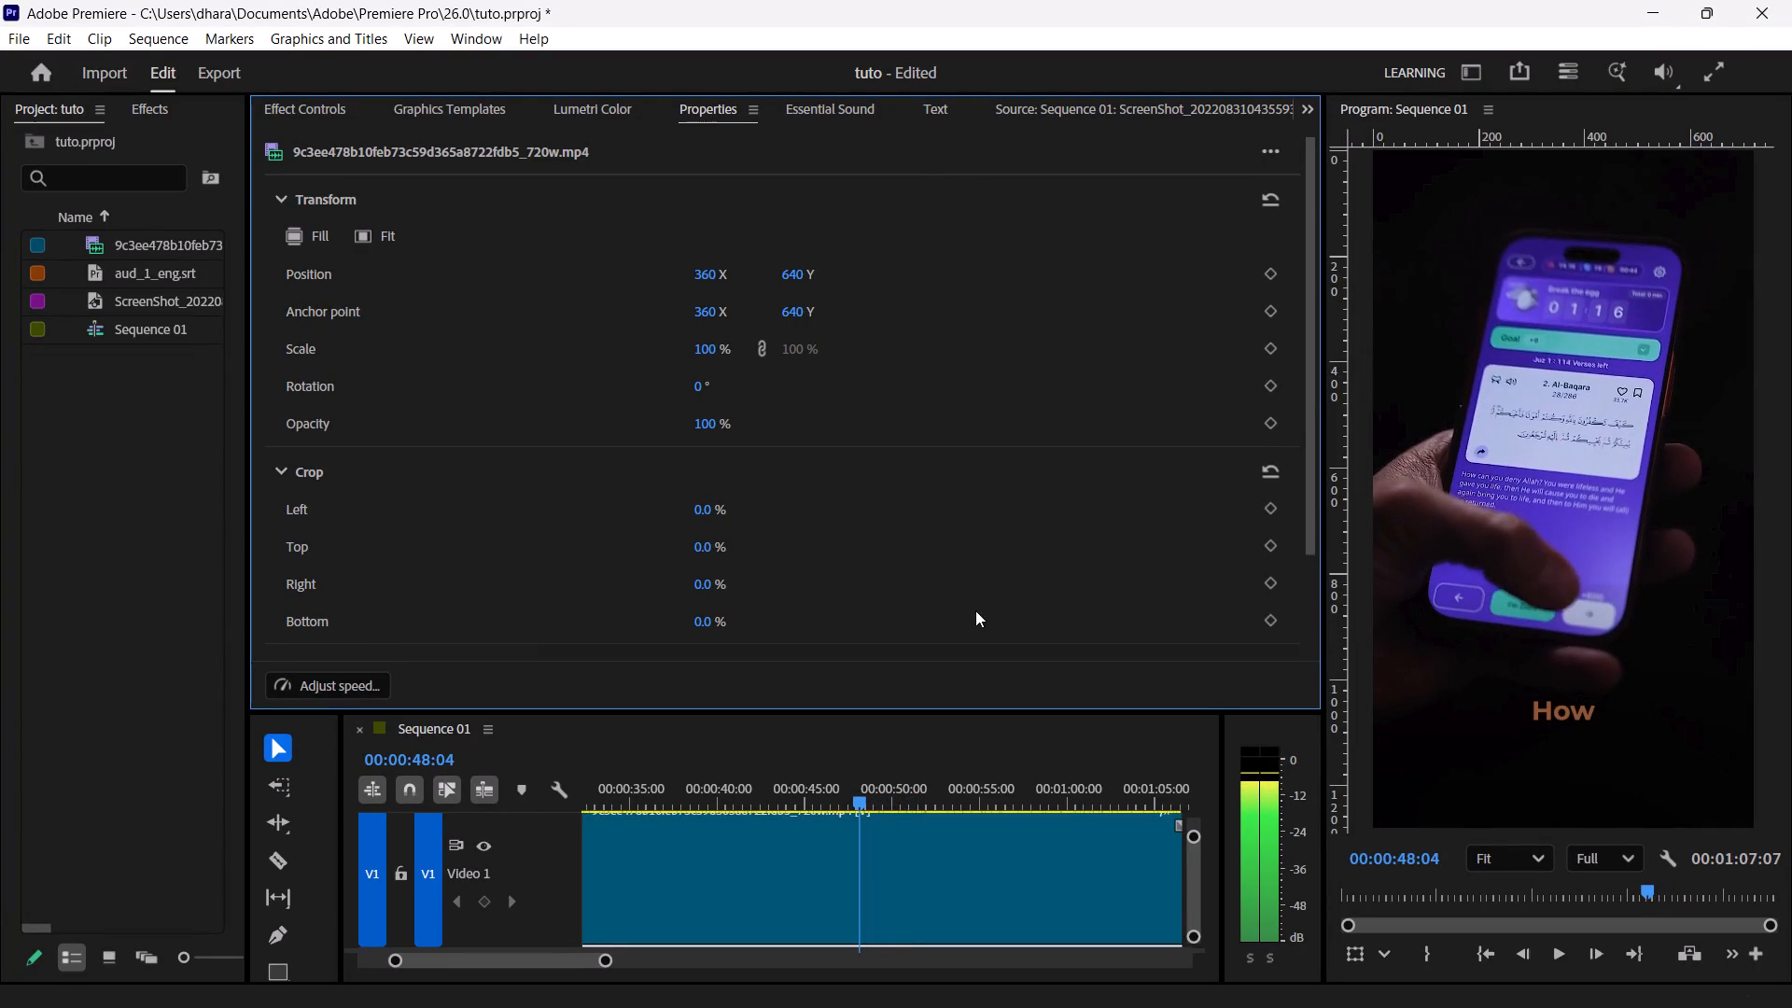
Move the playhead back to the start of Sequence 01.
drag(861, 809, 347, 784)
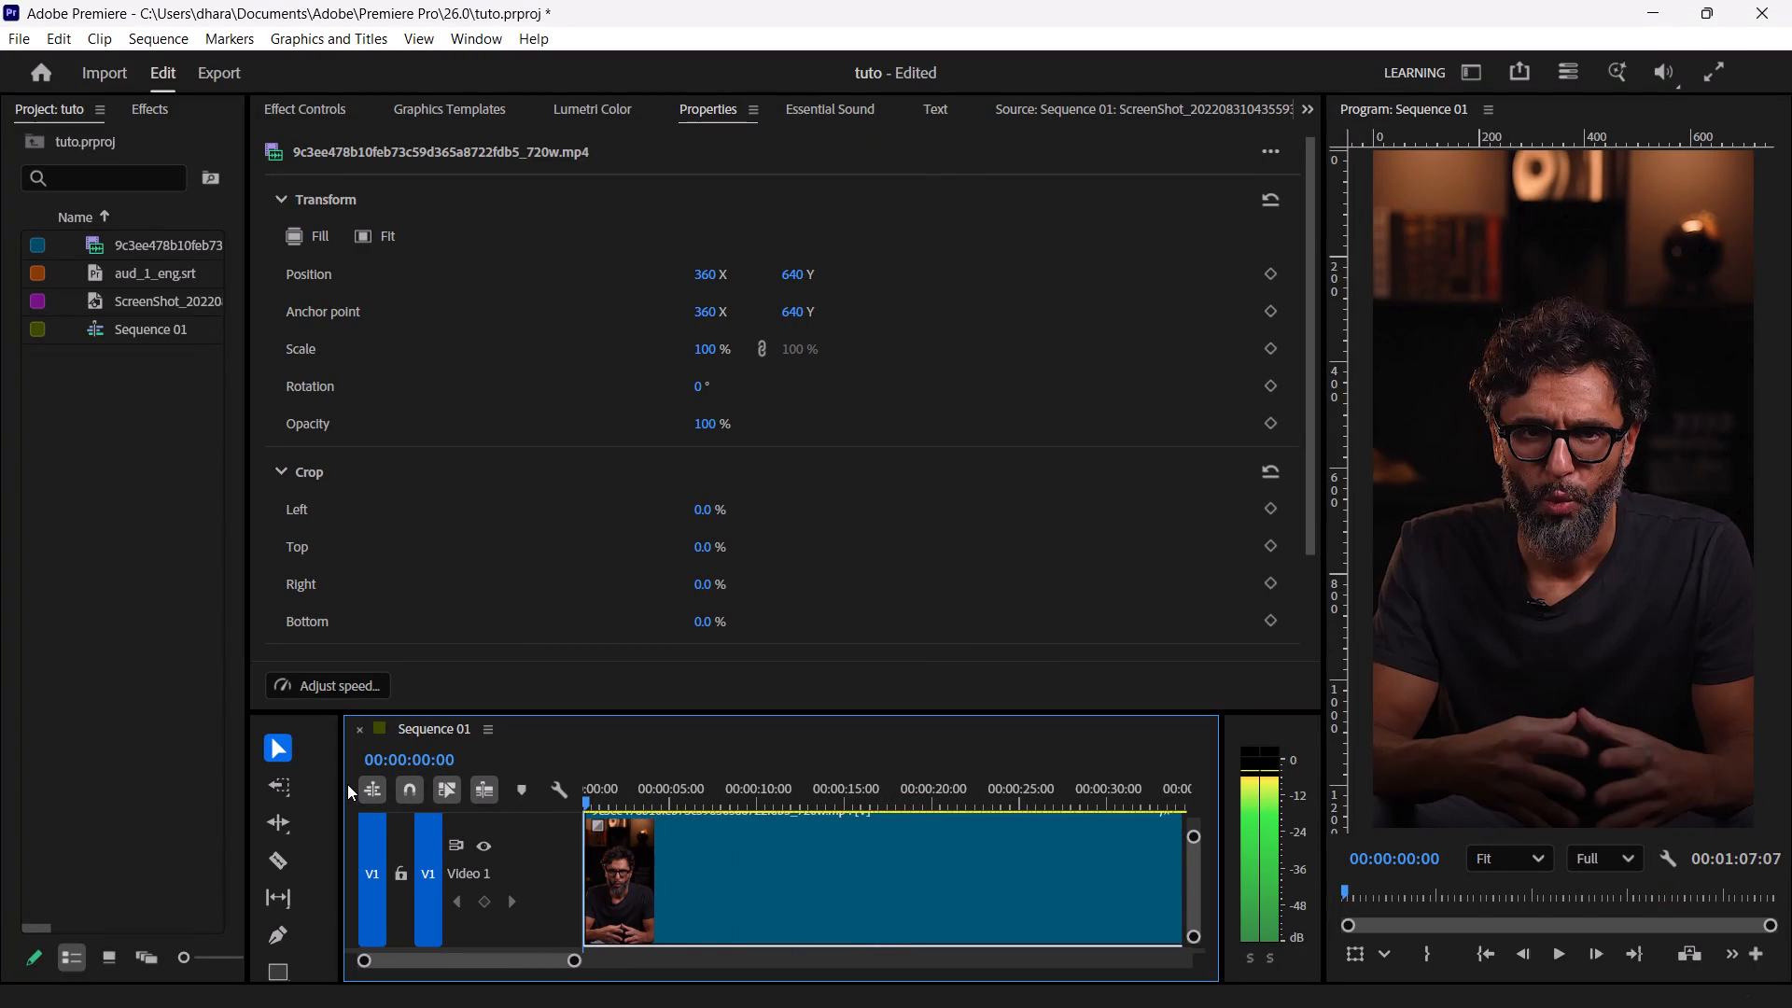
Switch to Chrome, close the masking search tab and open YouTube in a new tab.
click(1627, 465)
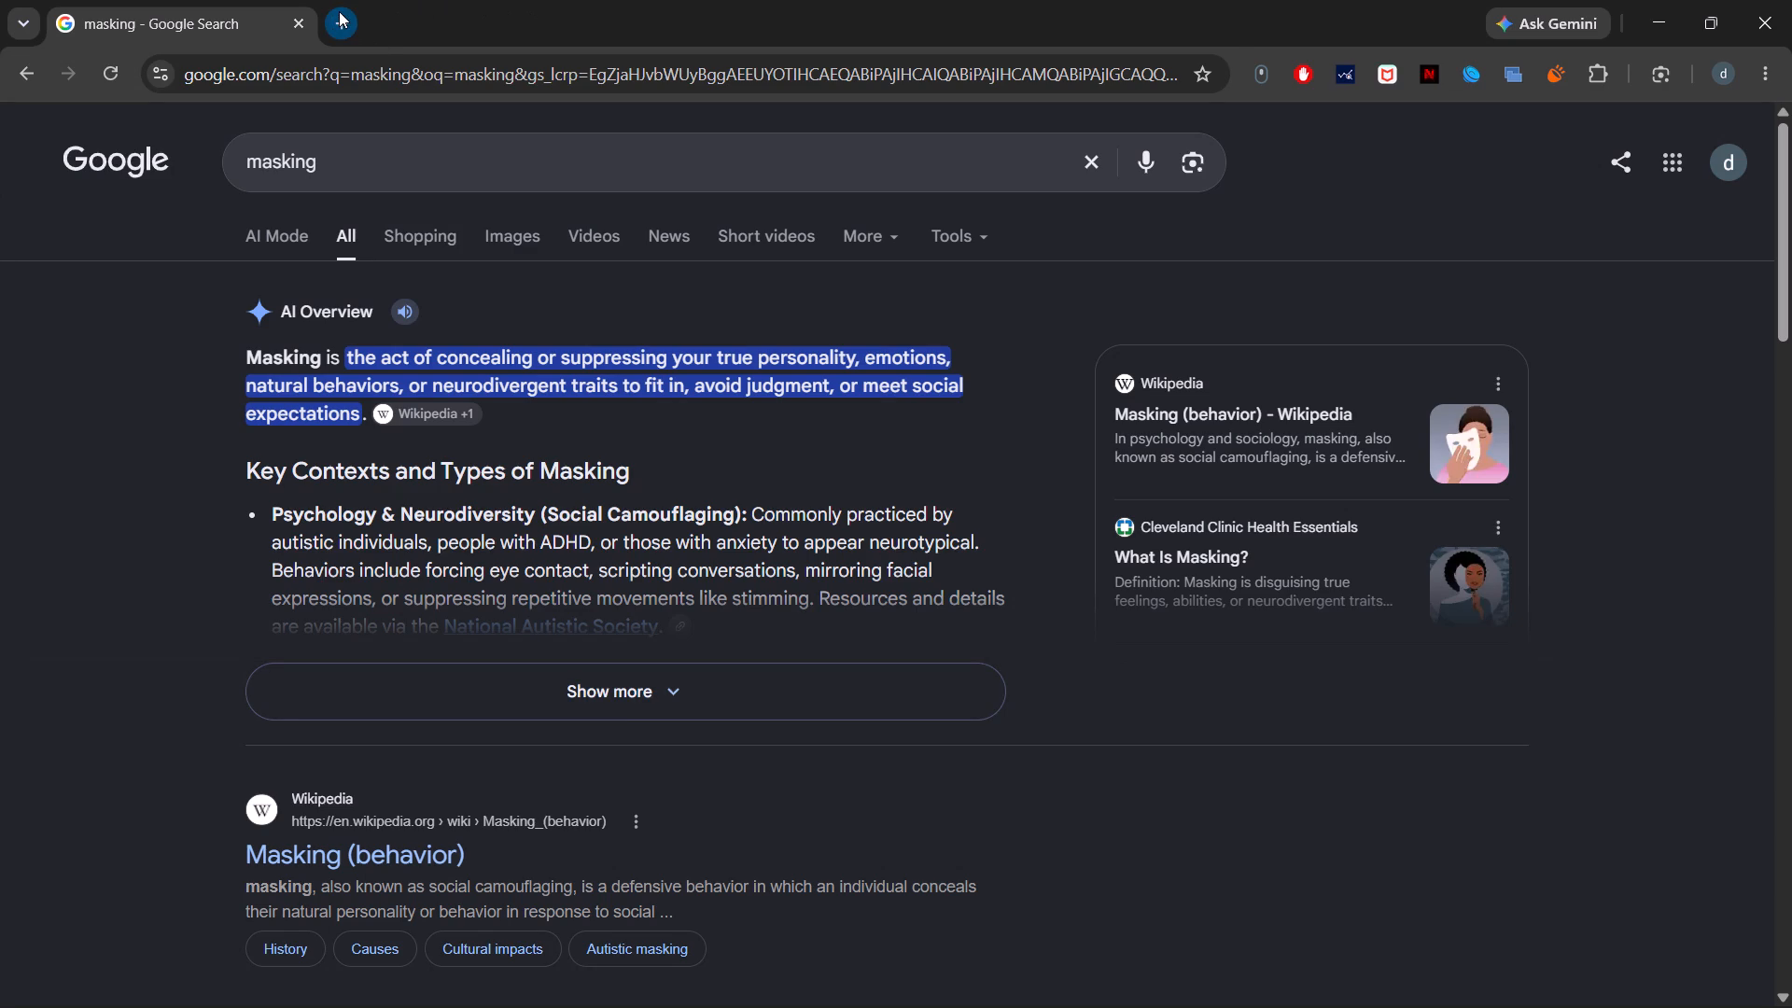
click(339, 11)
click(293, 17)
text(you)
key(Return)
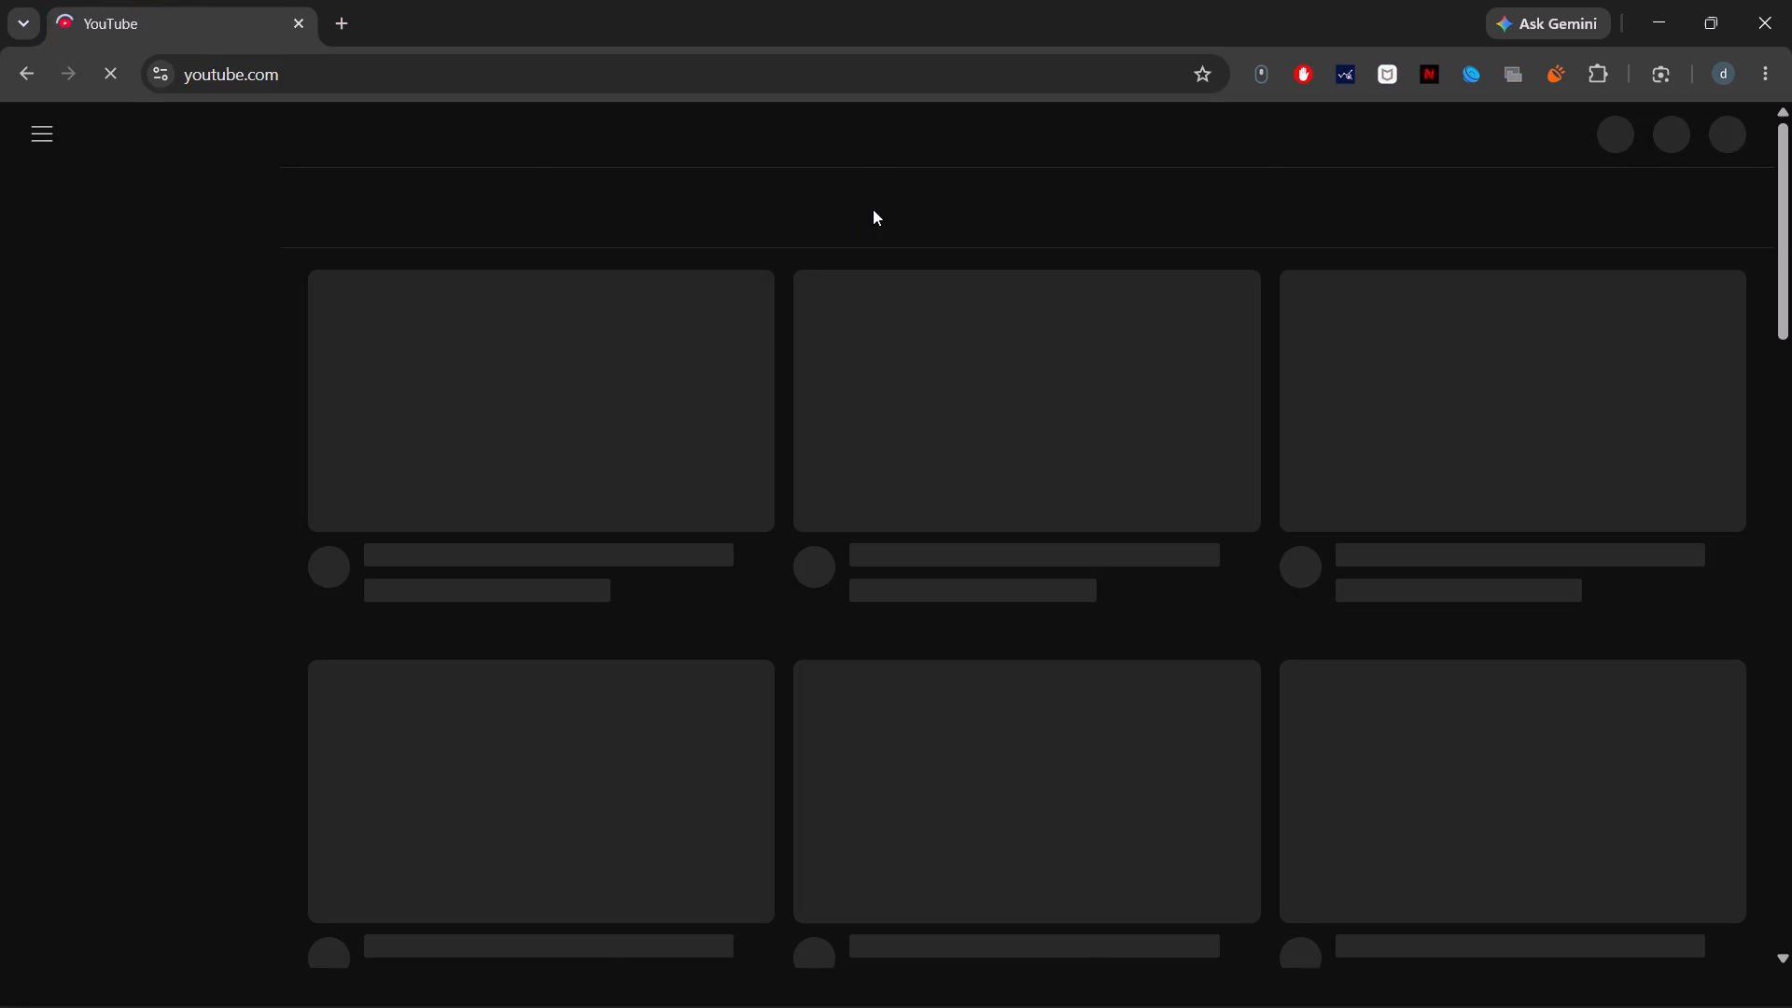
Search YouTube for "premiere pro masking".
click(883, 141)
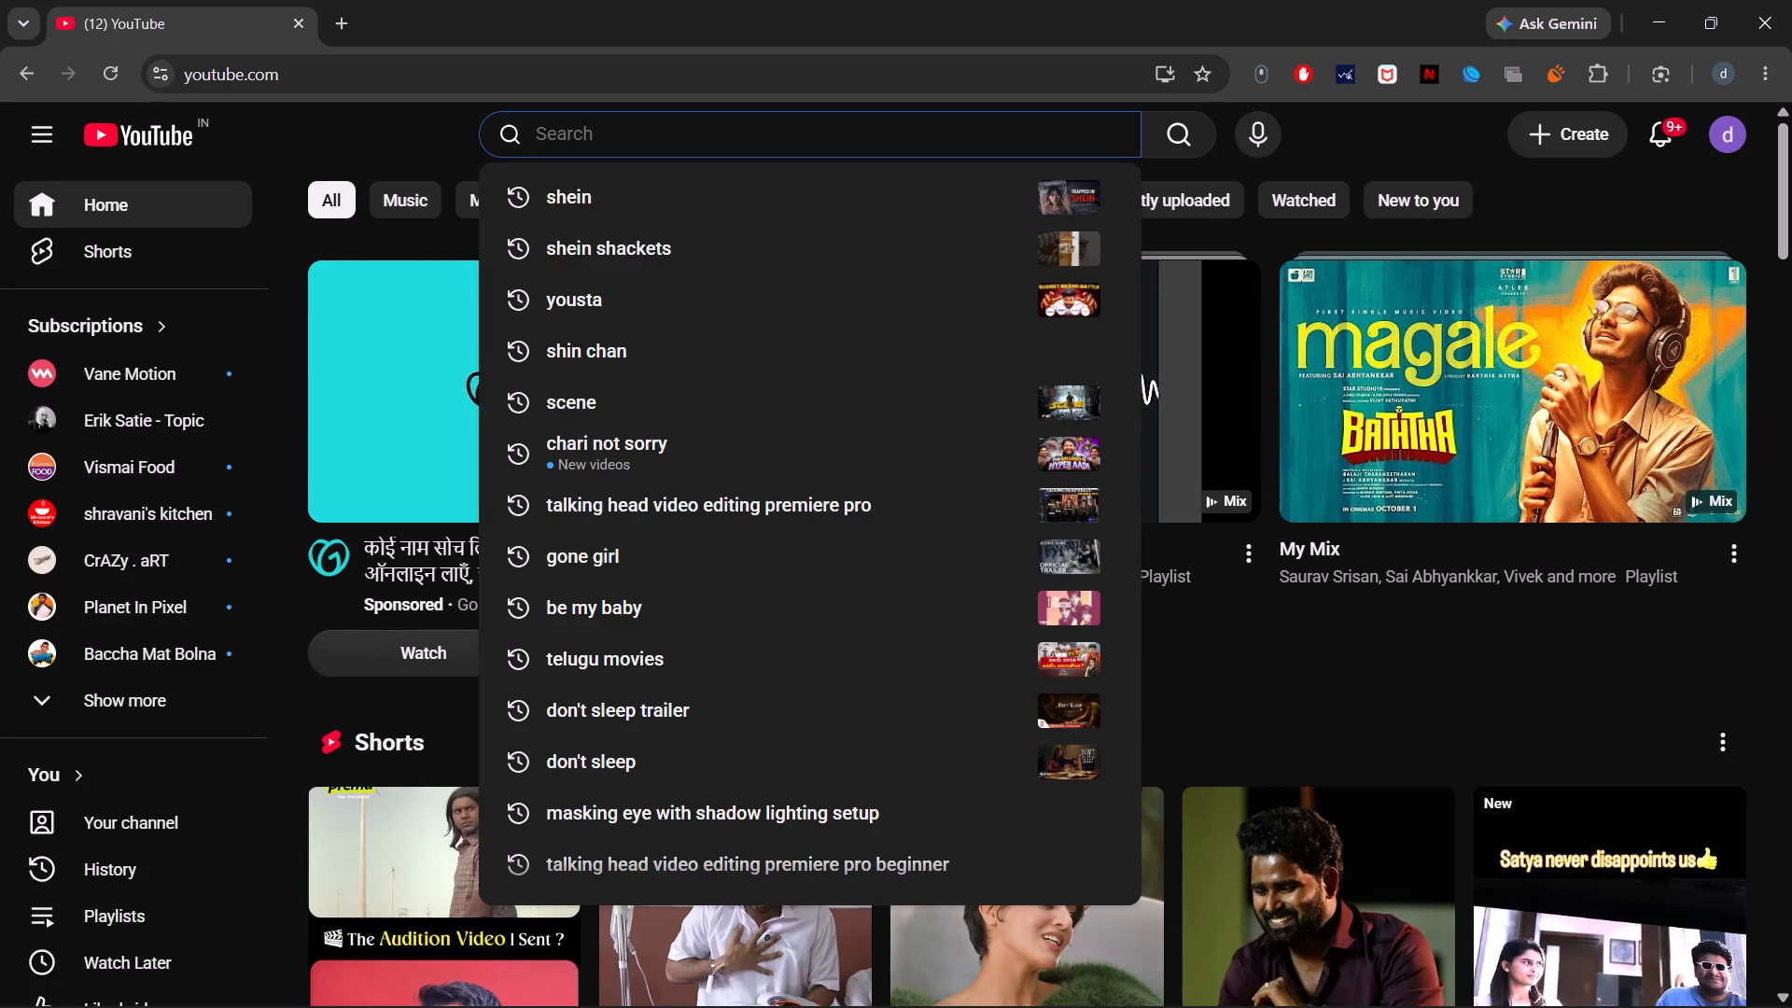
text(pre)
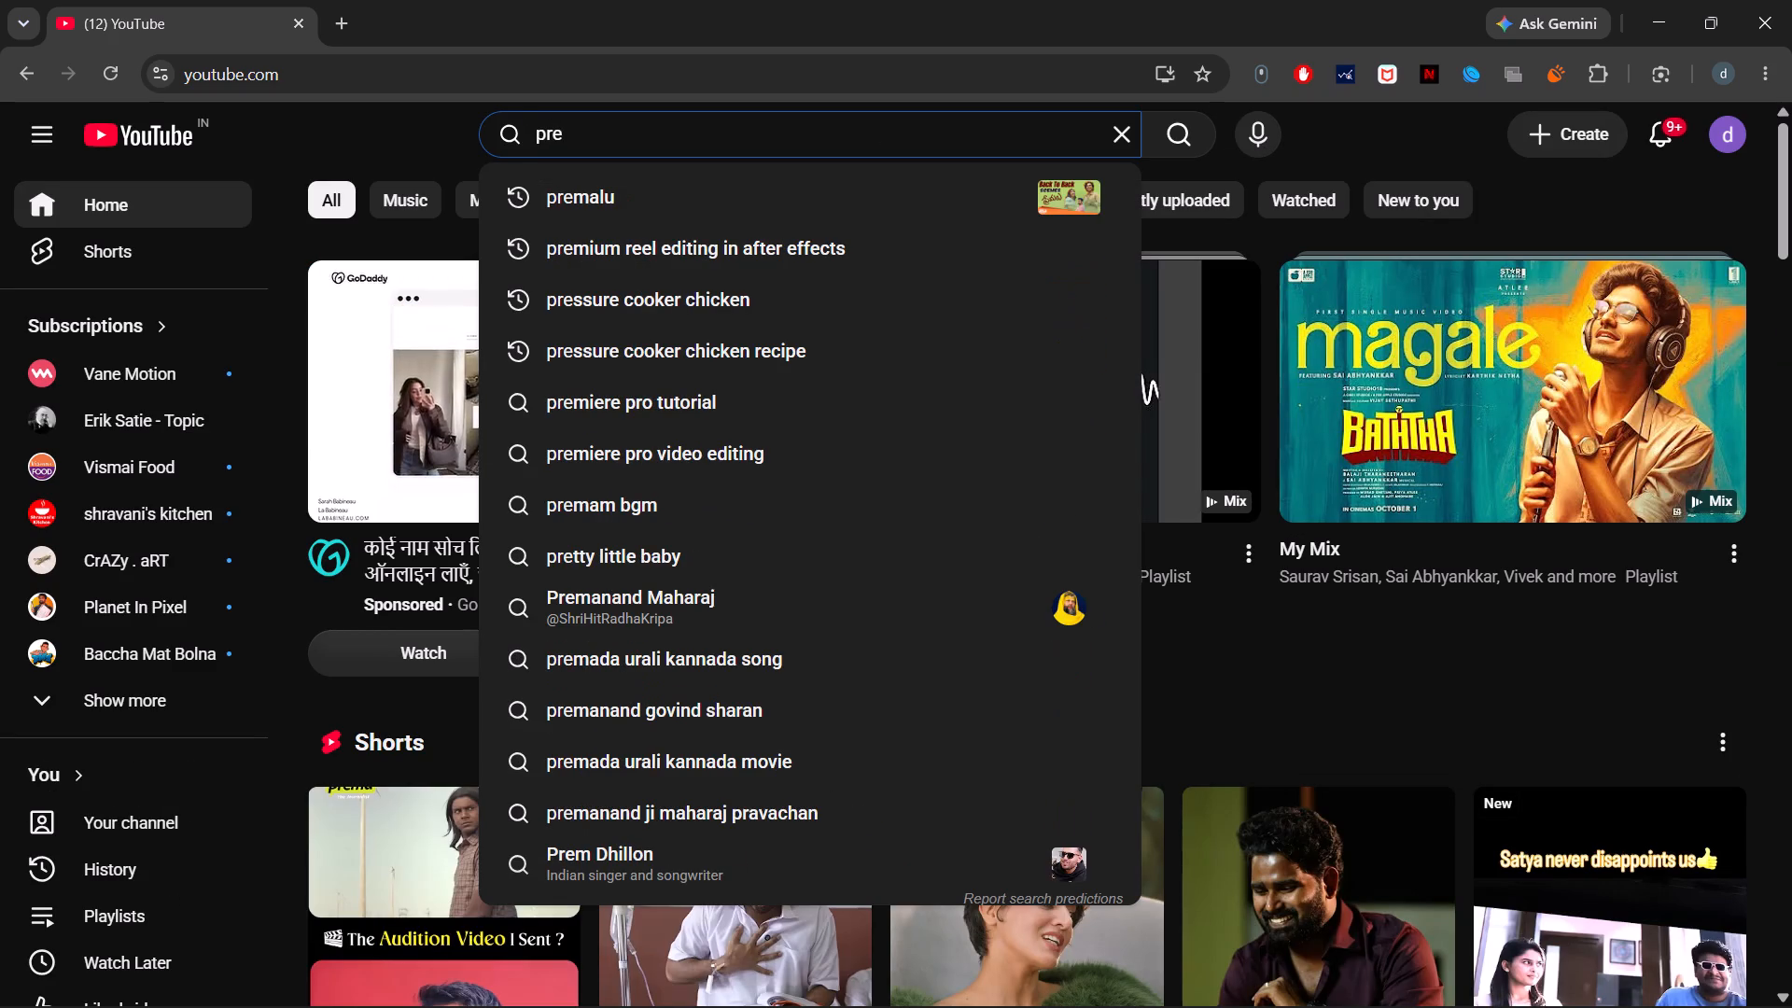
text(miere)
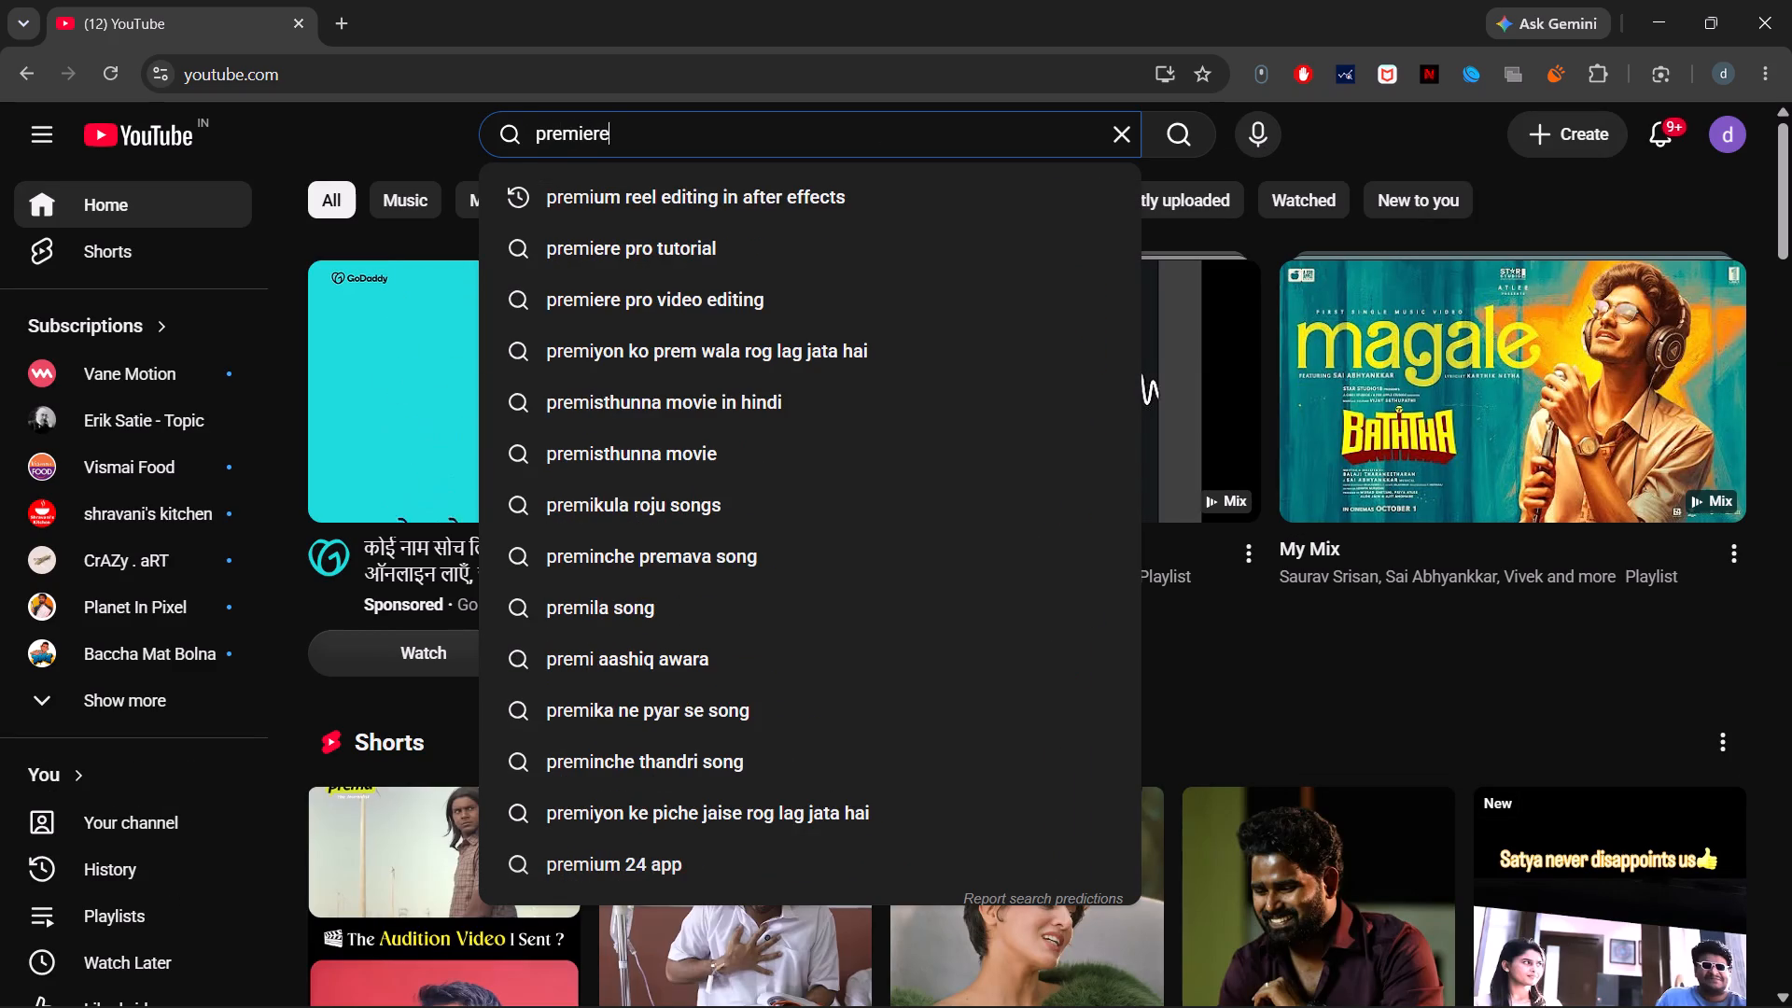
key(space)
text(pro masking)
key(Return)
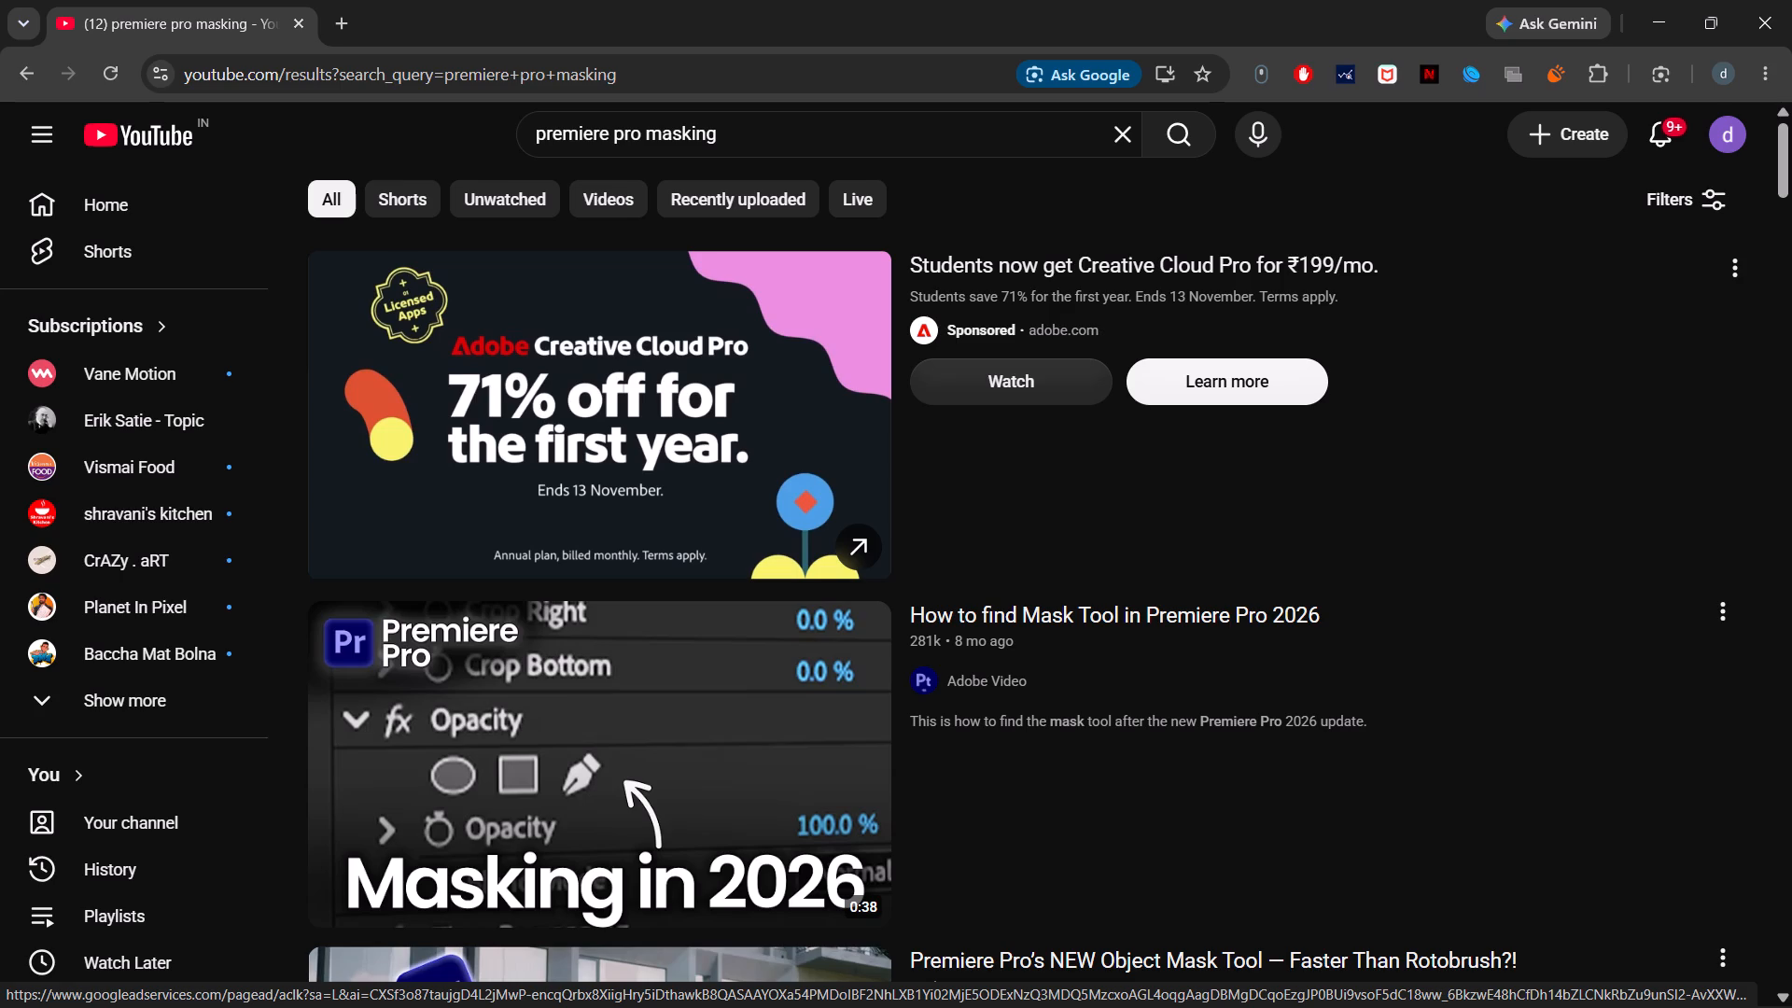
Browse the masking results and open the video "Premiere Pro's NEW Object Mask Tool — Faster Than Rotobrush?!".
scroll(639, 651, down, 1)
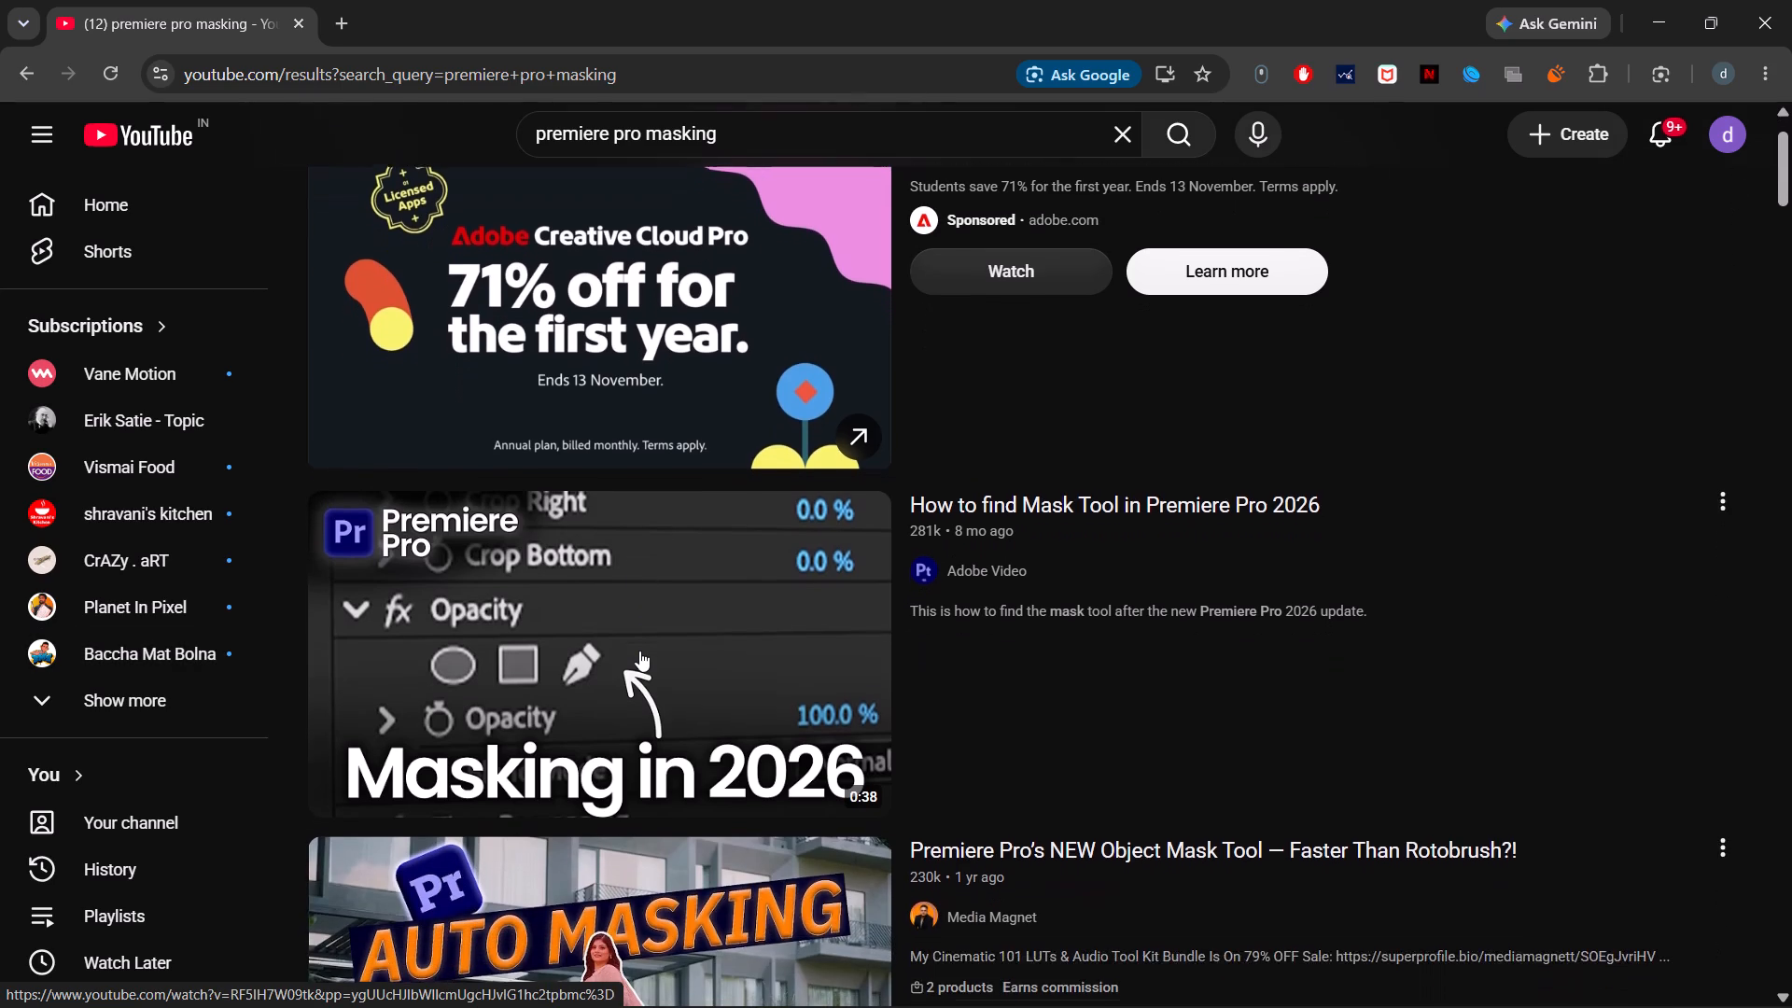
scroll(639, 651, down, 2)
scroll(682, 403, down, 1)
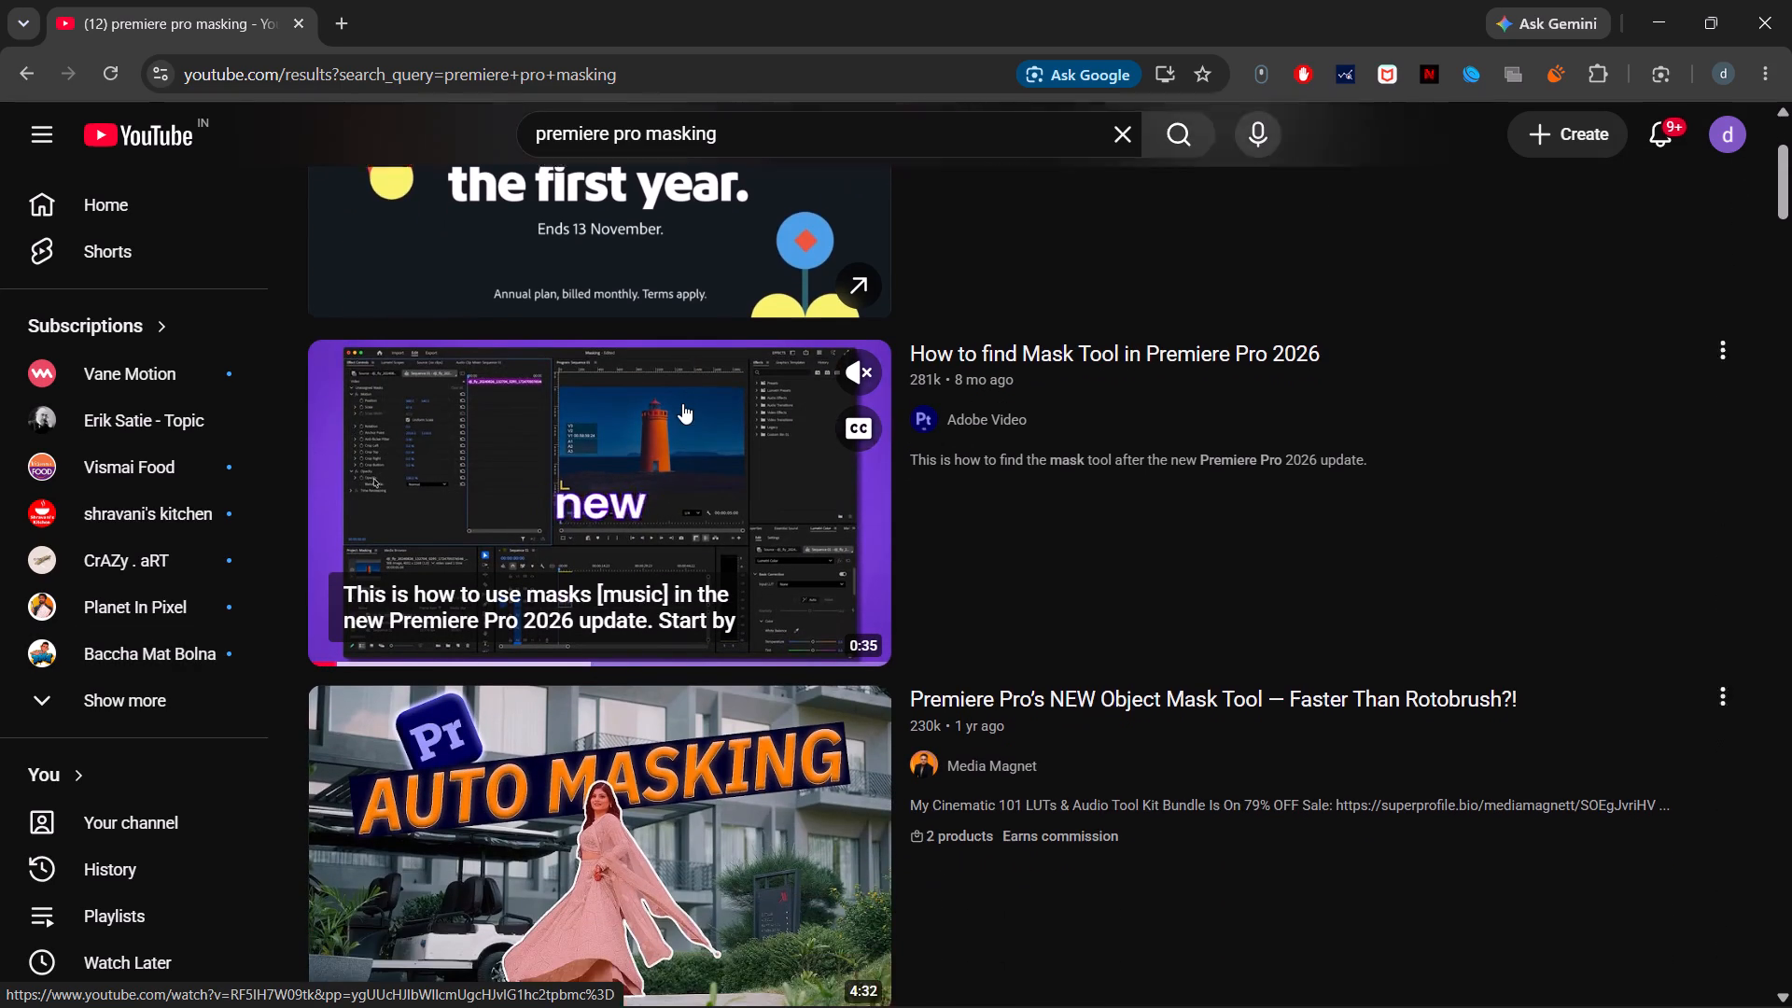
scroll(682, 403, down, 1)
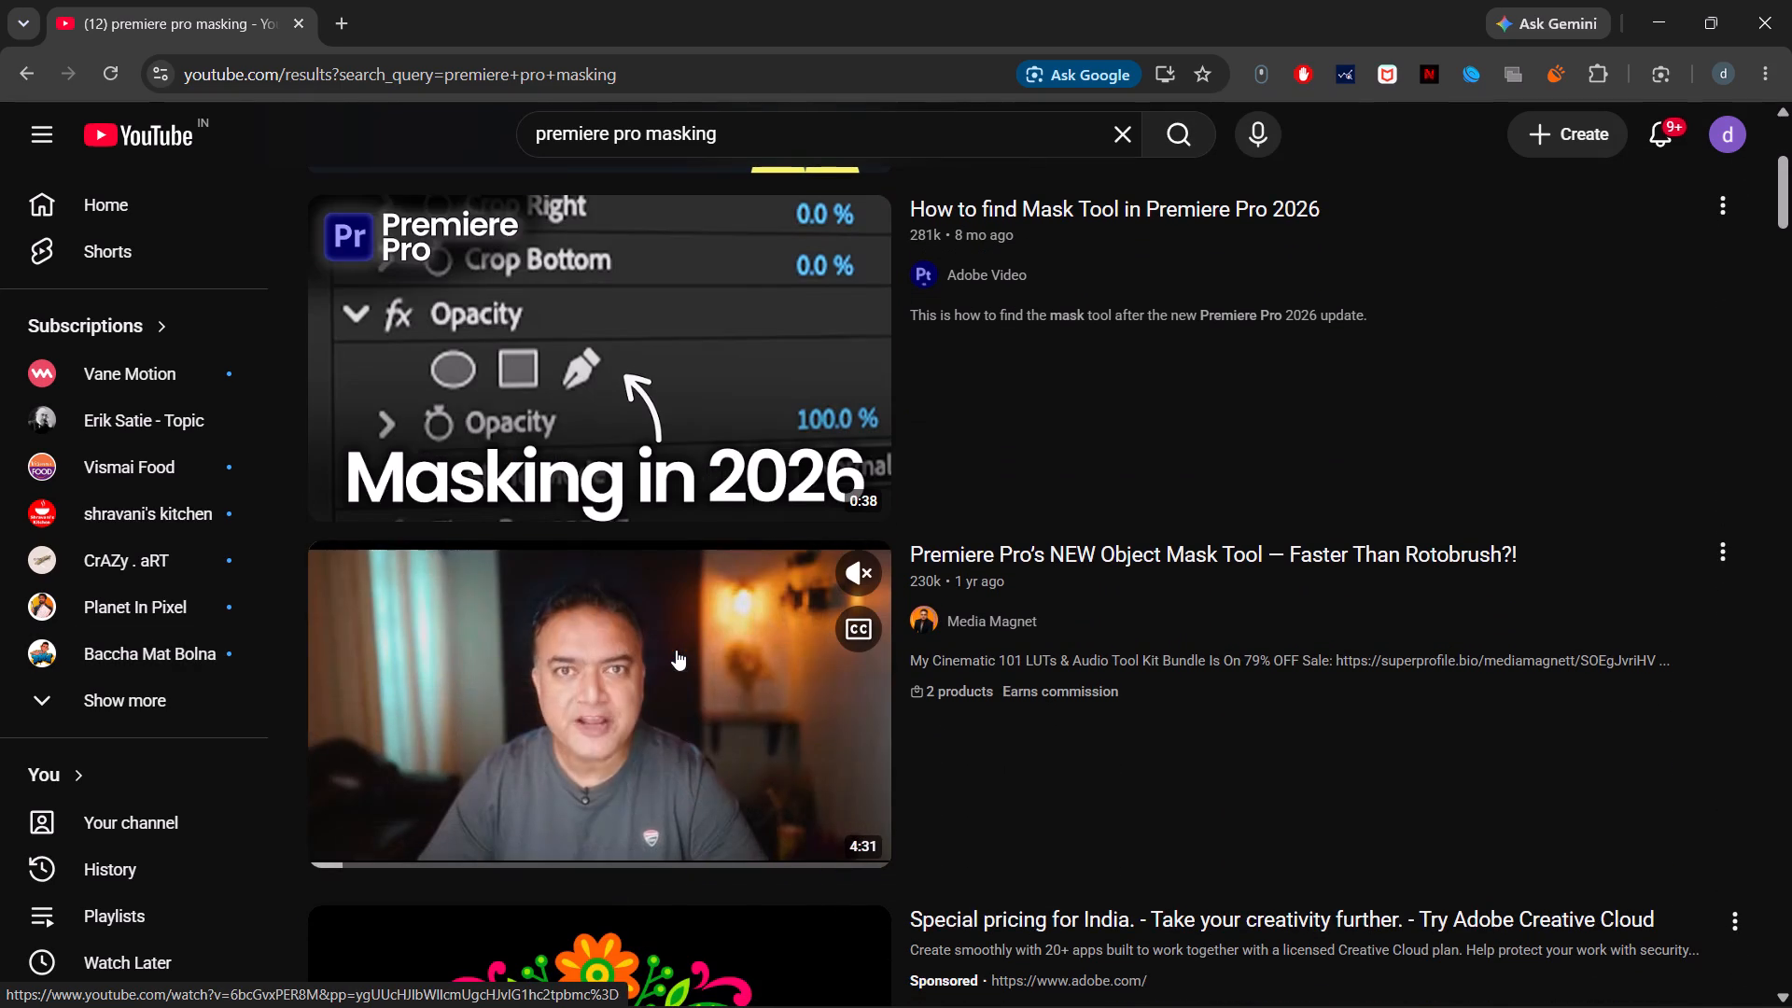
scroll(676, 650, down, 1)
click(664, 575)
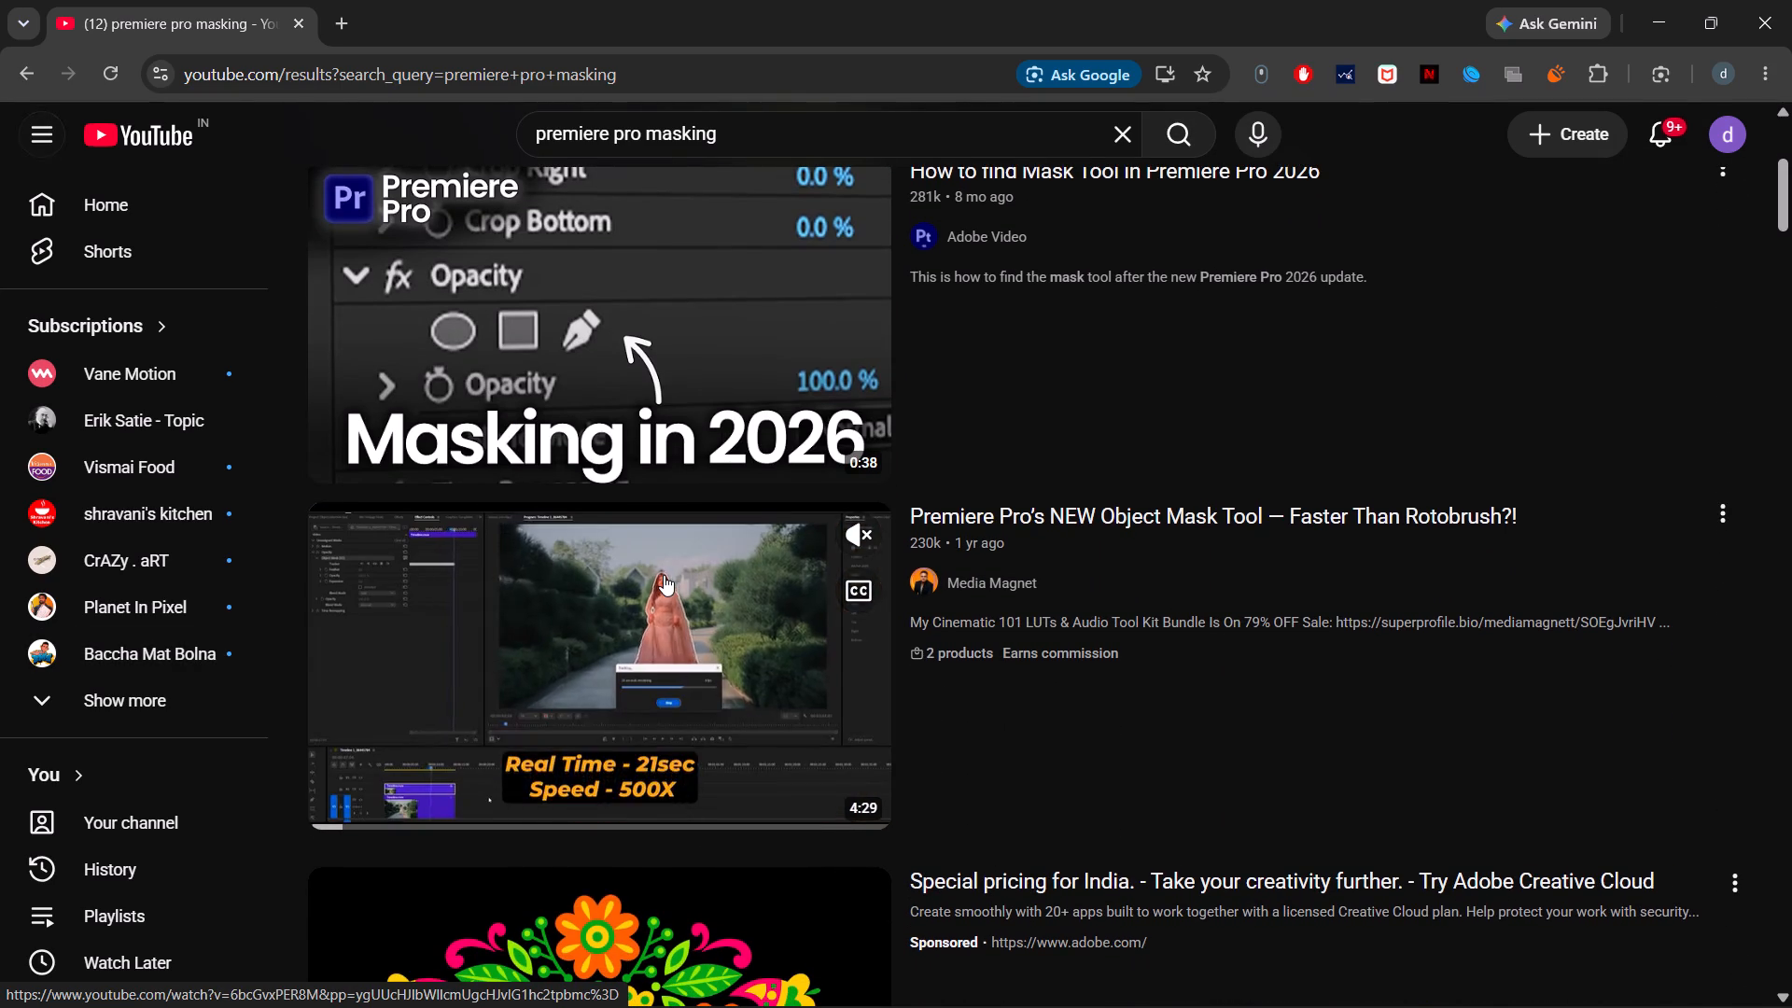
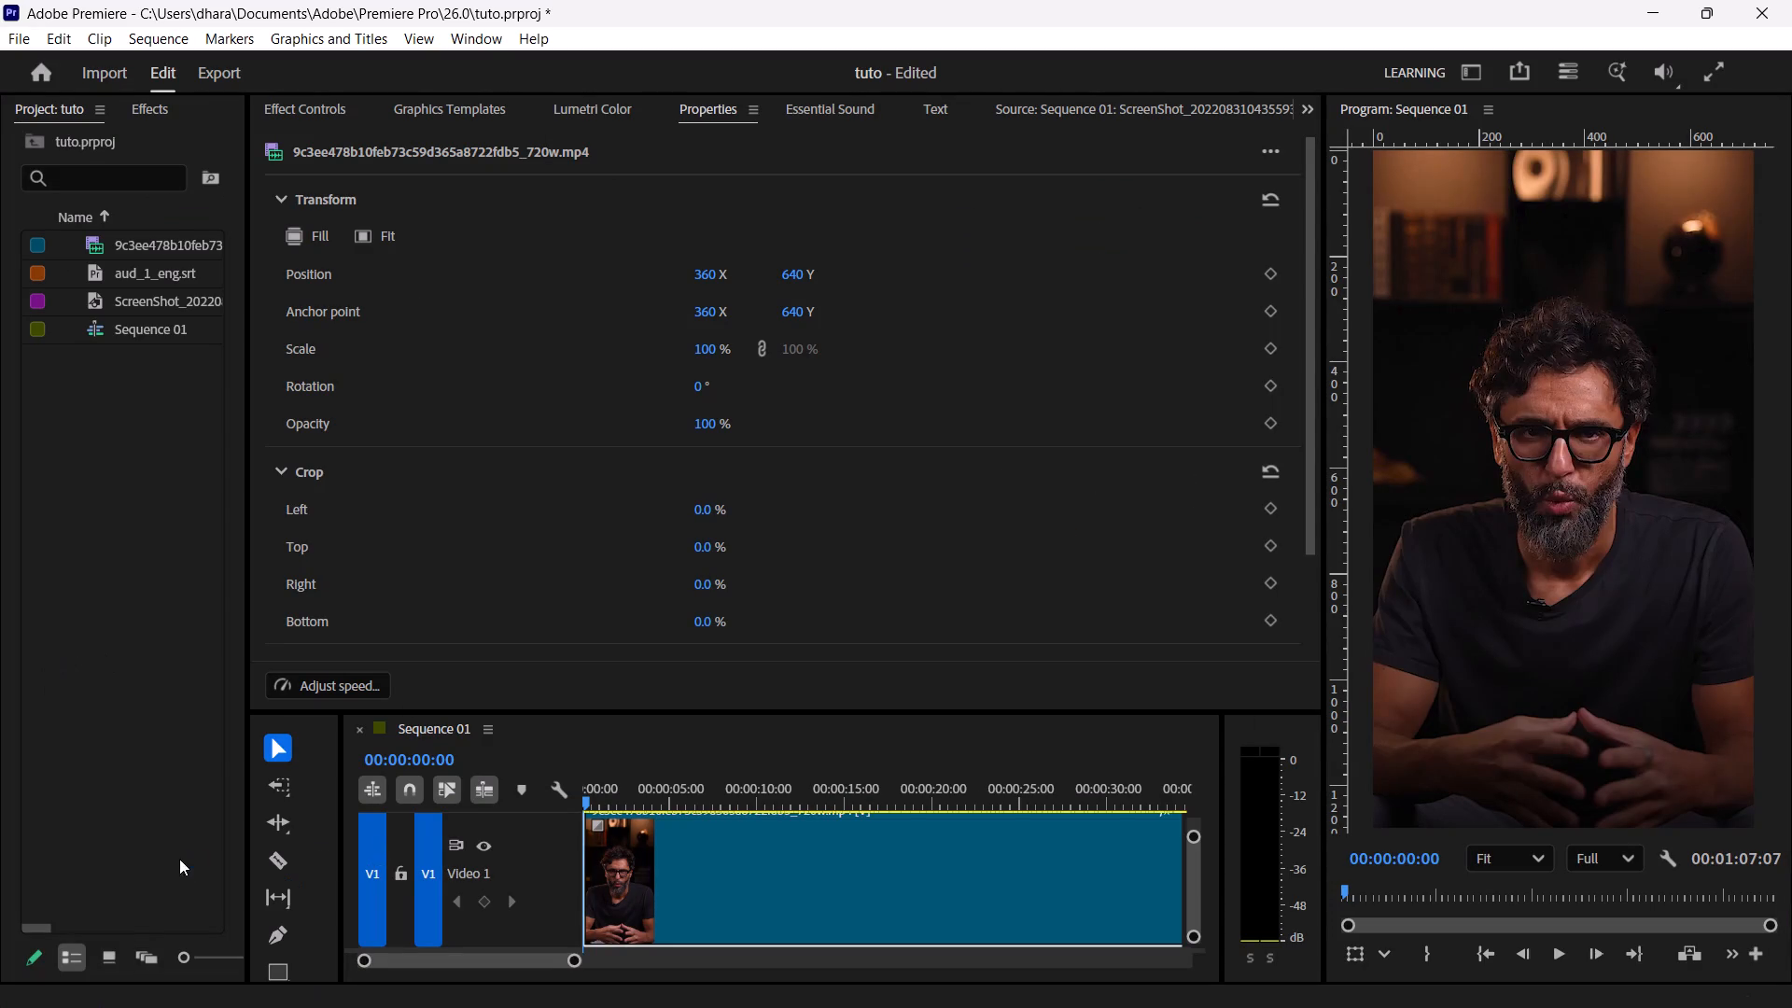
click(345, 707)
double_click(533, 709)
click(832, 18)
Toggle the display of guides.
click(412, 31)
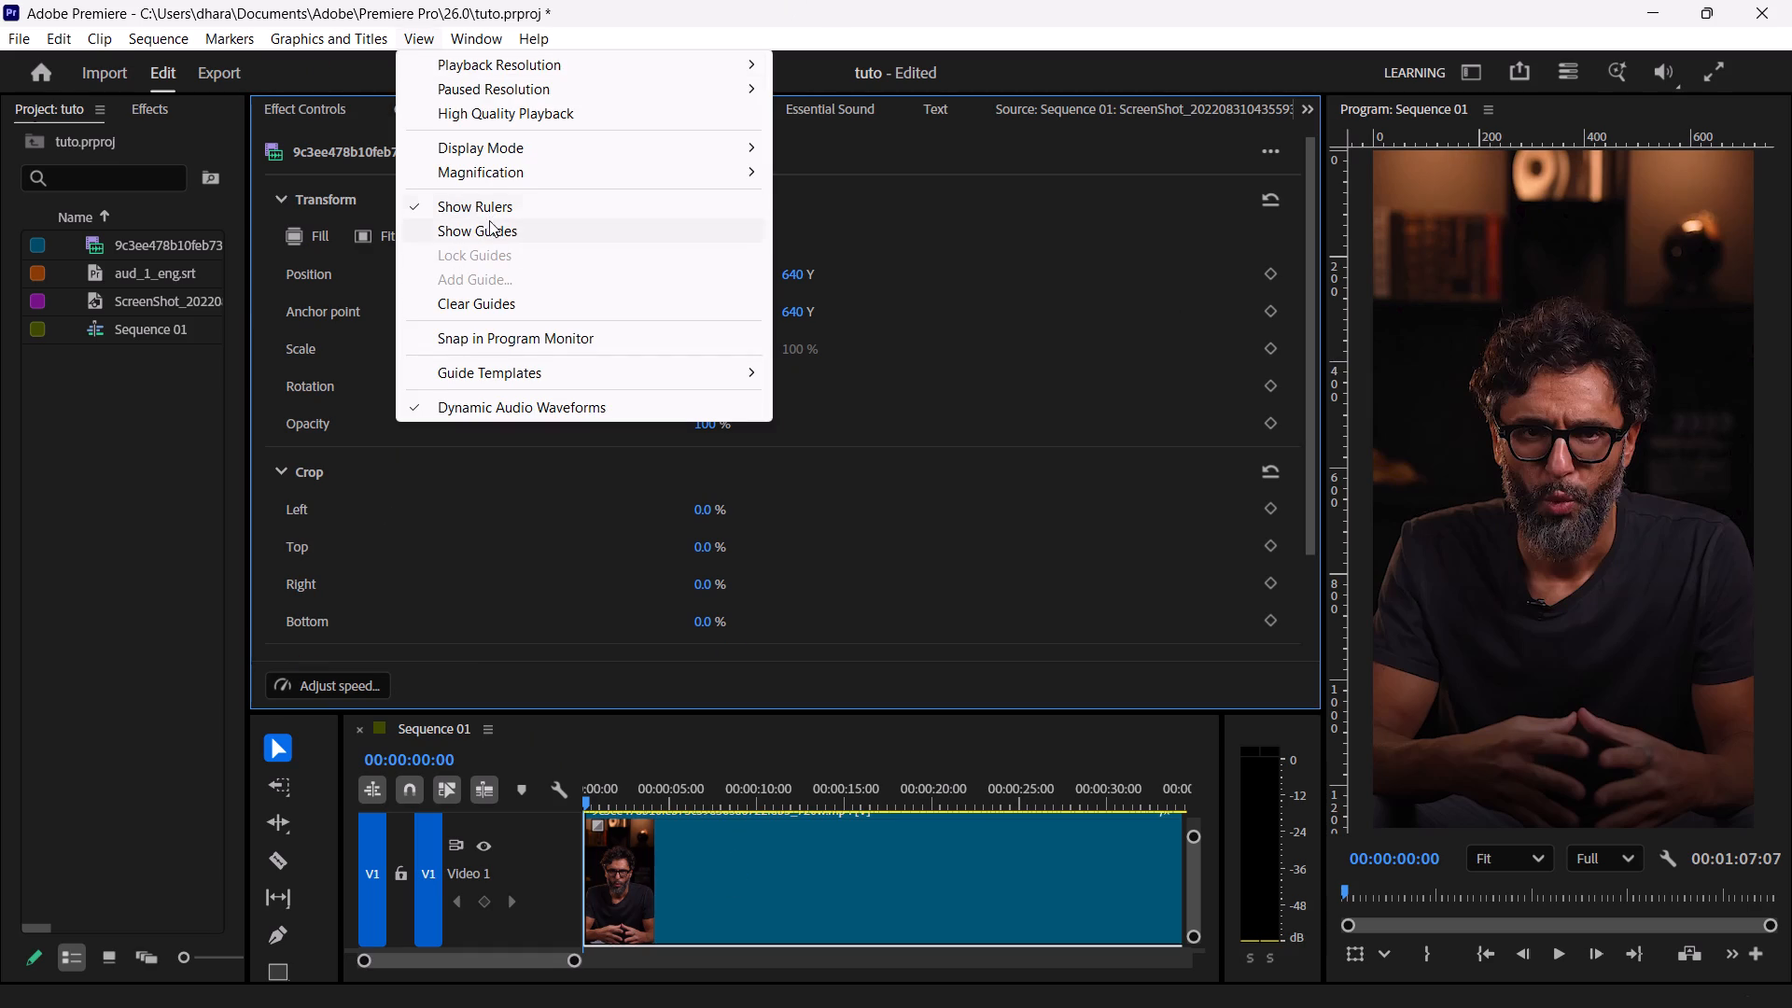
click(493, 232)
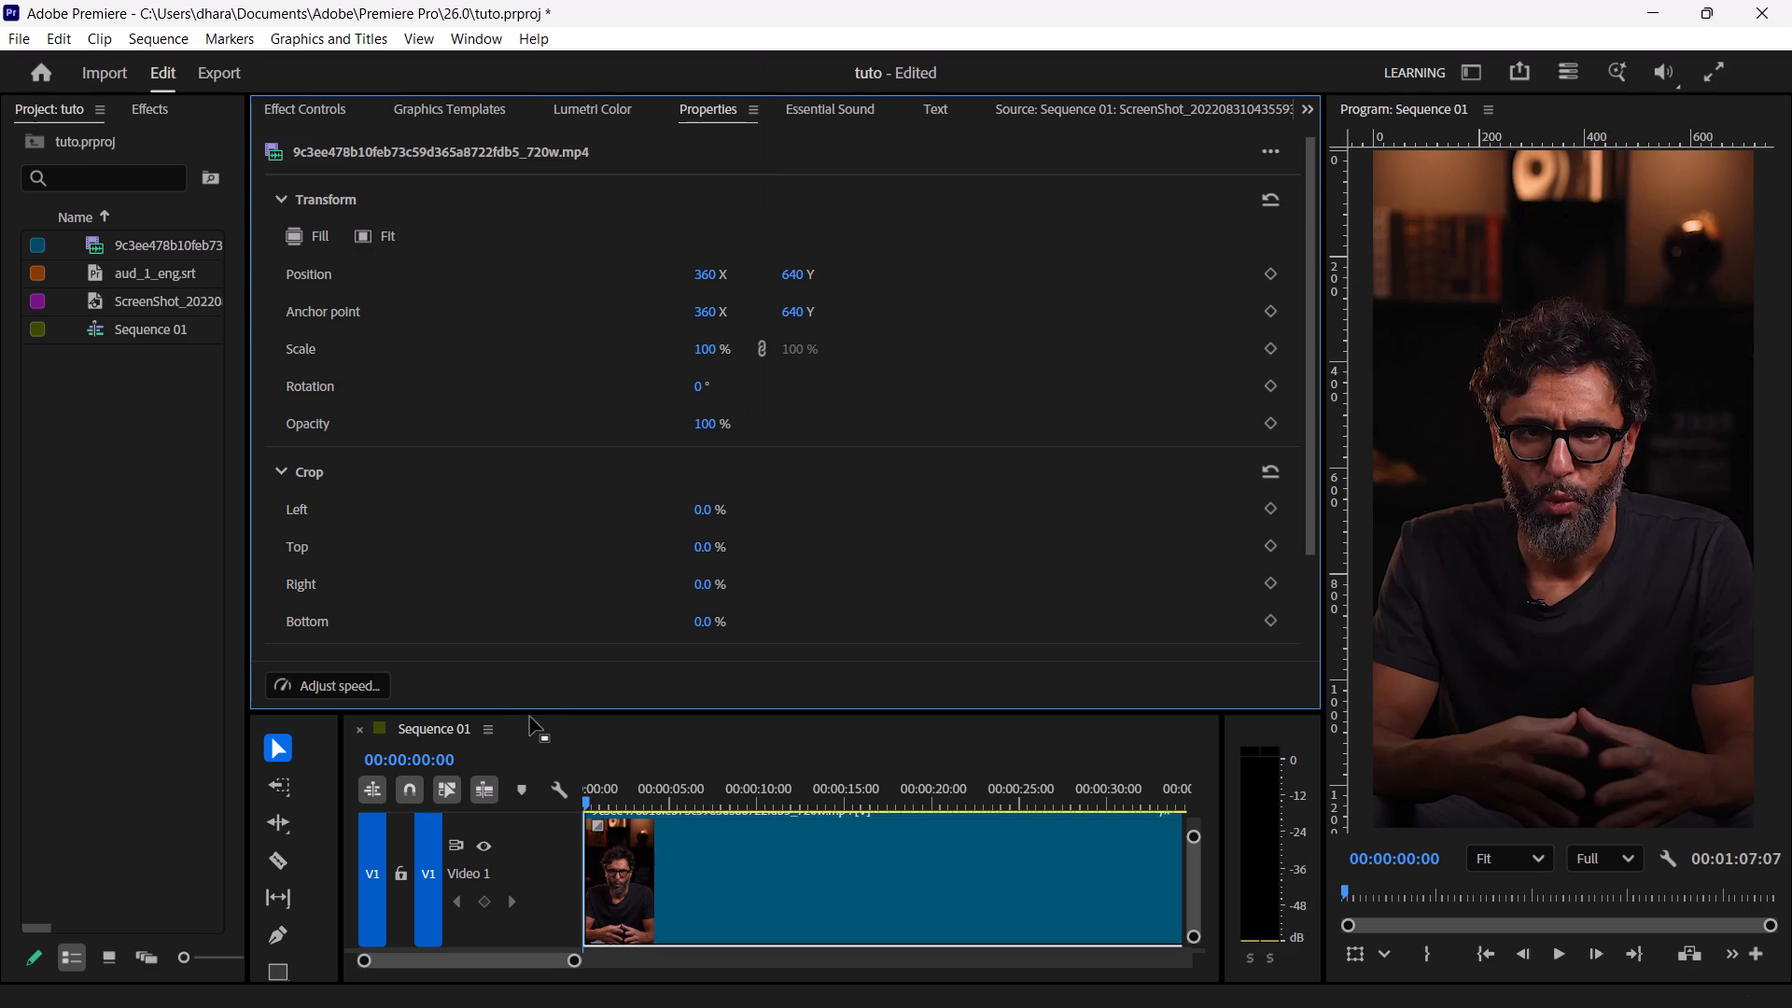
Enlarge the timeline area so video tracks V1 to V3 fit in view.
drag(533, 711, 546, 574)
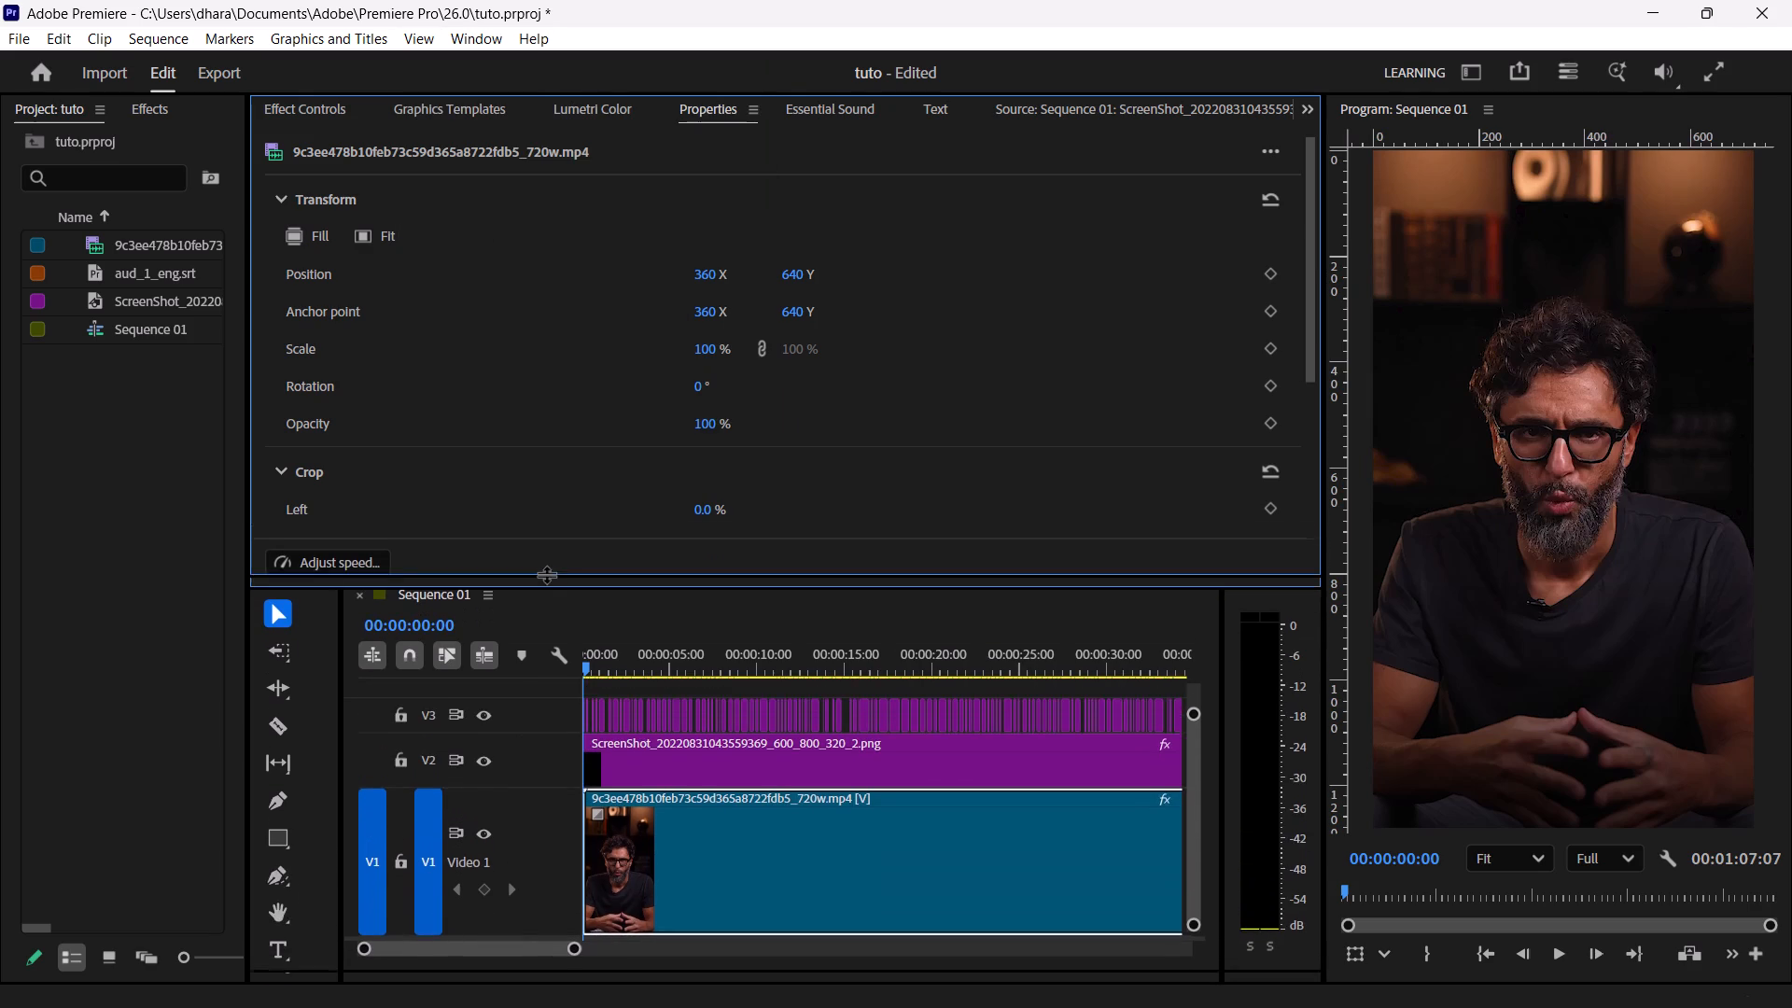
drag(546, 574, 546, 545)
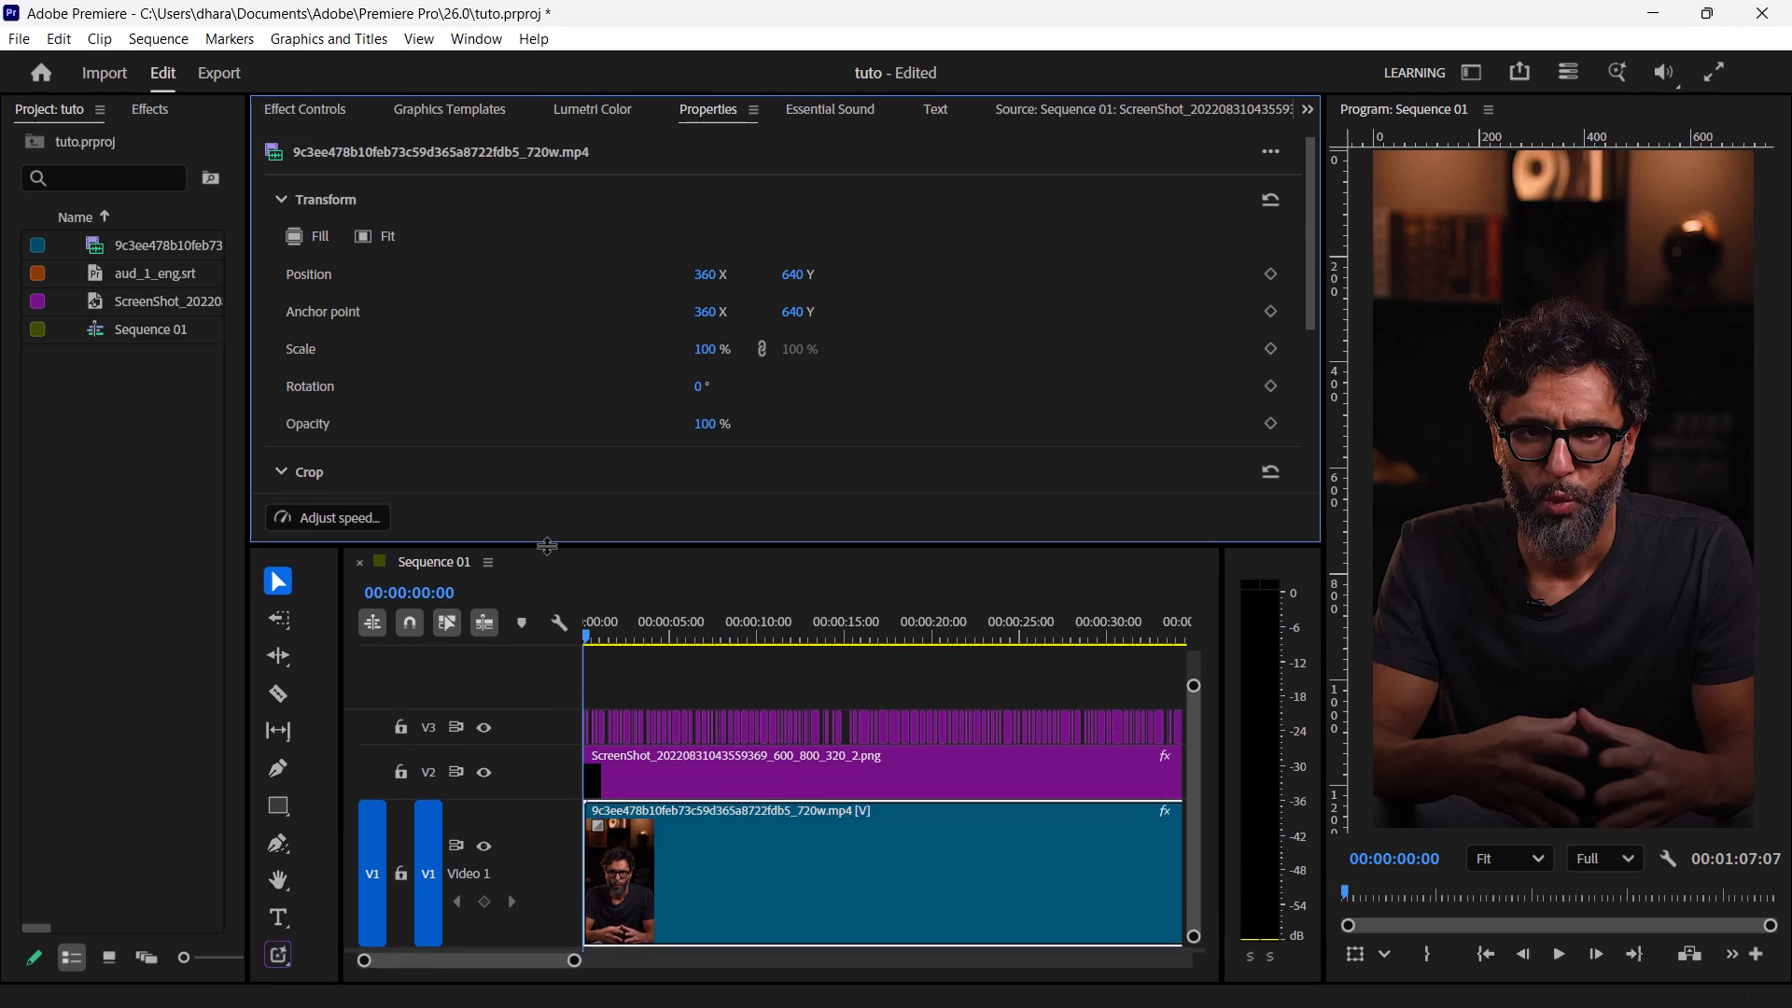
drag(546, 545, 548, 605)
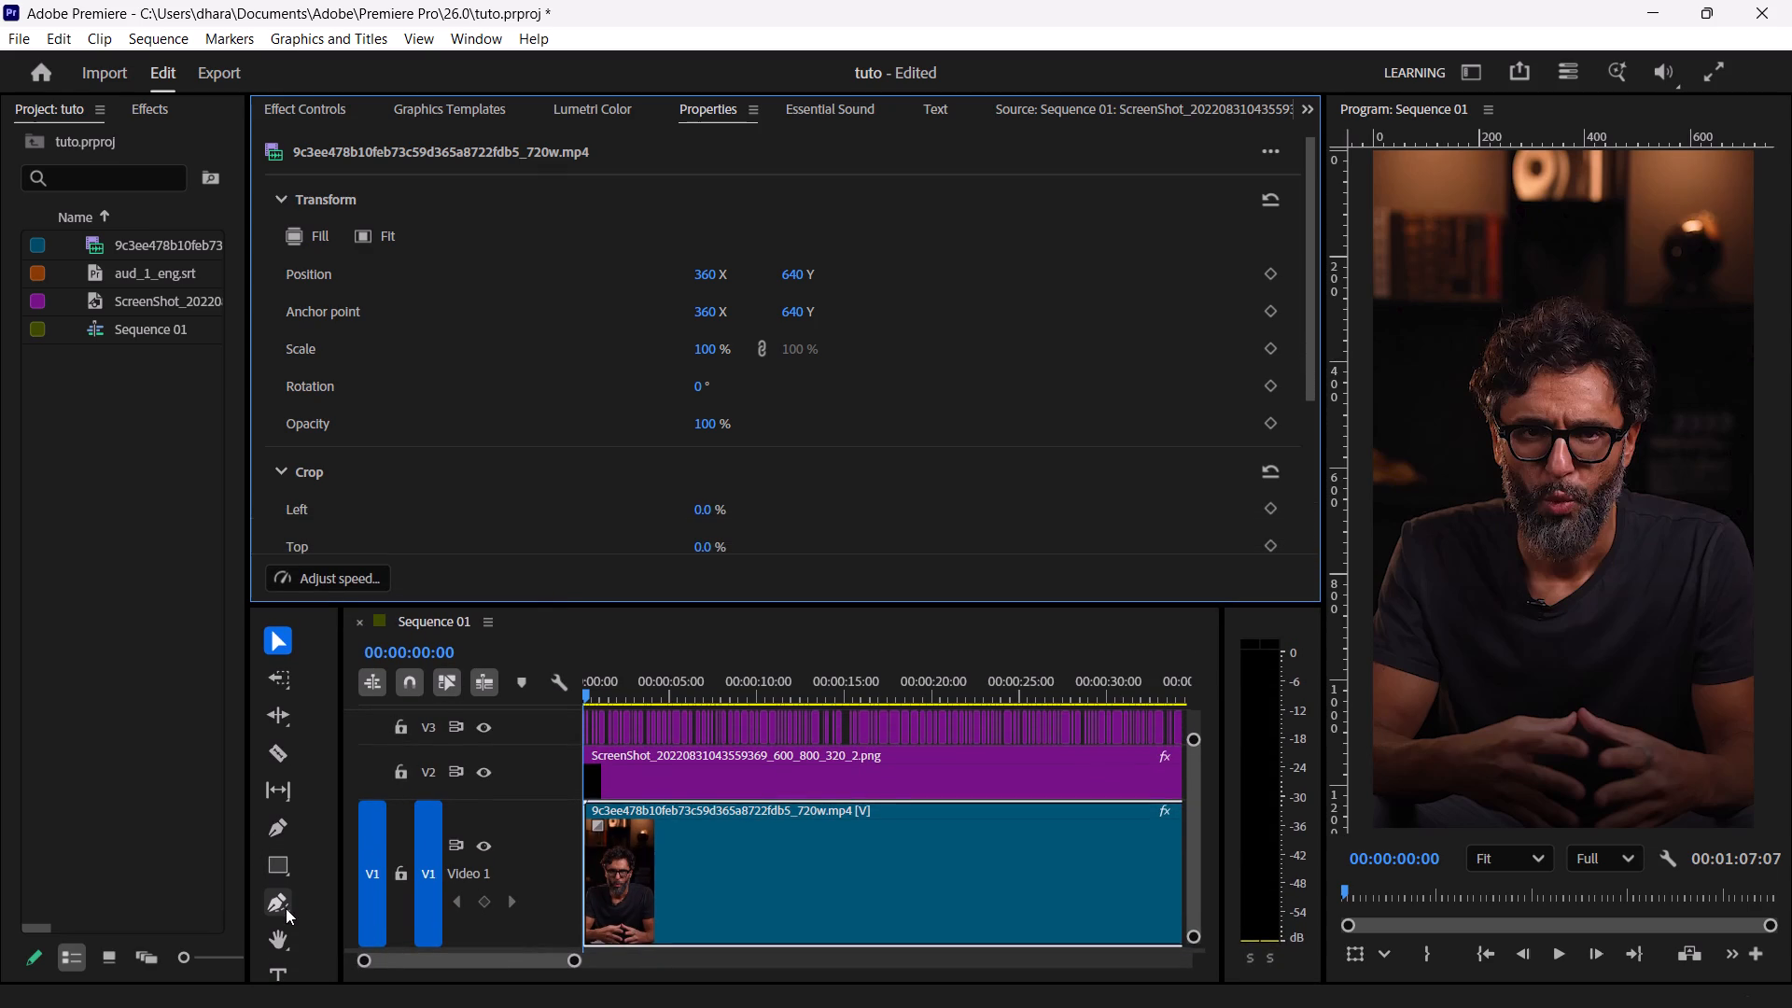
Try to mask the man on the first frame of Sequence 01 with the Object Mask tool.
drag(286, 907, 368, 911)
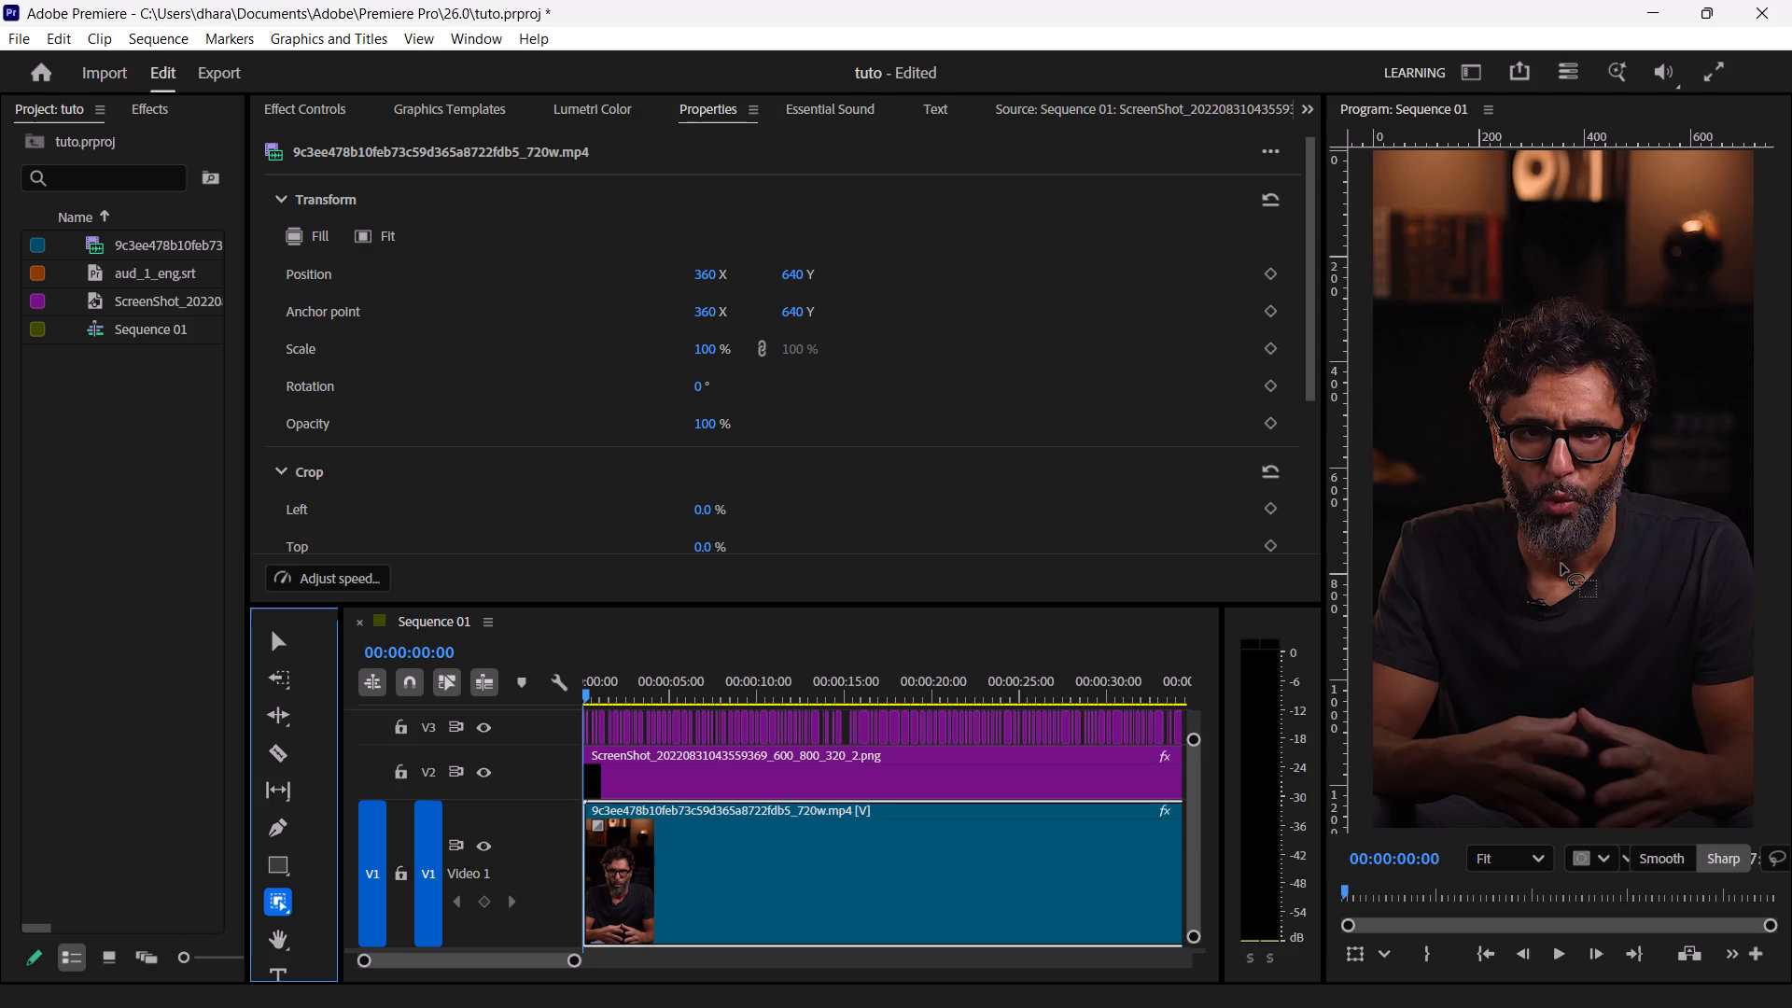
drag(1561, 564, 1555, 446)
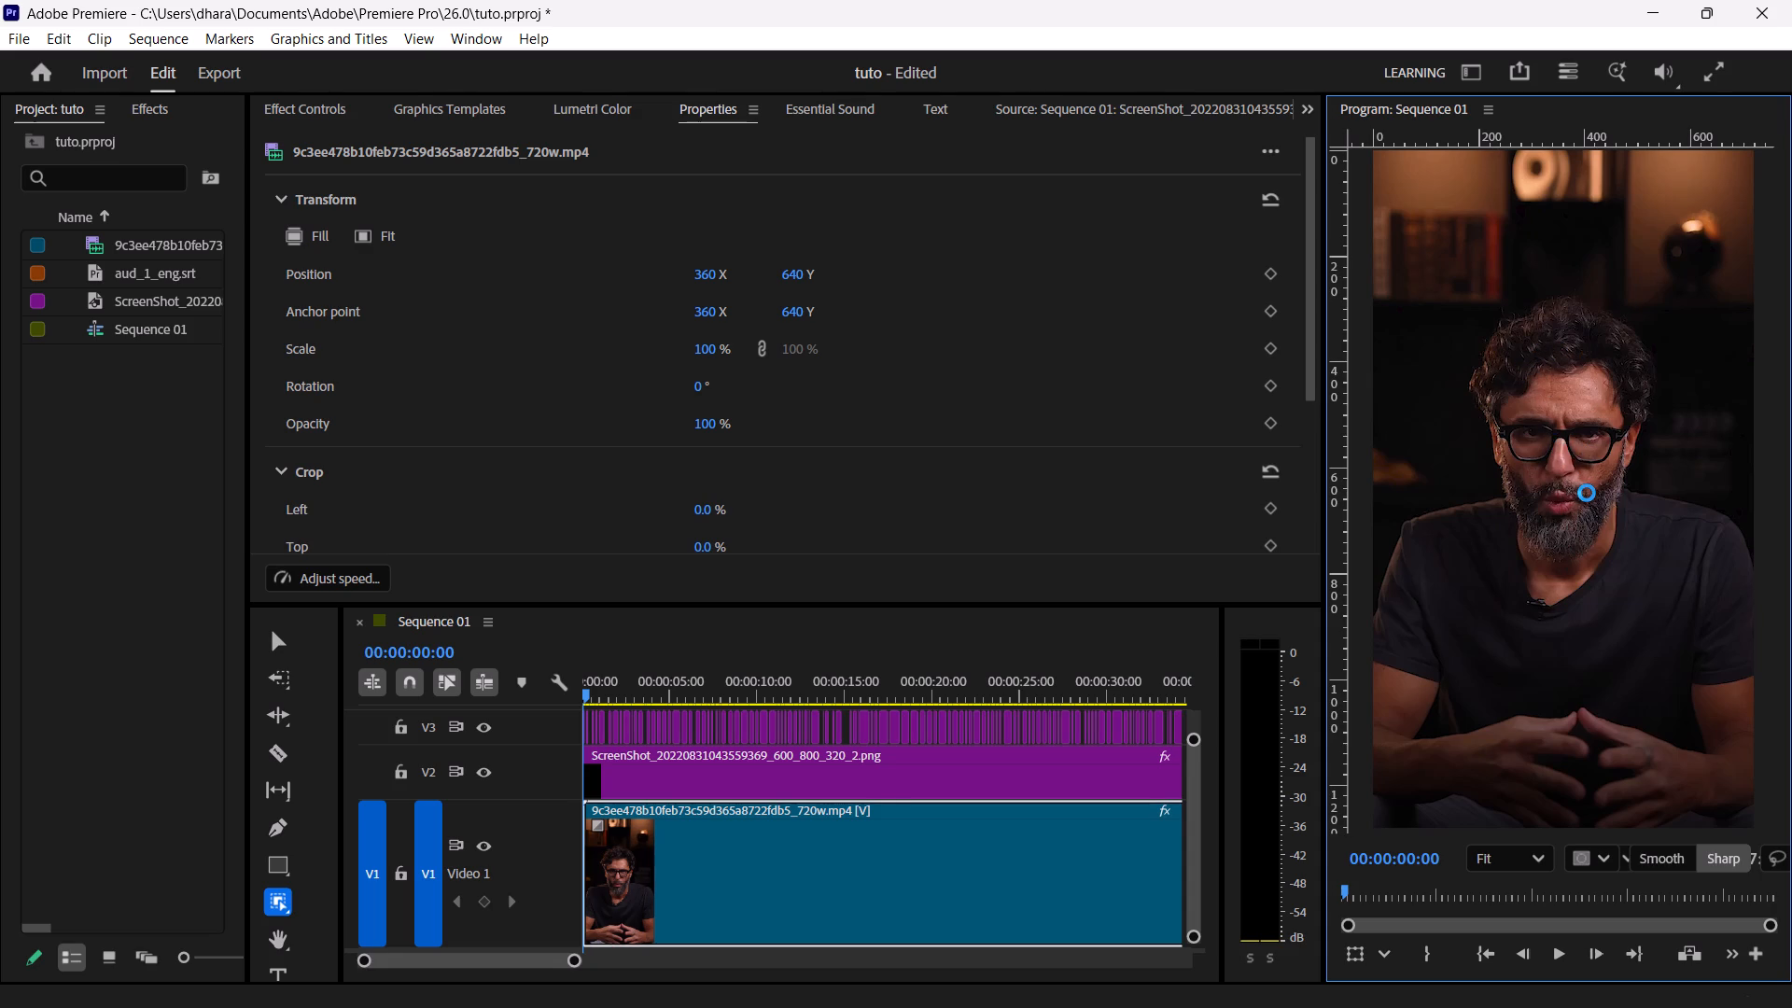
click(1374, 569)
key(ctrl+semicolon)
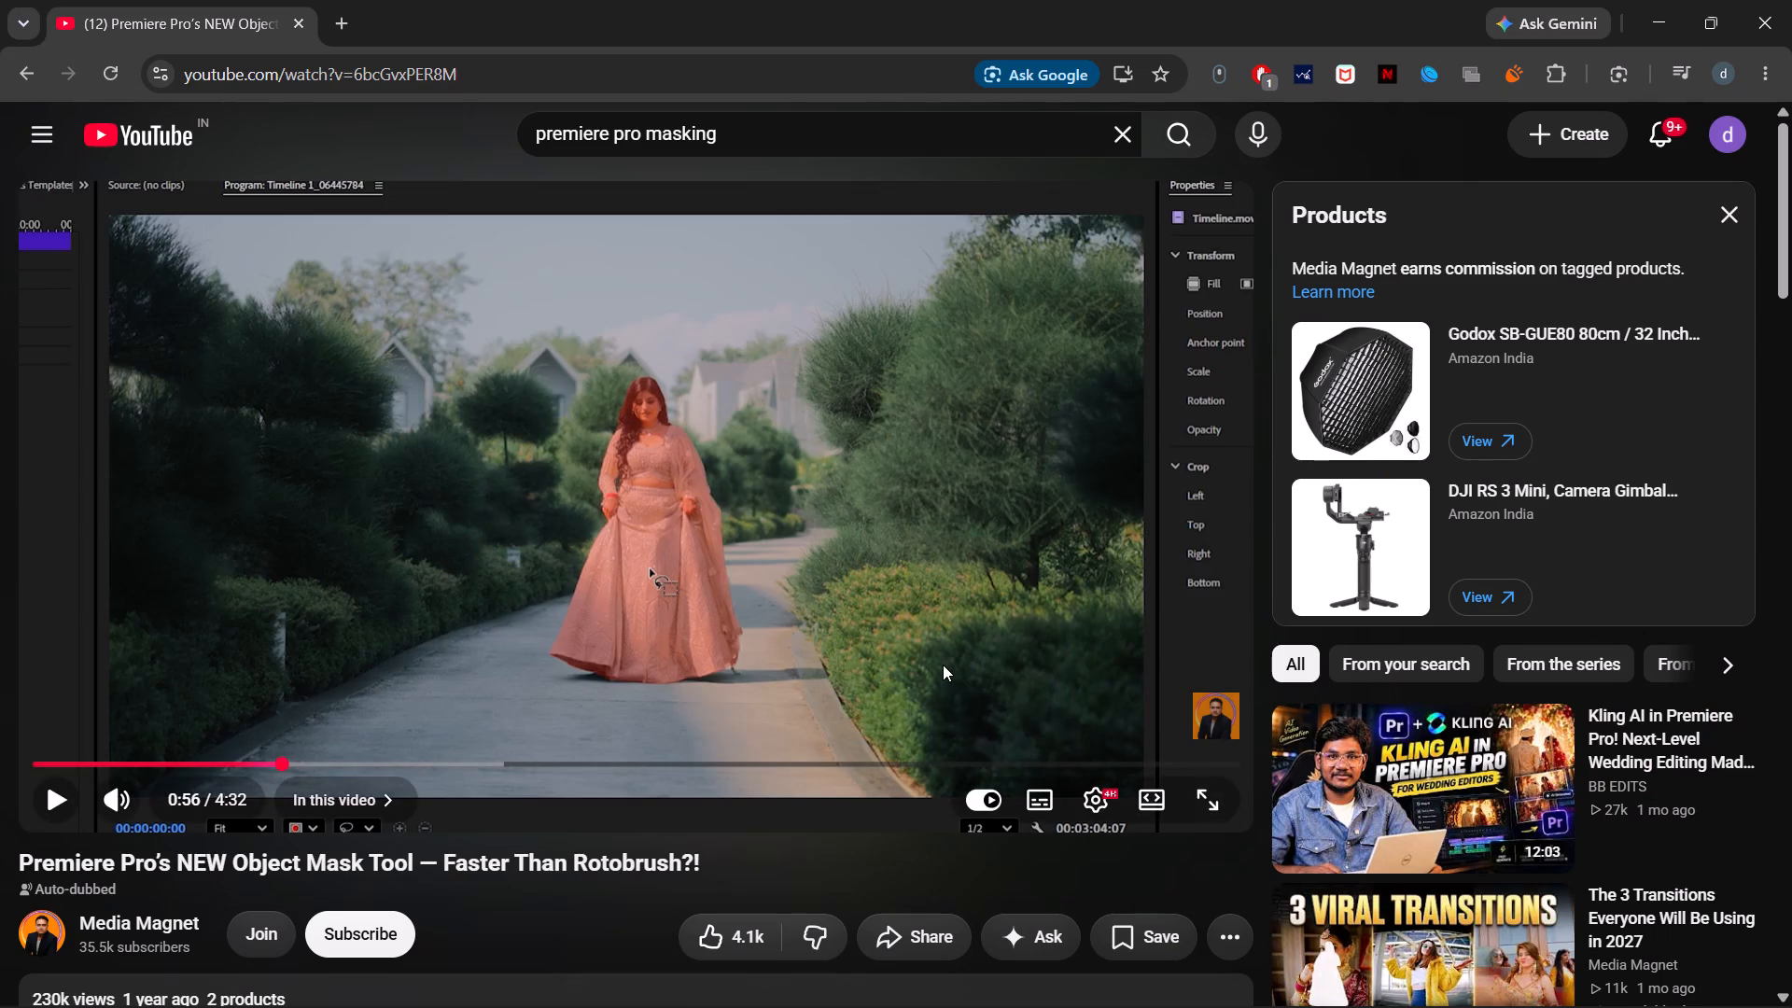
In Chrome, rewind the object mask tutorial by five seconds and rewatch the part about using the Object Mask tool.
key(Left)
key(space)
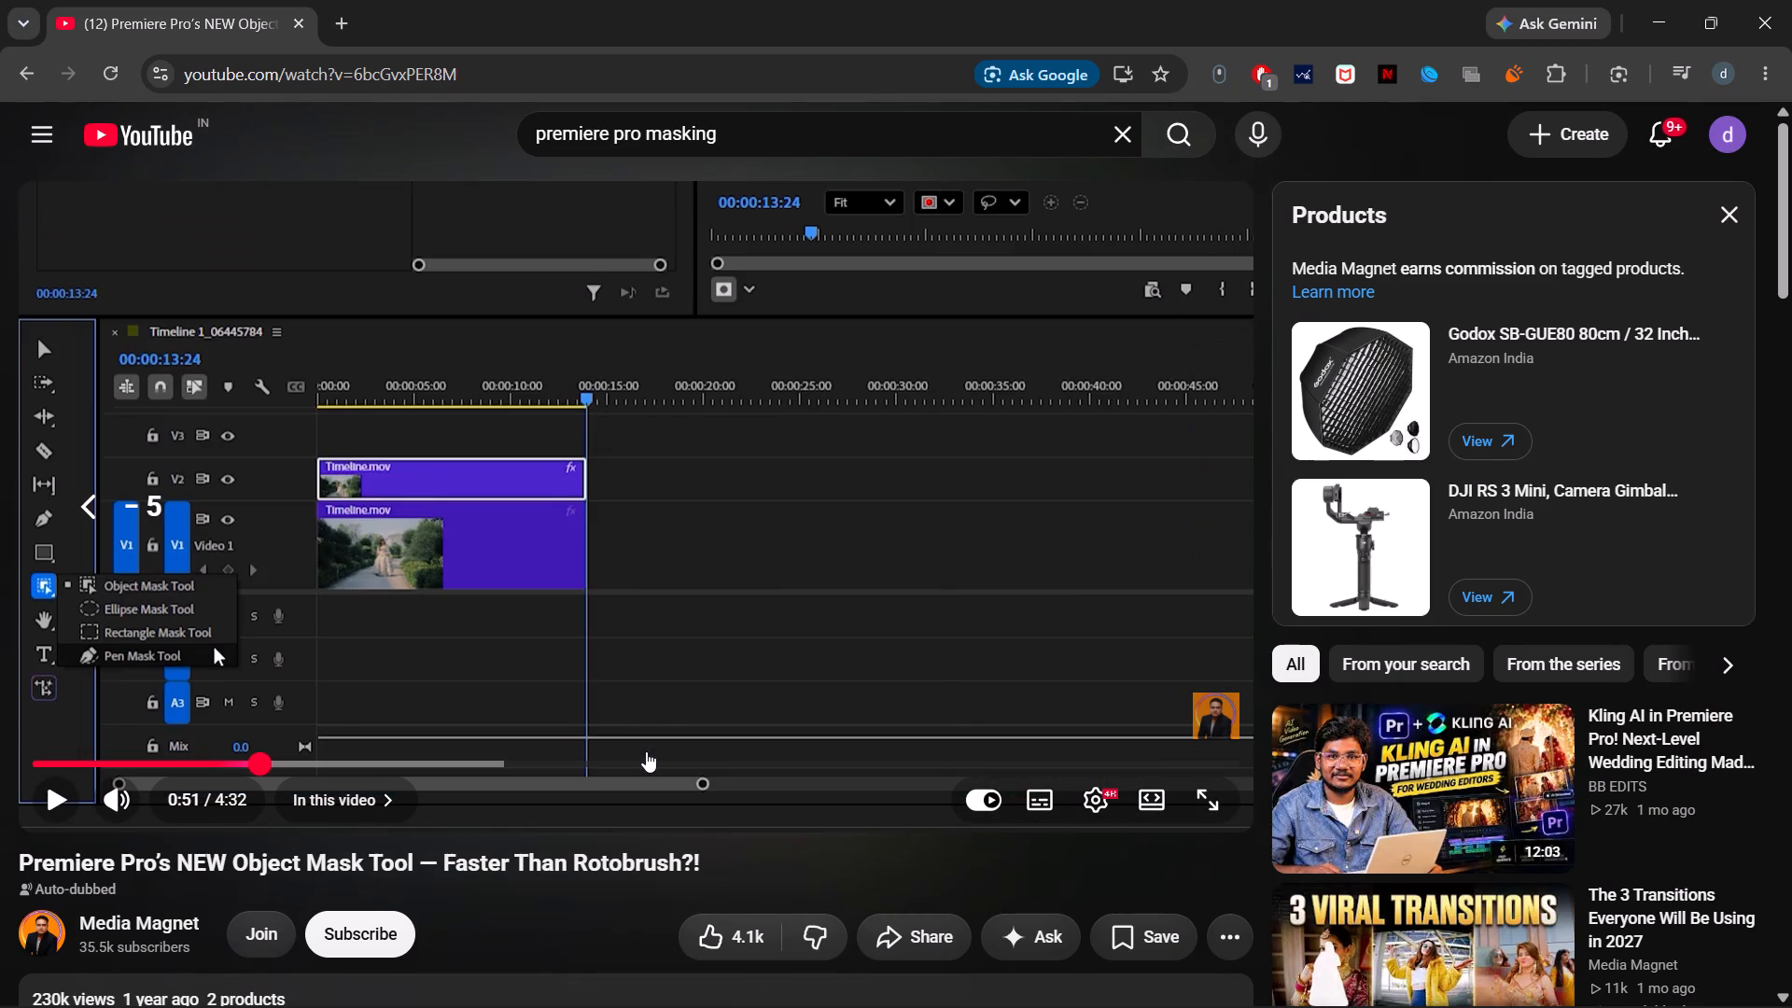
key(space)
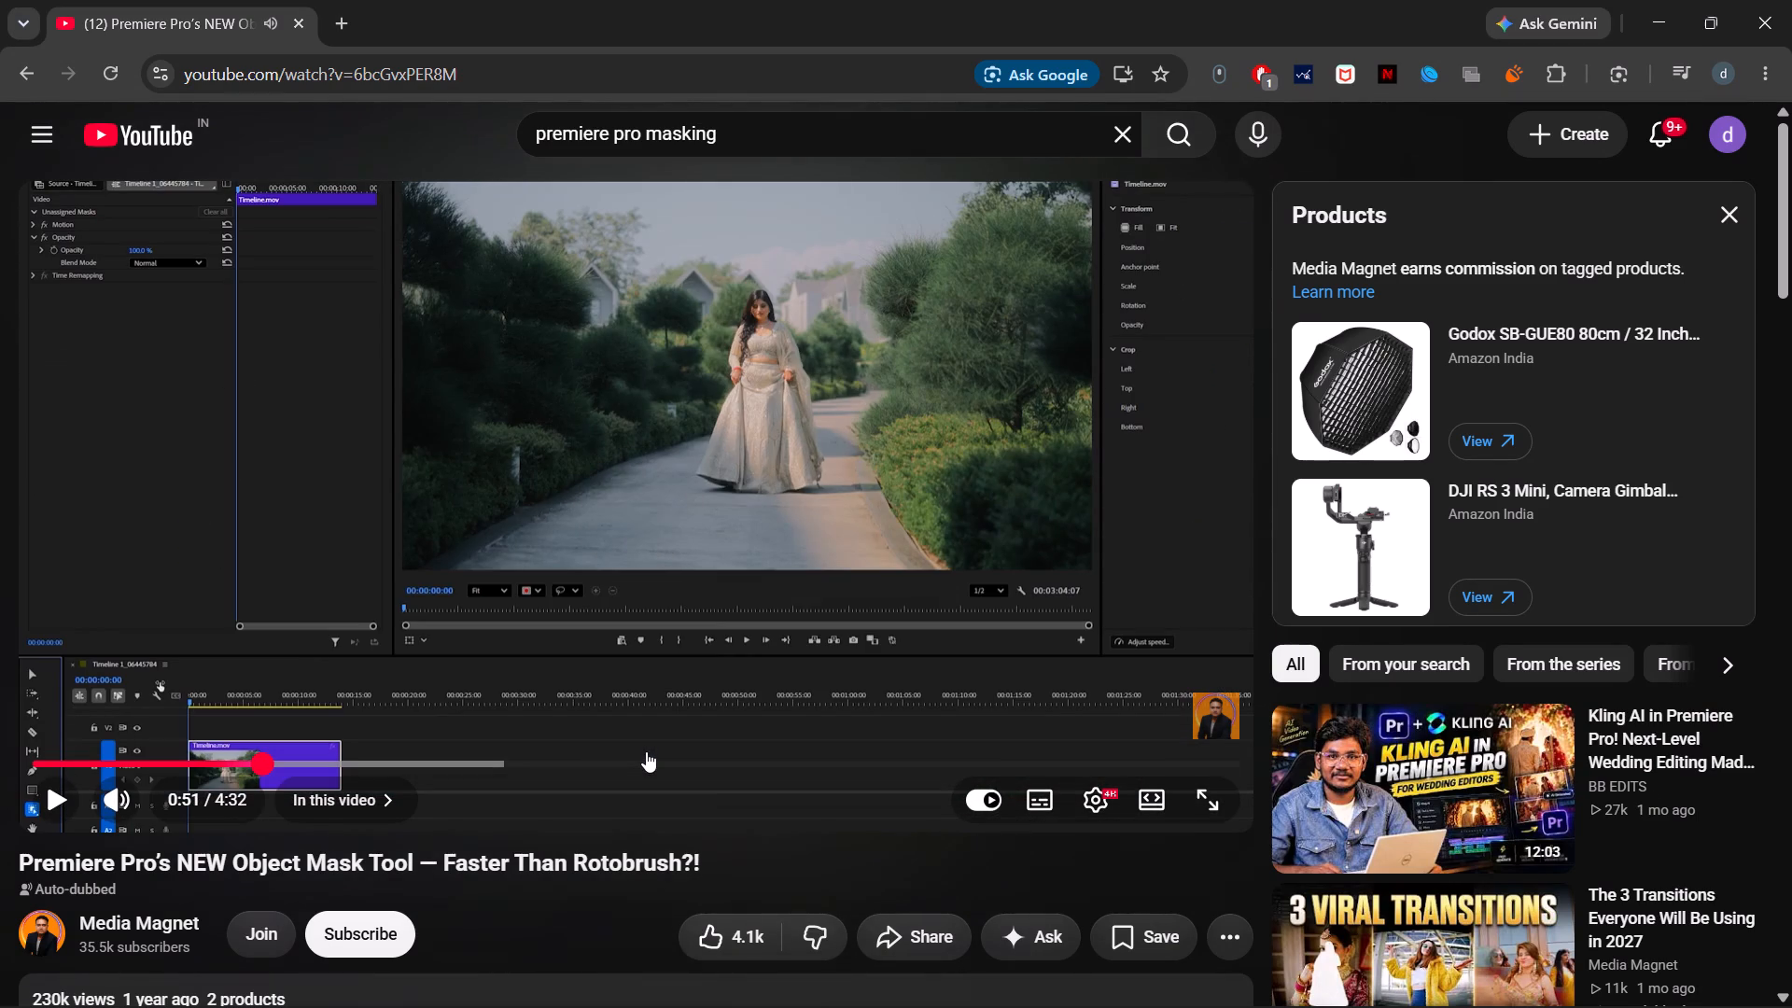
key(space)
key(space)
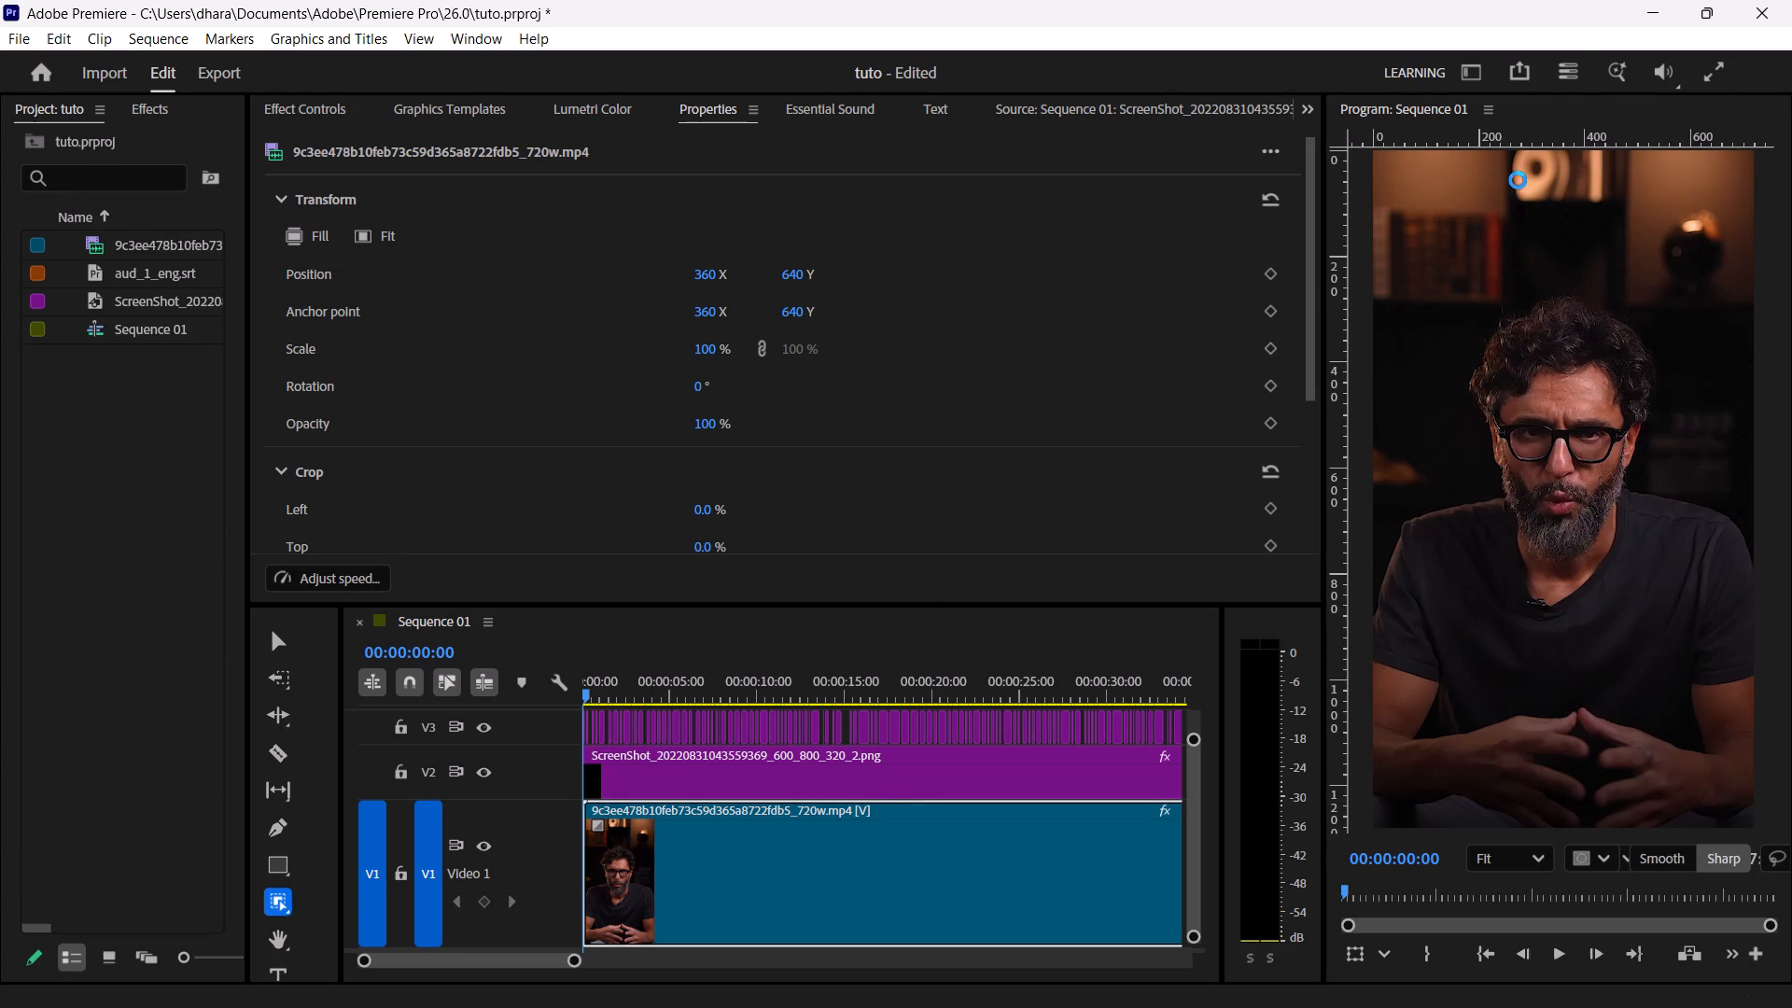
Return to Premiere, check the progress of background tasks and go back to the timeline.
click(1564, 63)
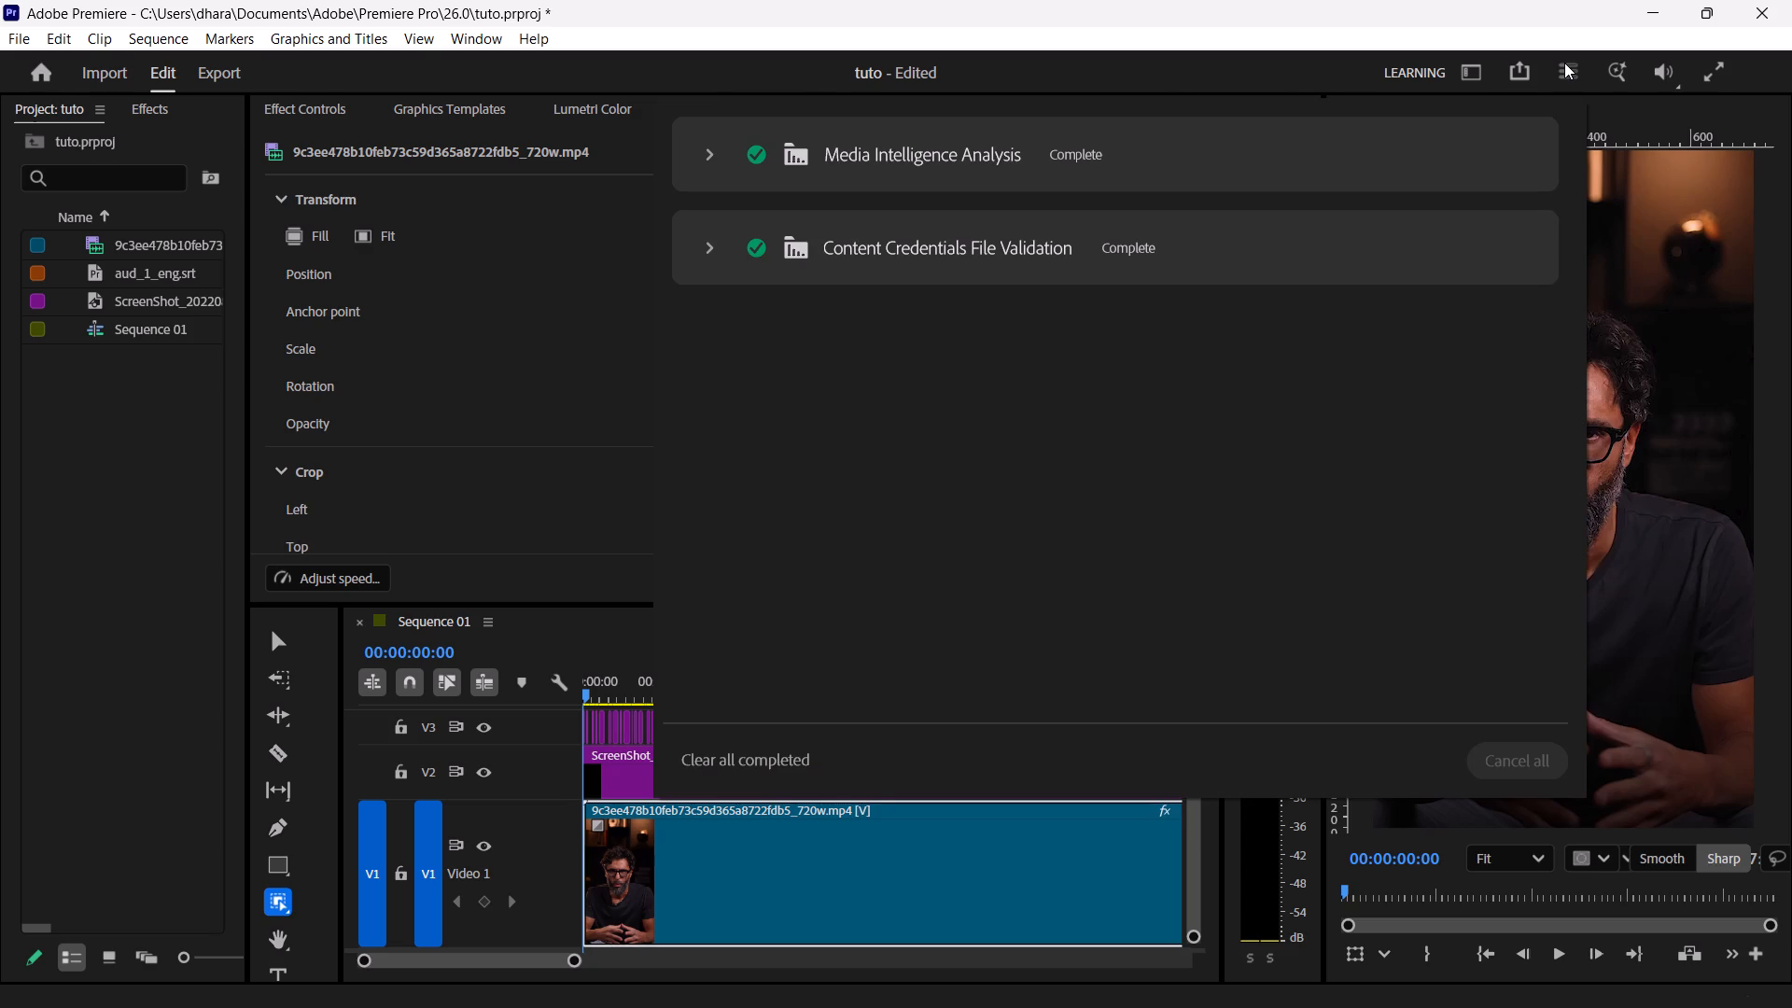
click(1564, 63)
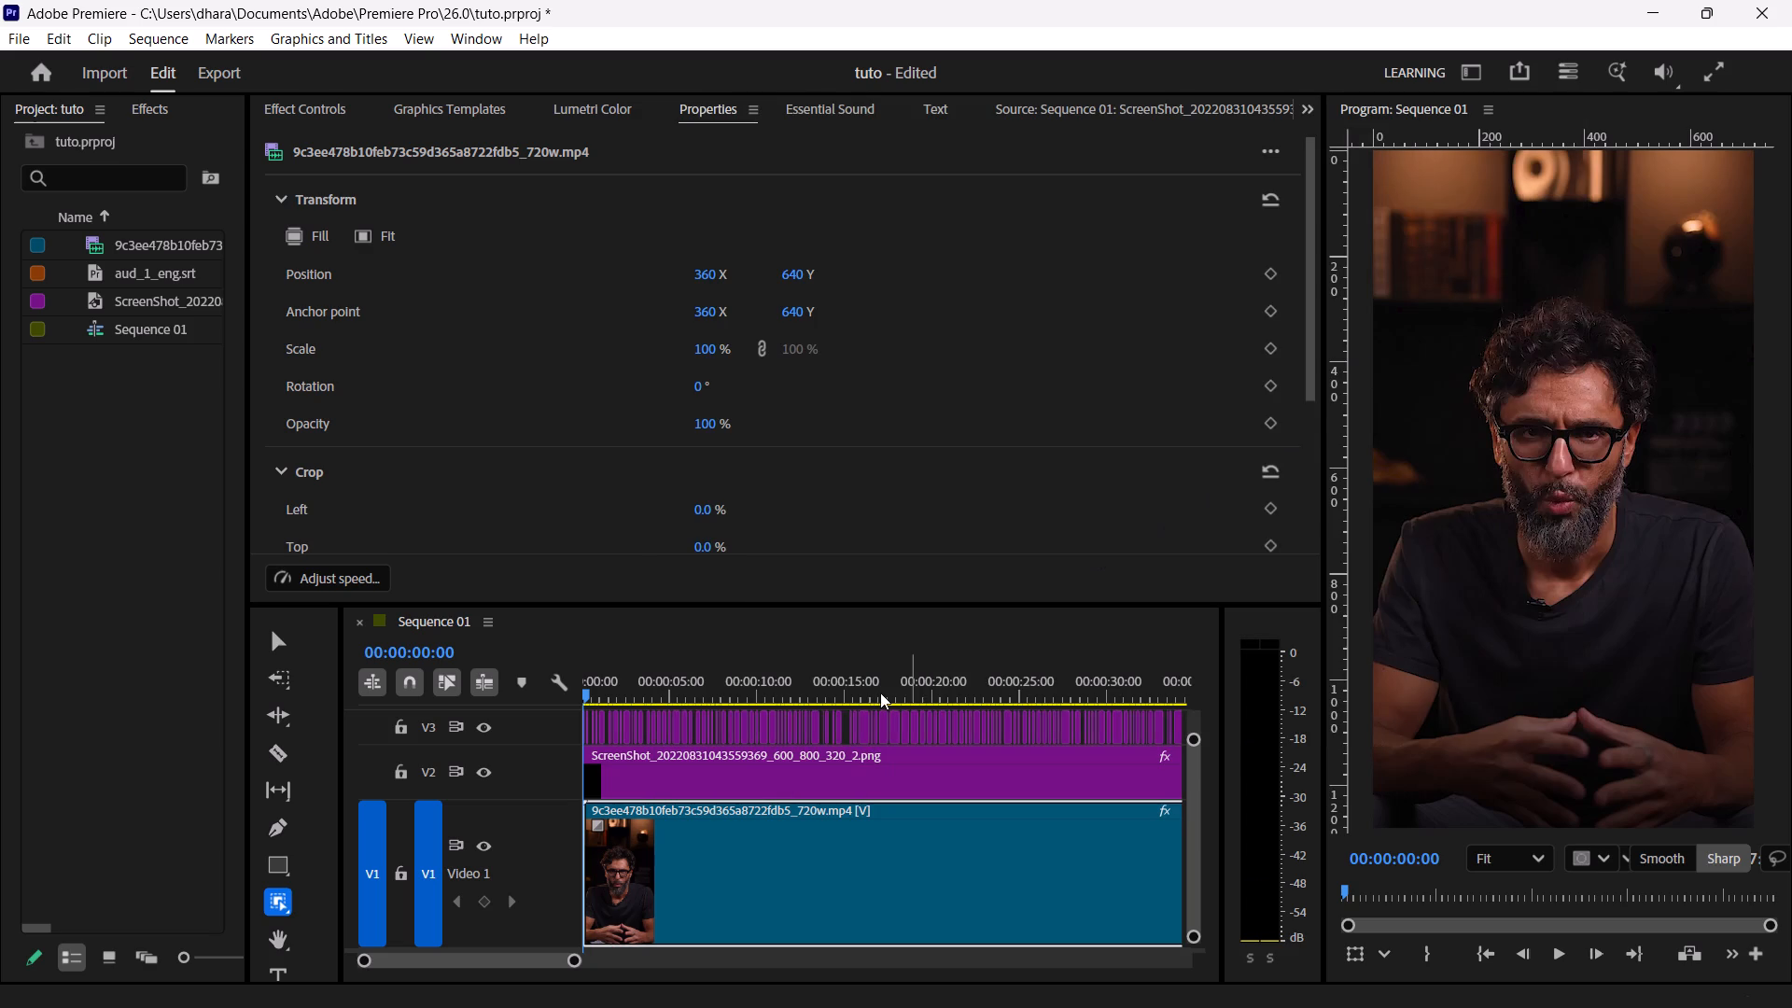
click(727, 898)
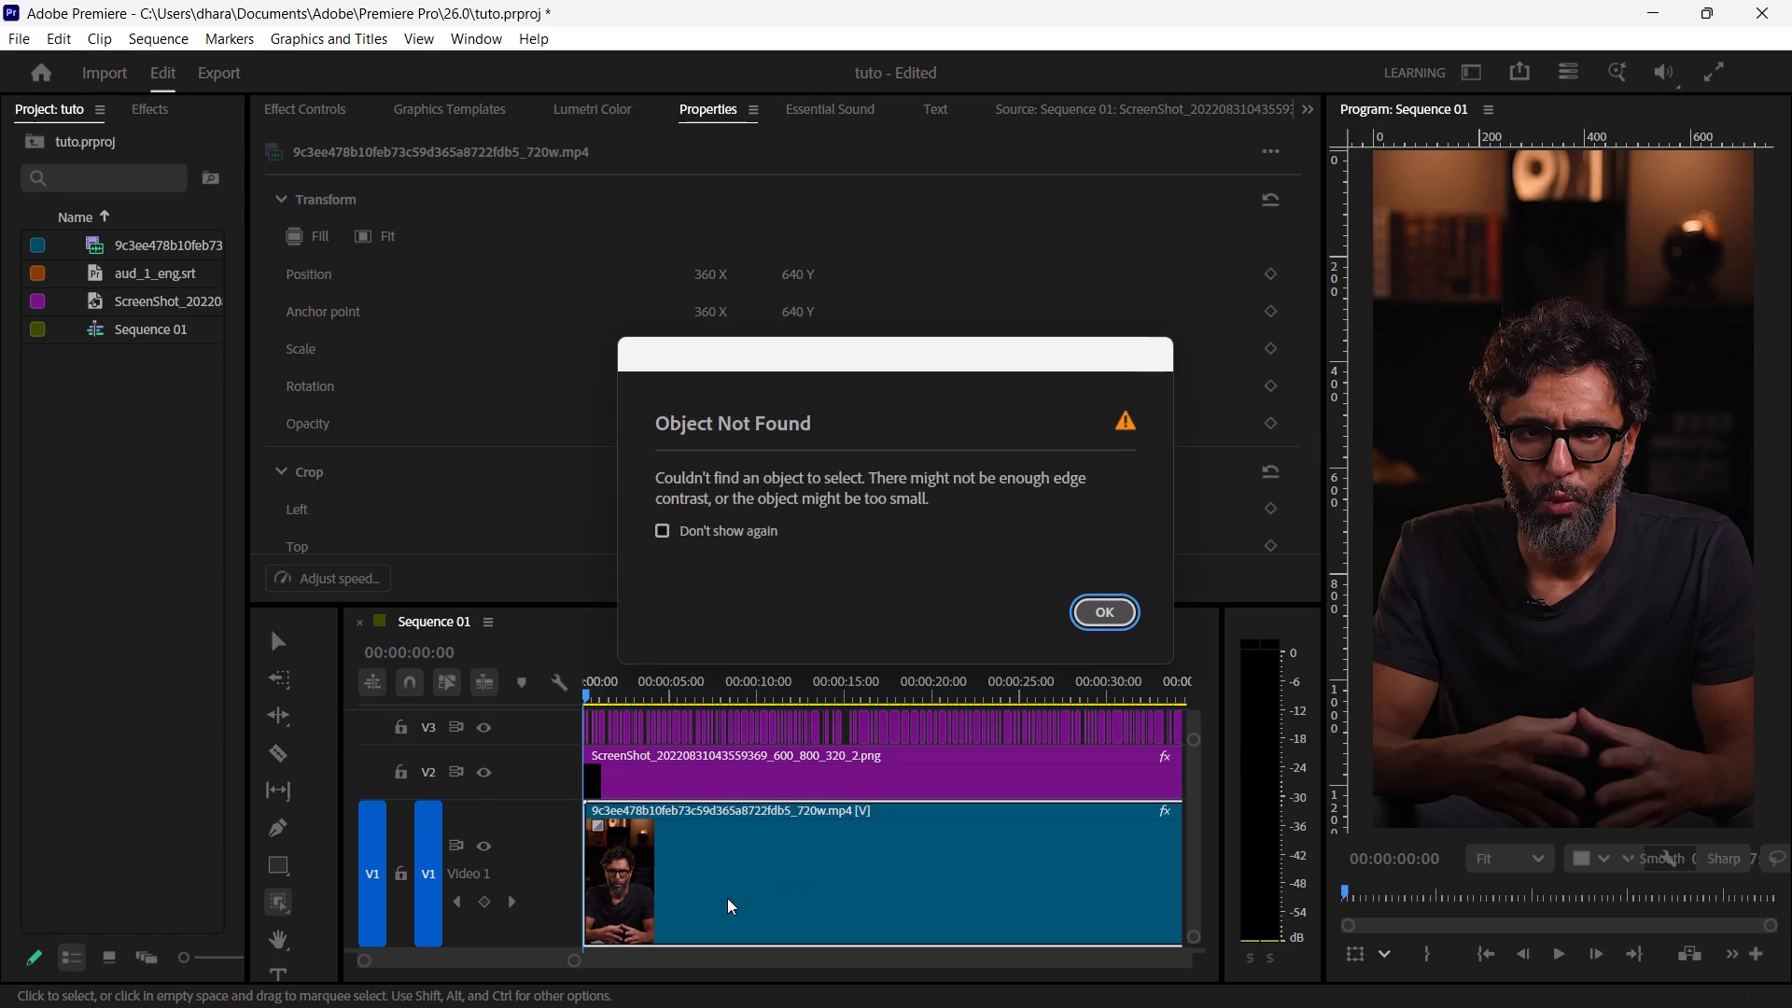
click(1116, 619)
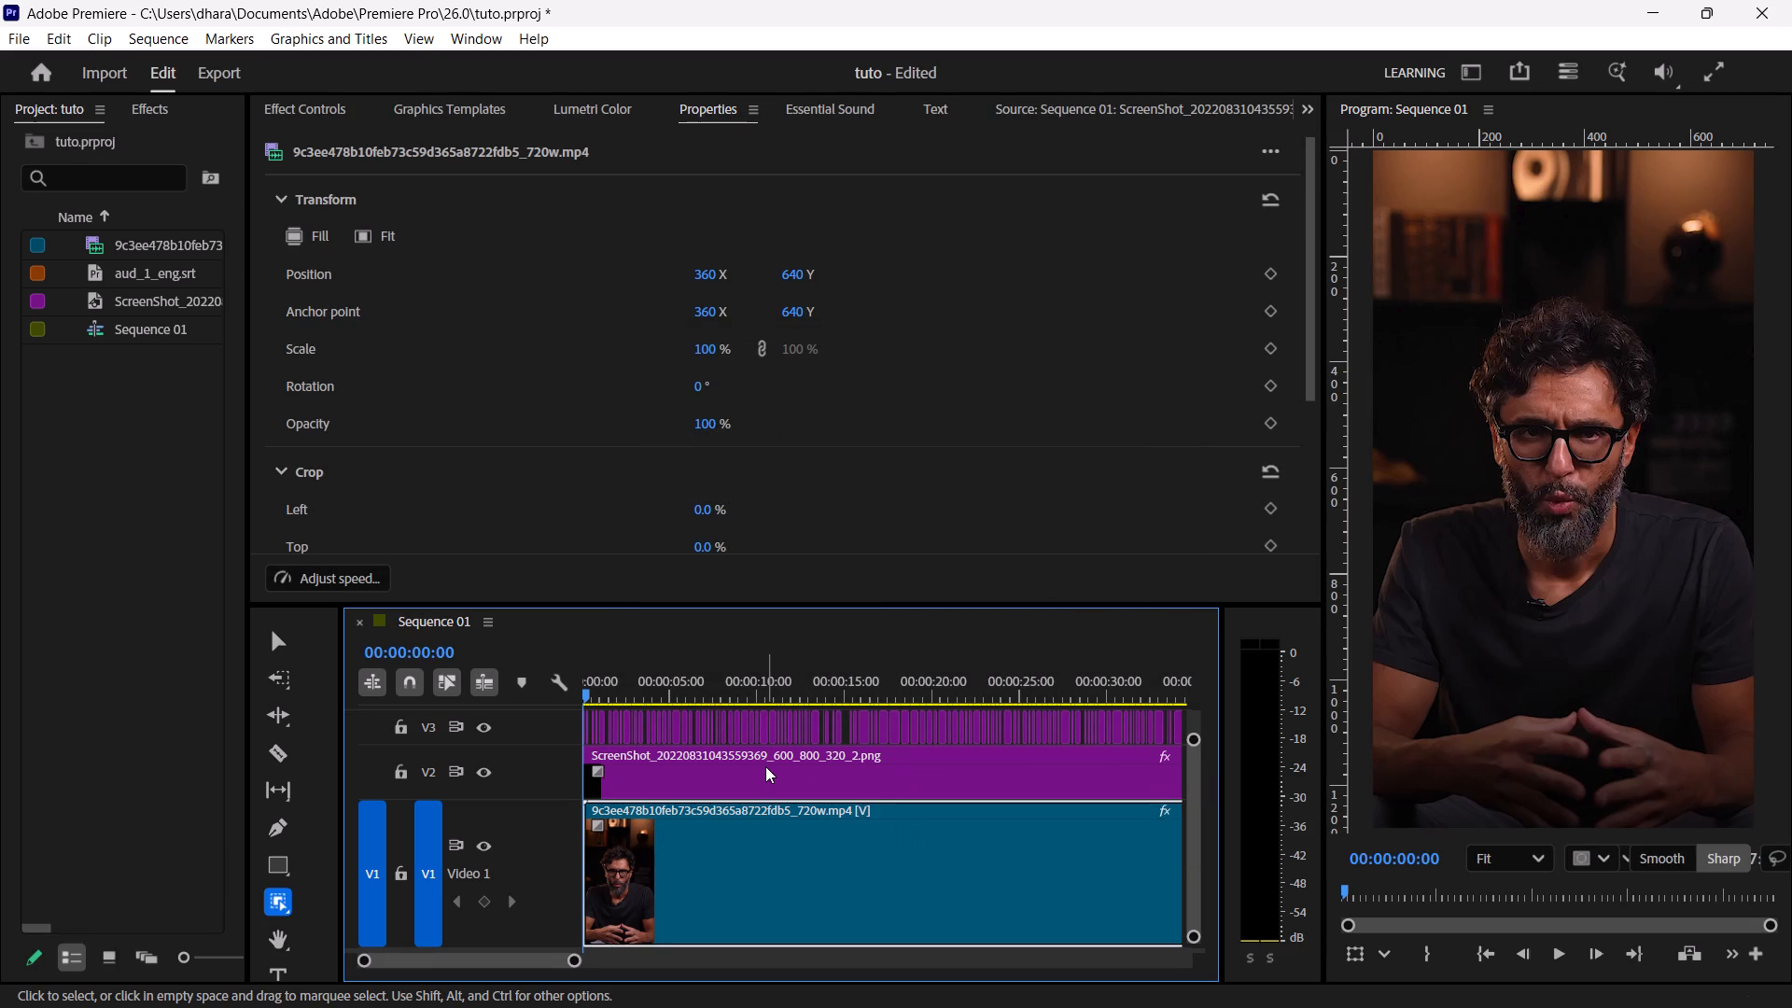
Step back and forth through the opening frames of Sequence 01 to examine the man's pose and captions.
key(Left)
key(Right)
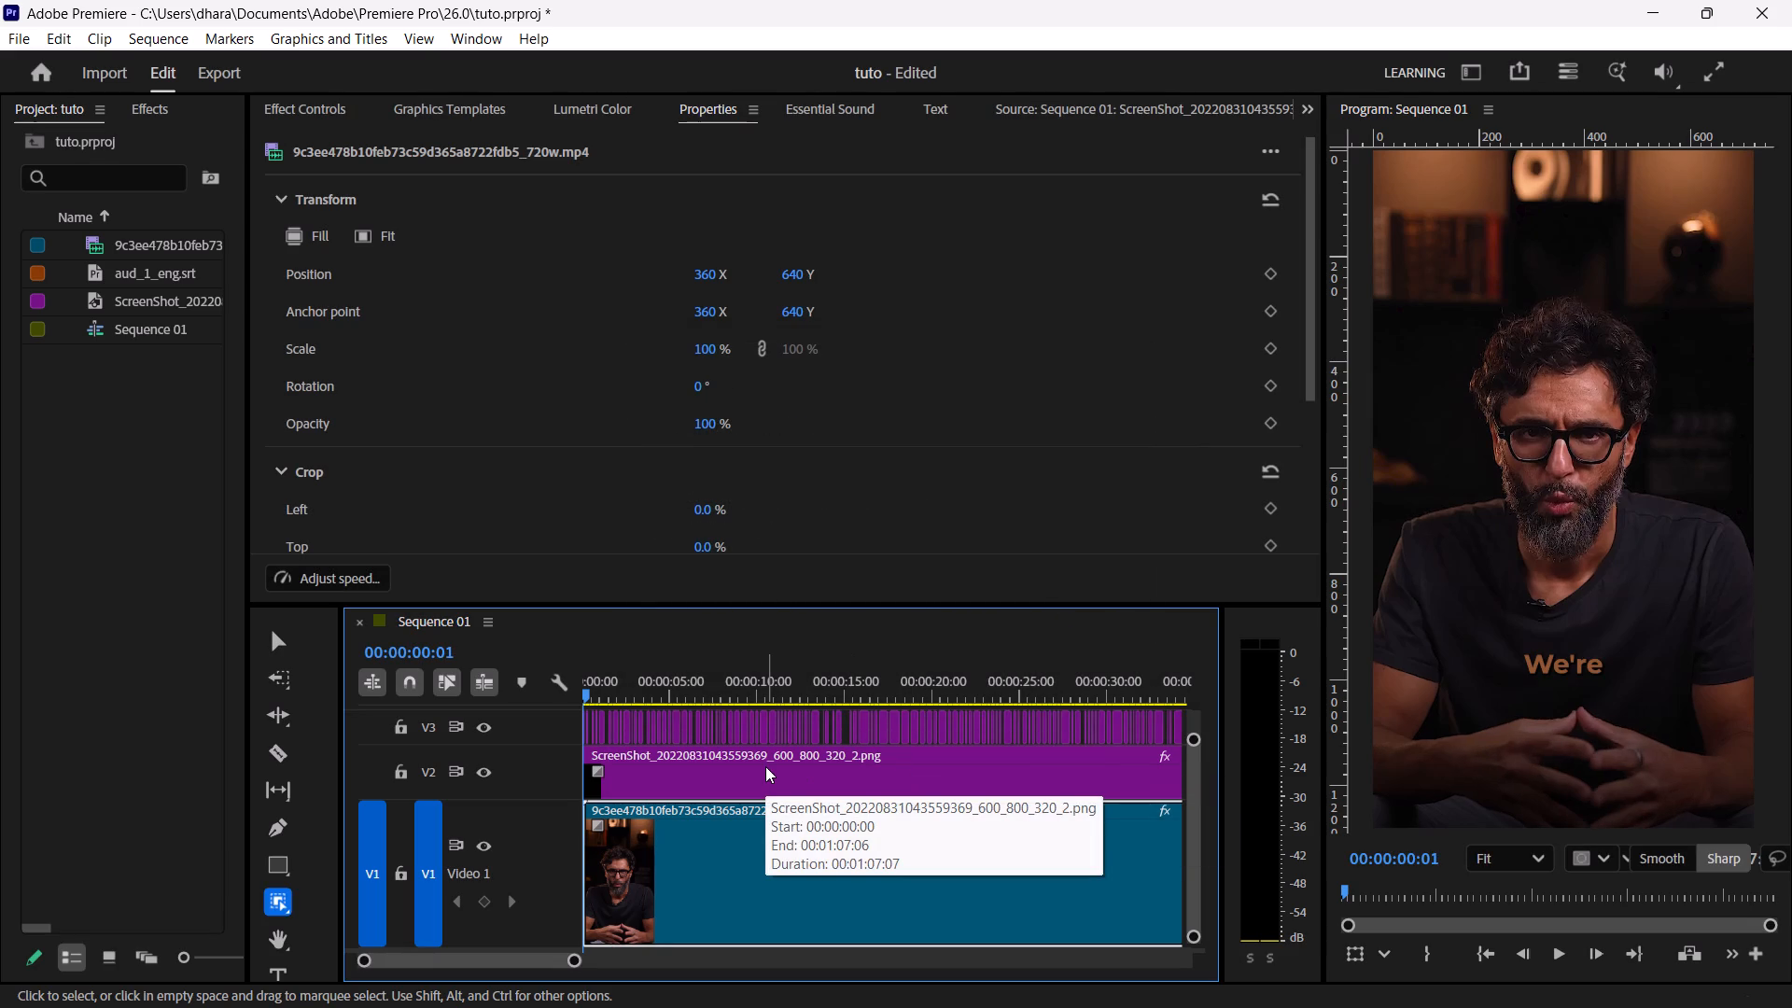
key(Right)
key(Right)
key(Right)
key(Left)
key(Left)
key(Left)
key(Left)
key(Left)
key(Left)
key(Left)
key(Left)
key(Left)
key(Left)
key(Left)
key(Left)
key(Left)
key(Left)
key(Left)
key(Left)
key(Left)
key(Left)
key(Left)
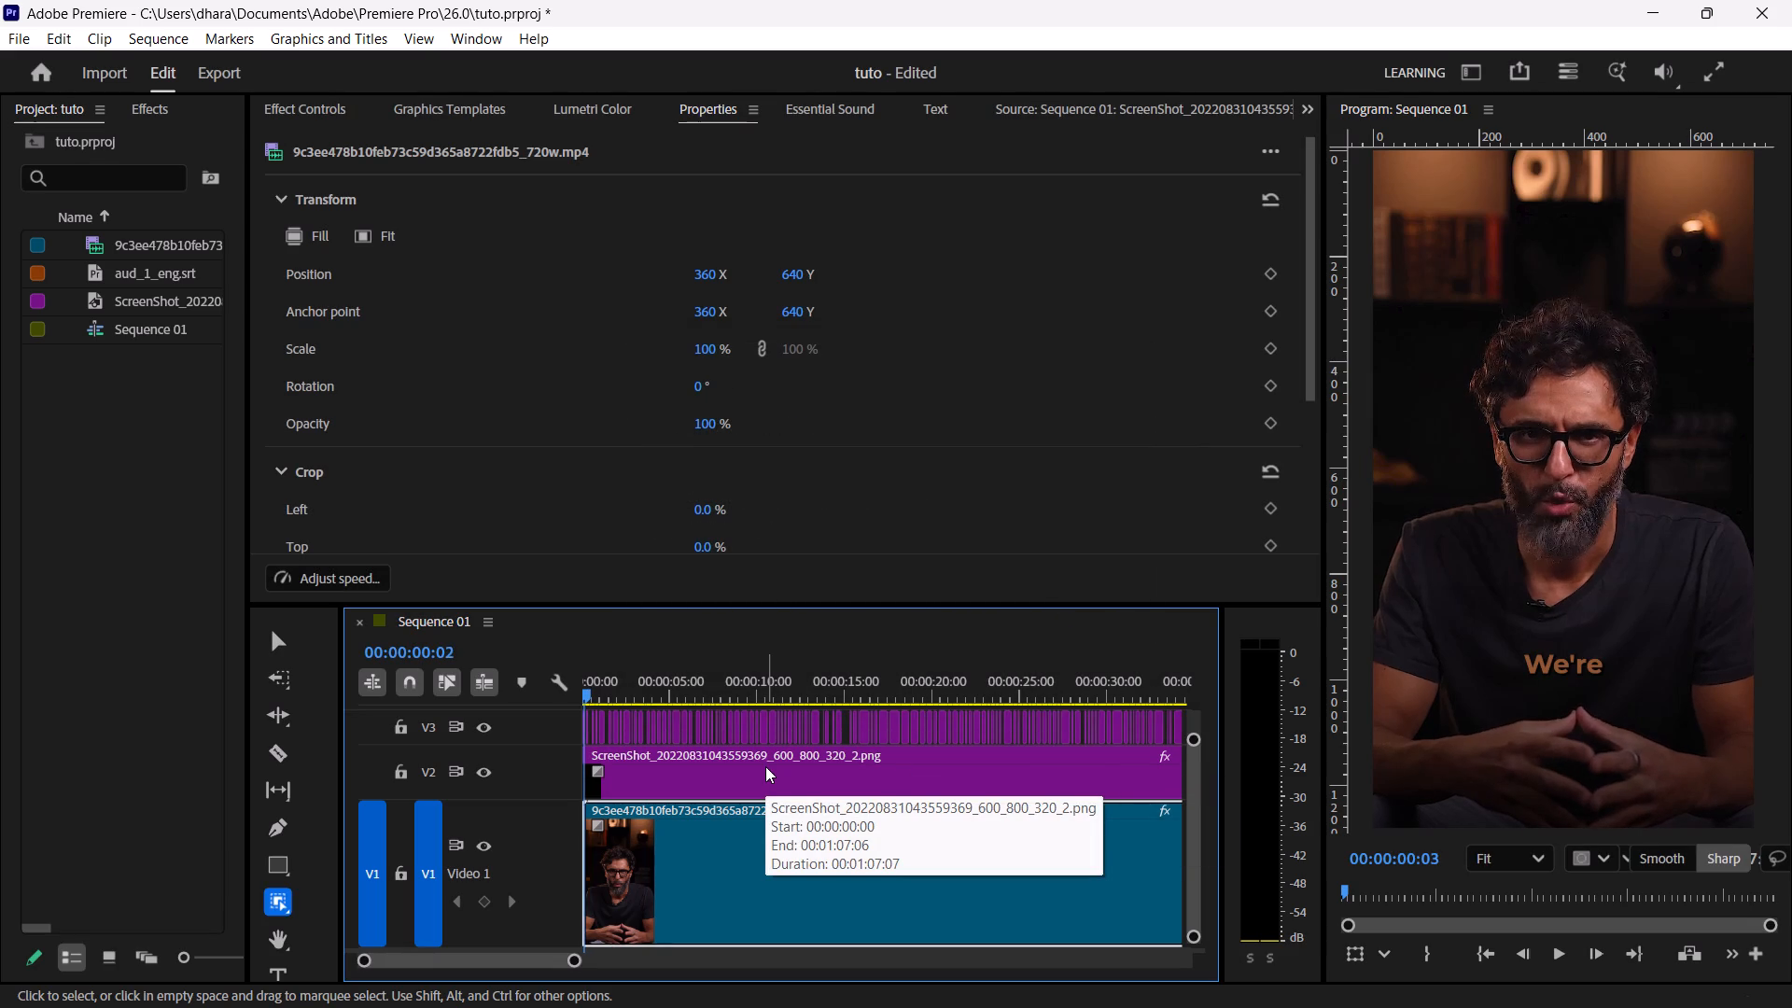
Split the talking-head video clip on V1 at 00:00:01:11.
key(space)
key(space)
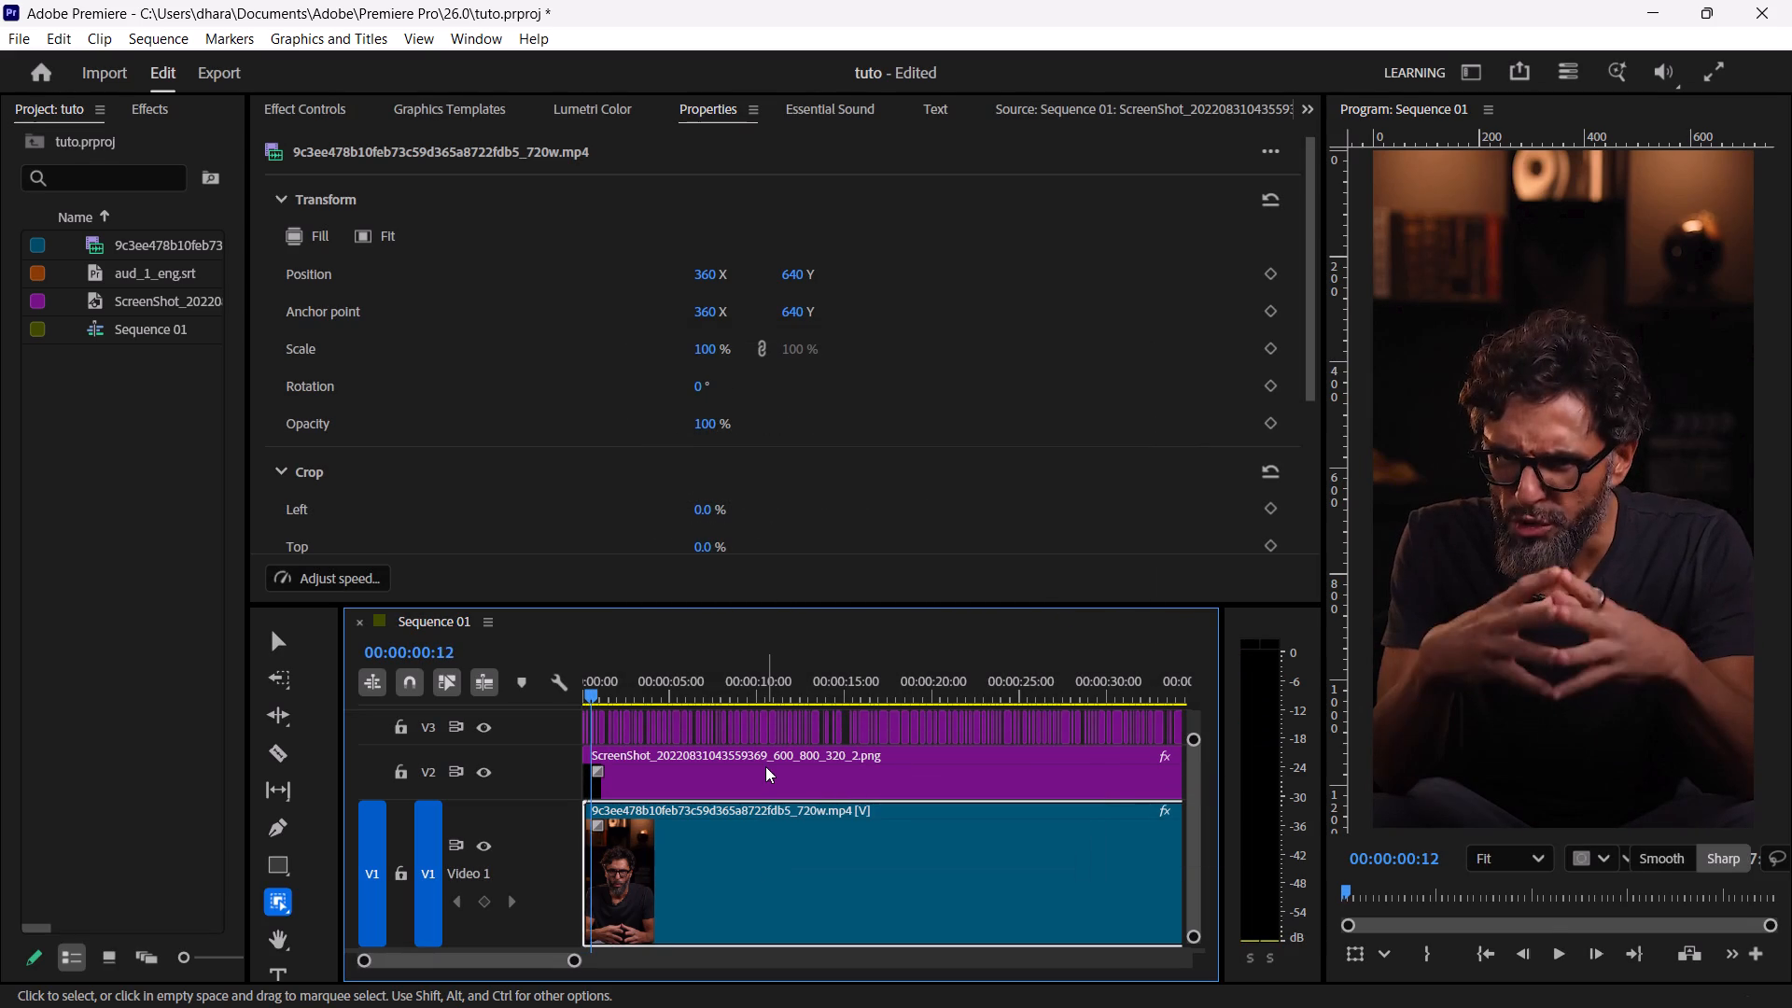
key(space)
key(space)
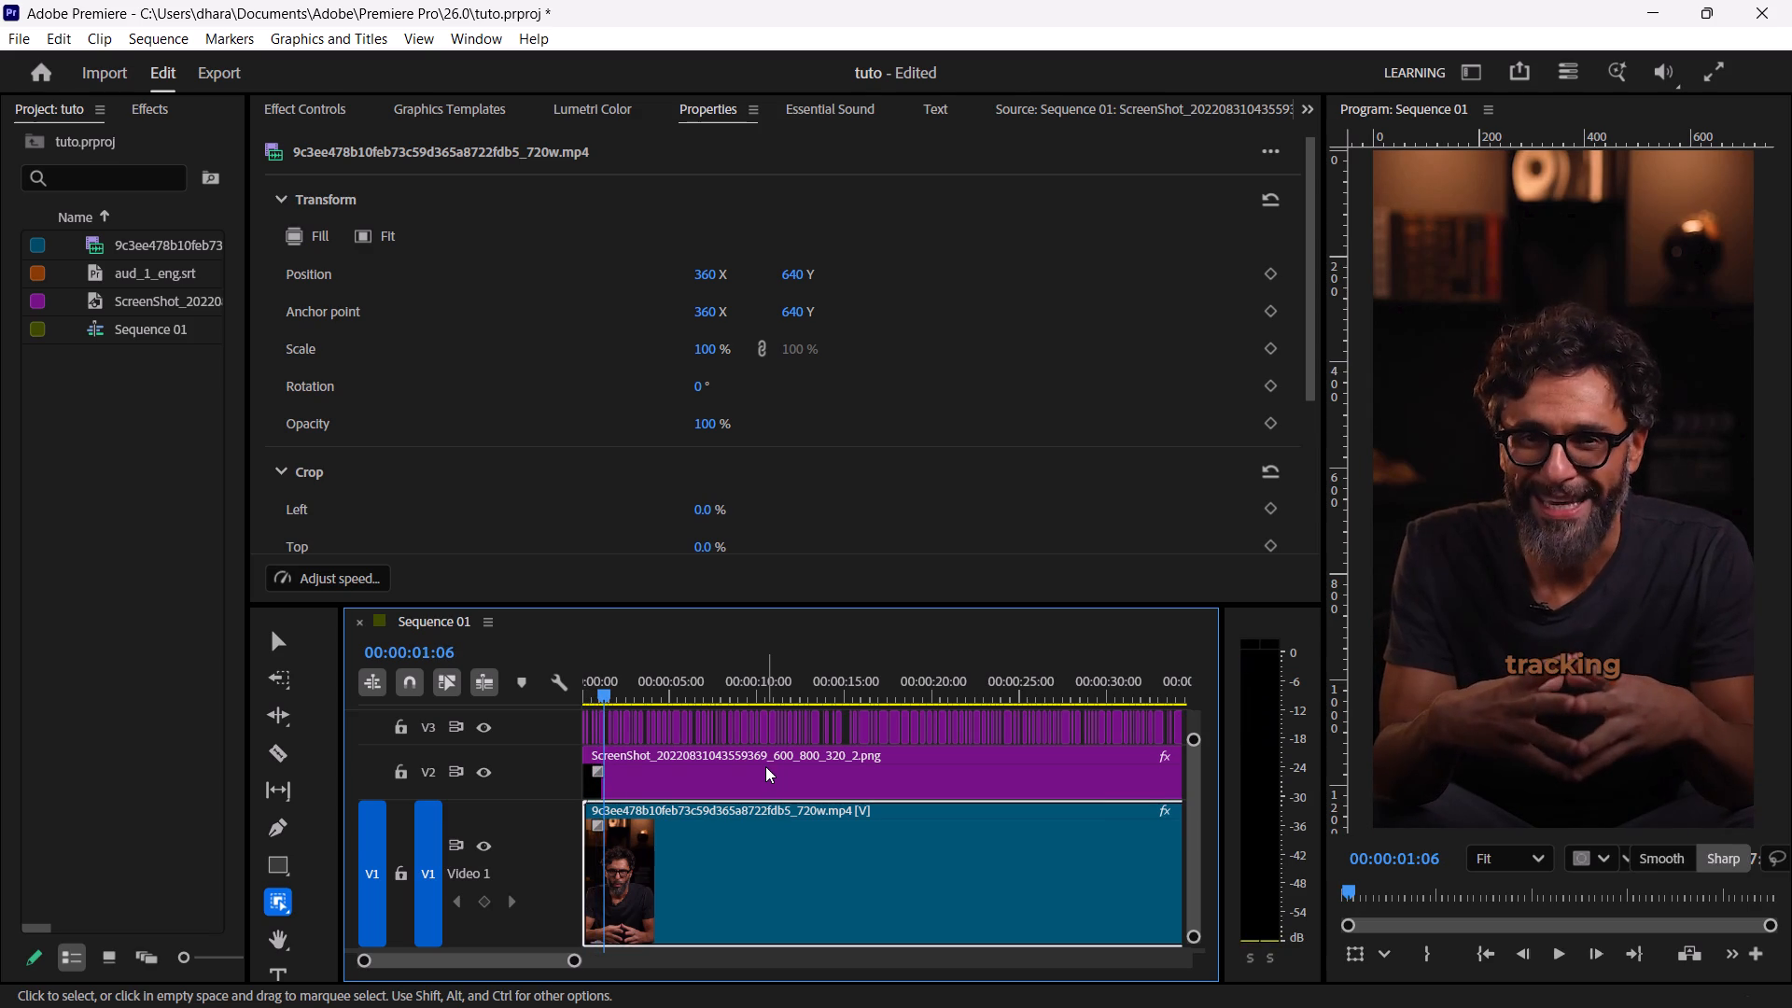
key(space)
key(space)
key(Left)
key(Left)
key(Left)
key(Left)
key(Left)
key(Left)
key(Left)
key(Left)
key(Left)
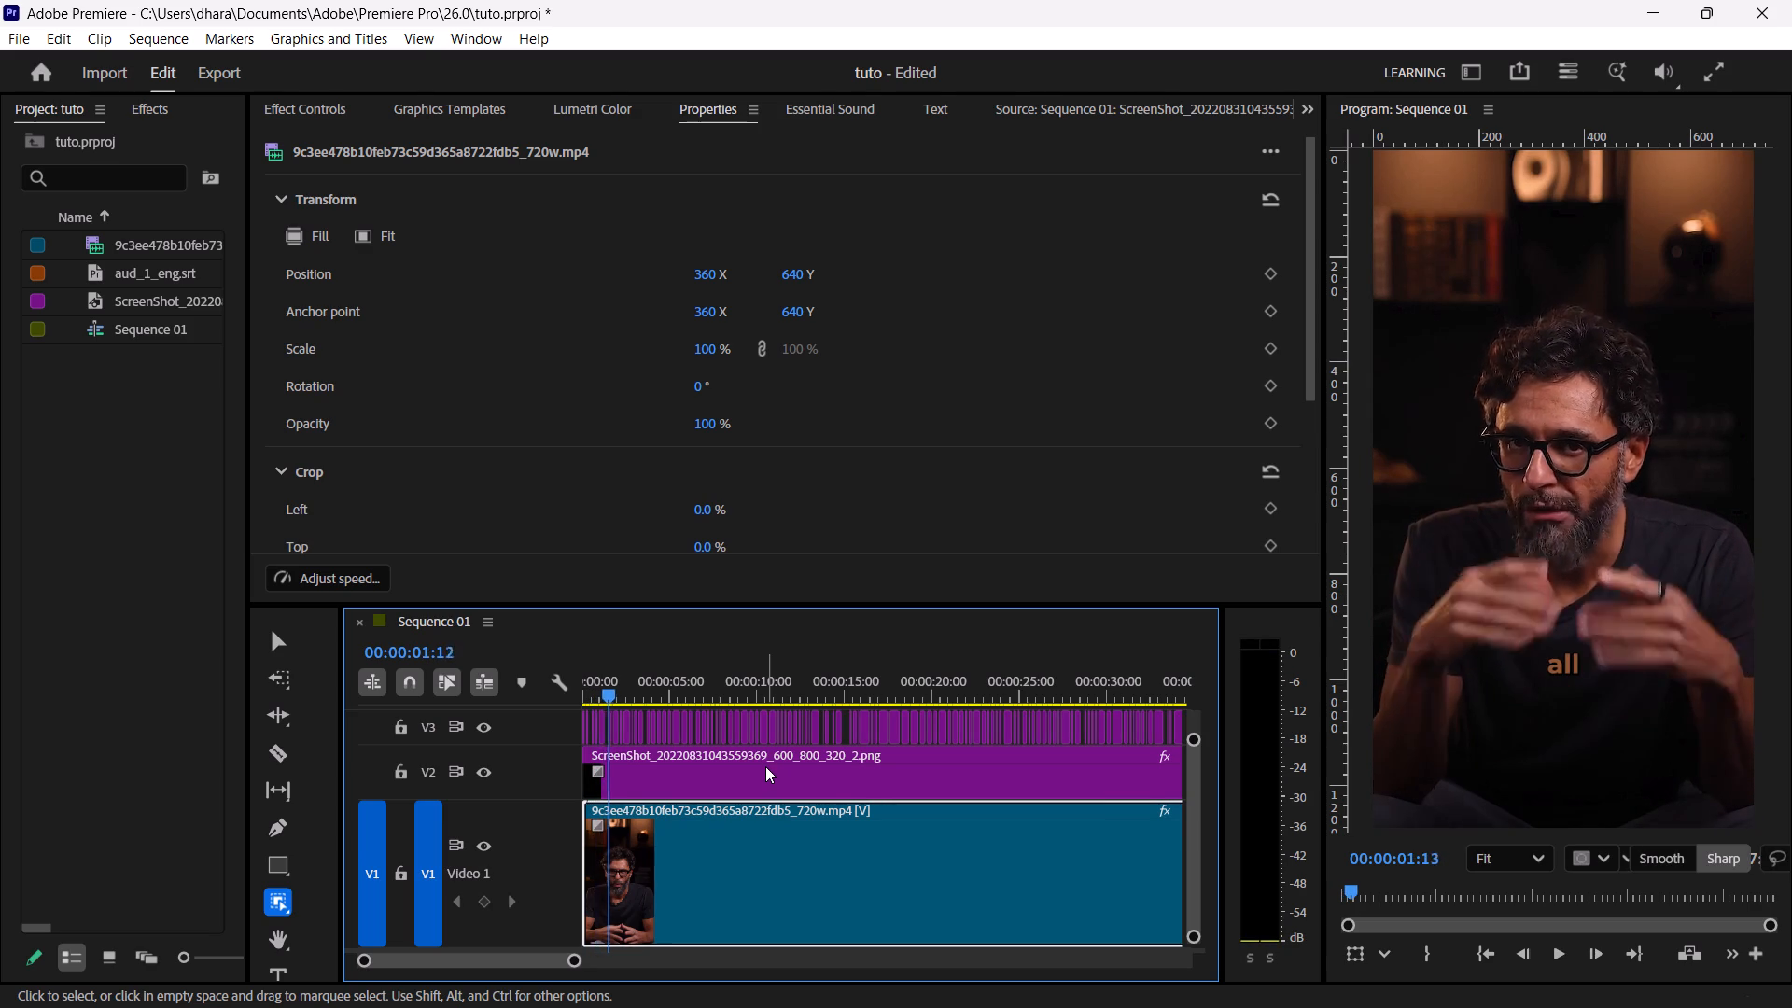
key(Right)
key(Right)
key(Right)
key(Right)
key(Right)
key(Left)
key(Left)
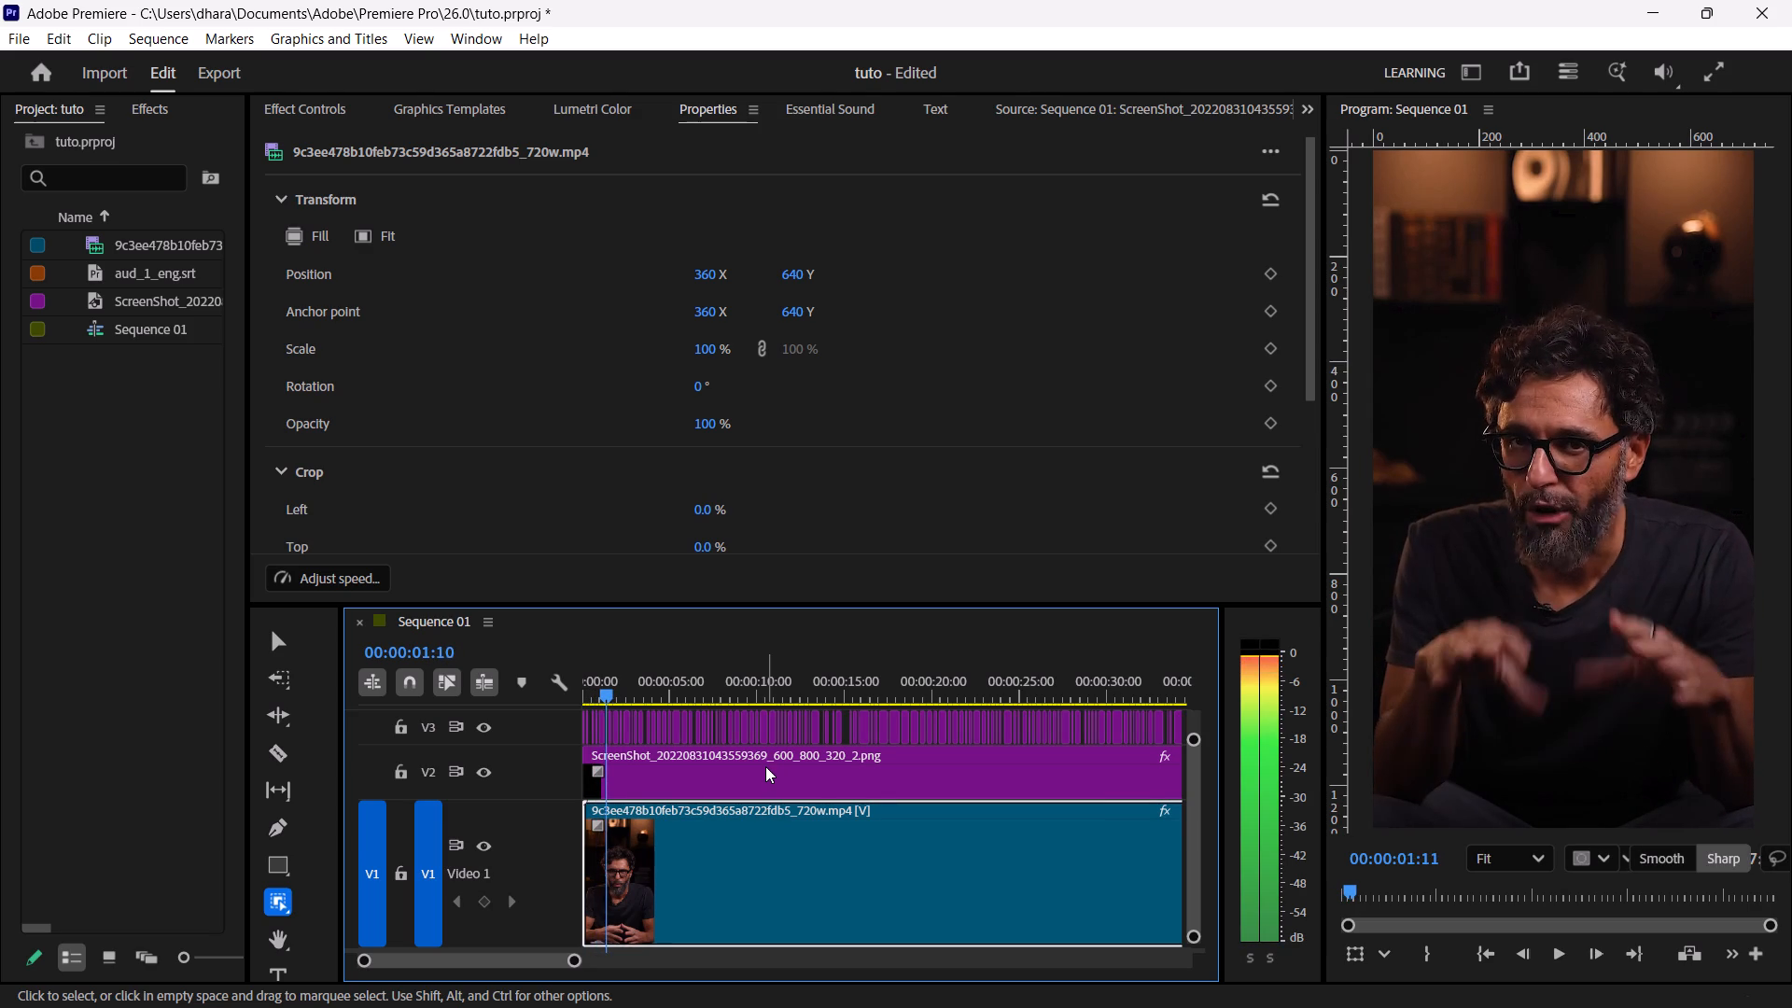
key(Right)
key(Right)
key(Left)
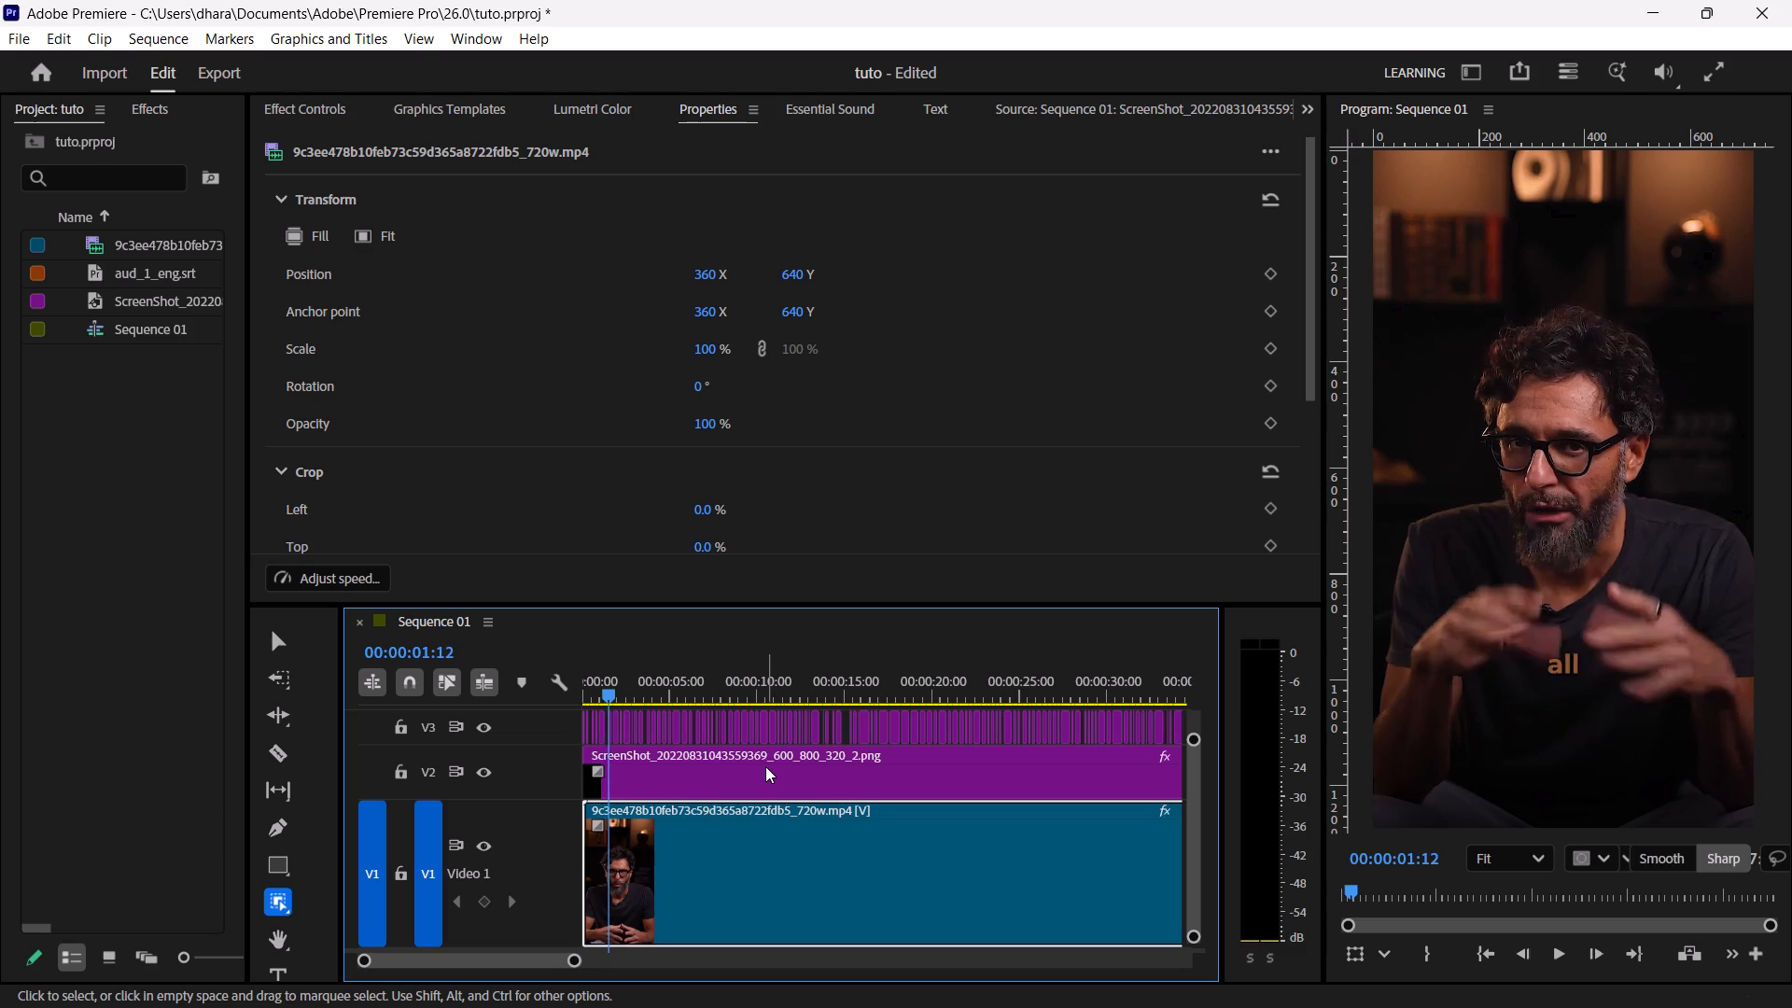
key(Left)
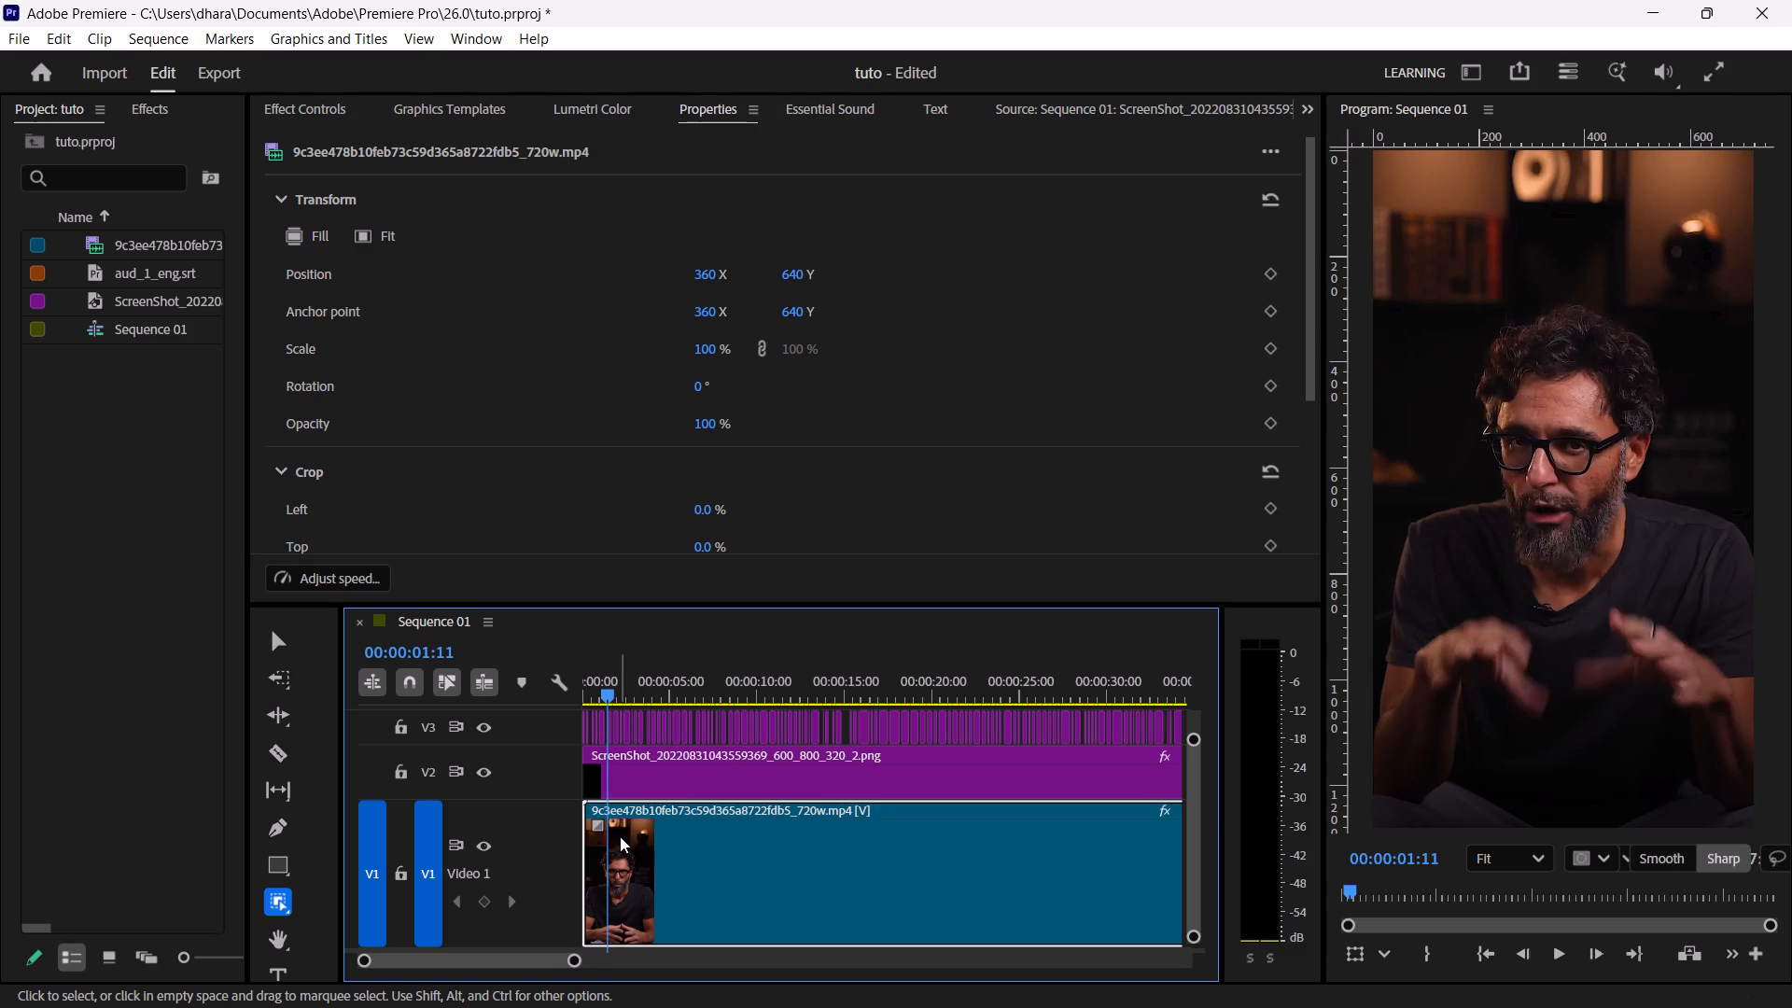
click(702, 824)
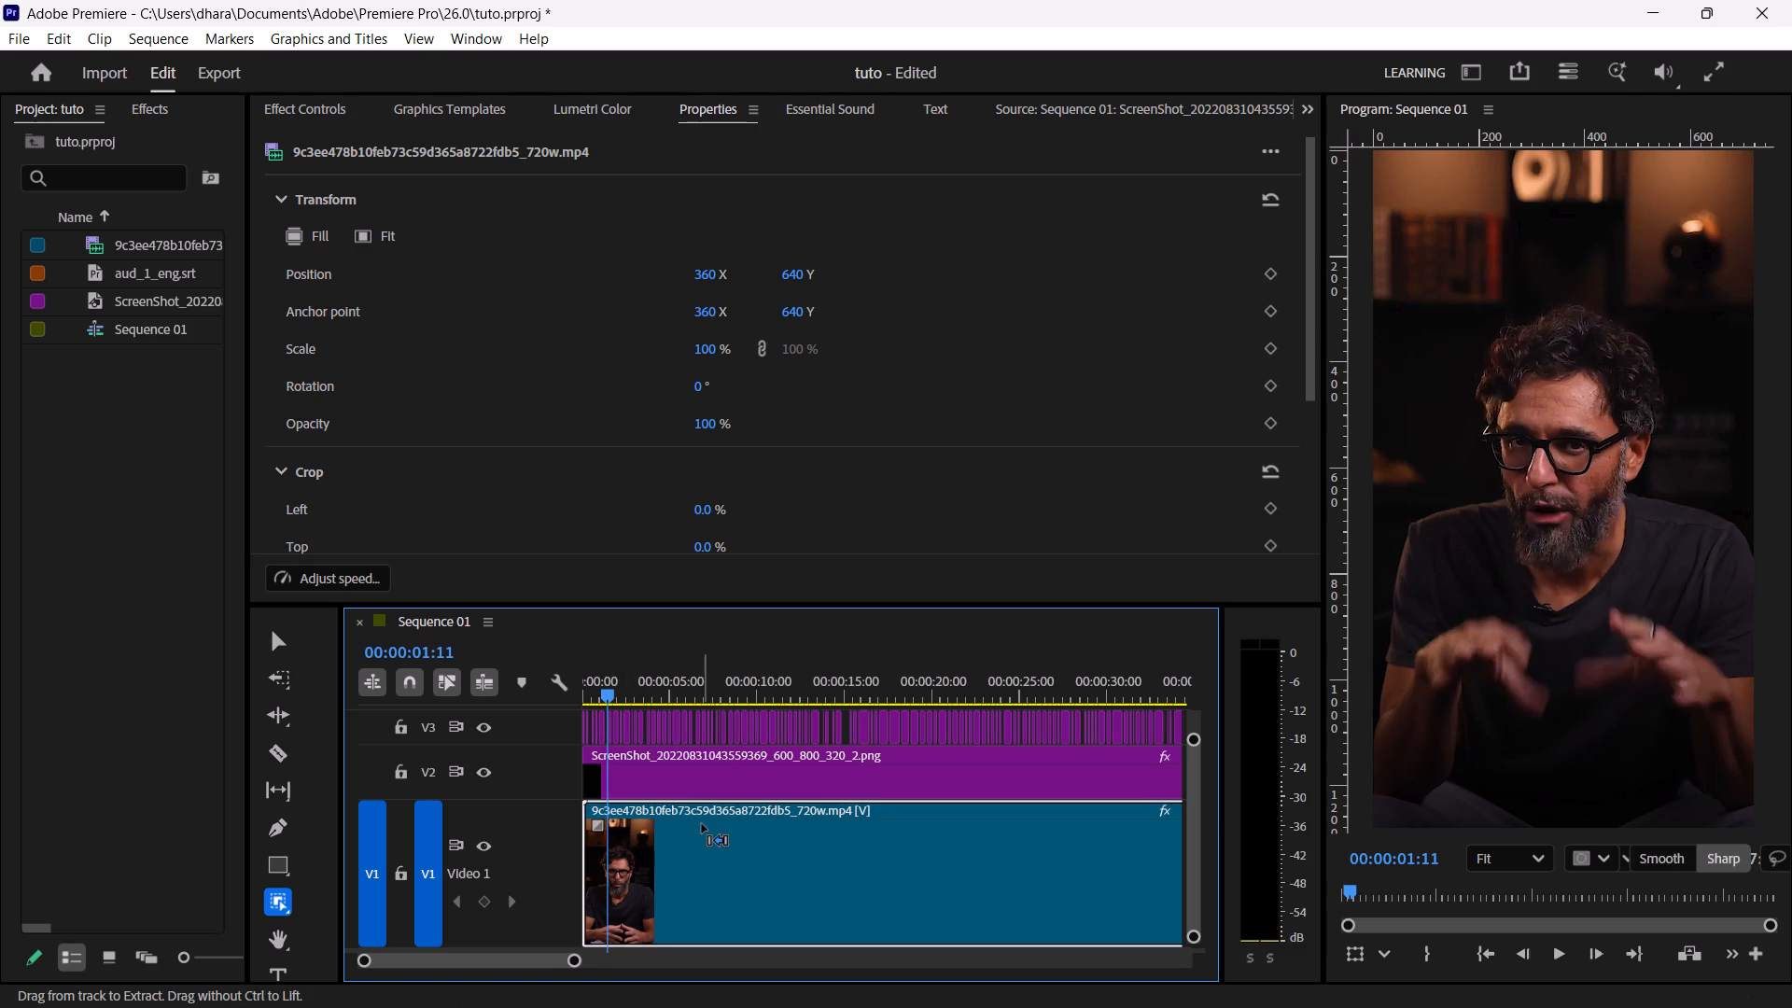
key(ctrl+k)
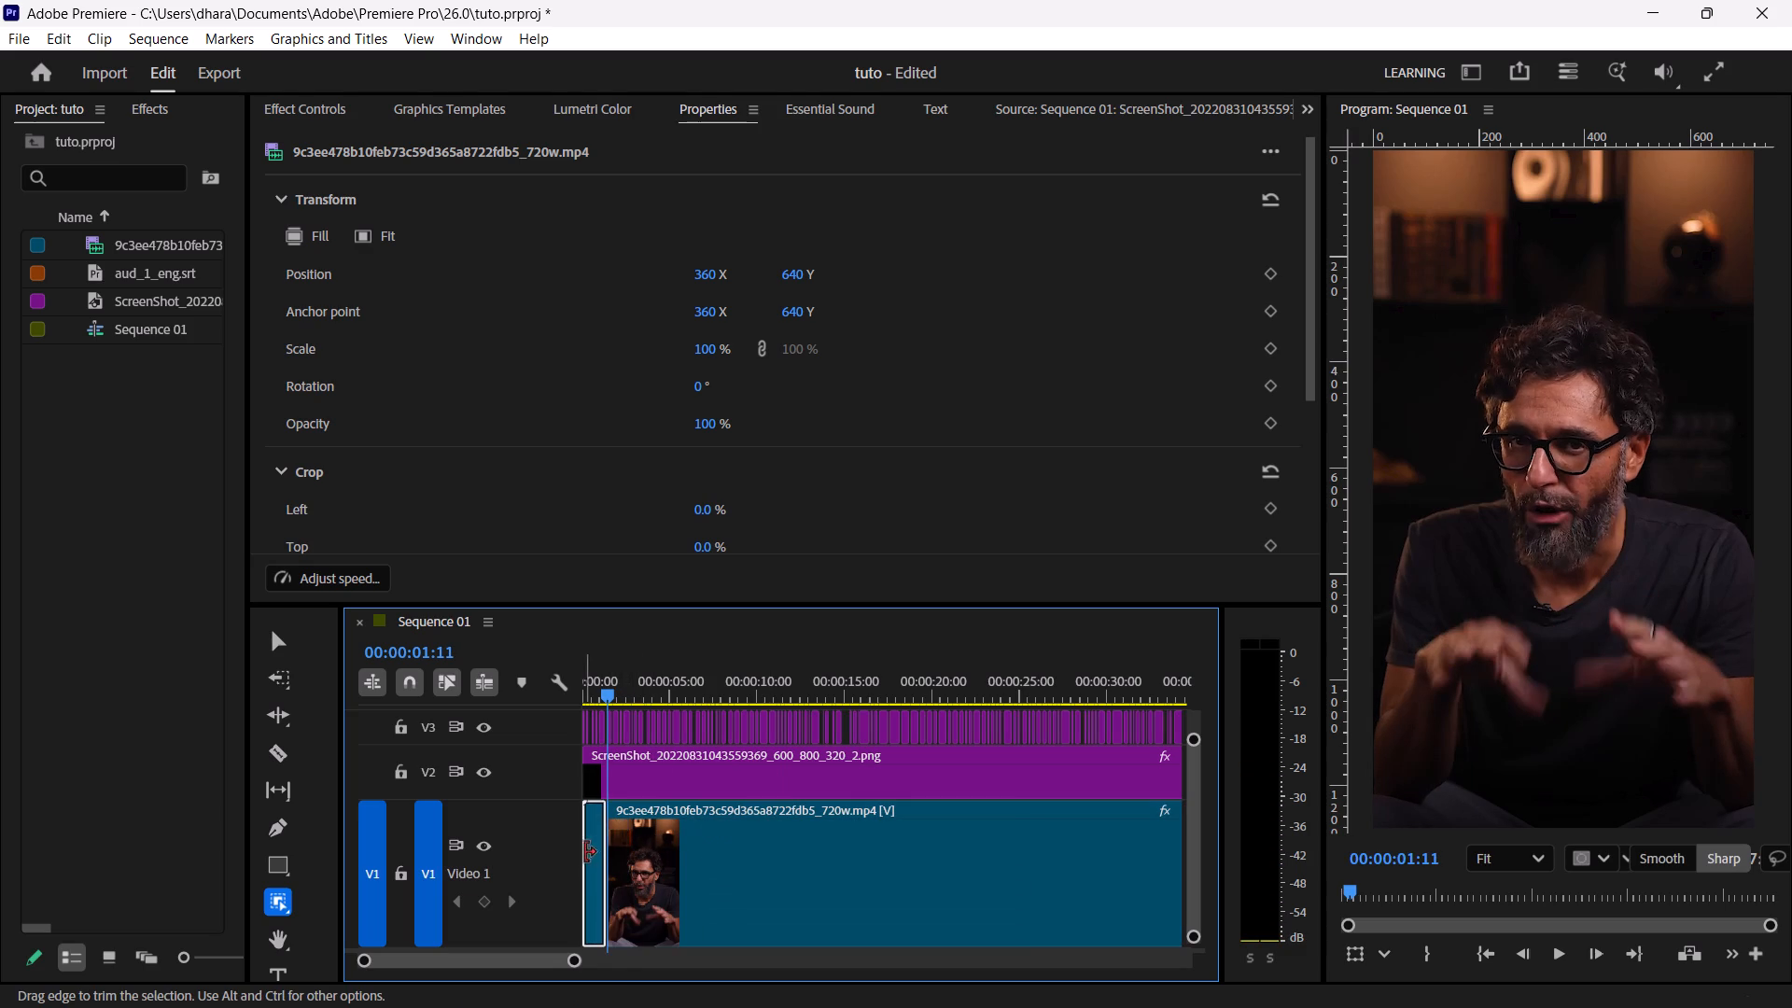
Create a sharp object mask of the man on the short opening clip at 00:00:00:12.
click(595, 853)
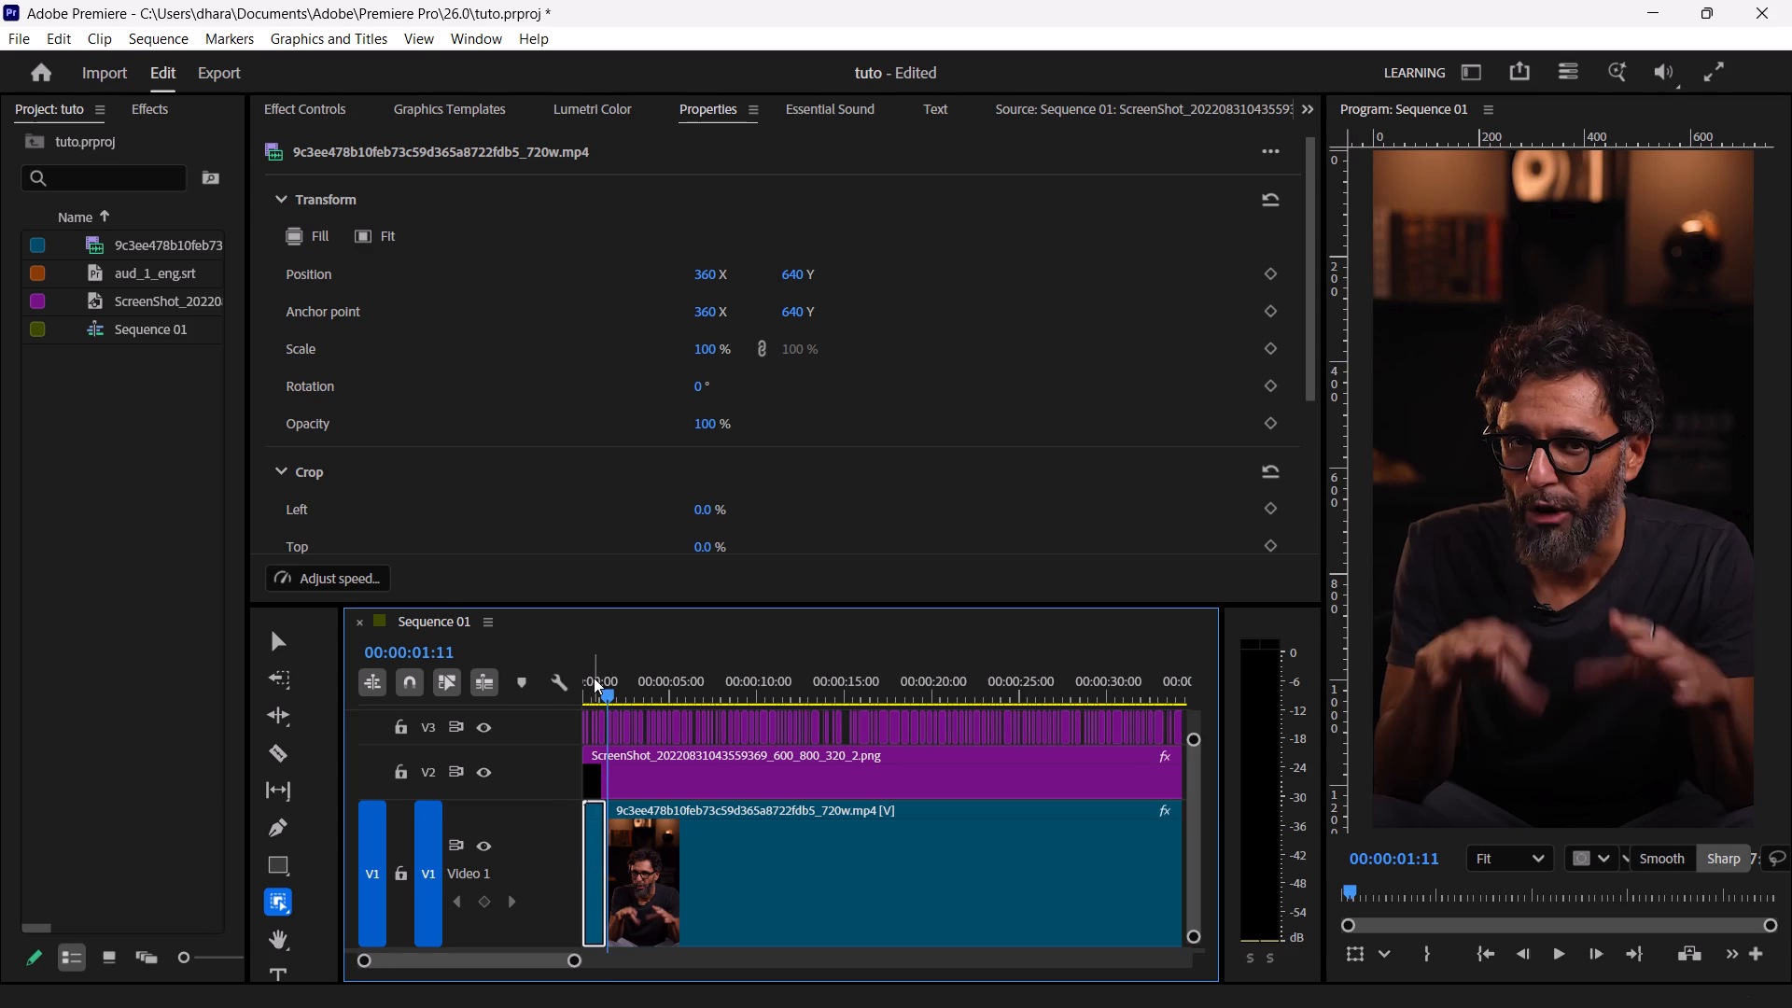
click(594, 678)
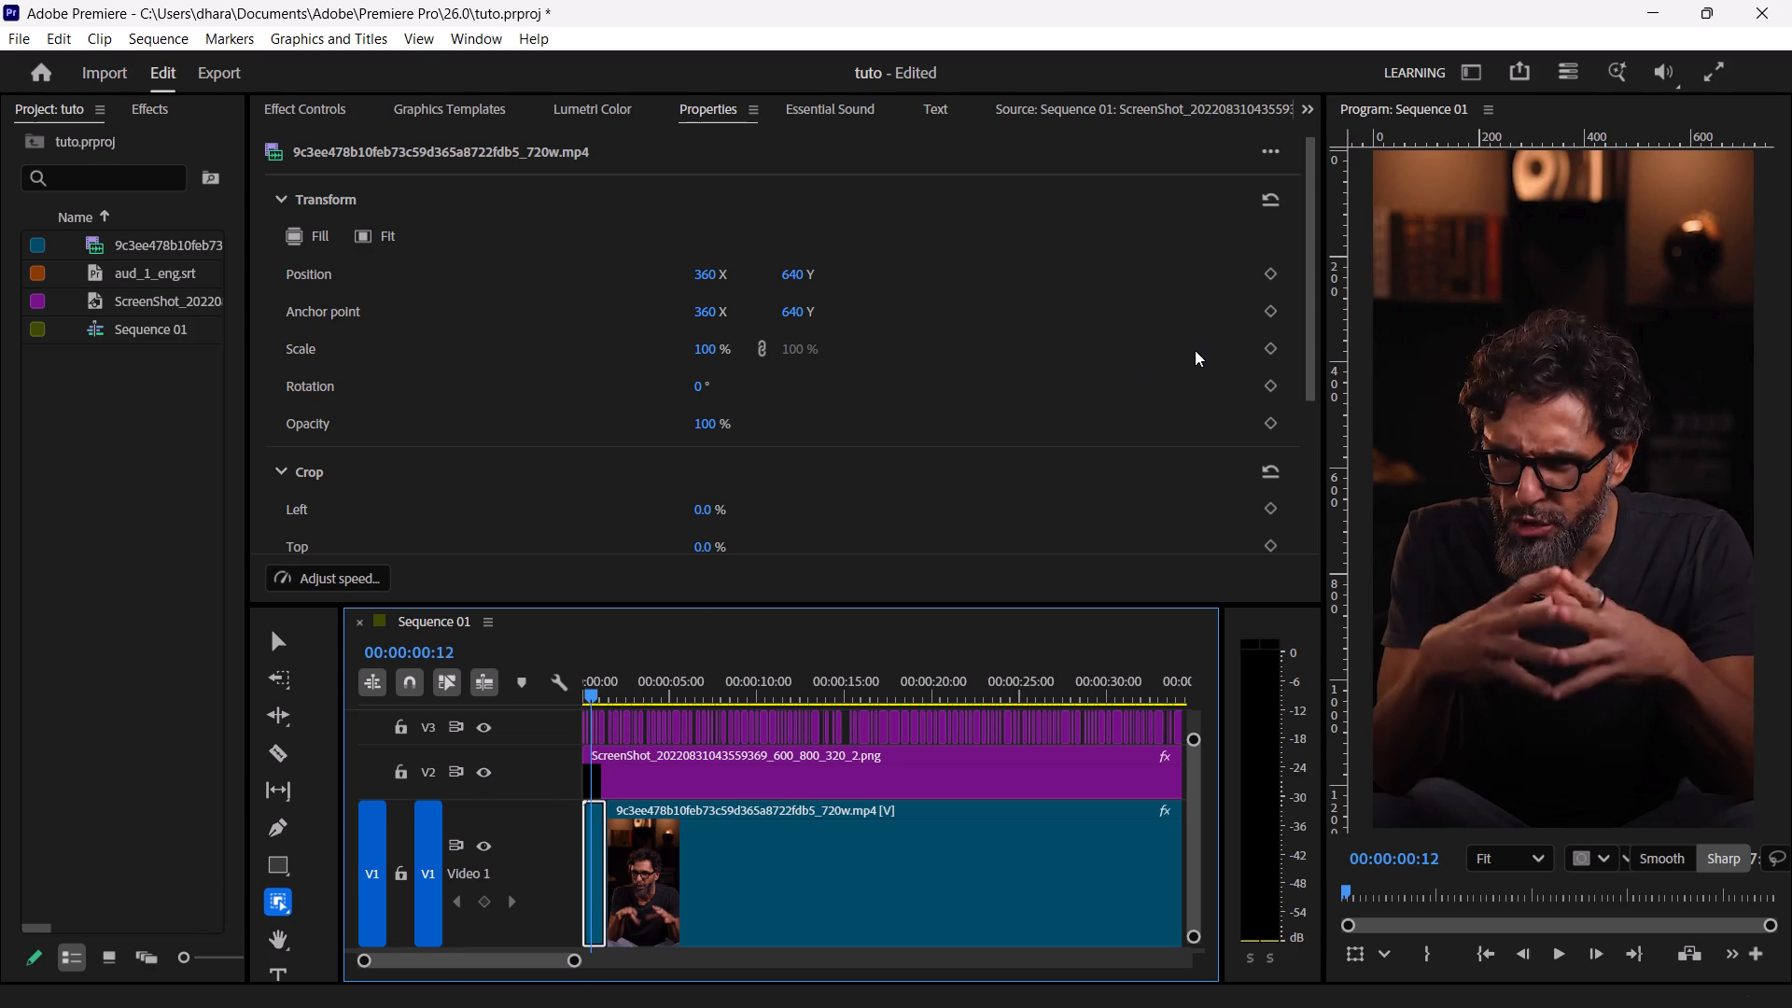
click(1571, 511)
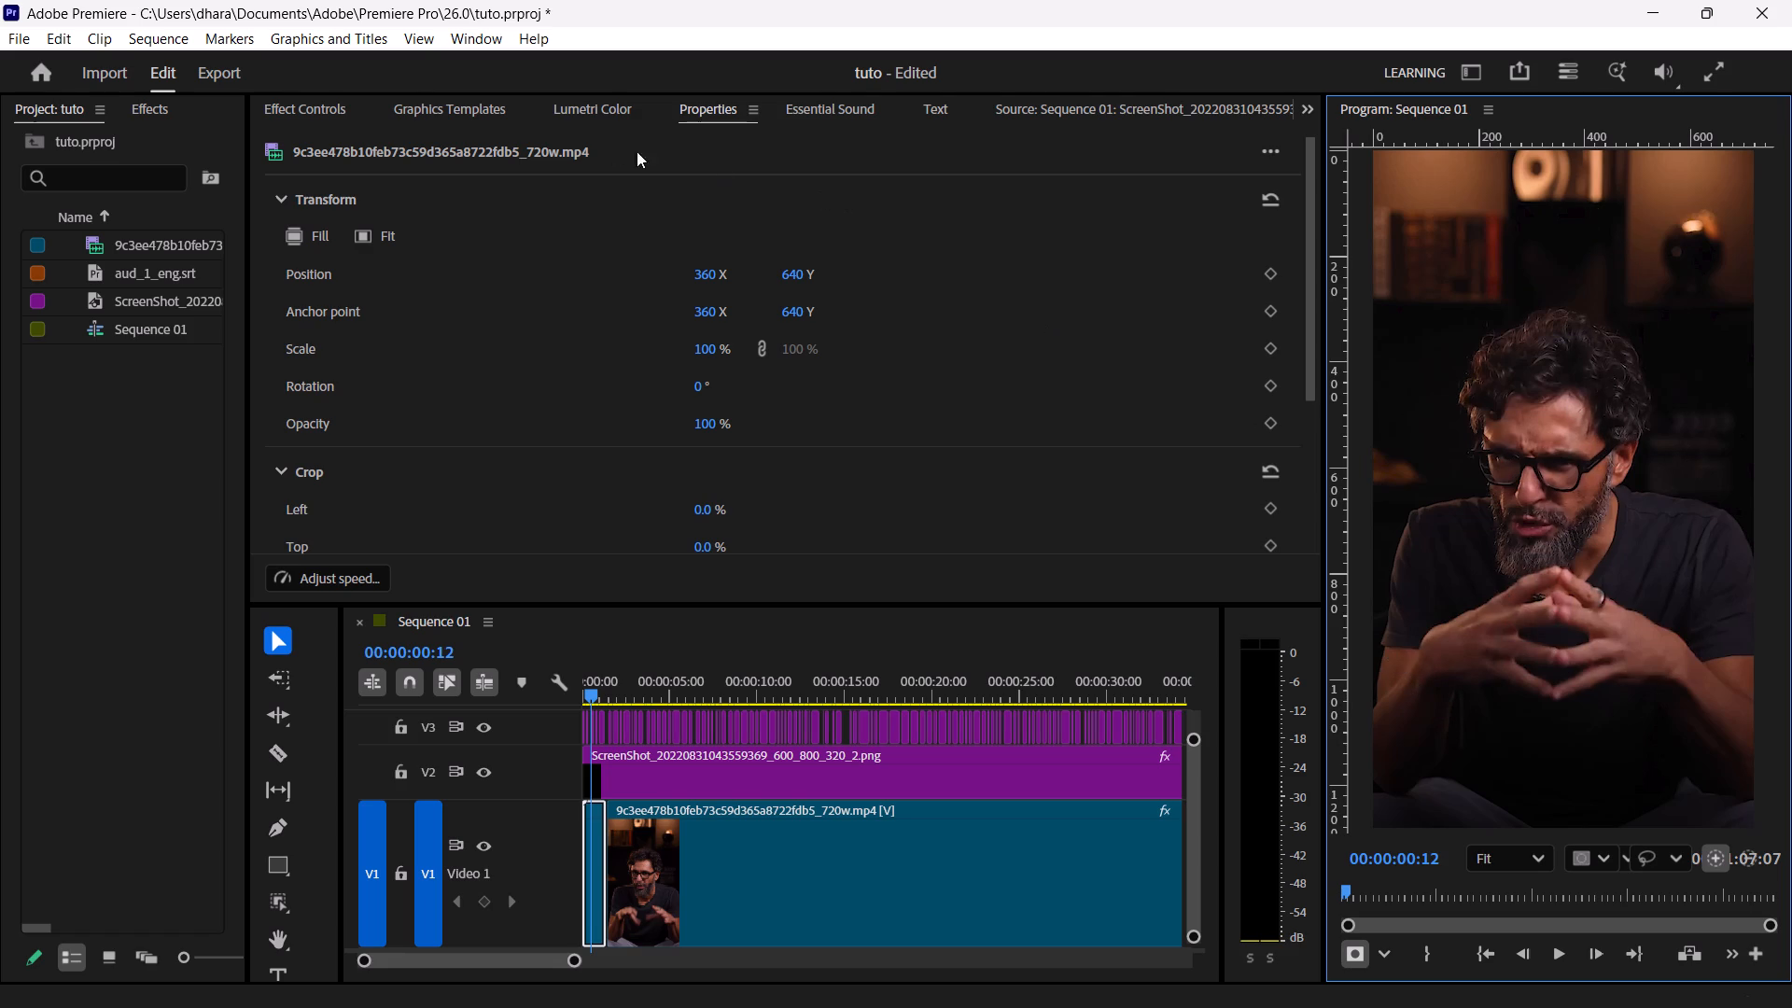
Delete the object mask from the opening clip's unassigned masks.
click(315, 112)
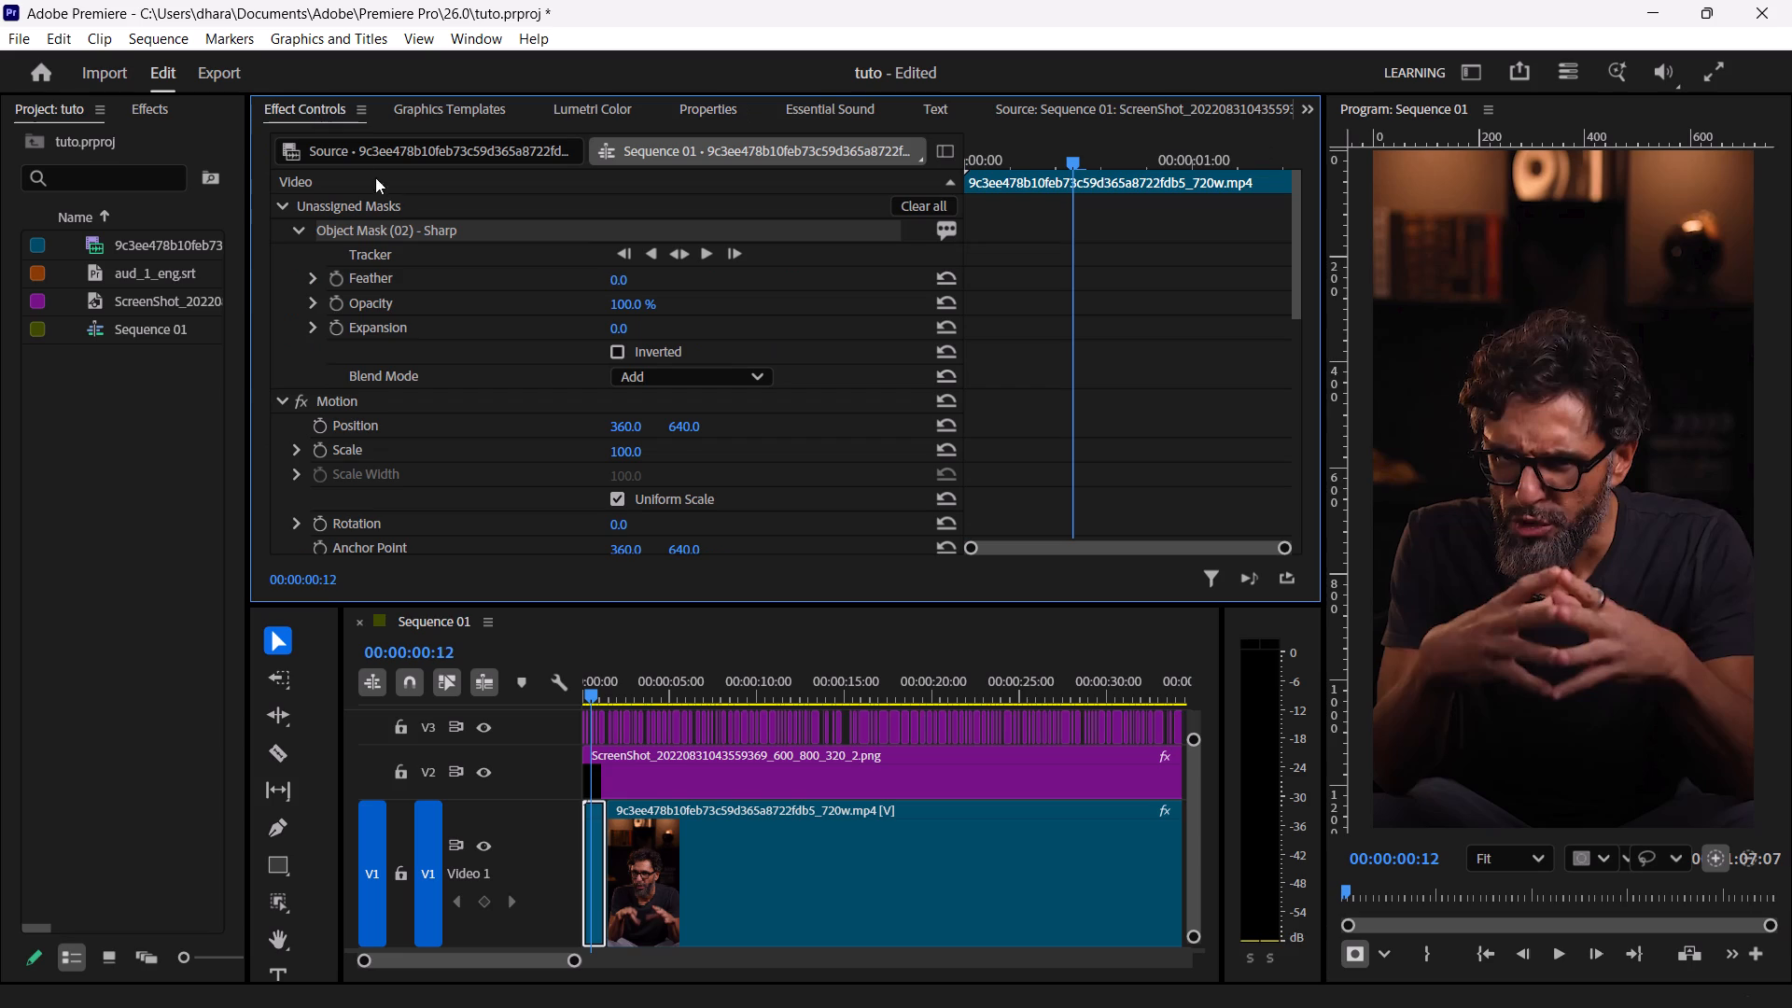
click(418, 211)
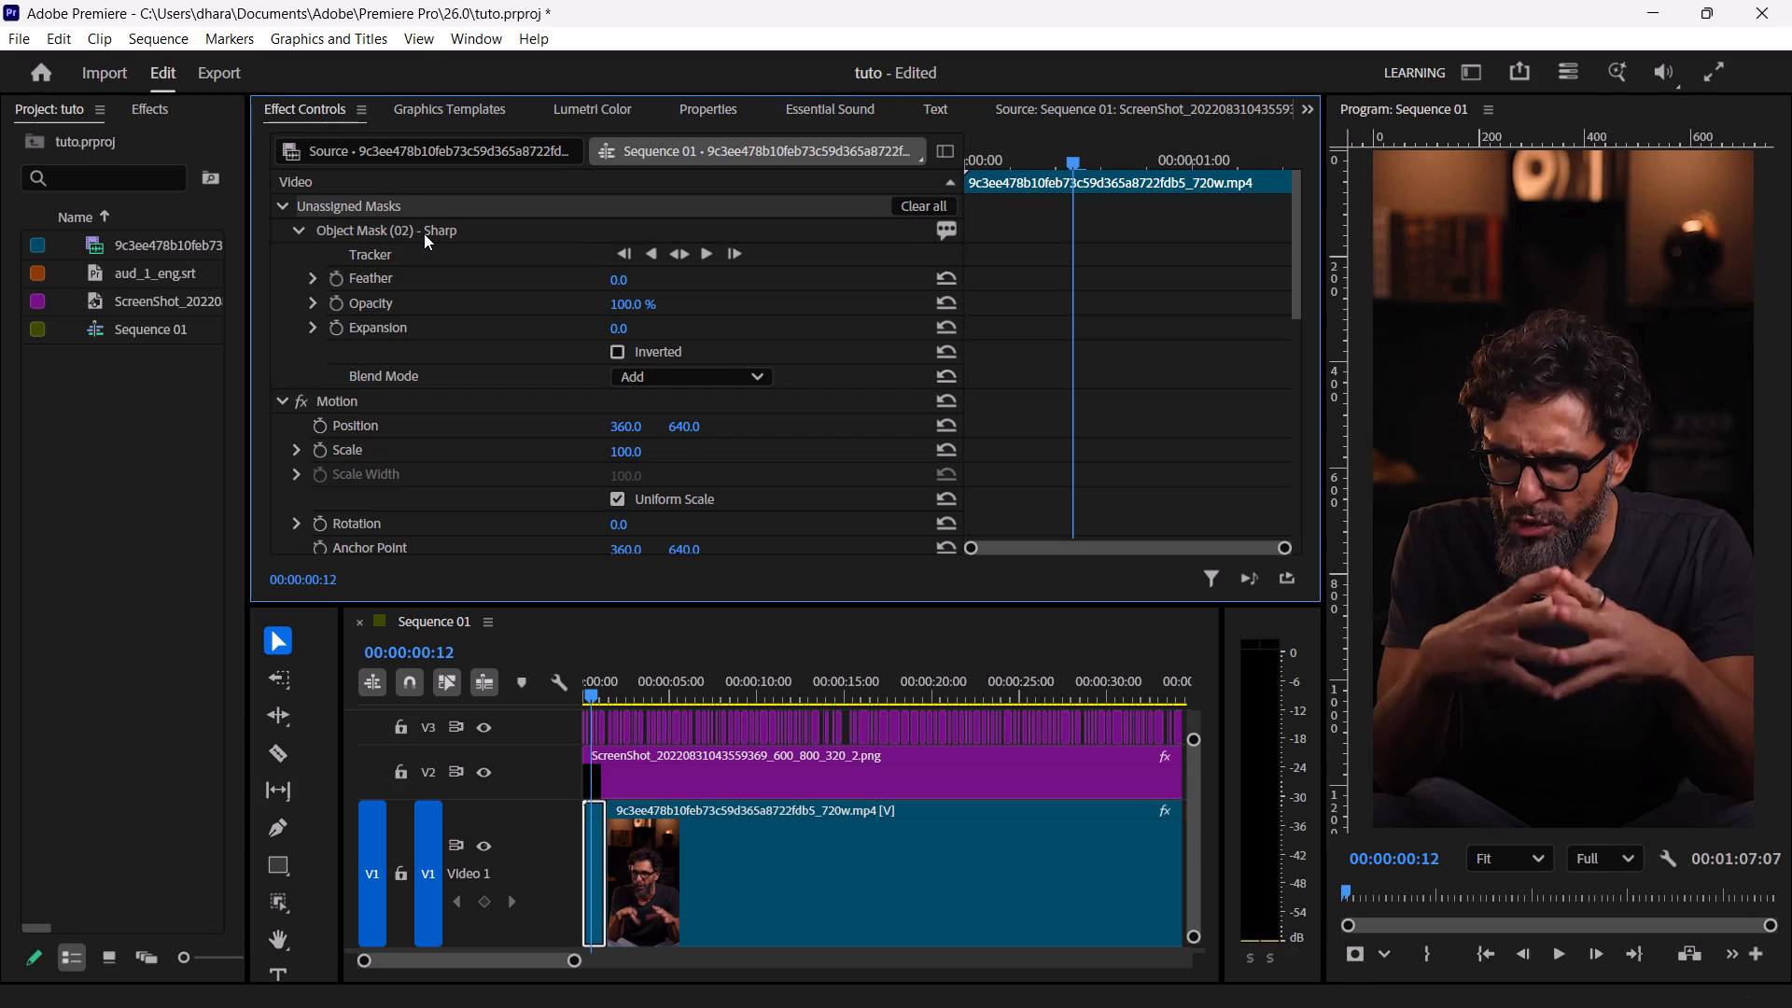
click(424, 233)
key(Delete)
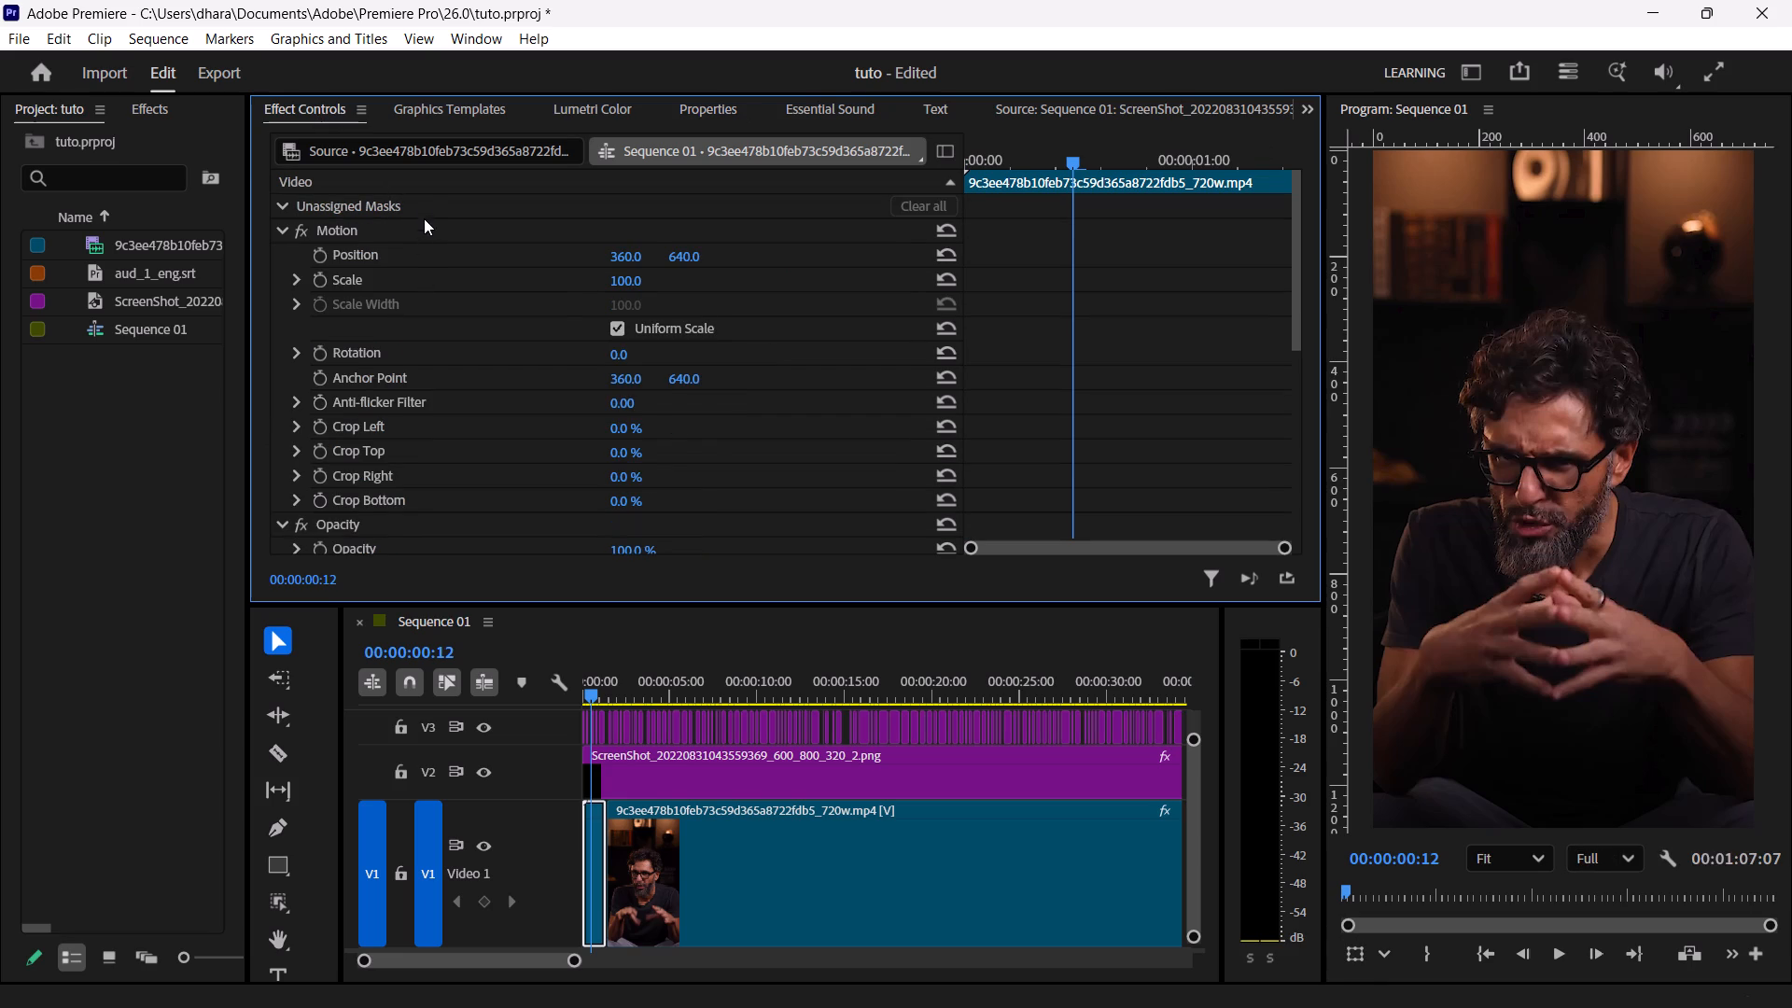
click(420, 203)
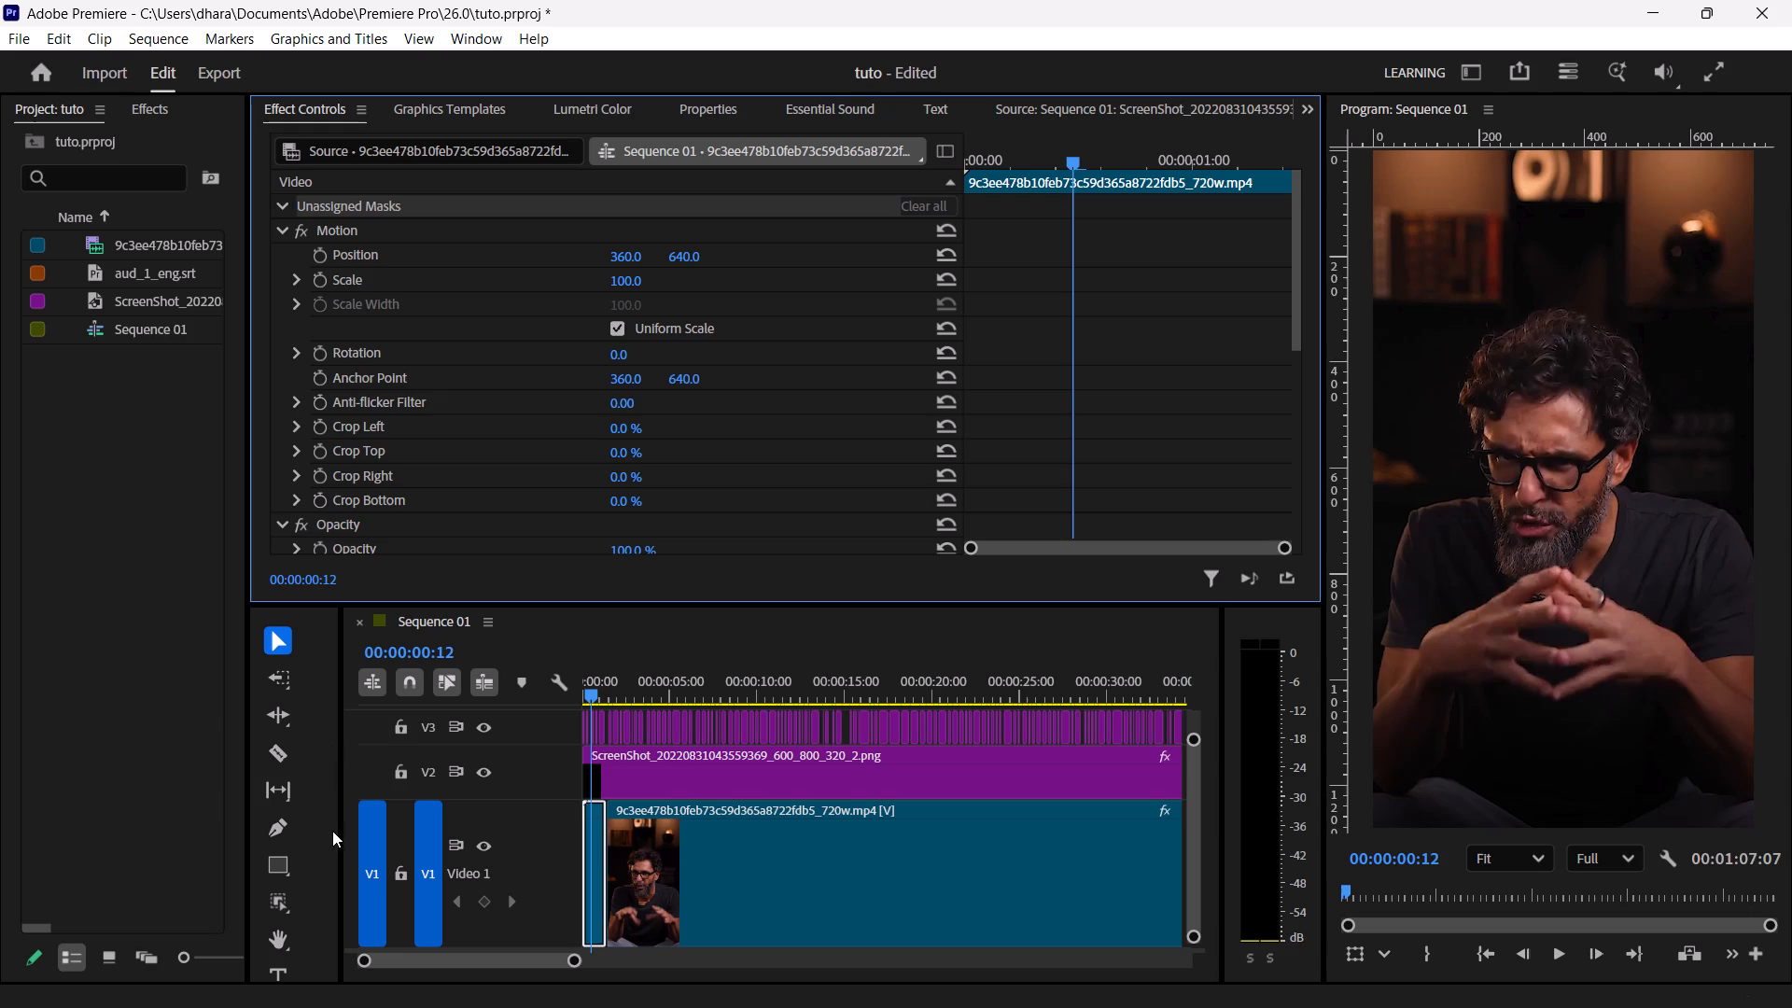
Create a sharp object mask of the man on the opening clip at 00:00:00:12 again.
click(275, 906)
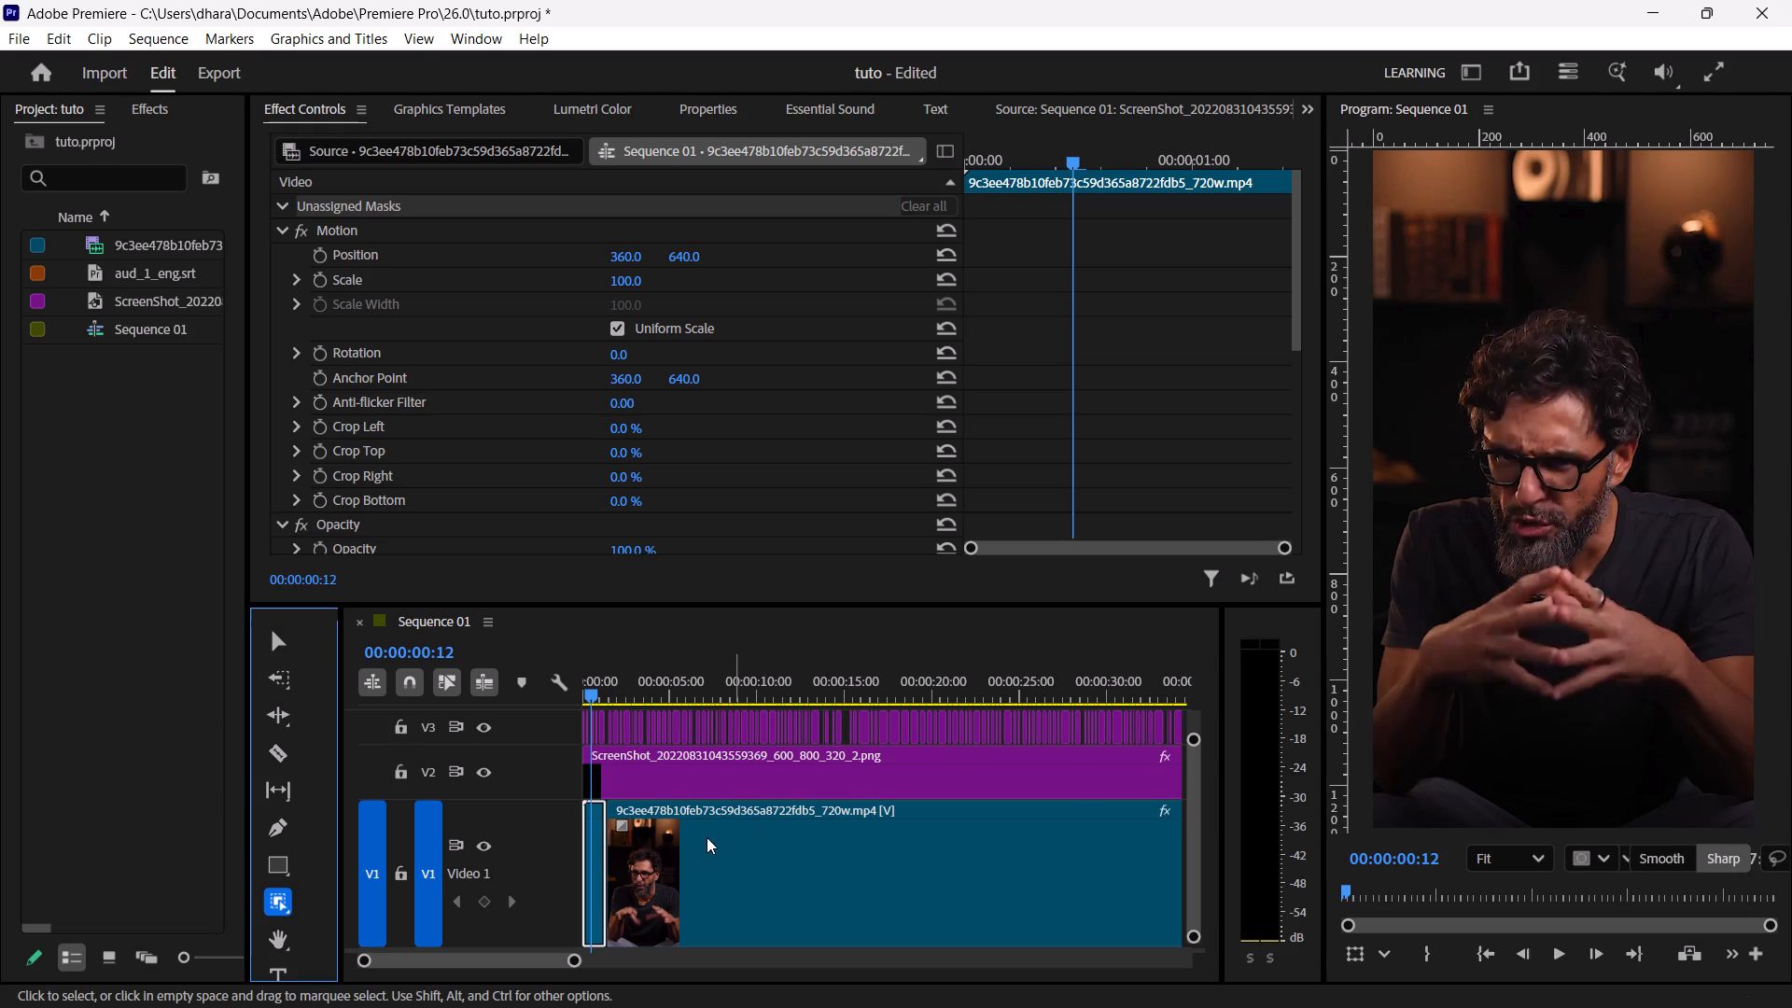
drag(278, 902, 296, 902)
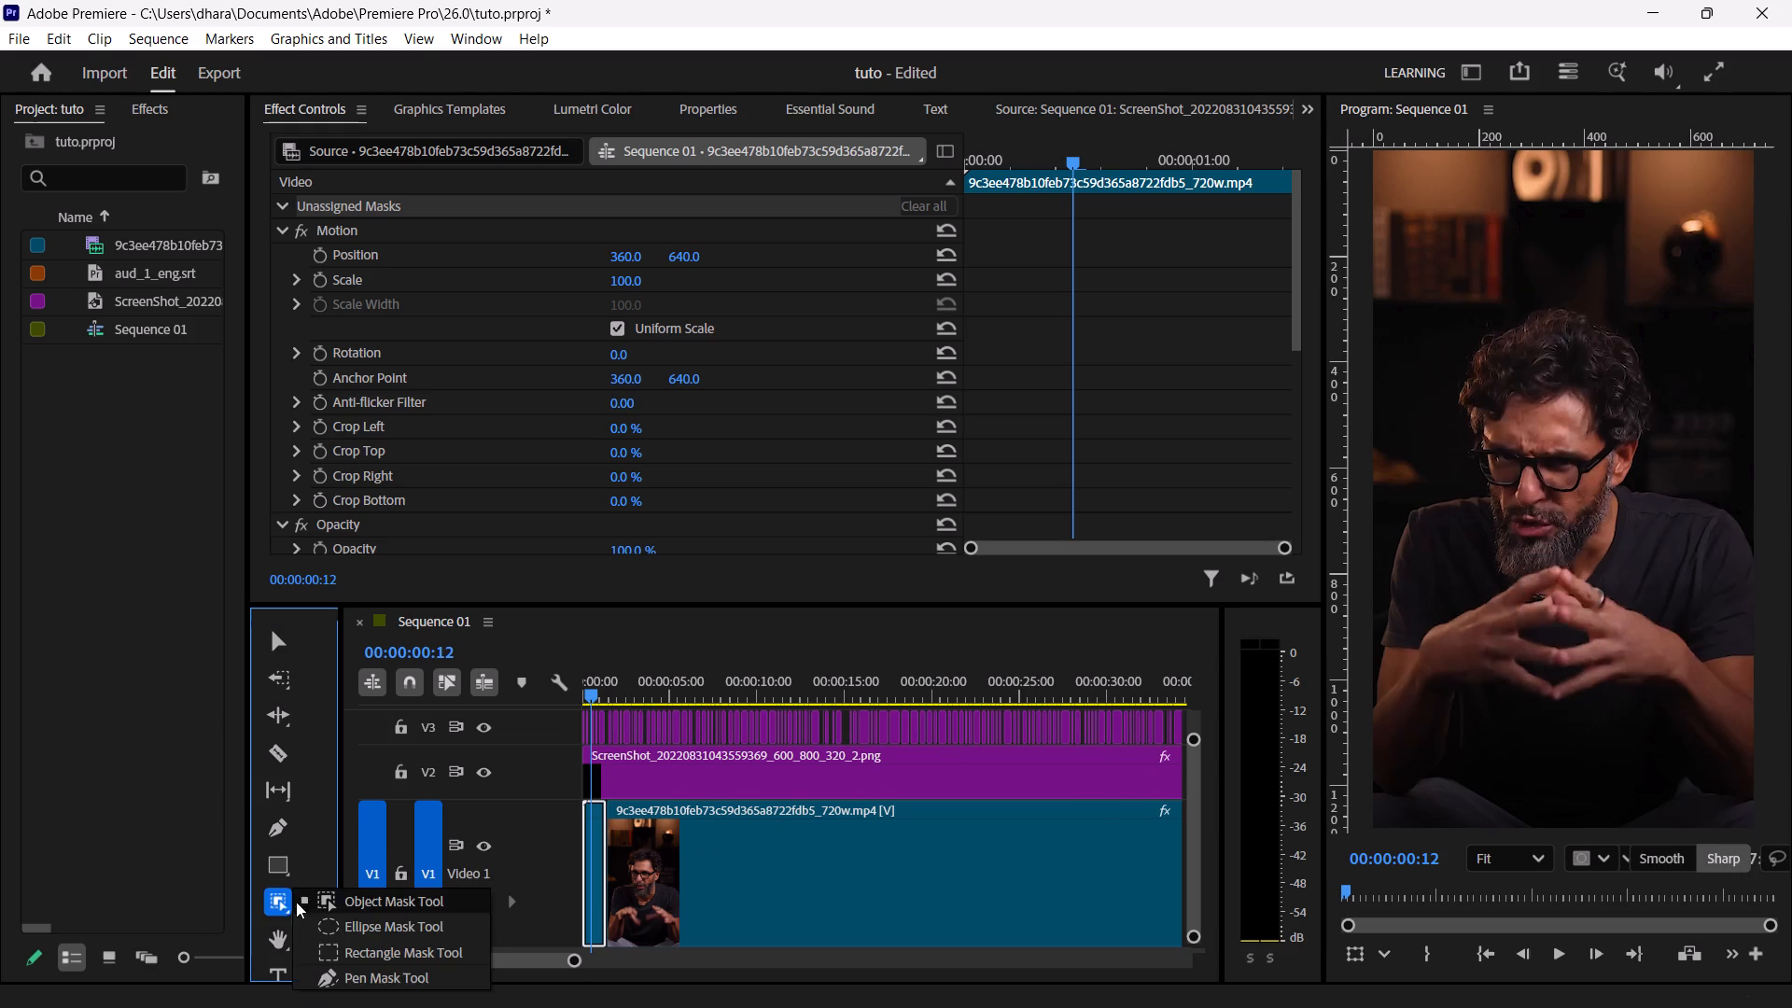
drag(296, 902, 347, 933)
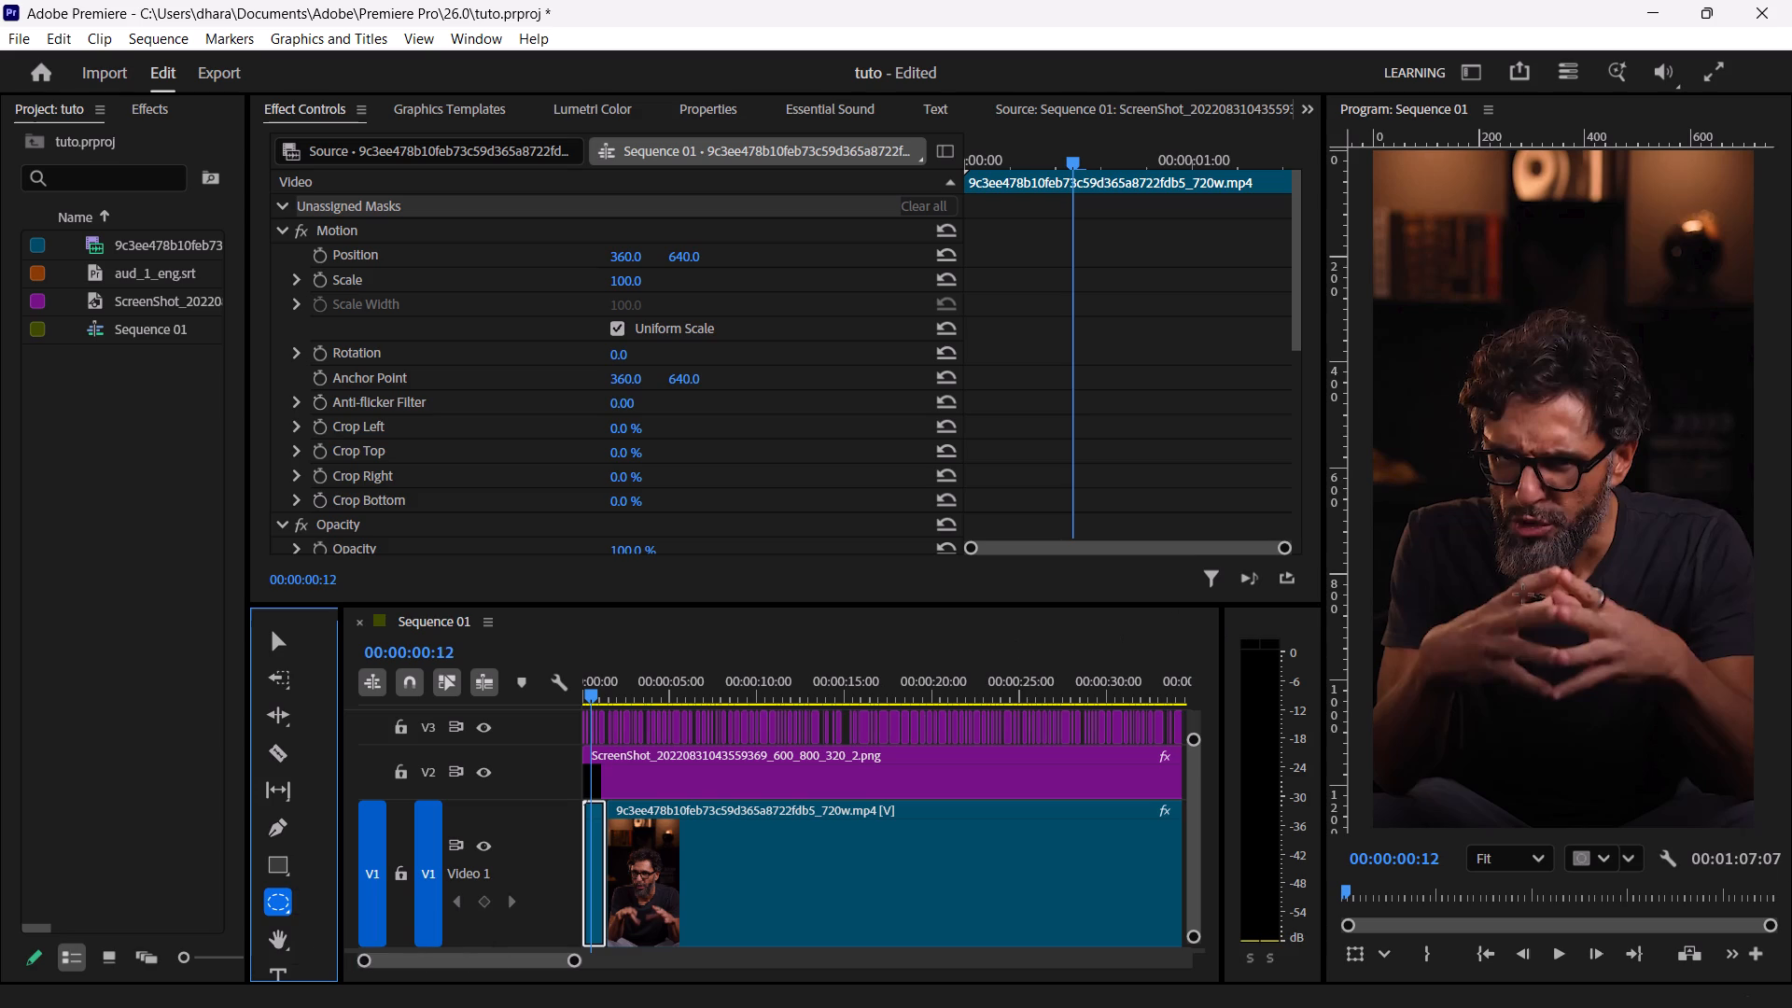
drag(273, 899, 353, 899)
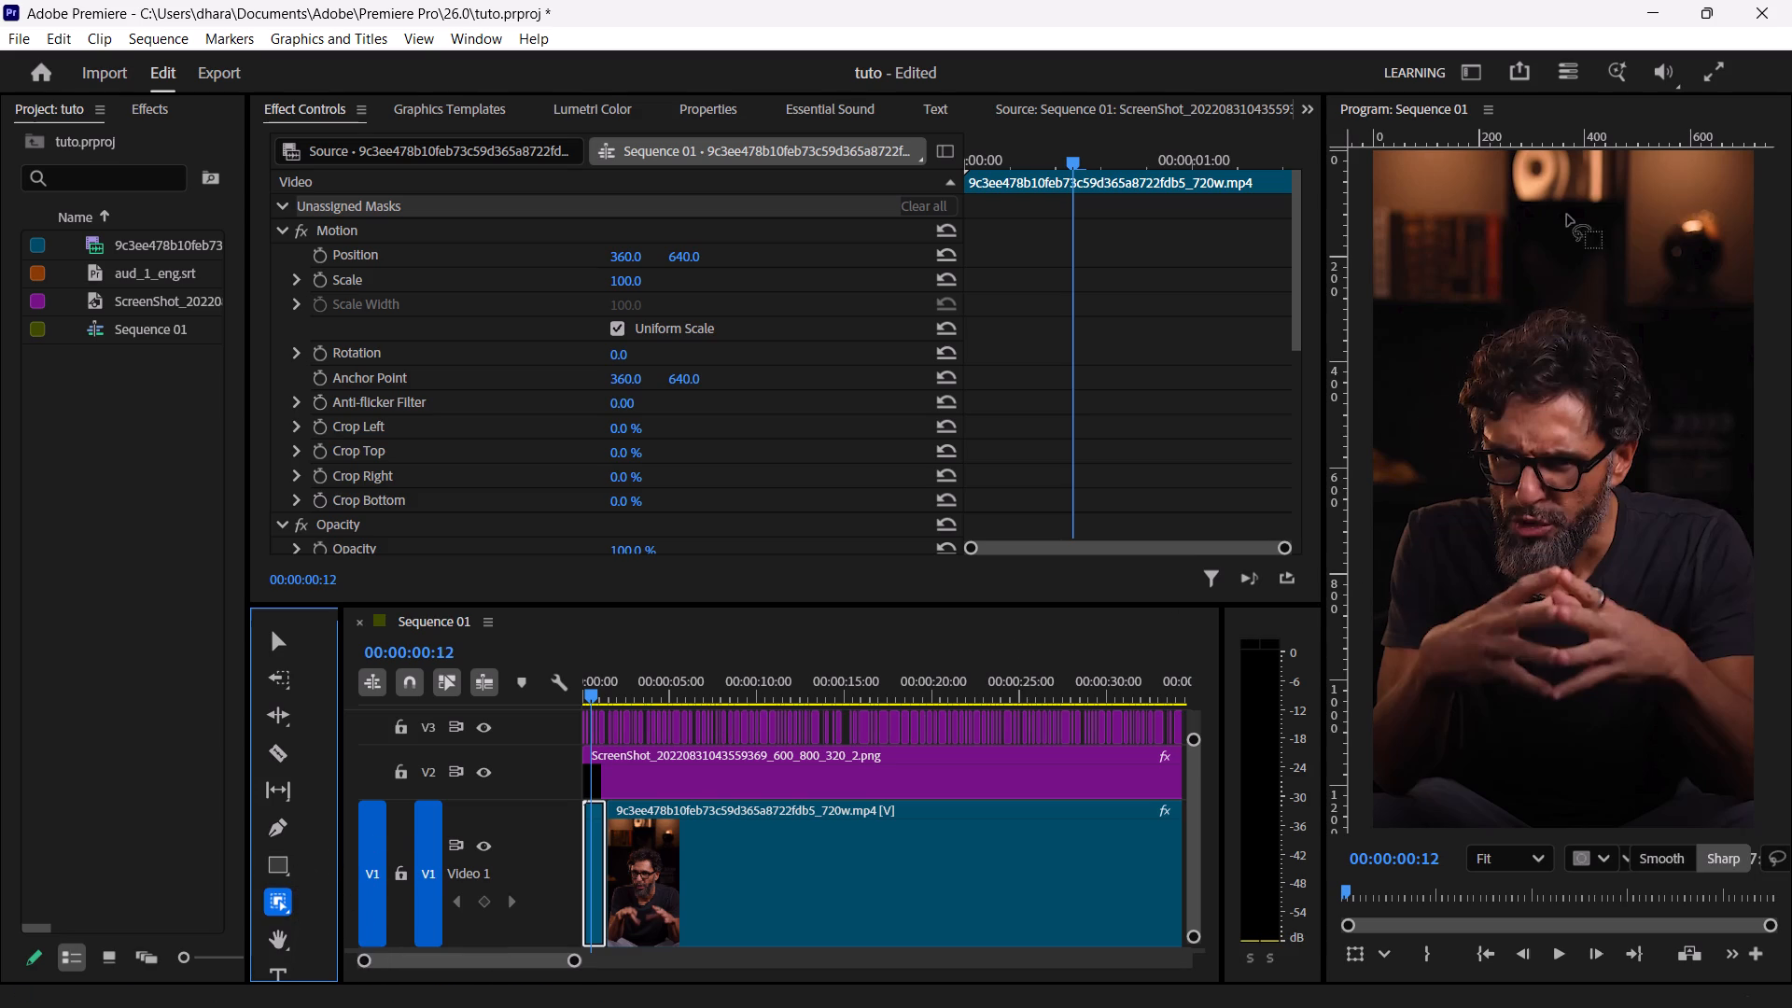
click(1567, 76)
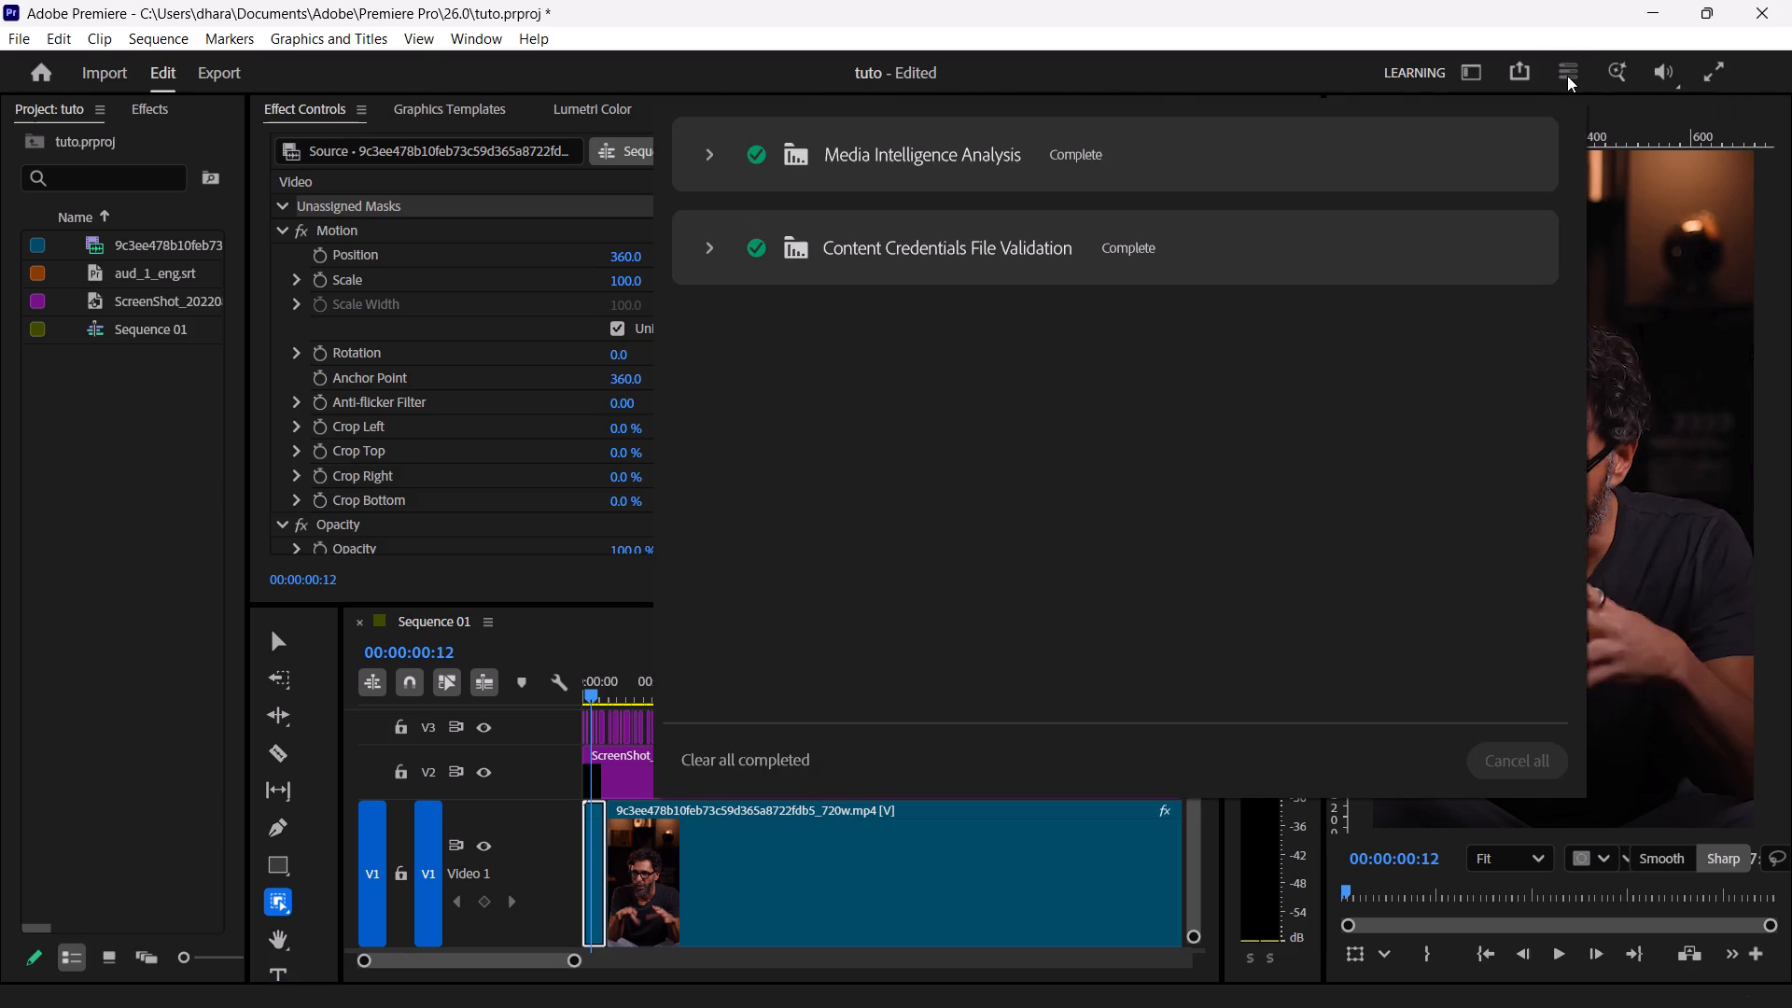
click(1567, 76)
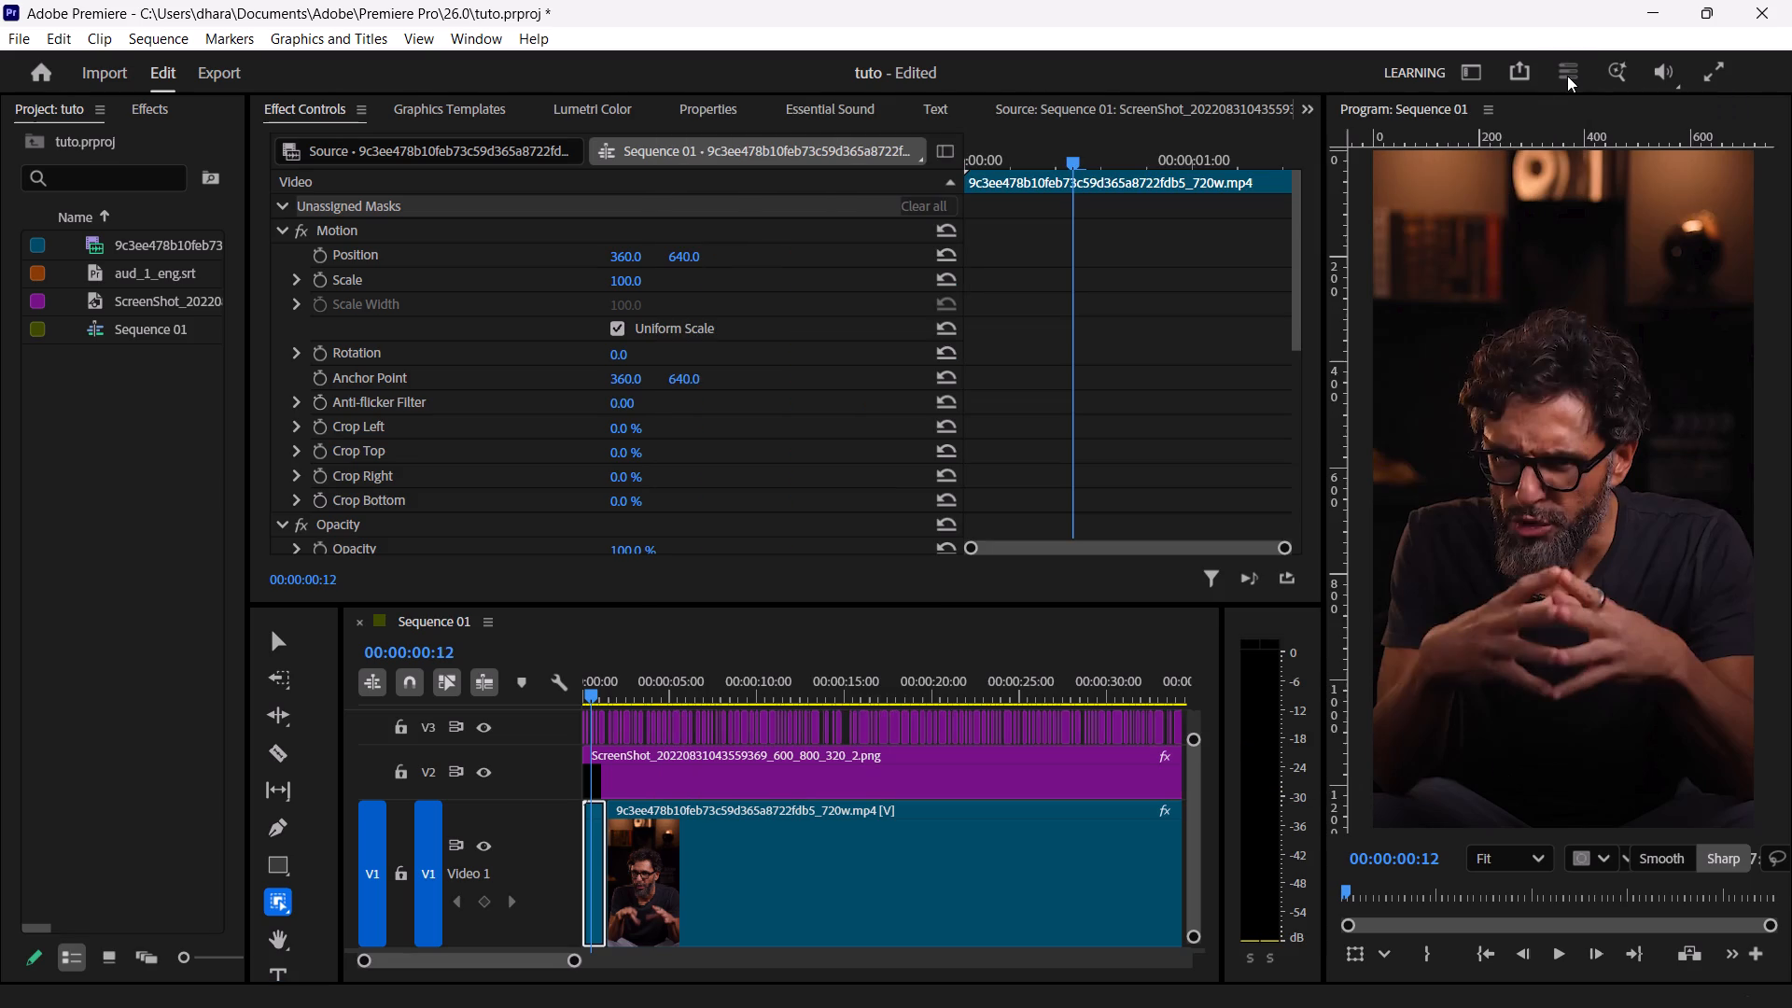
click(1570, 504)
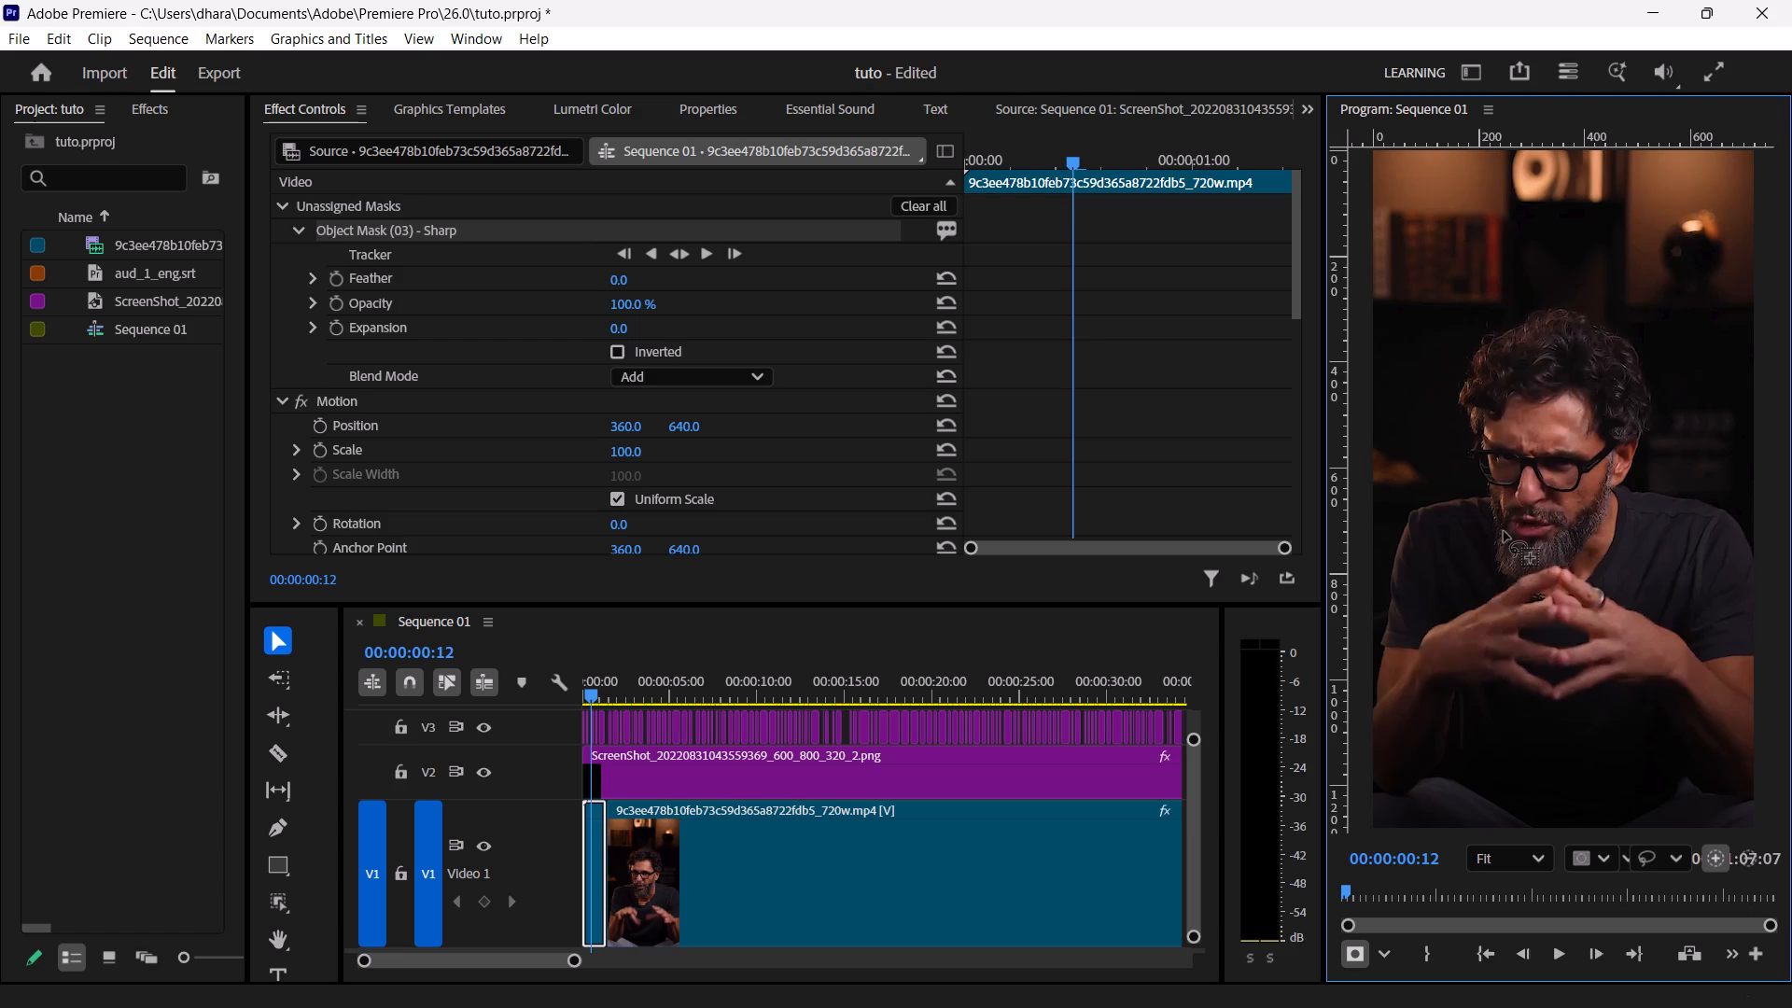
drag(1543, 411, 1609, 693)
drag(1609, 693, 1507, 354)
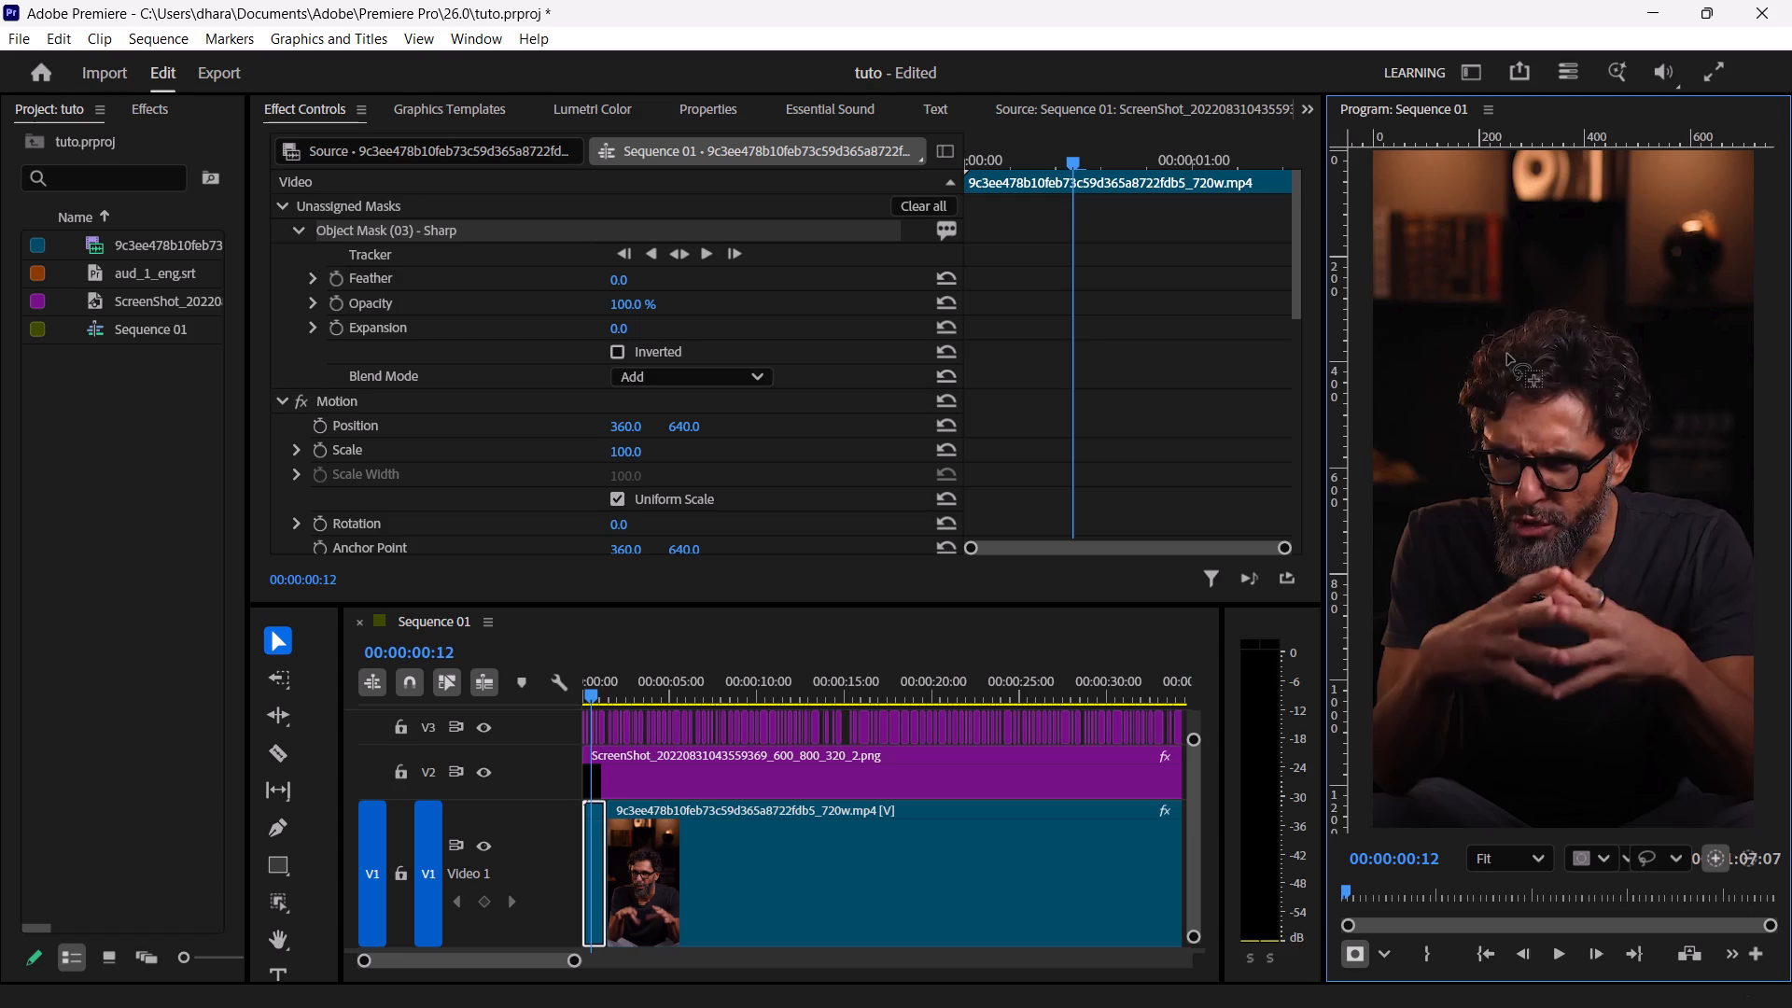
Close Adobe Premiere without saving the changes to tuto.prproj.
click(1757, 0)
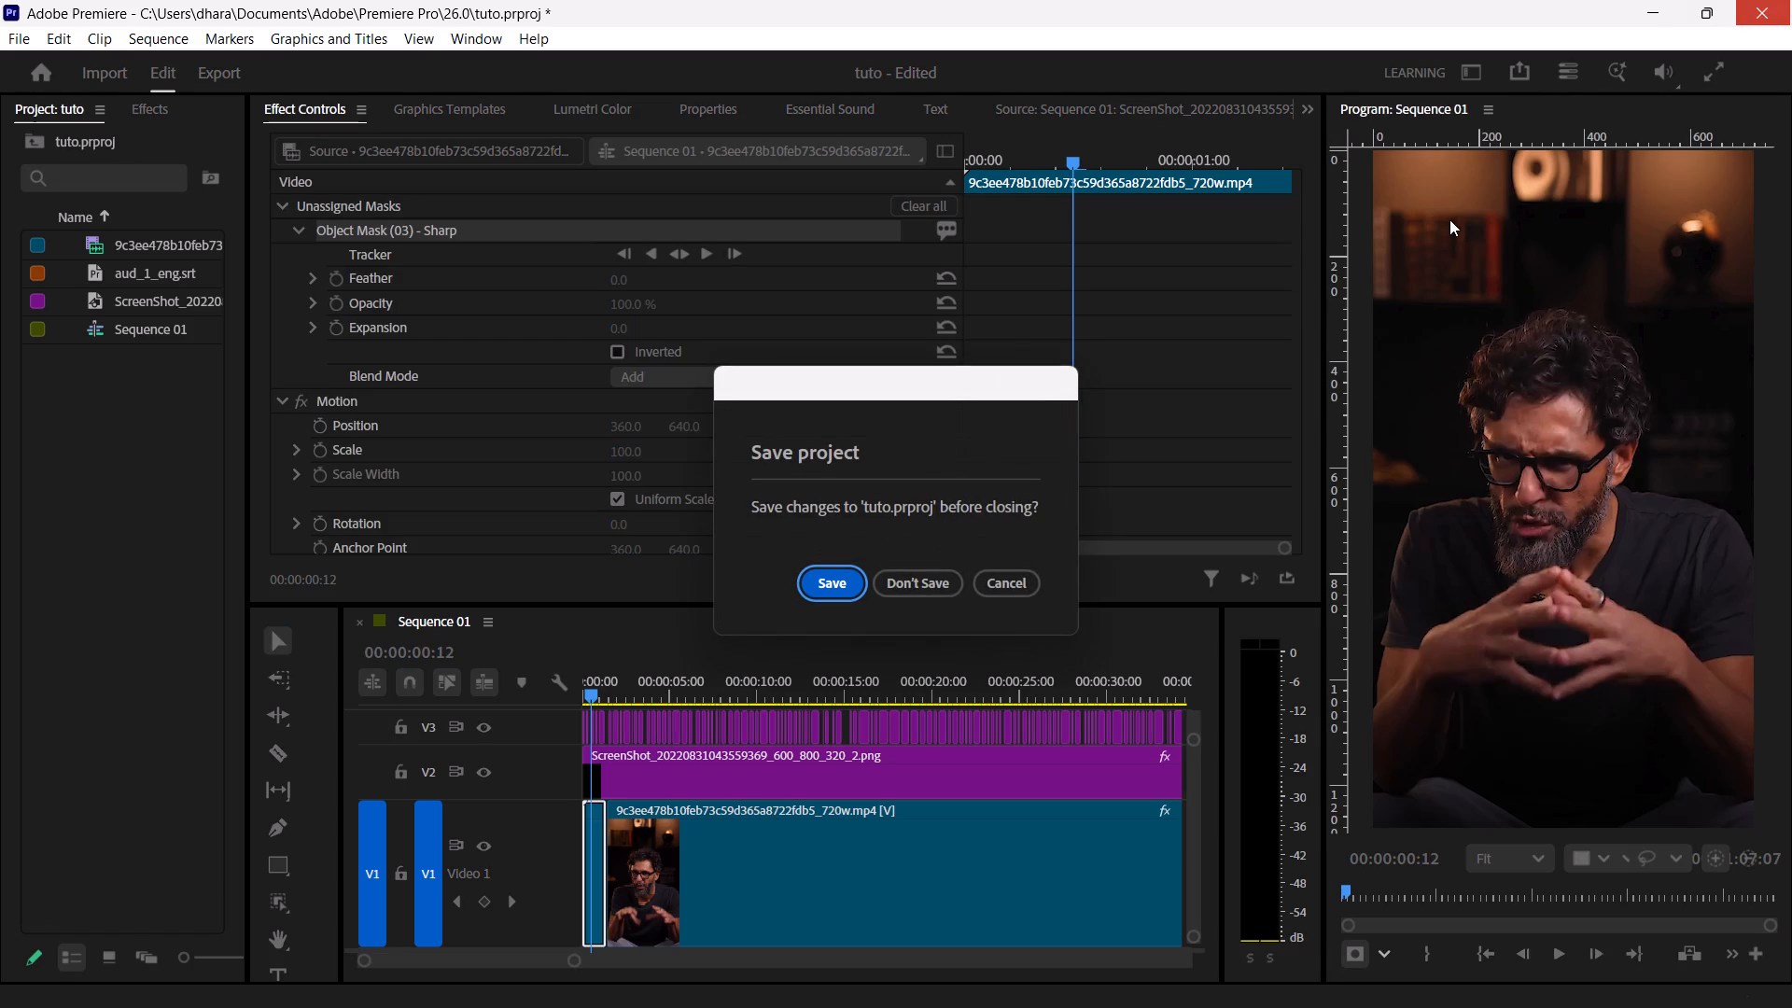
click(940, 570)
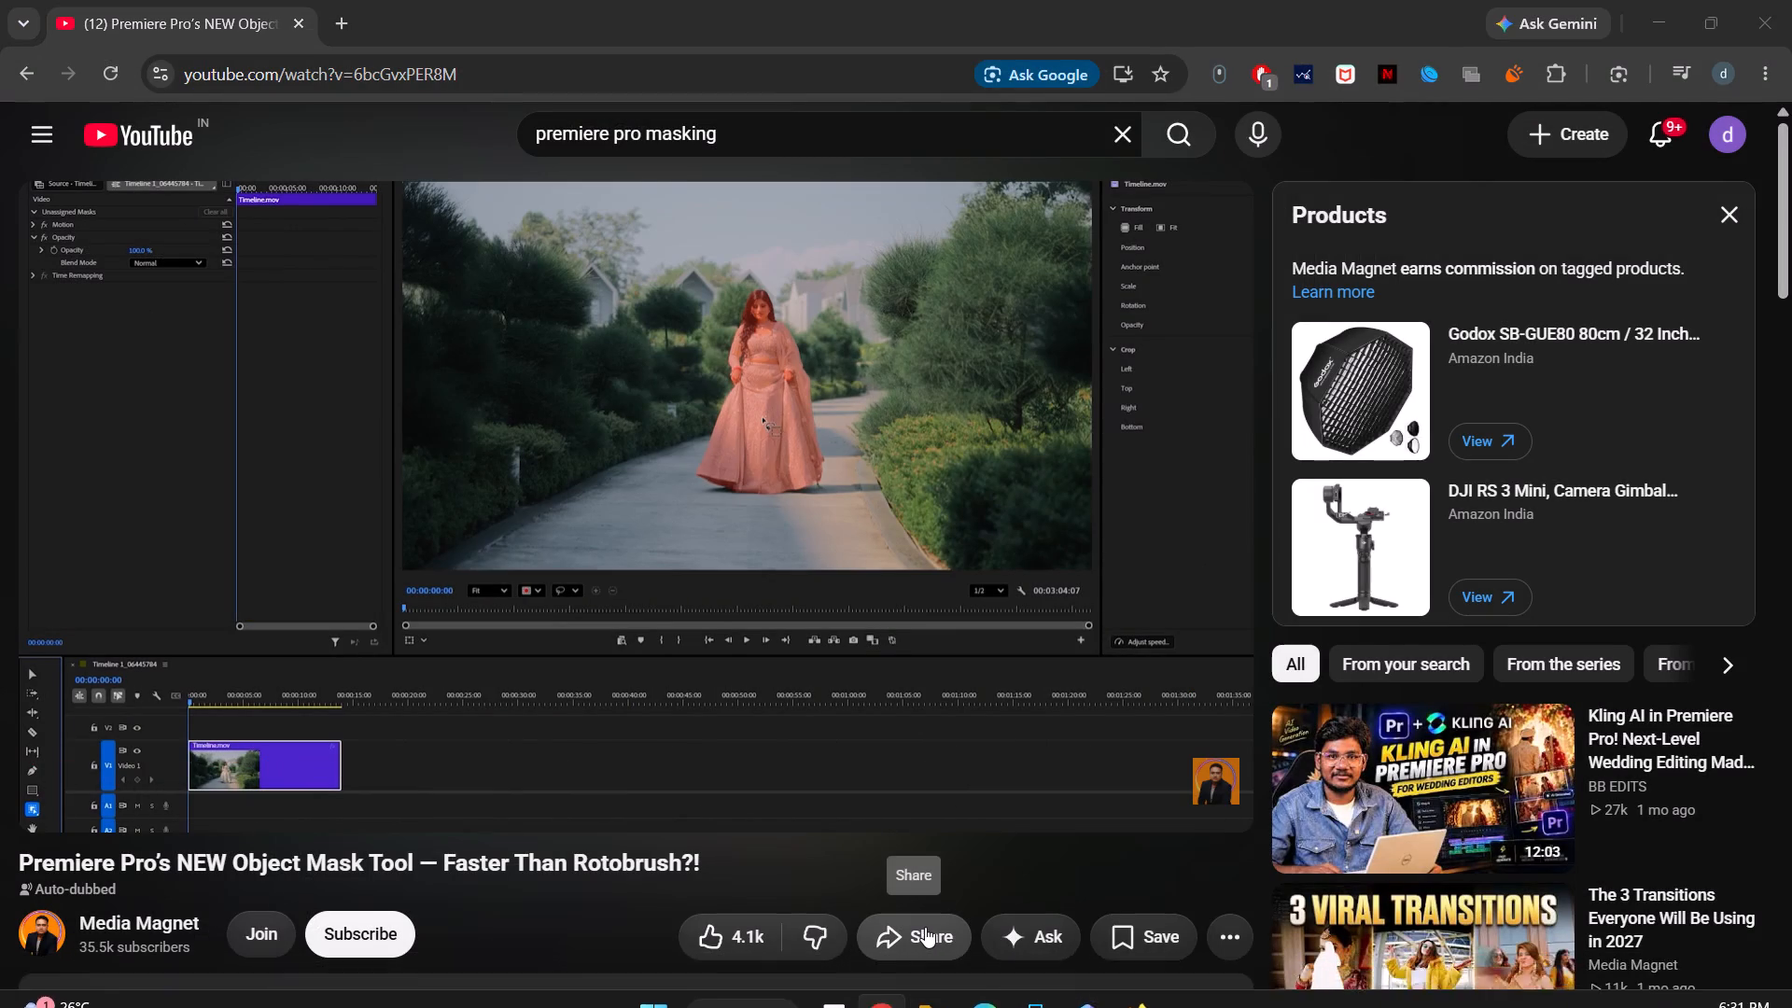
Relaunch Adobe Premiere Pro 2026 and reopen the recent project tuto.
text(pre)
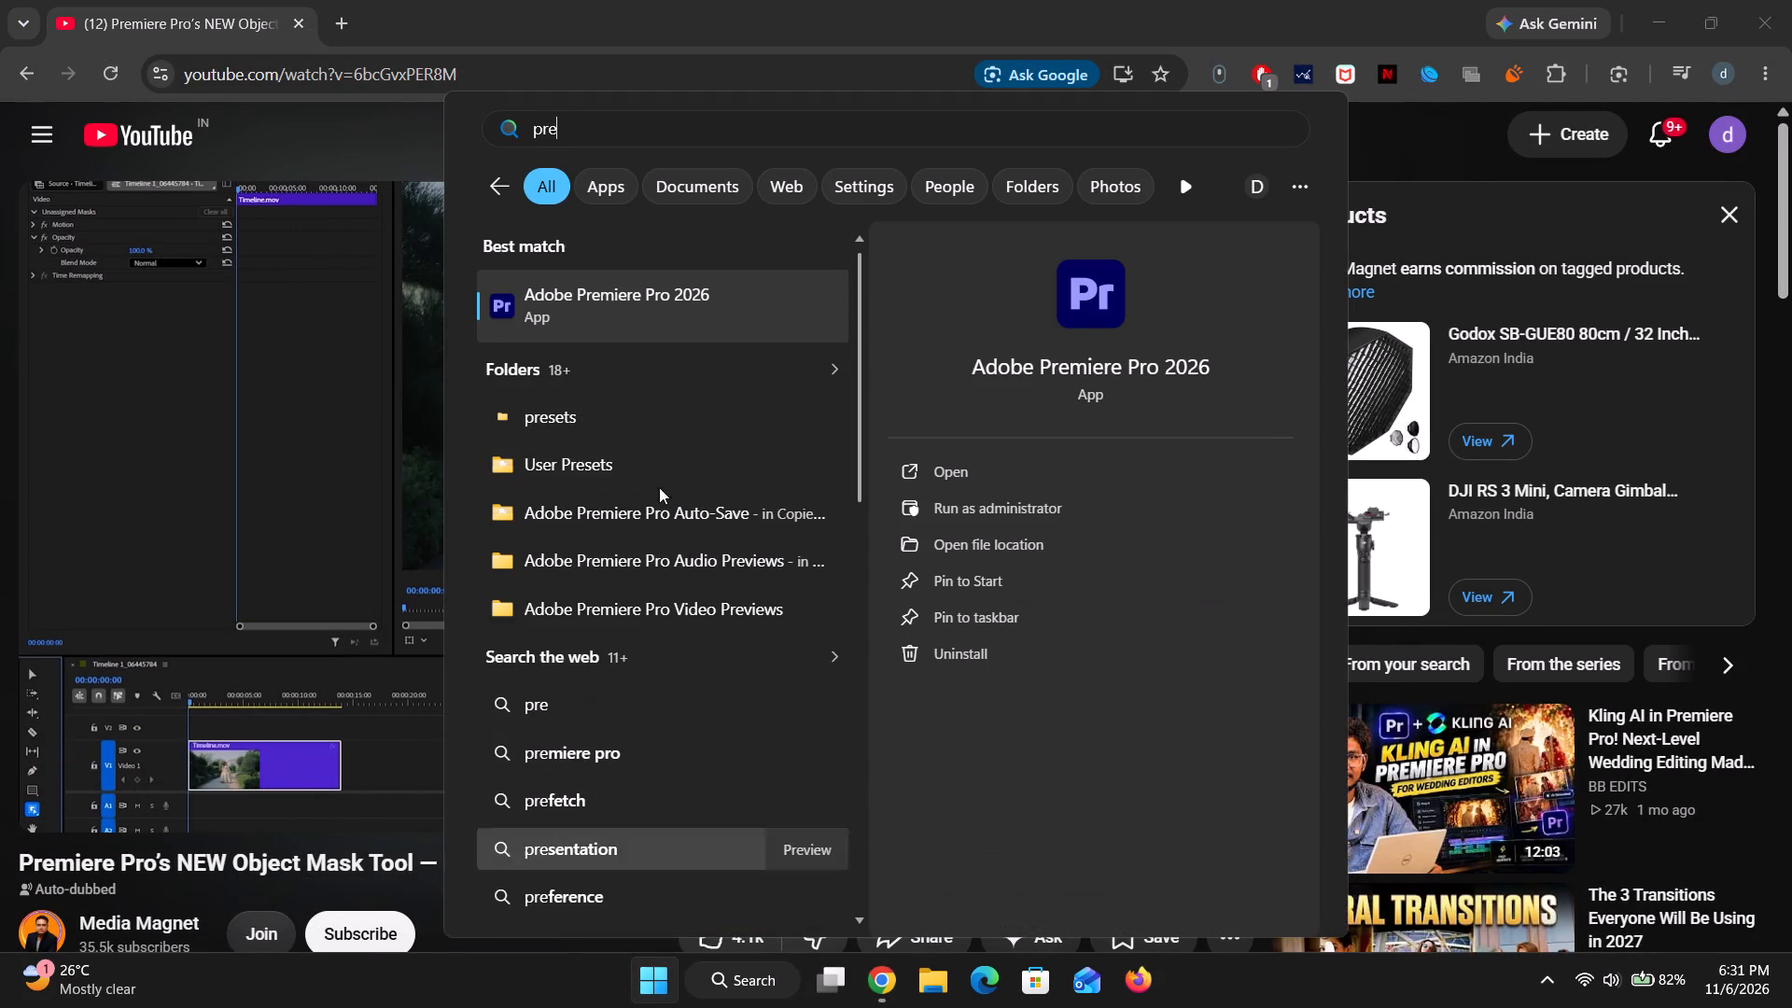
click(642, 311)
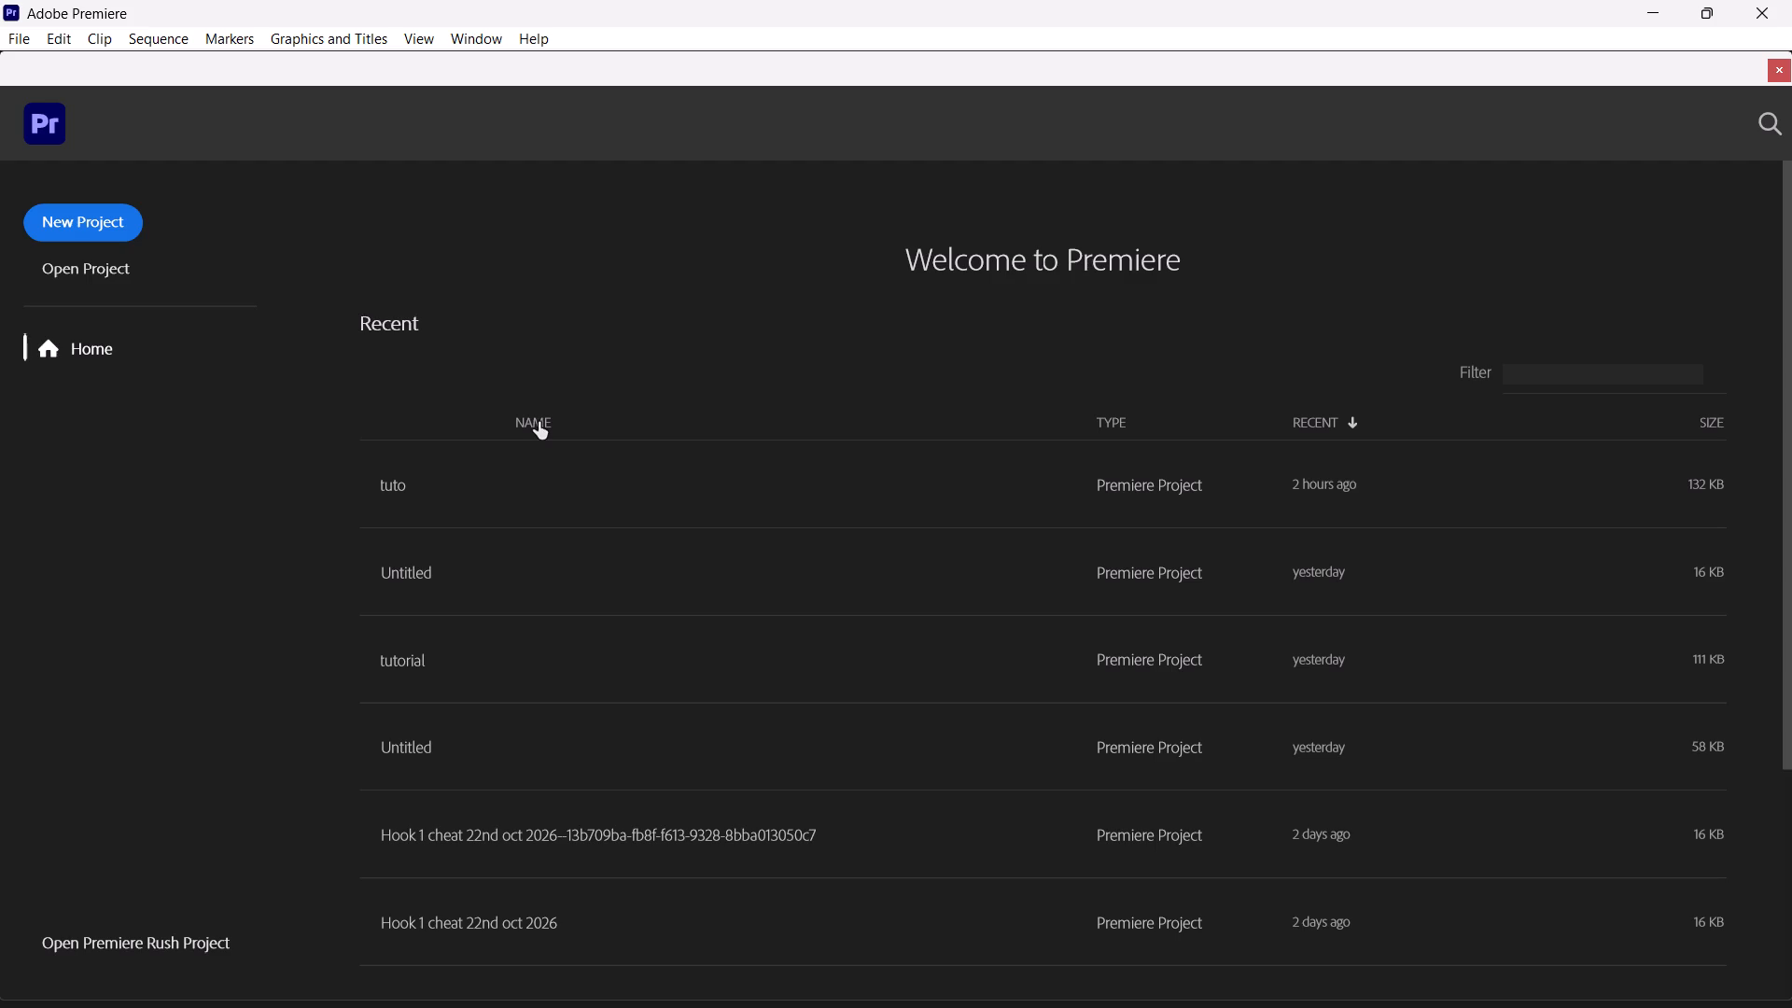
click(525, 516)
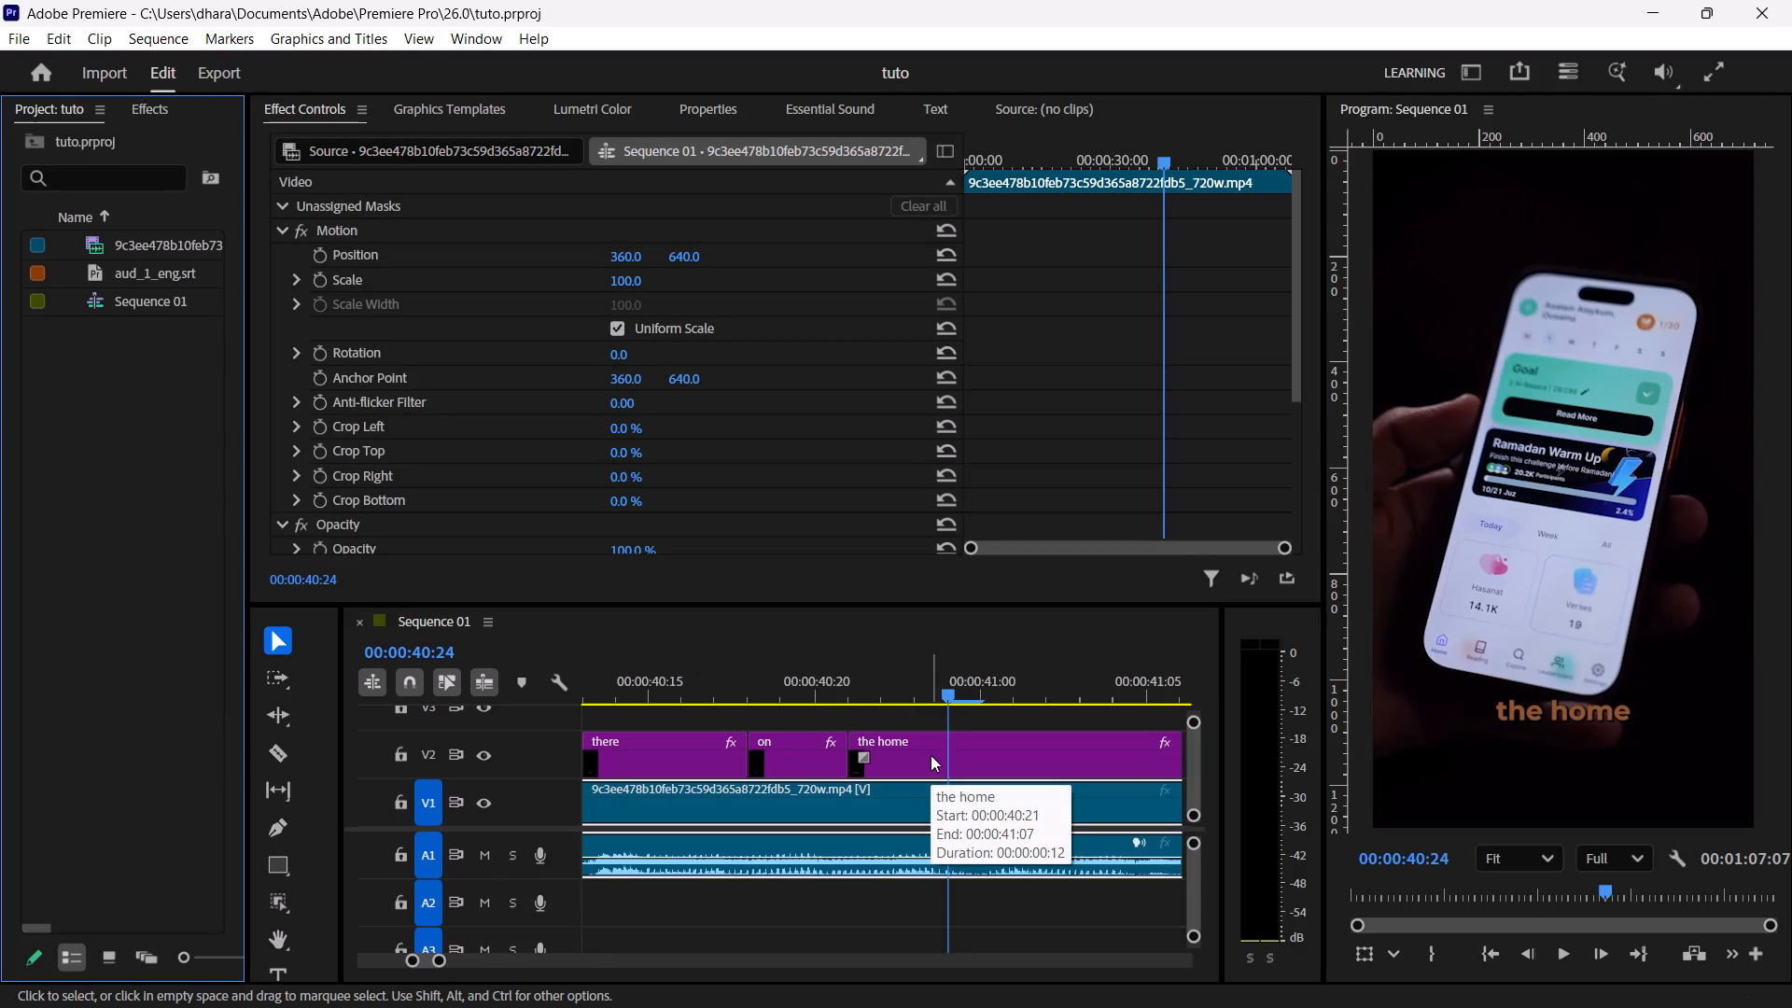
Scrub the Sequence 01 timeline around 00:00:50 to examine the phone footage and its captions.
ctrl+alt+scroll(907, 751, down, 4)
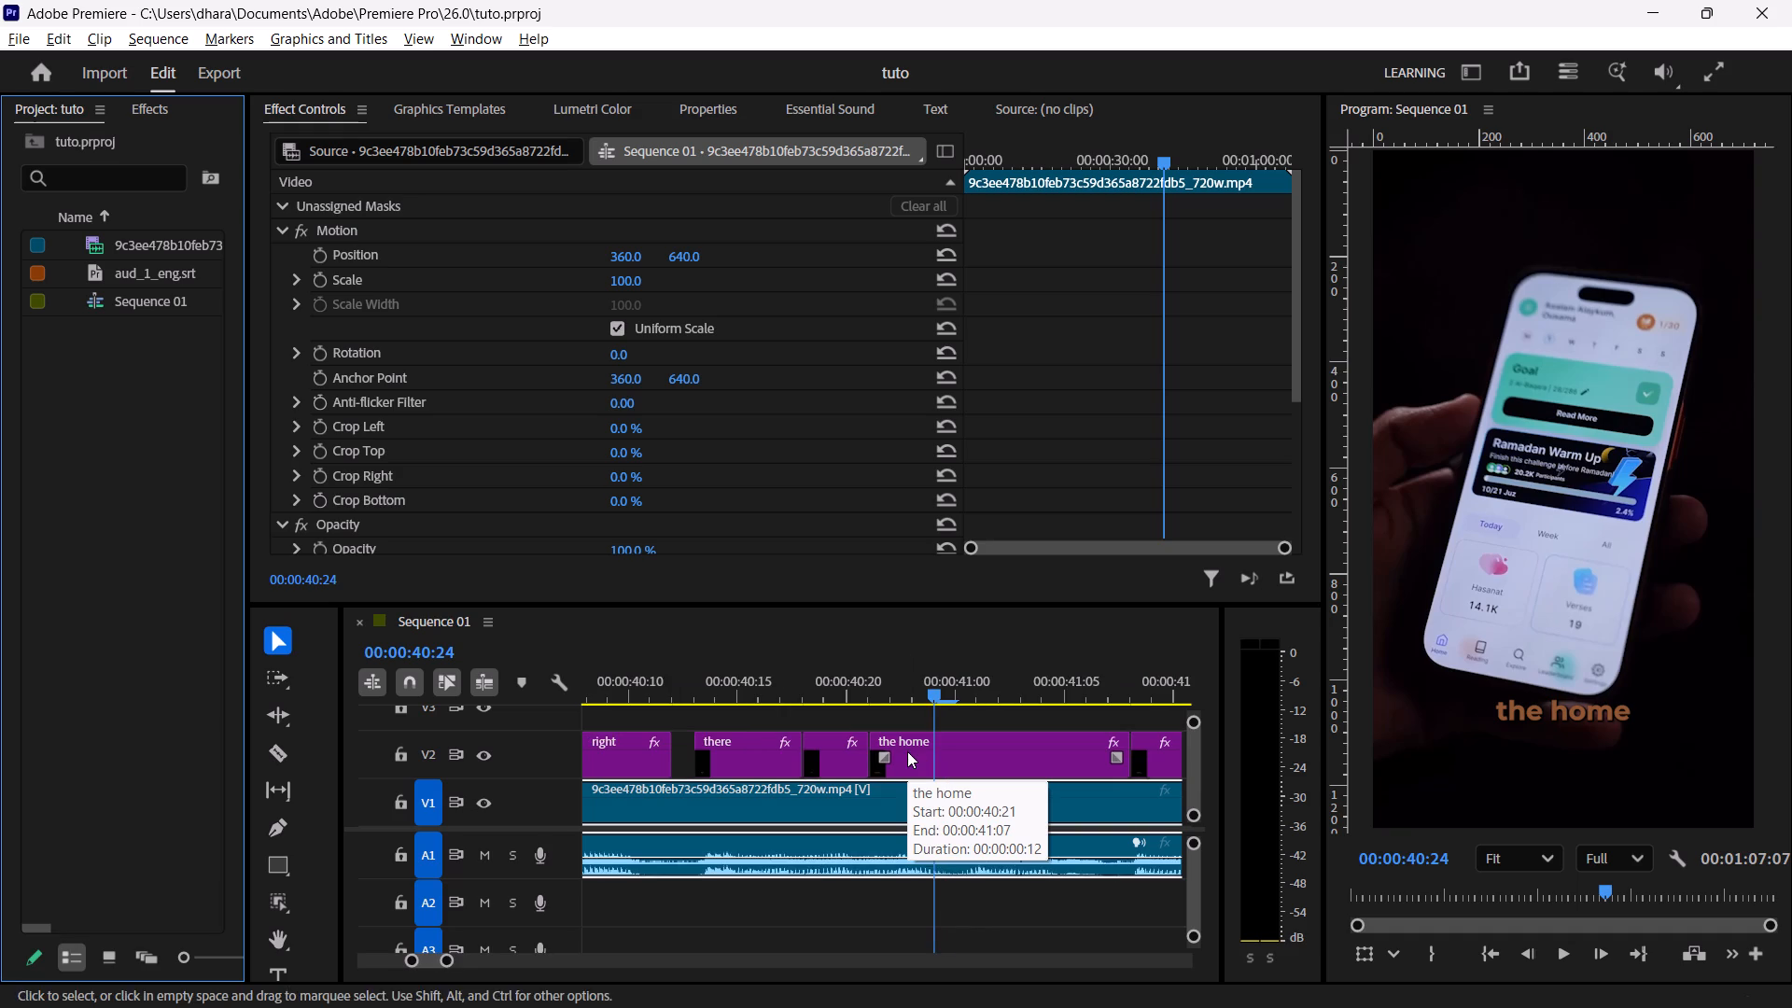
ctrl+alt+scroll(907, 751, down, 17)
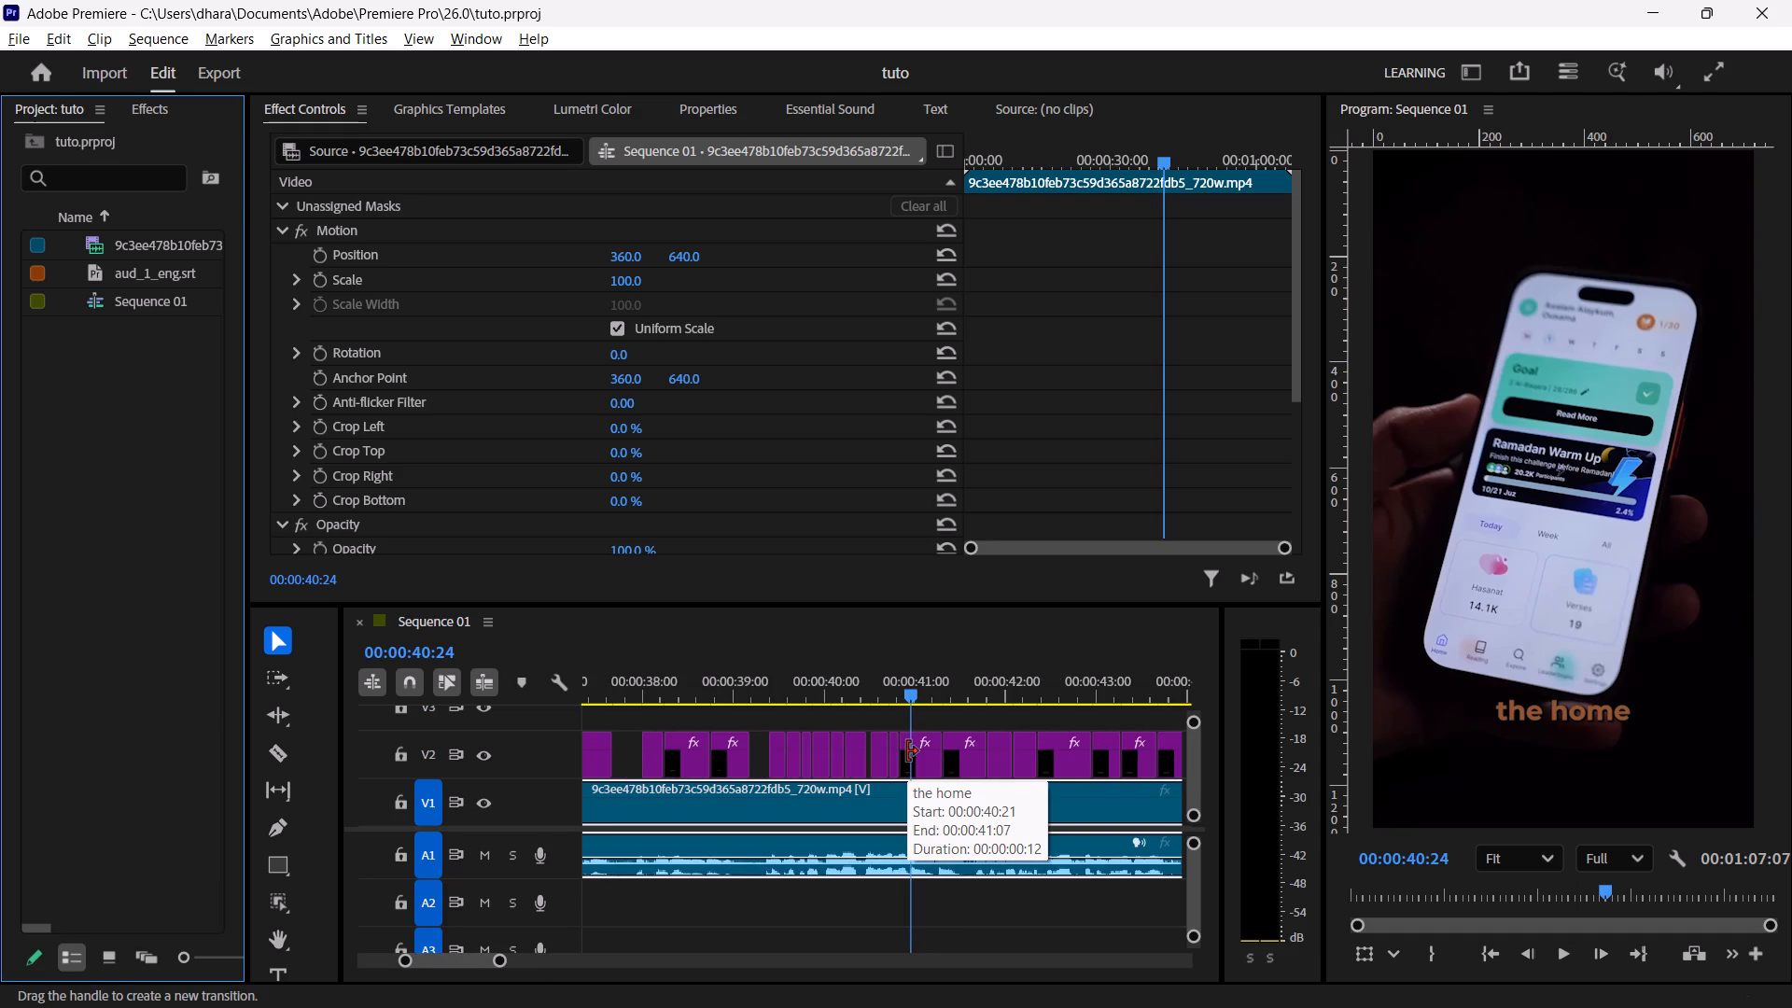
ctrl+alt+scroll(907, 751, down, 17)
ctrl+alt+scroll(907, 751, down, 5)
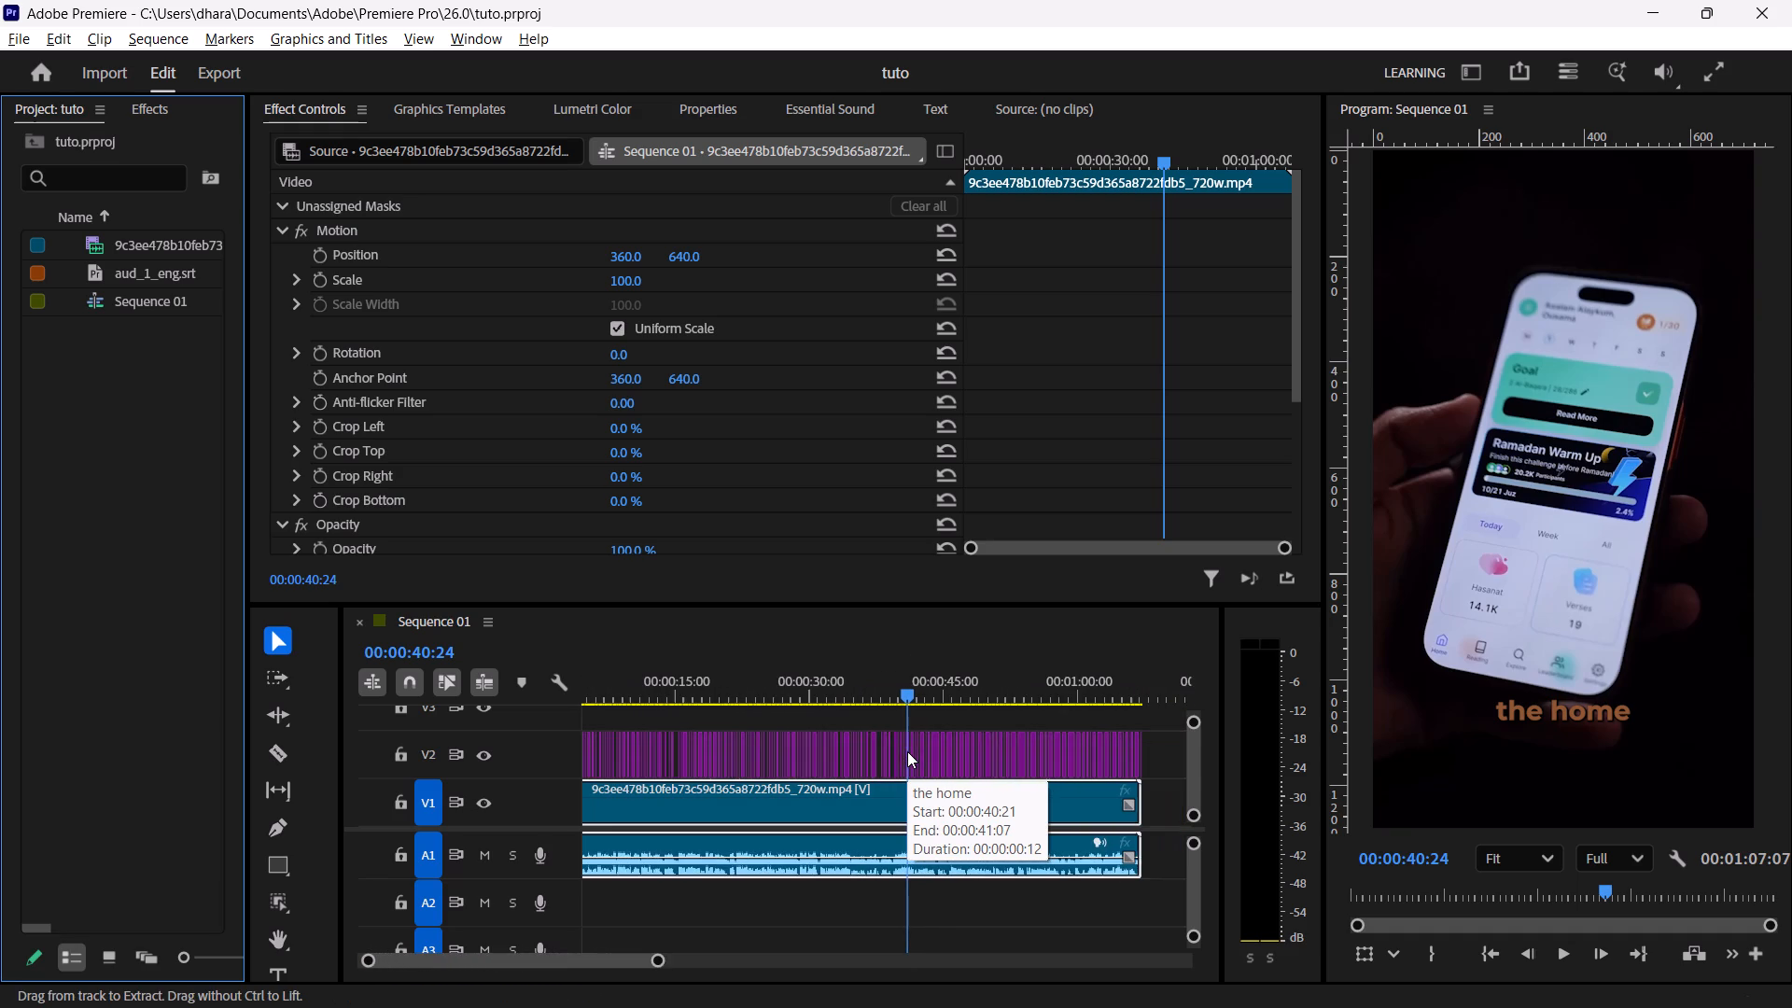
scroll(907, 751, left, 1)
scroll(946, 759, right, 1)
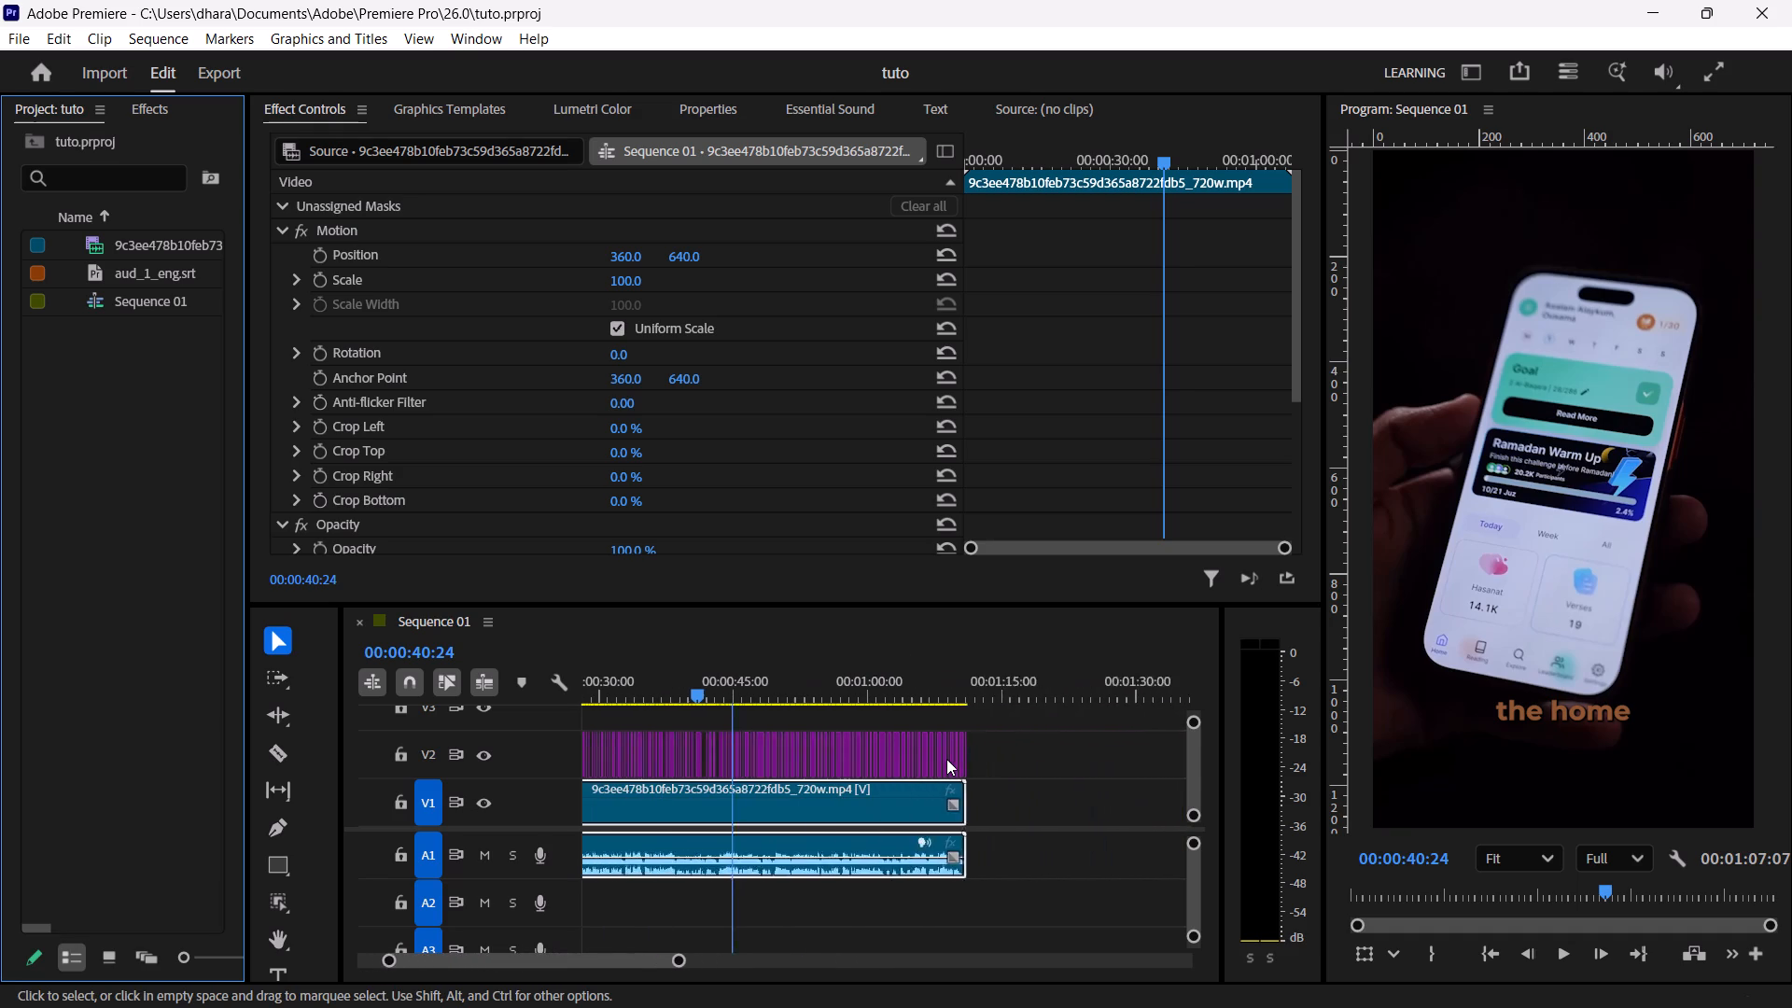
scroll(946, 759, right, 1)
drag(992, 691, 1034, 691)
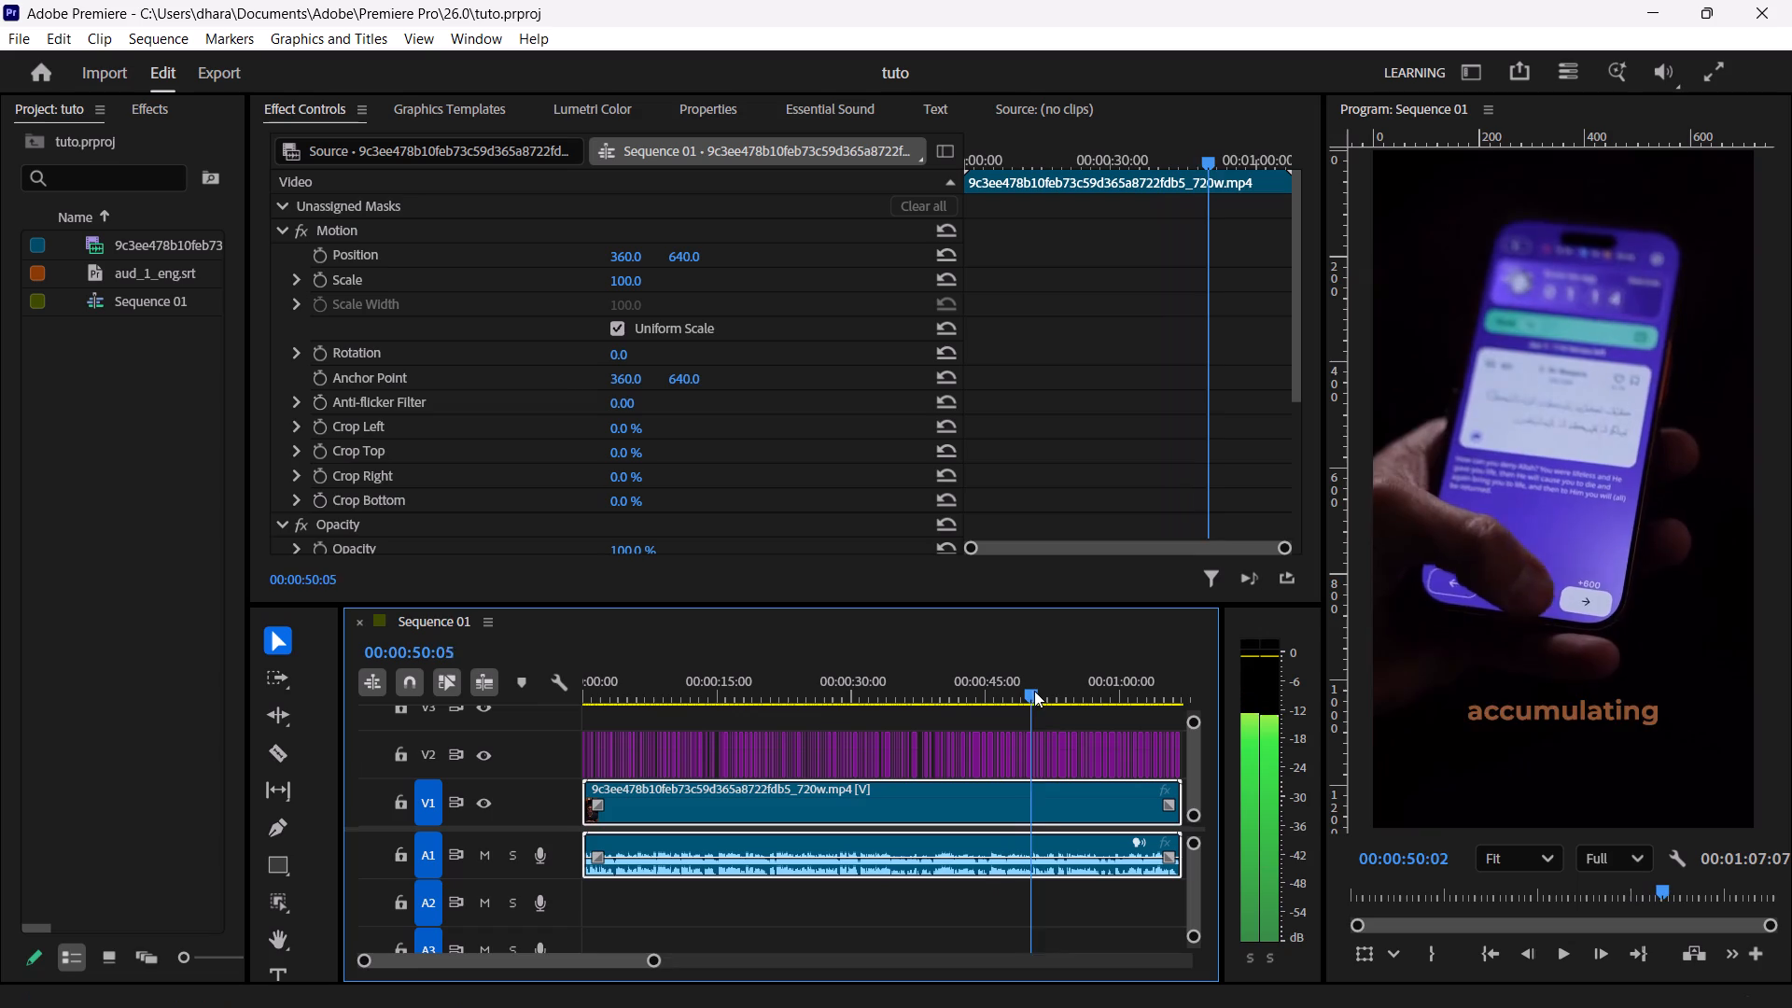
drag(1034, 691, 1063, 691)
scroll(1027, 742, left, 1)
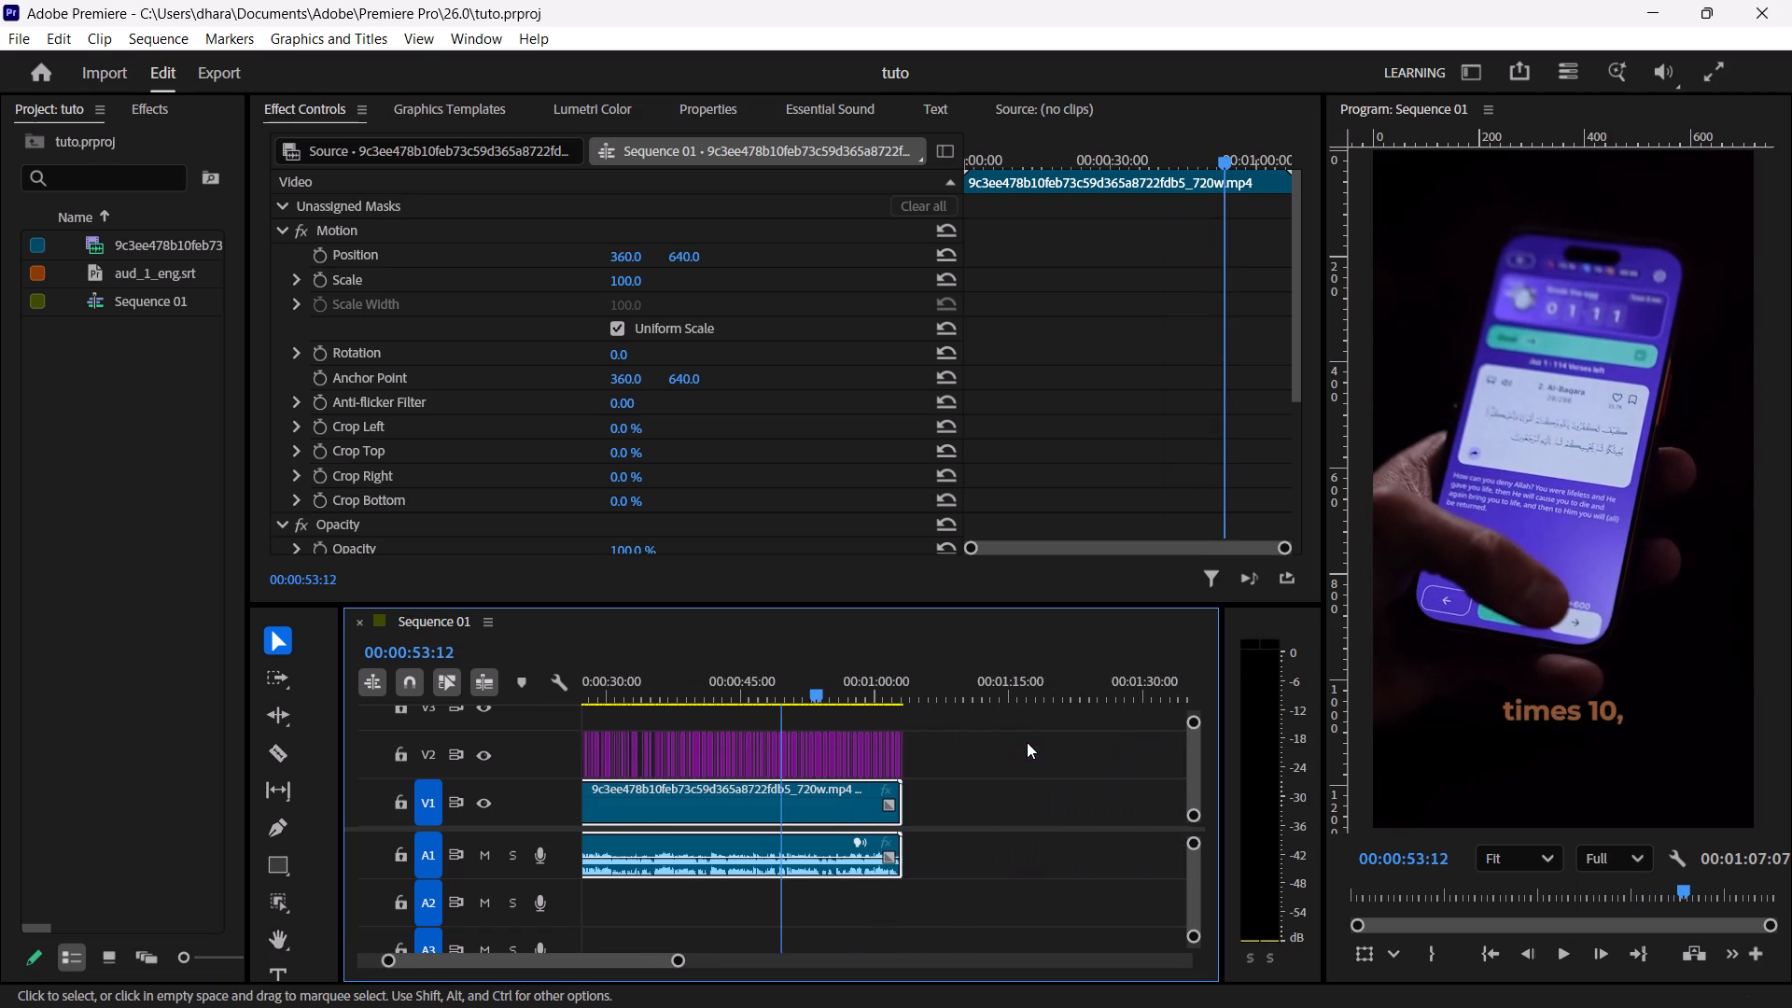
drag(815, 665, 760, 699)
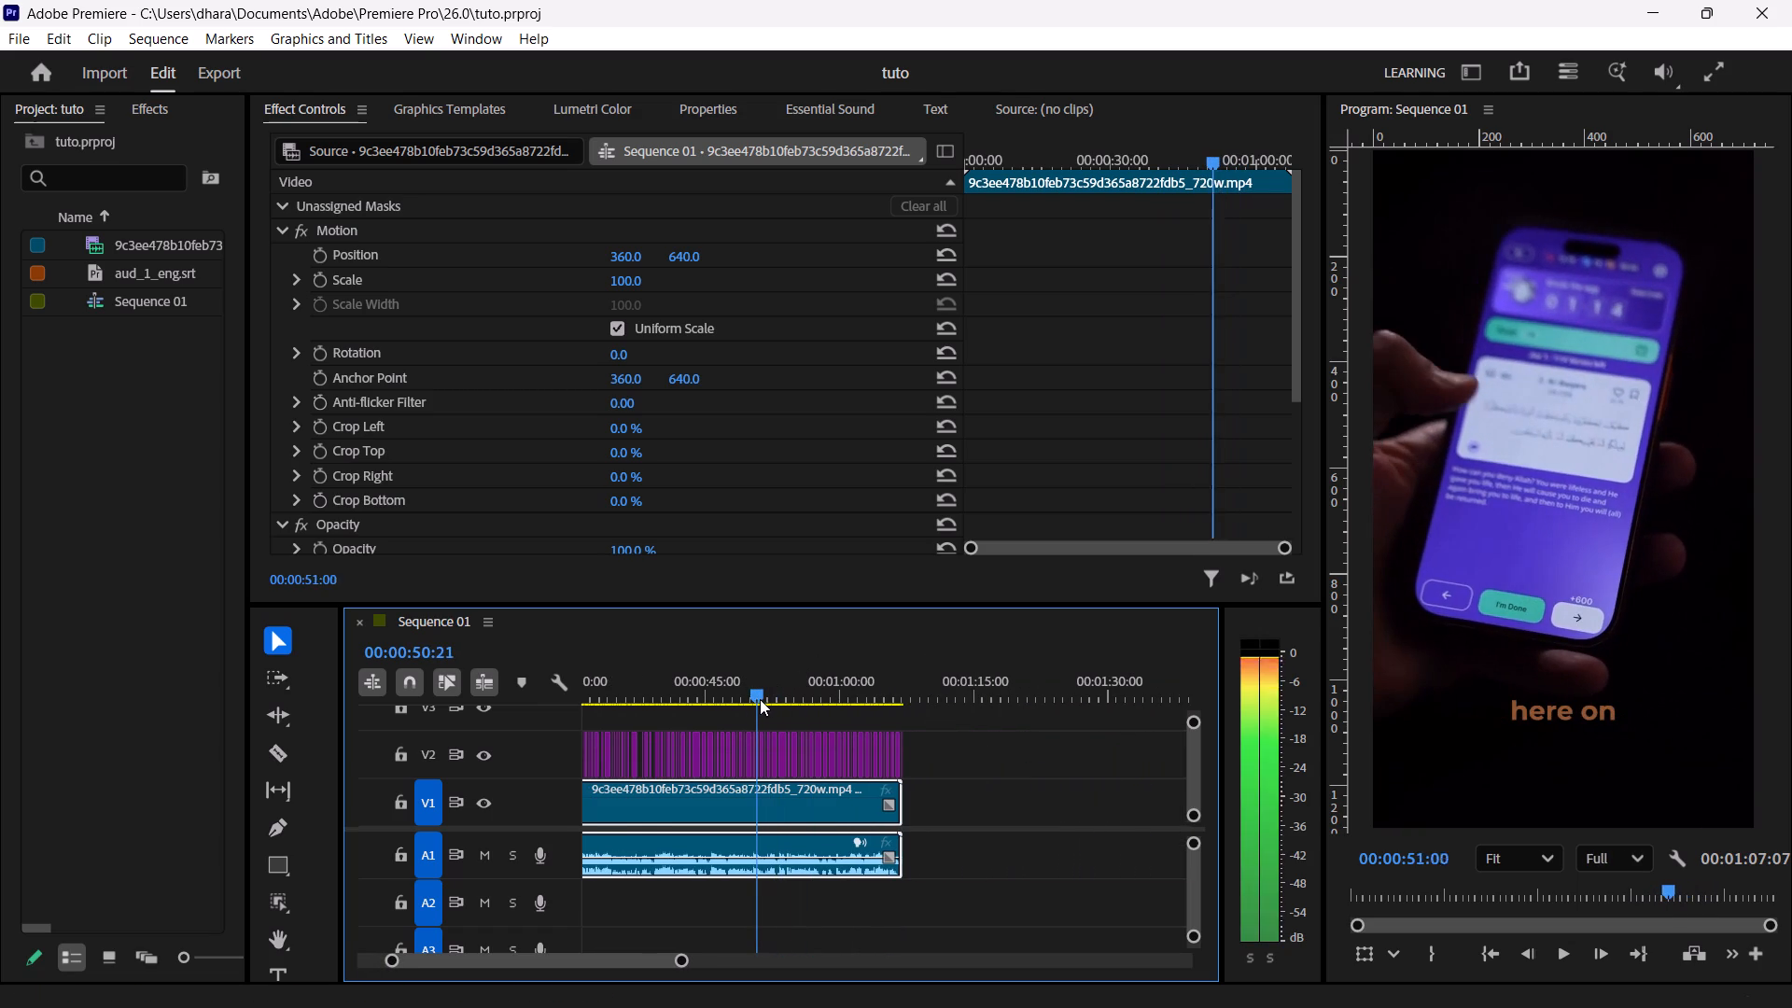
drag(760, 699, 760, 700)
Save the tuto project.
key(ctrl+s)
key(ctrl+s)
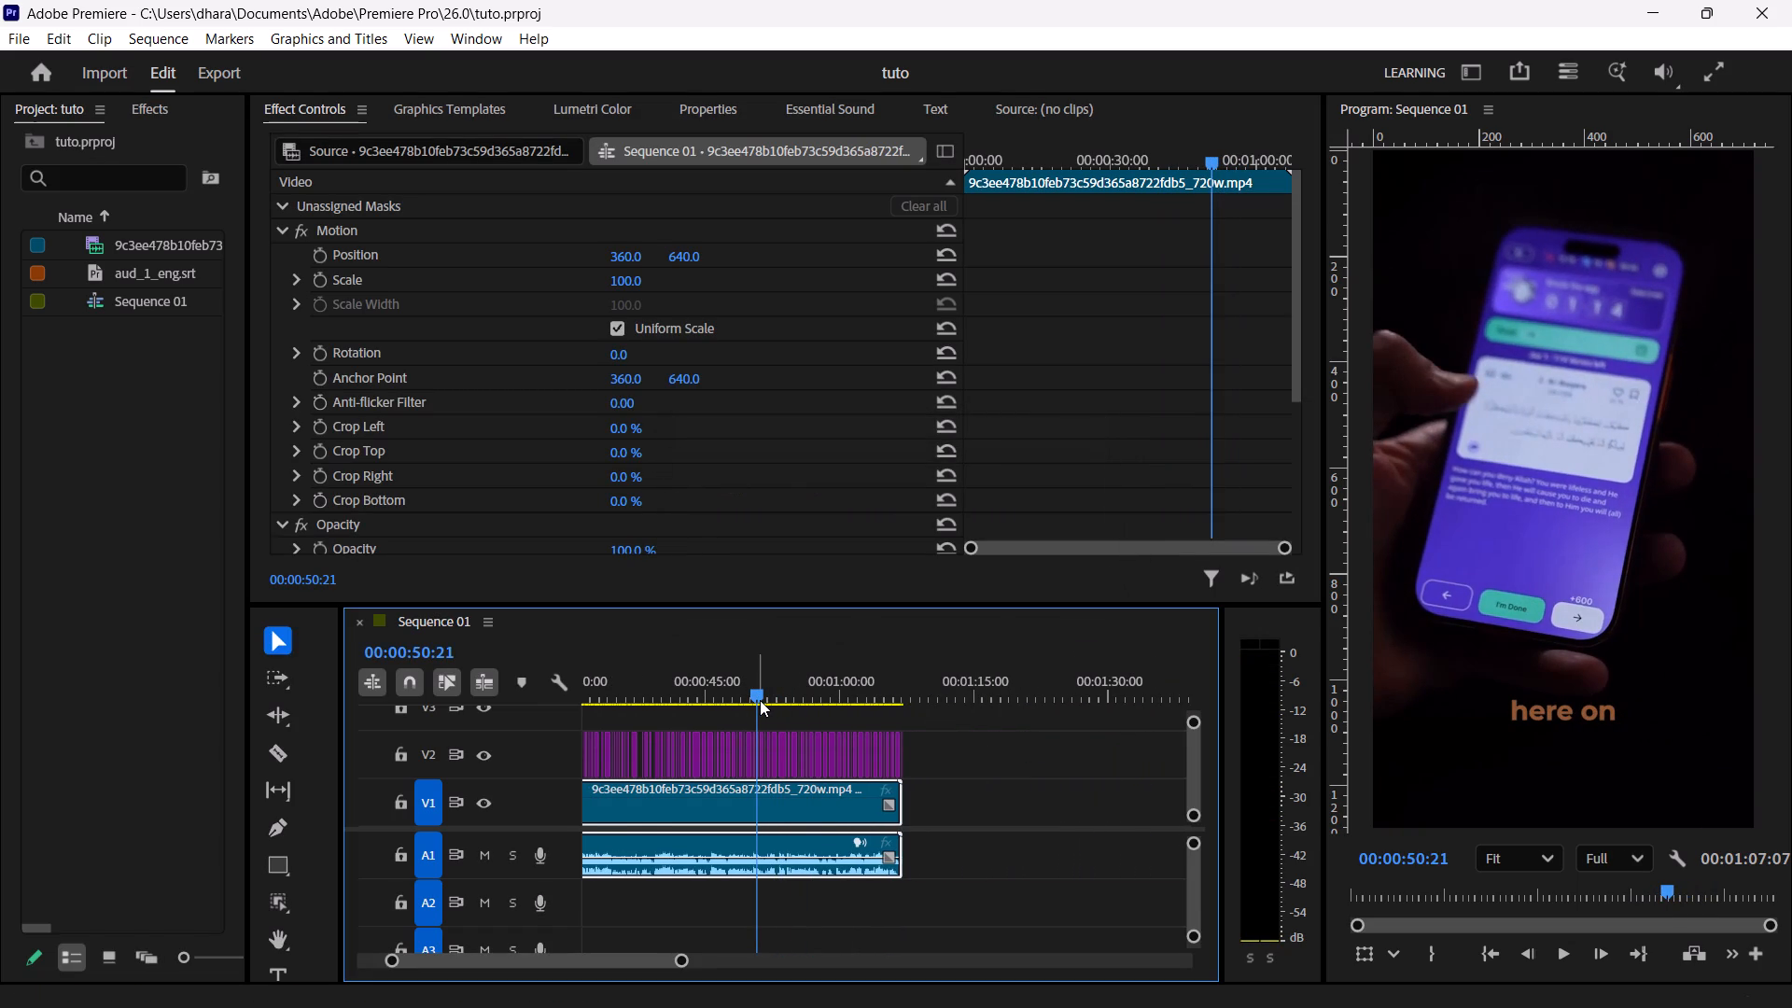
Split the talking-head video clip on V1 and its linked audio at 00:00:01:24.
scroll(815, 815, right, 2)
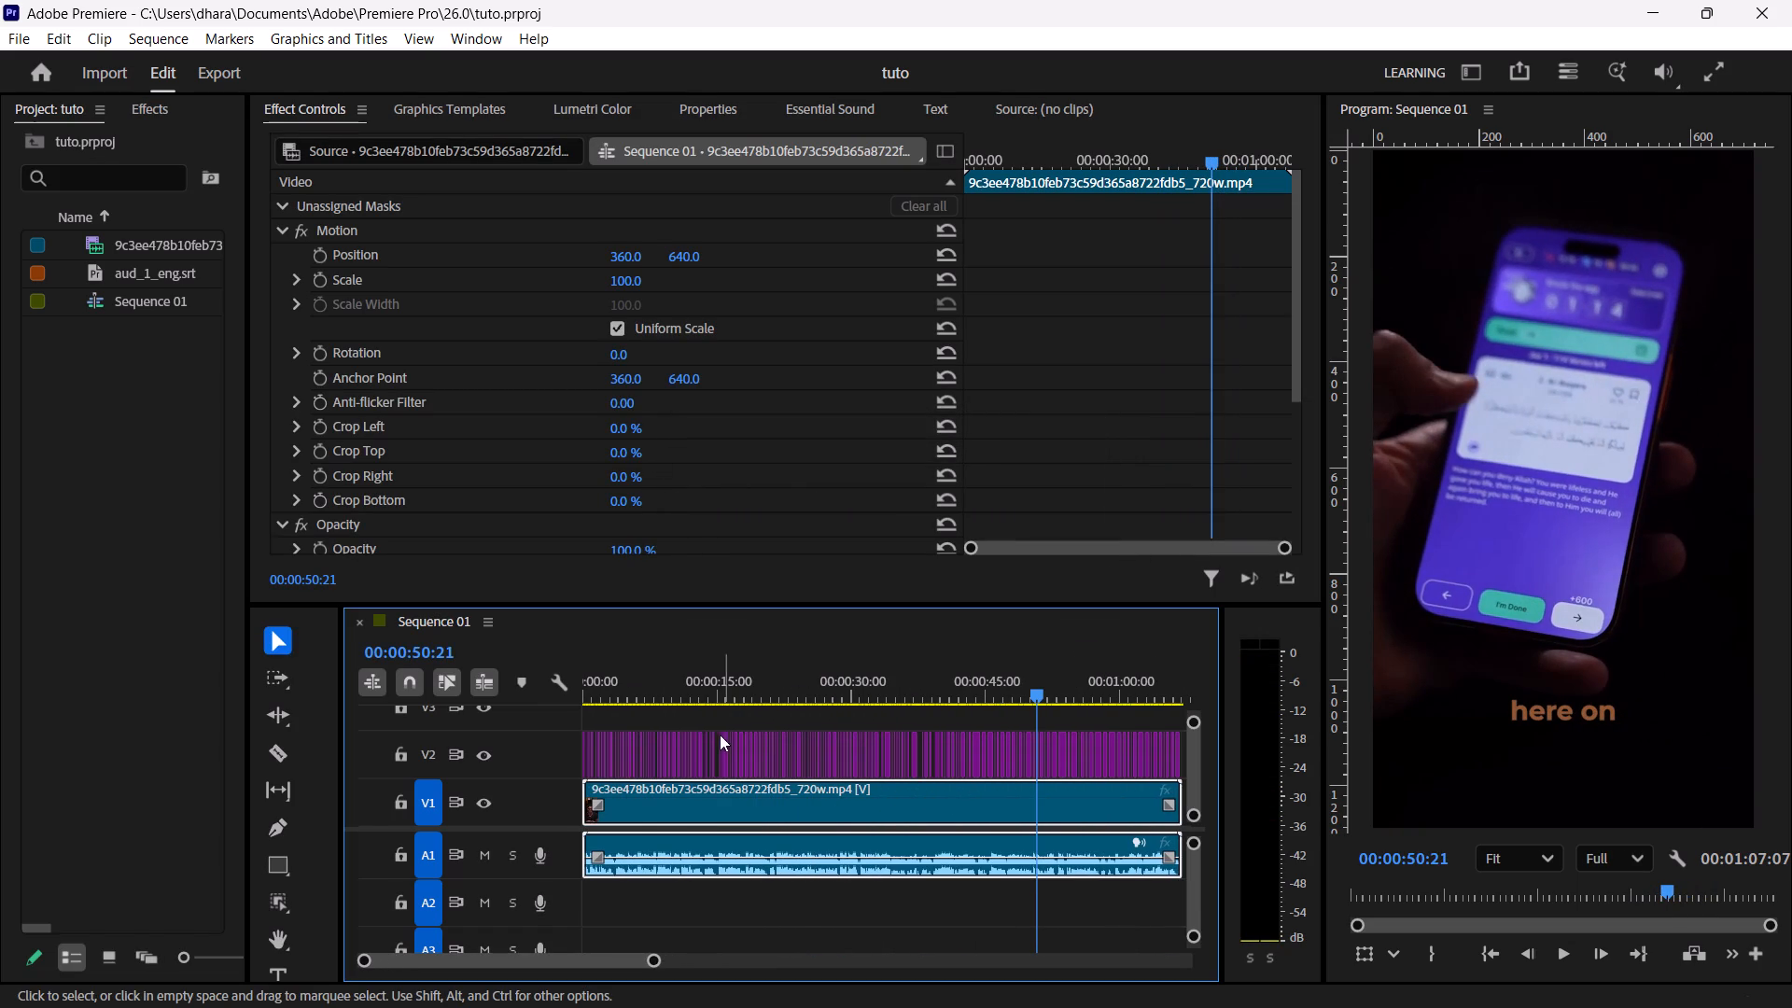
drag(662, 680, 603, 729)
click(612, 828)
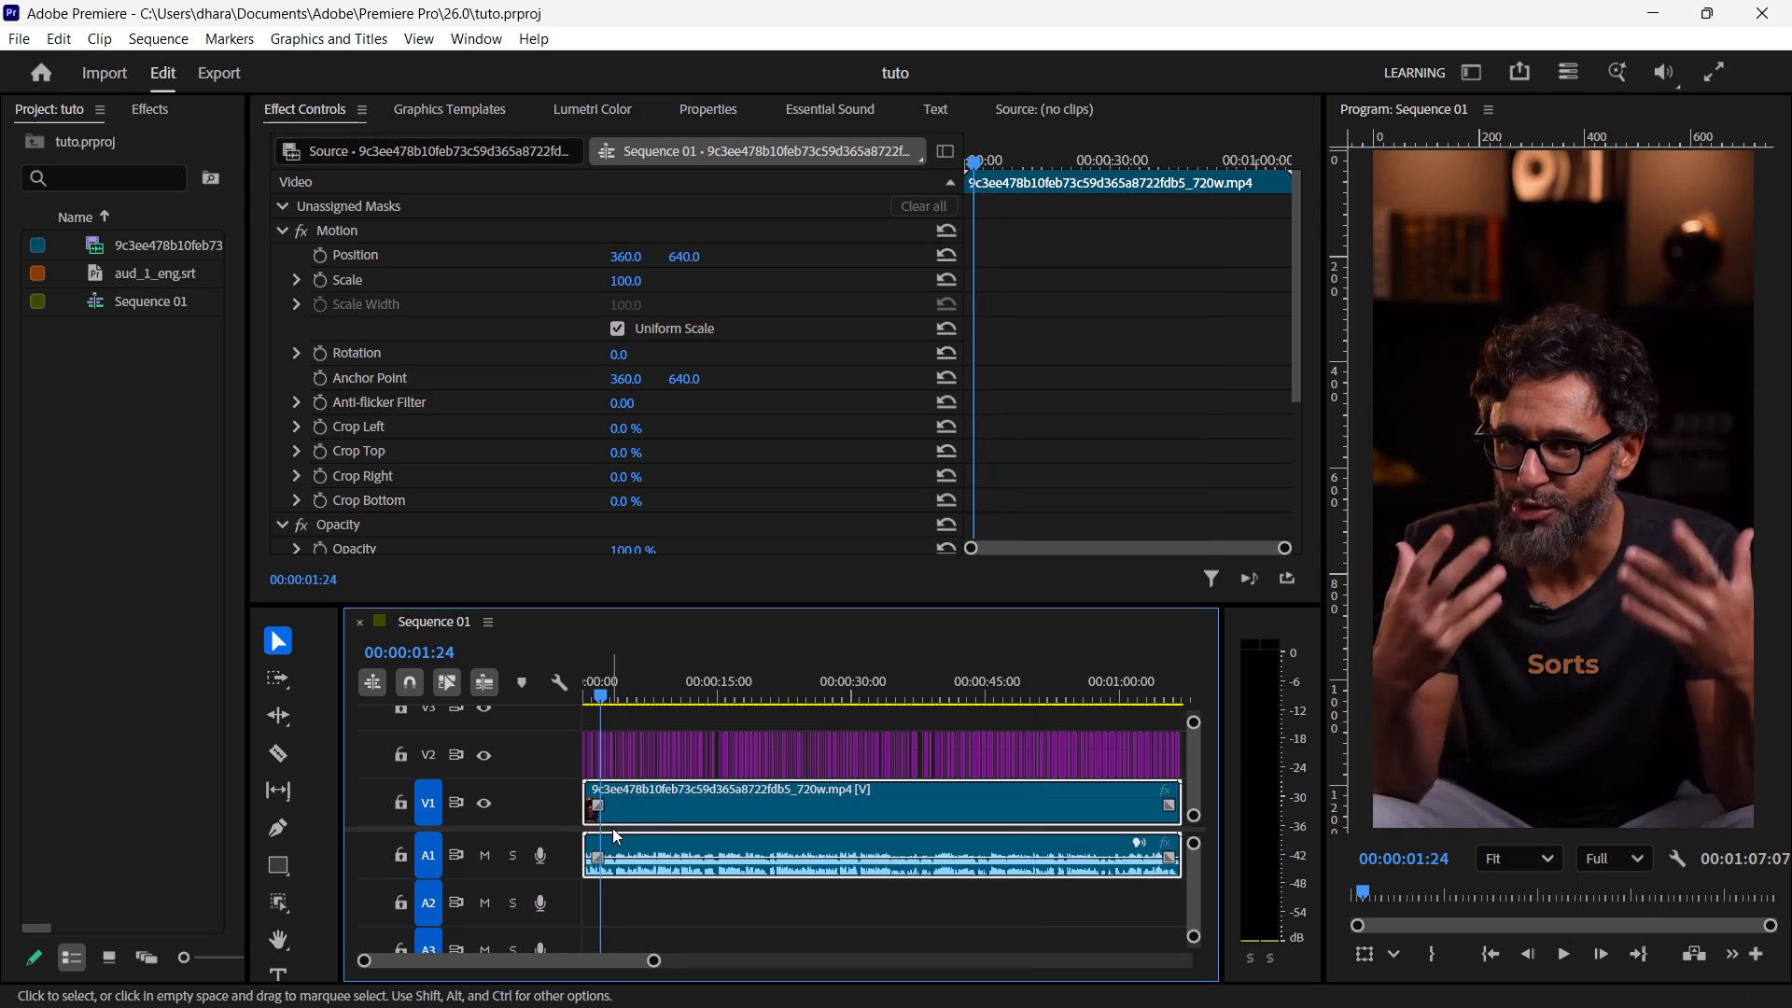
click(693, 890)
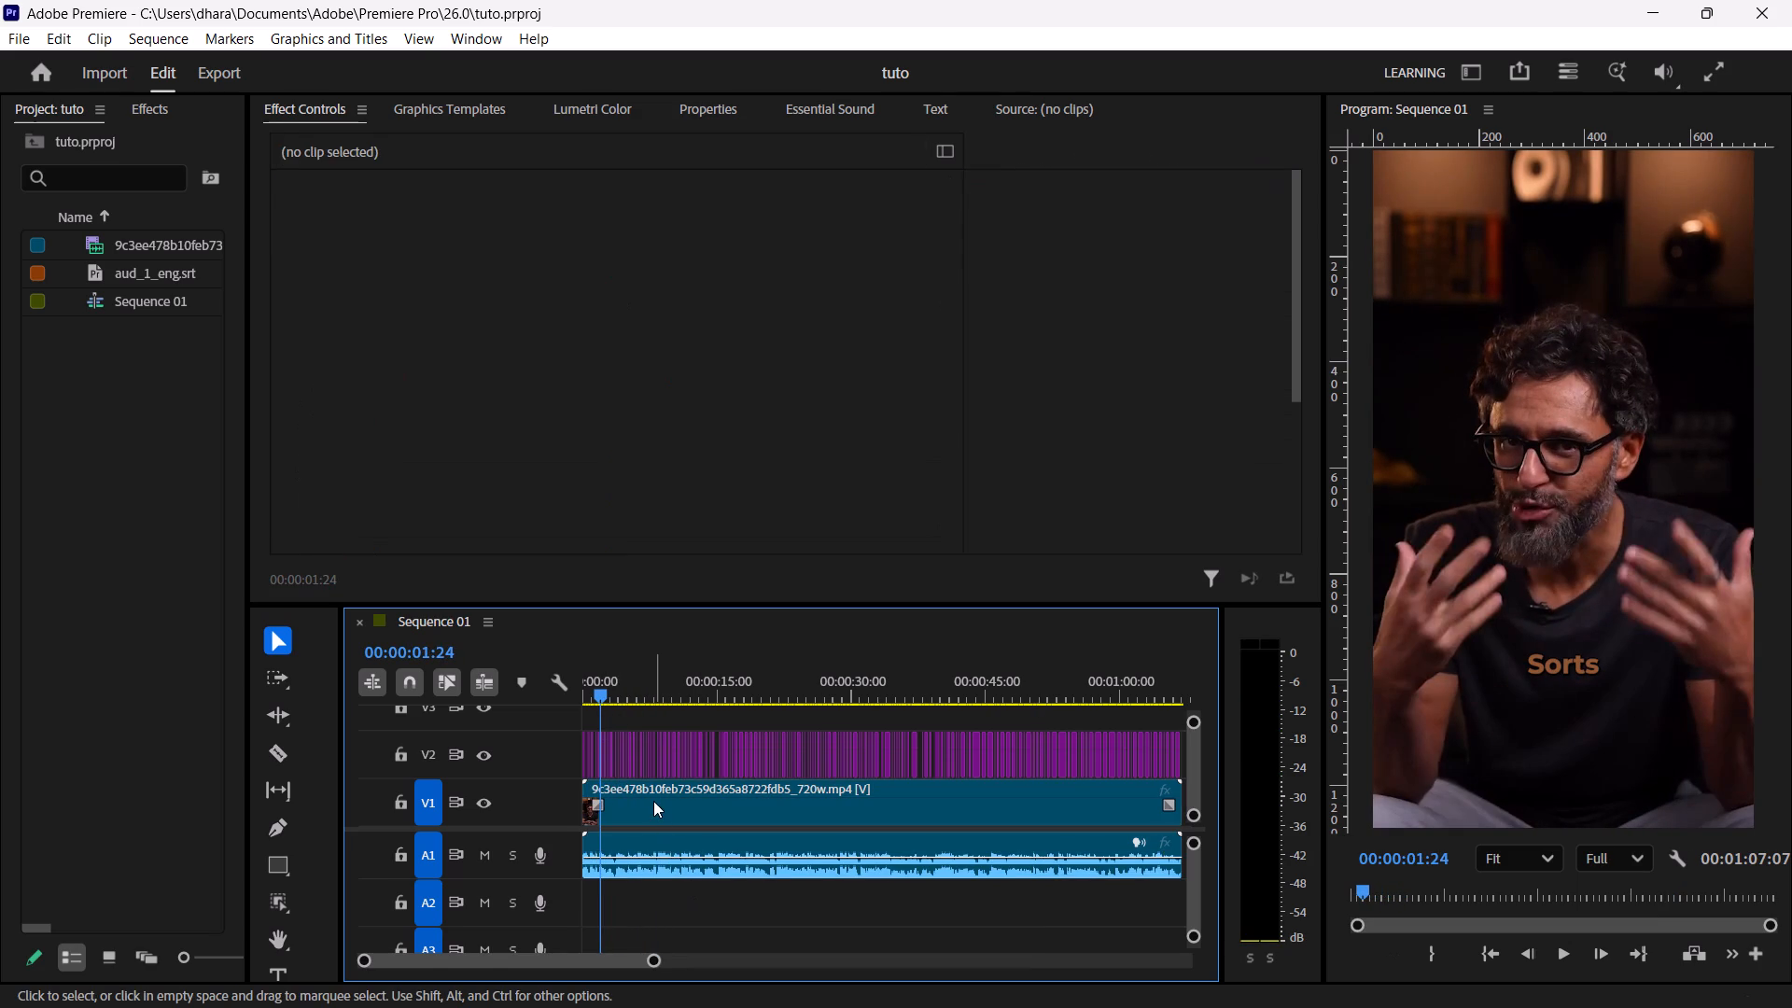
click(653, 801)
key(F1)
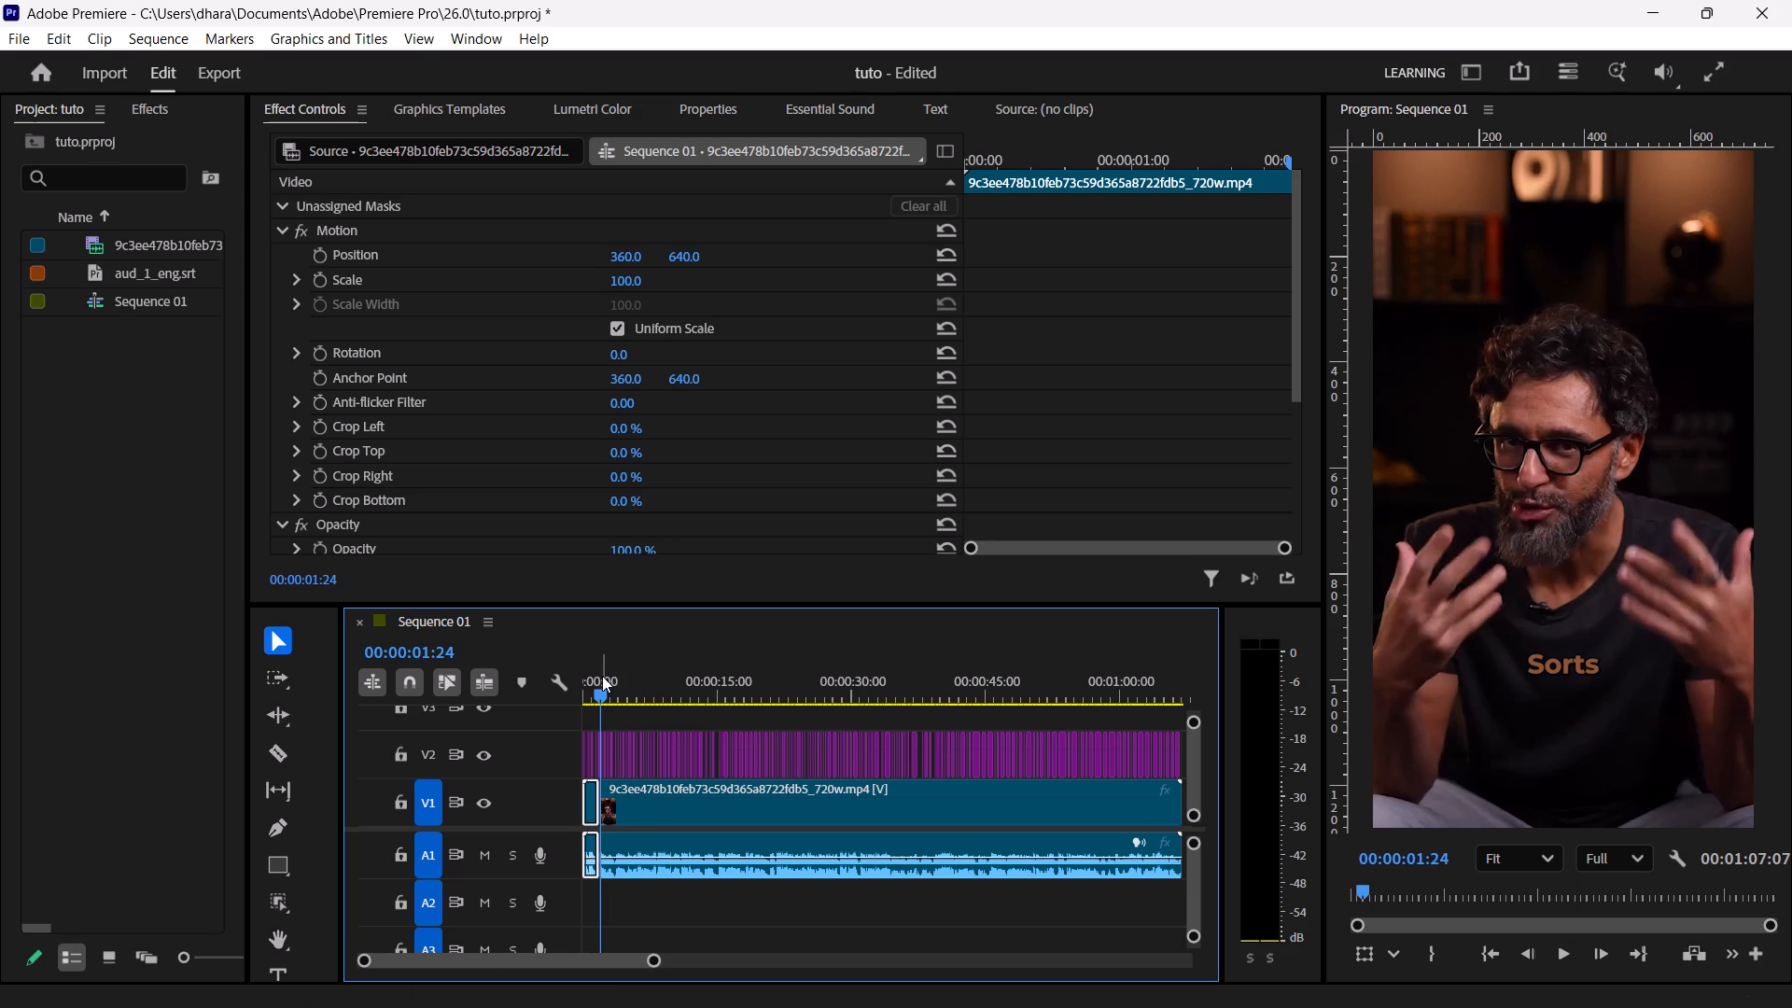
Create a sharp object mask of the man on the short opening clip at 00:00:01:01.
drag(602, 676, 594, 688)
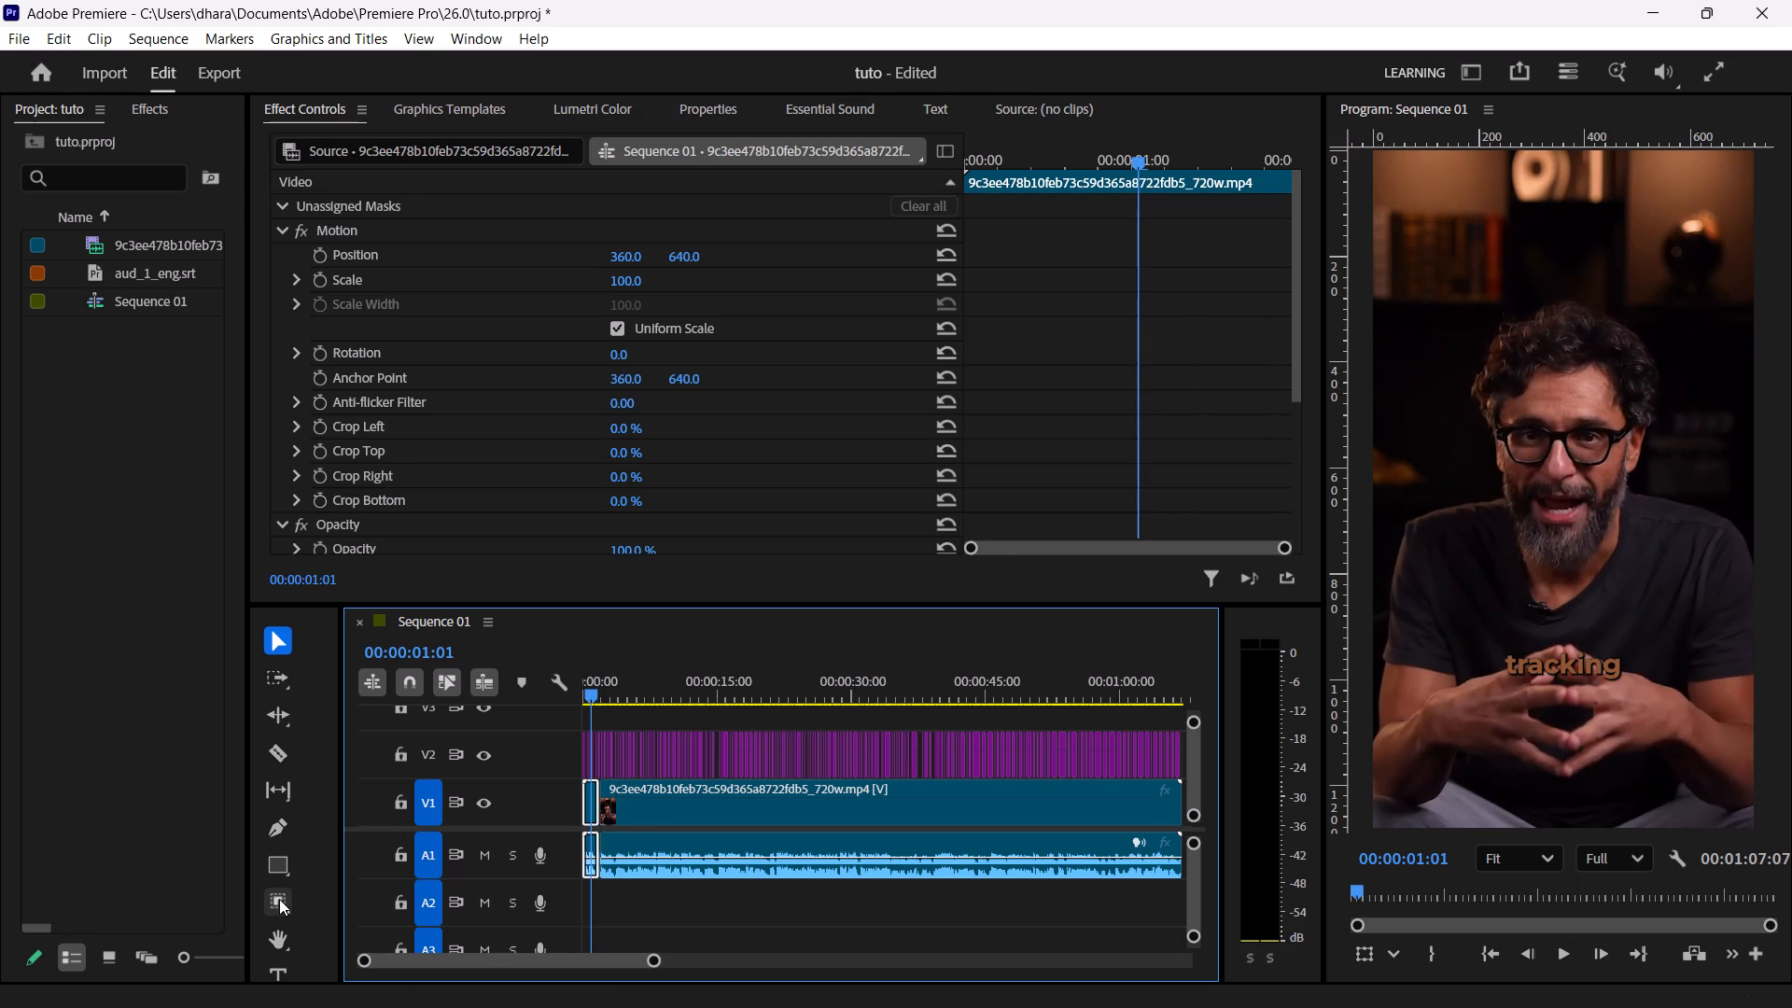
double_click(279, 899)
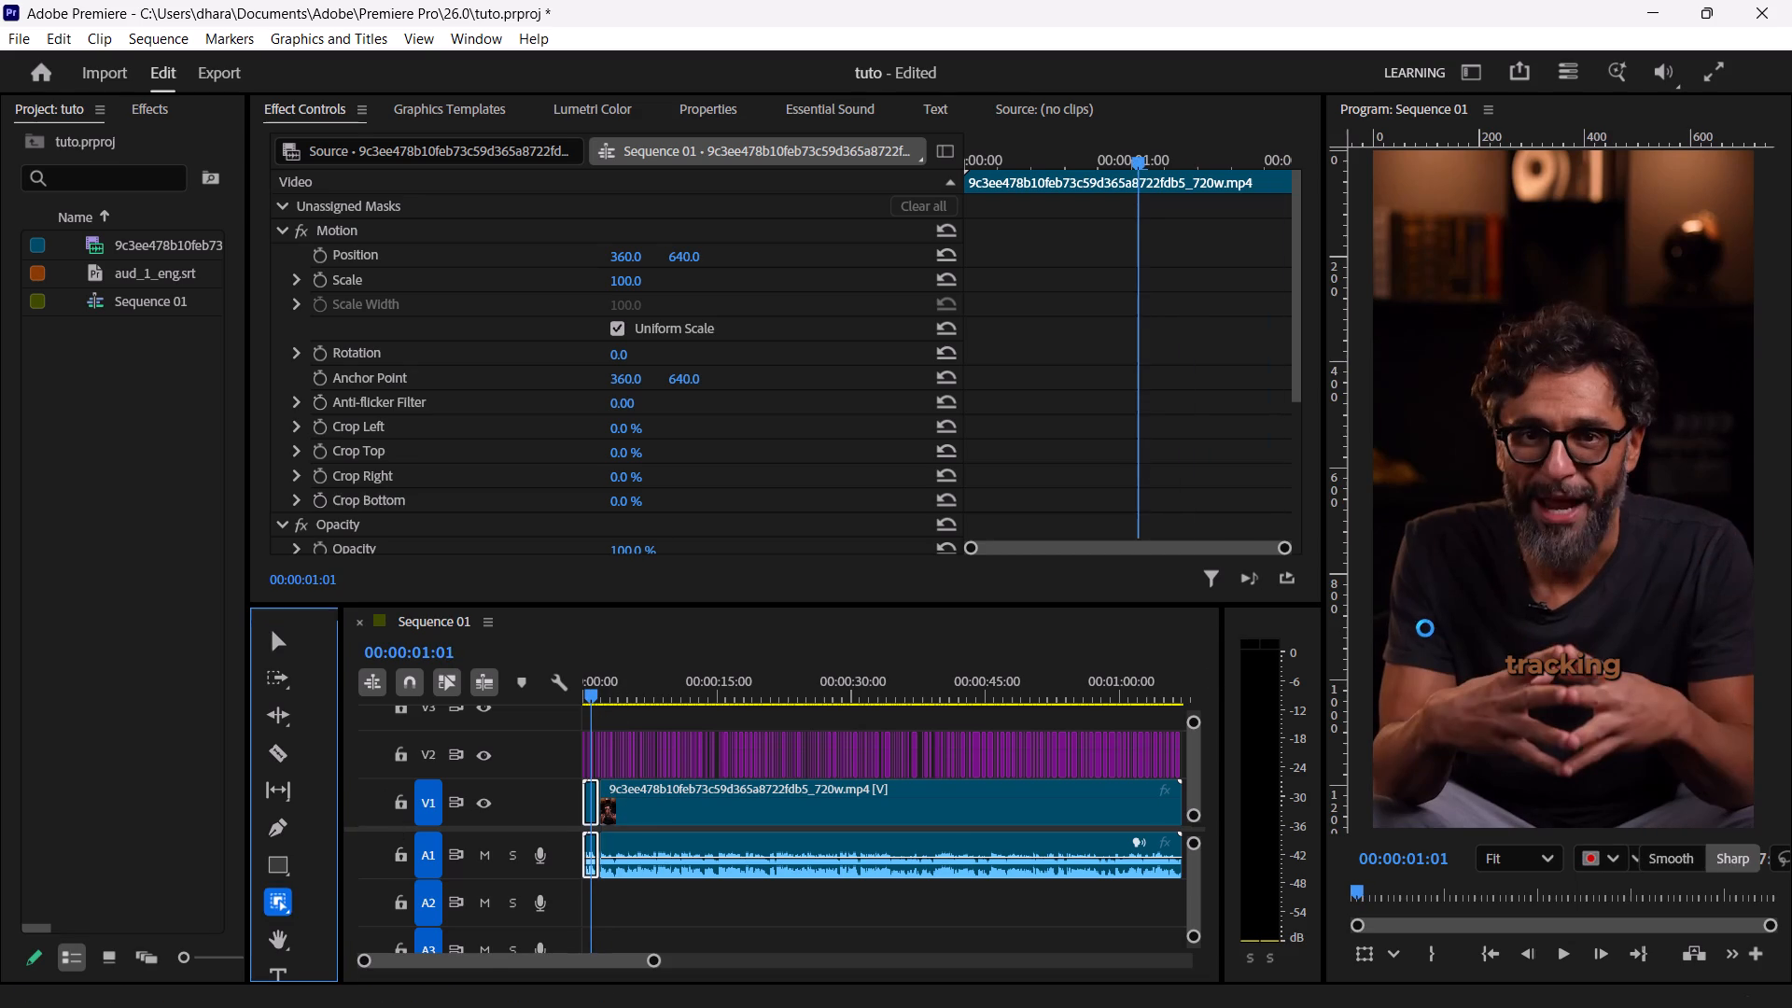
click(1587, 560)
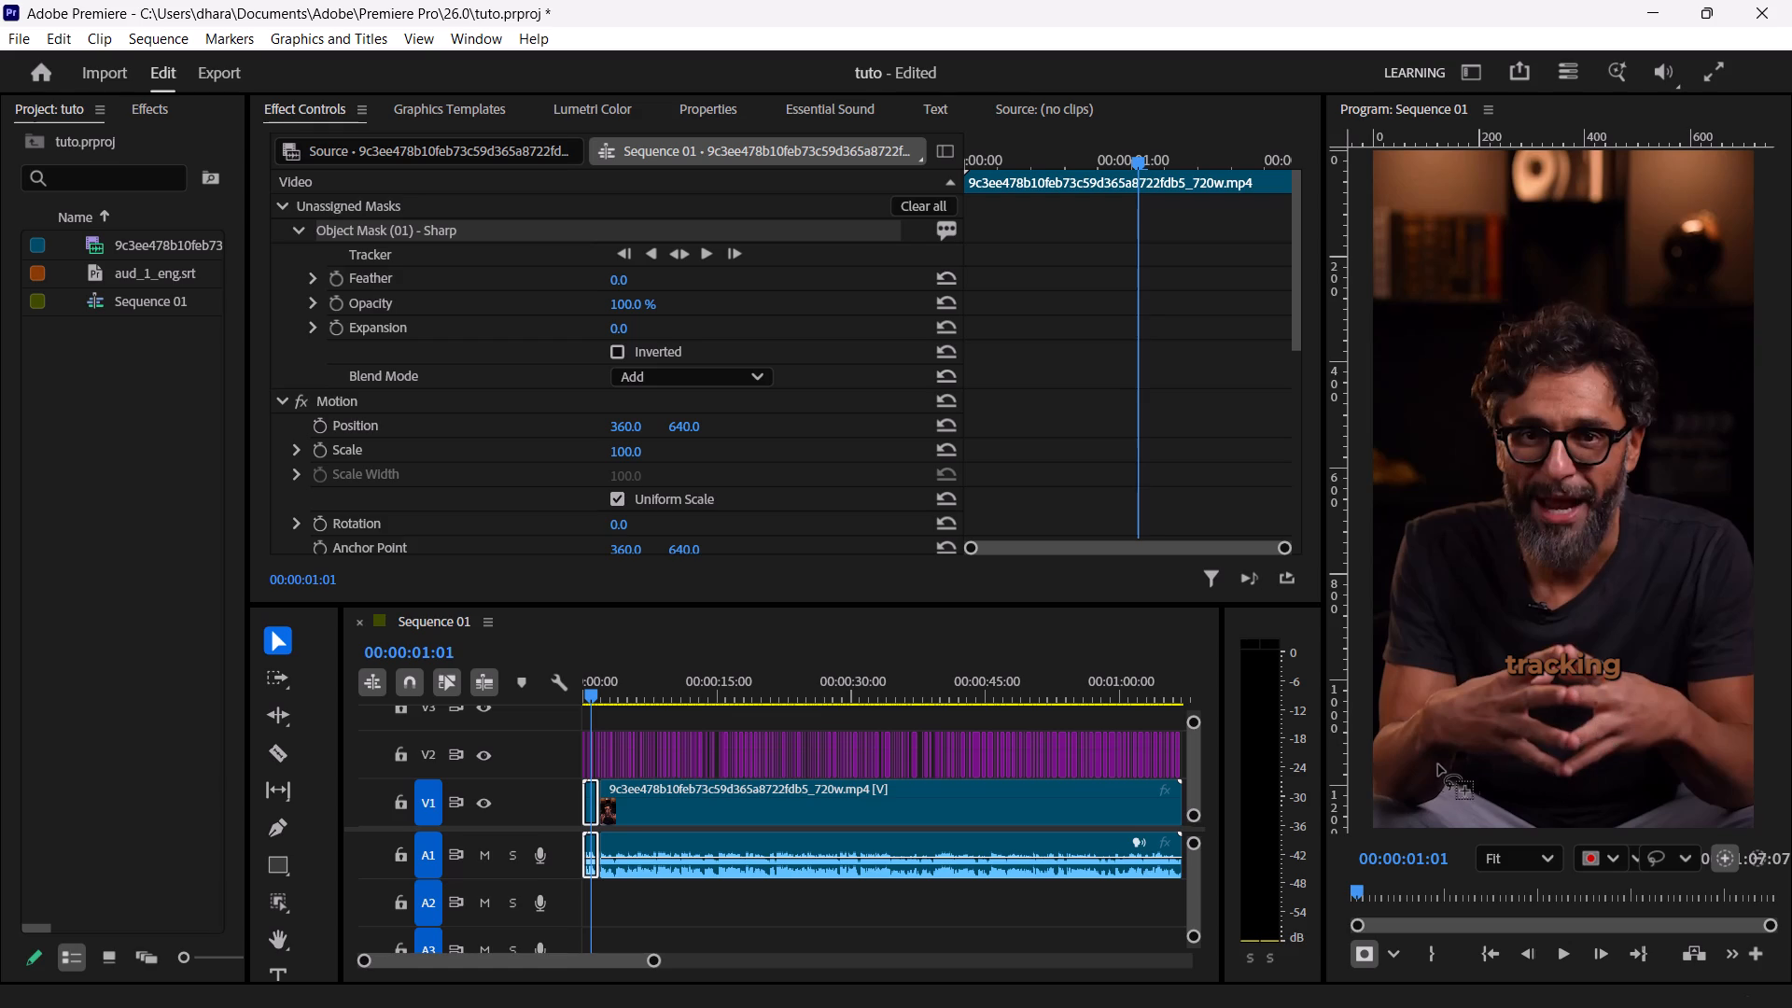
click(1463, 802)
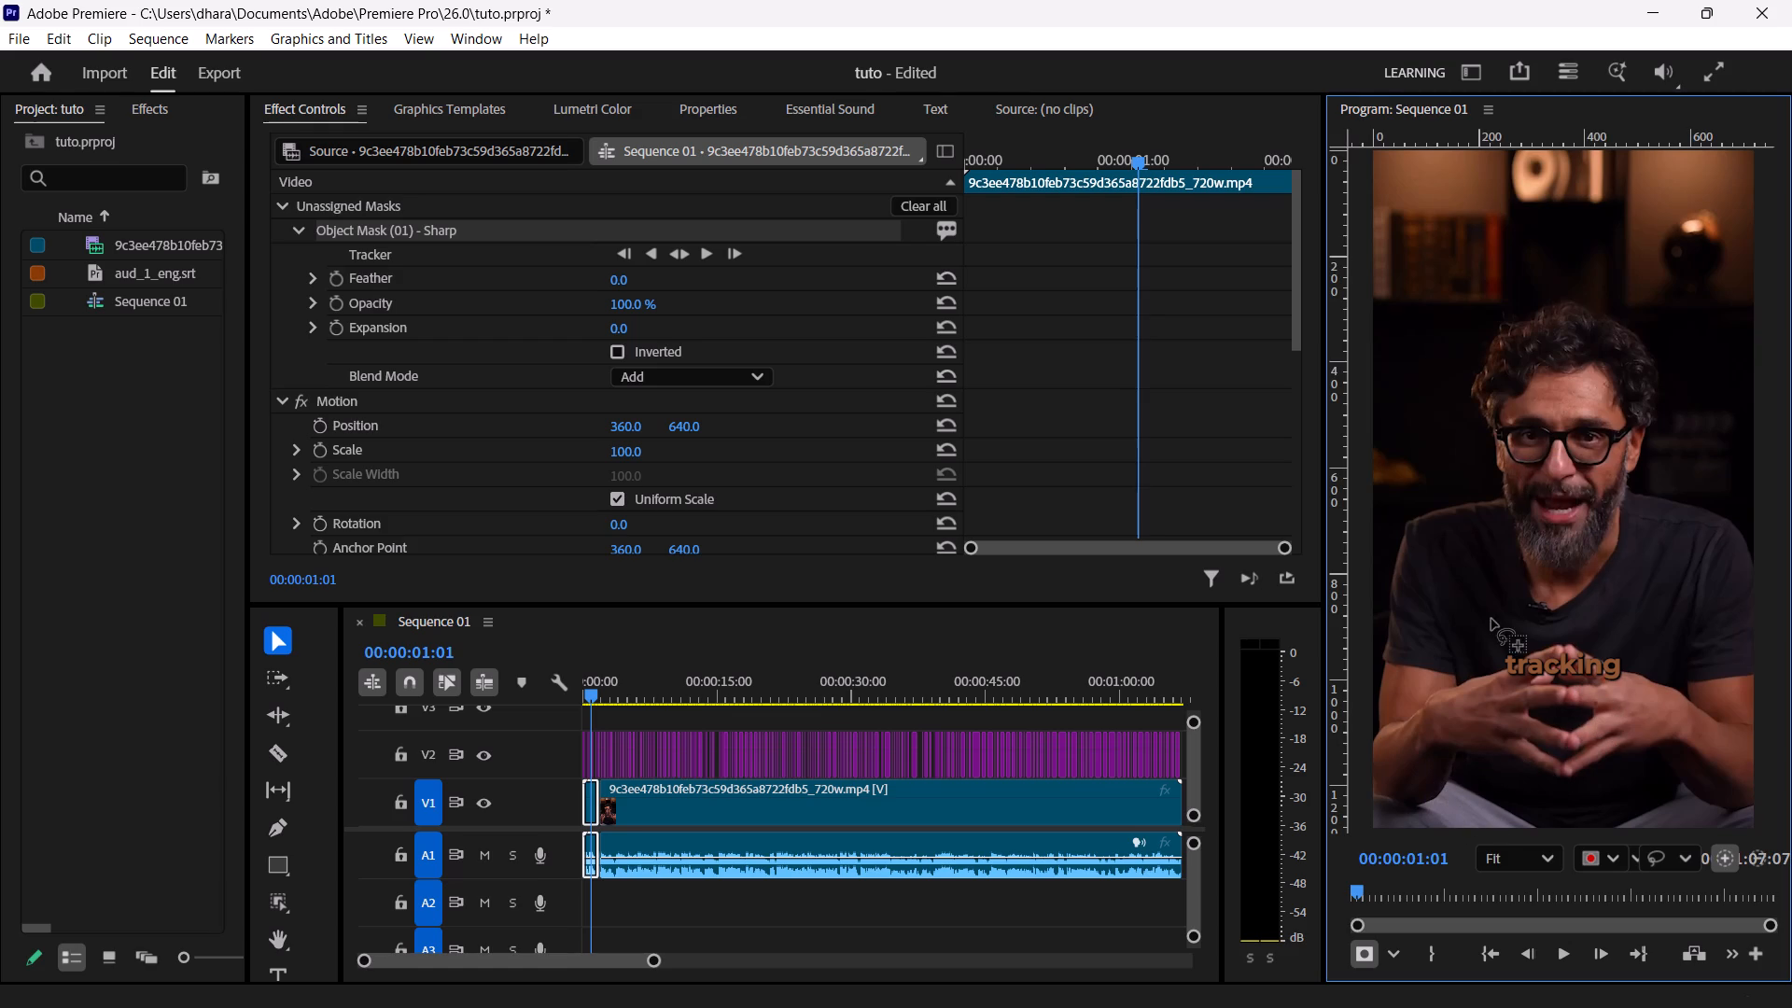
Track the object mask both backward and forward through the opening clip, and play the clip to check it.
click(678, 252)
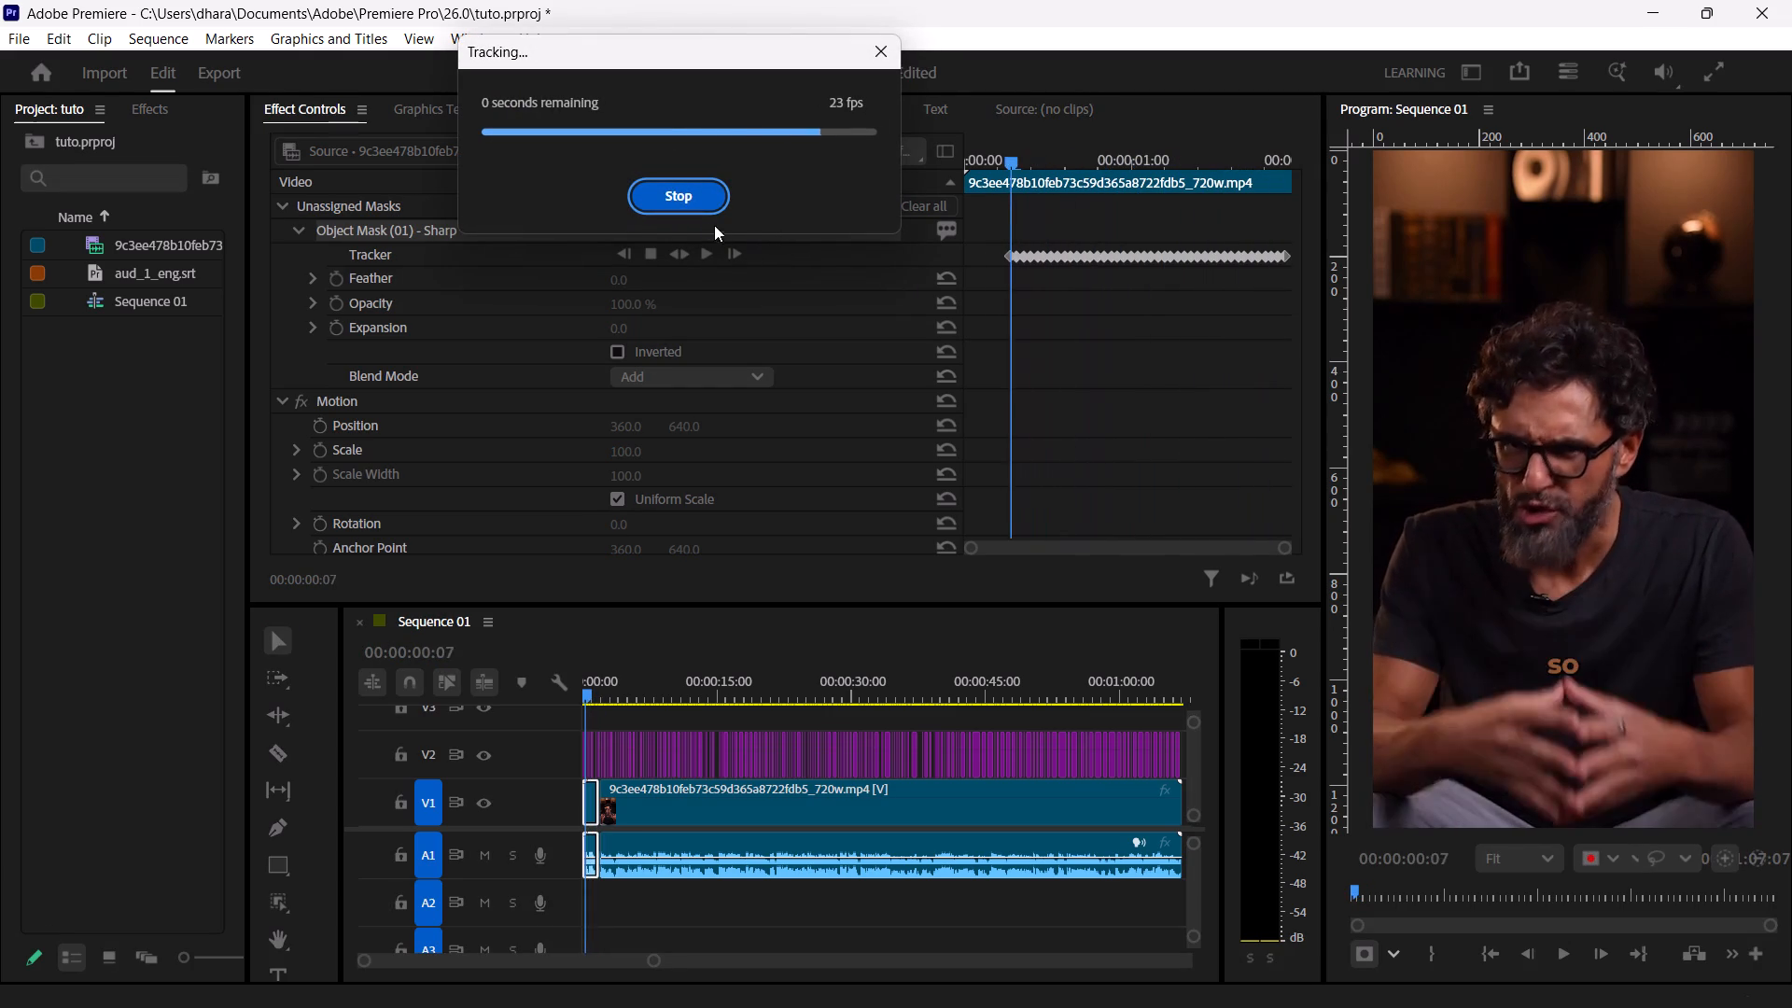
key(space)
key(space)
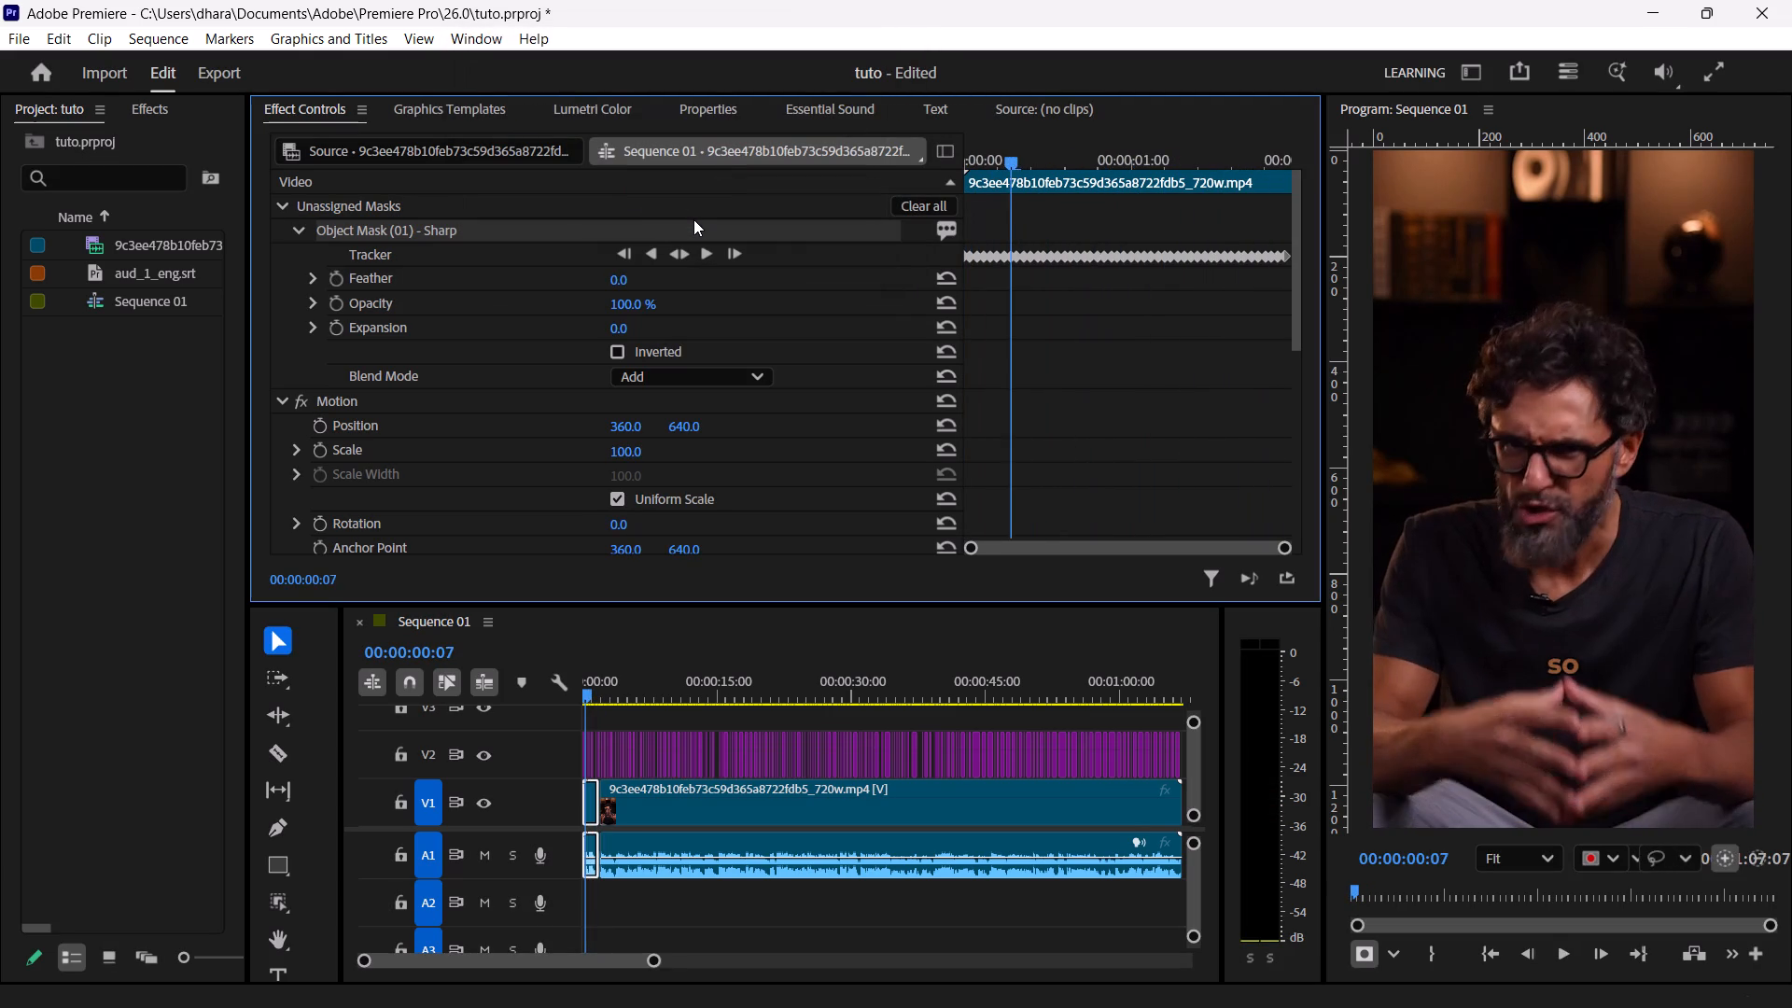
key(space)
key(space)
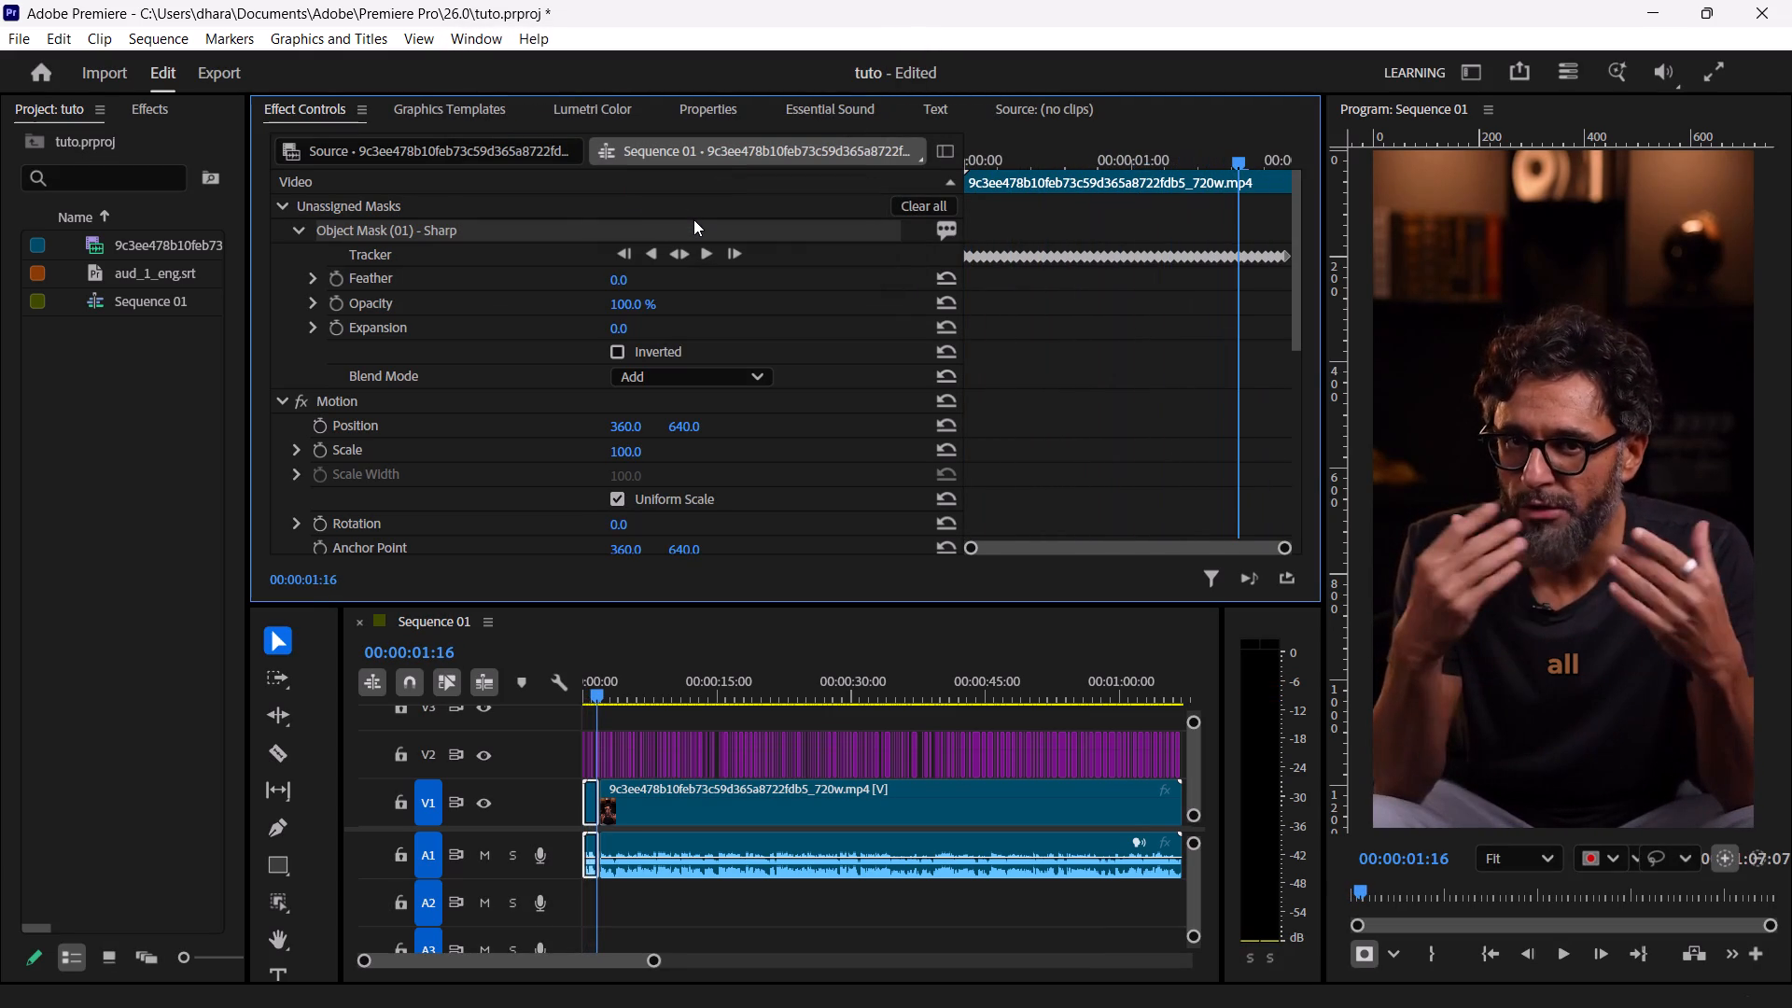
Set the object mask's opacity to 0%.
drag(632, 307, 437, 289)
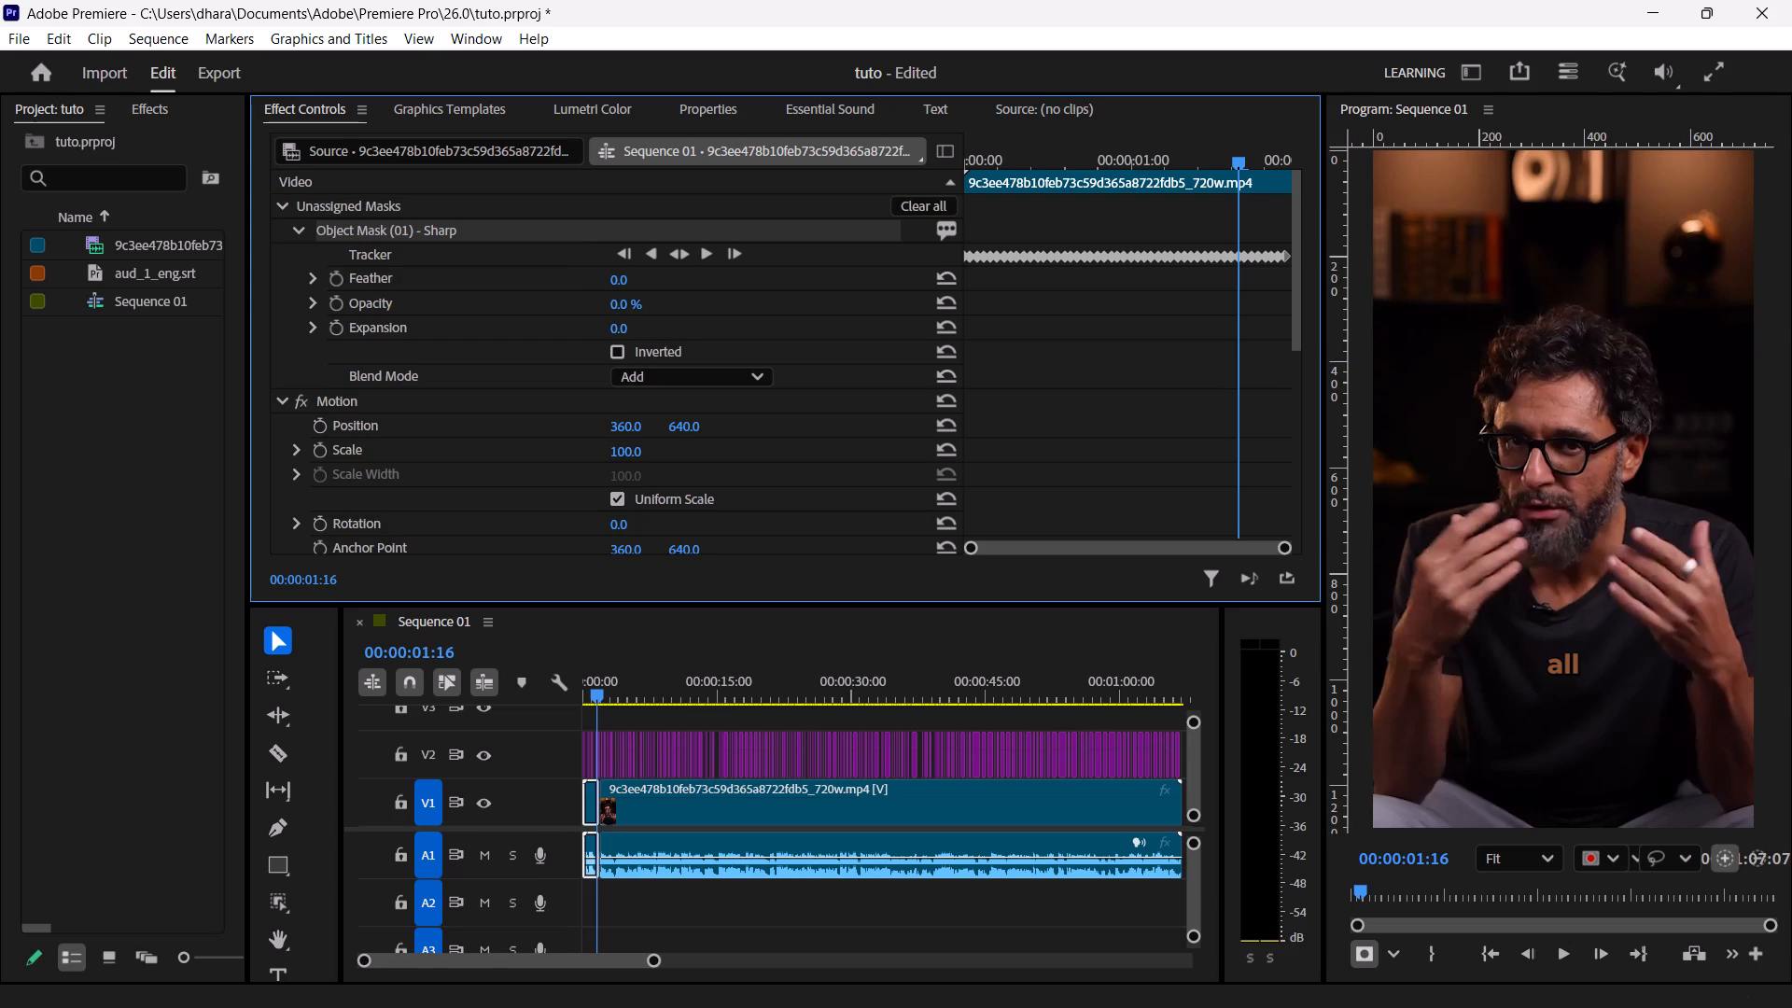
drag(437, 289, 415, 289)
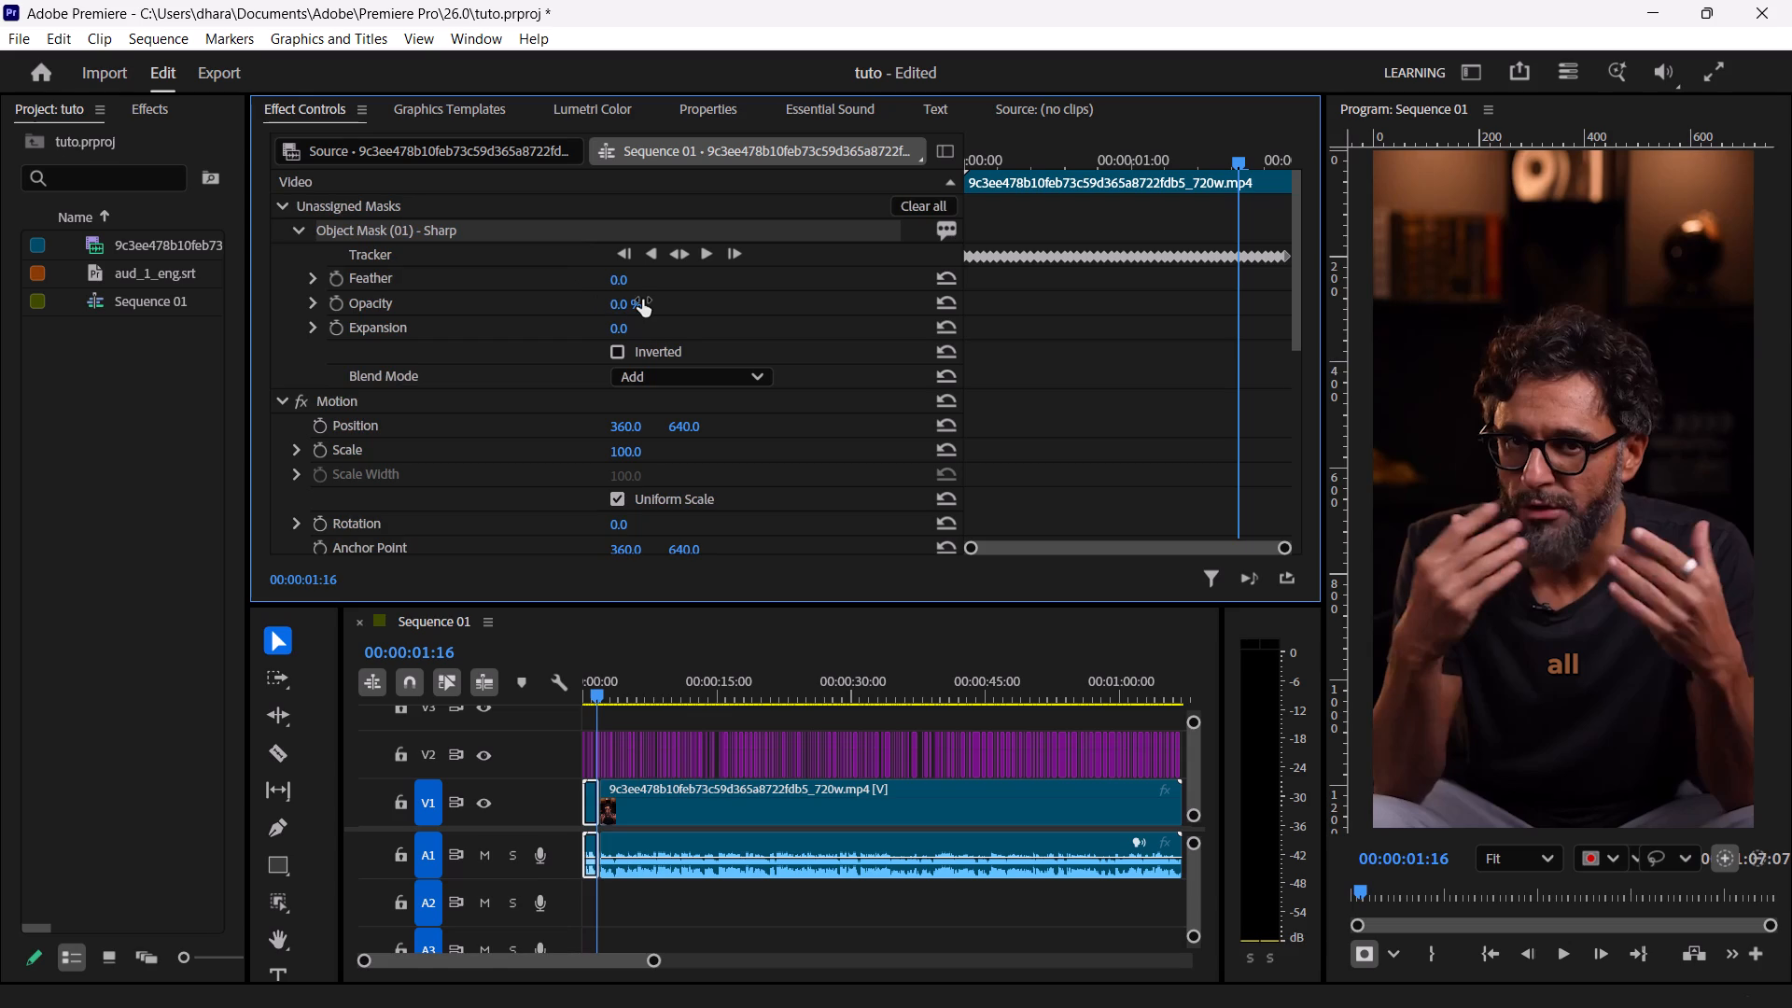
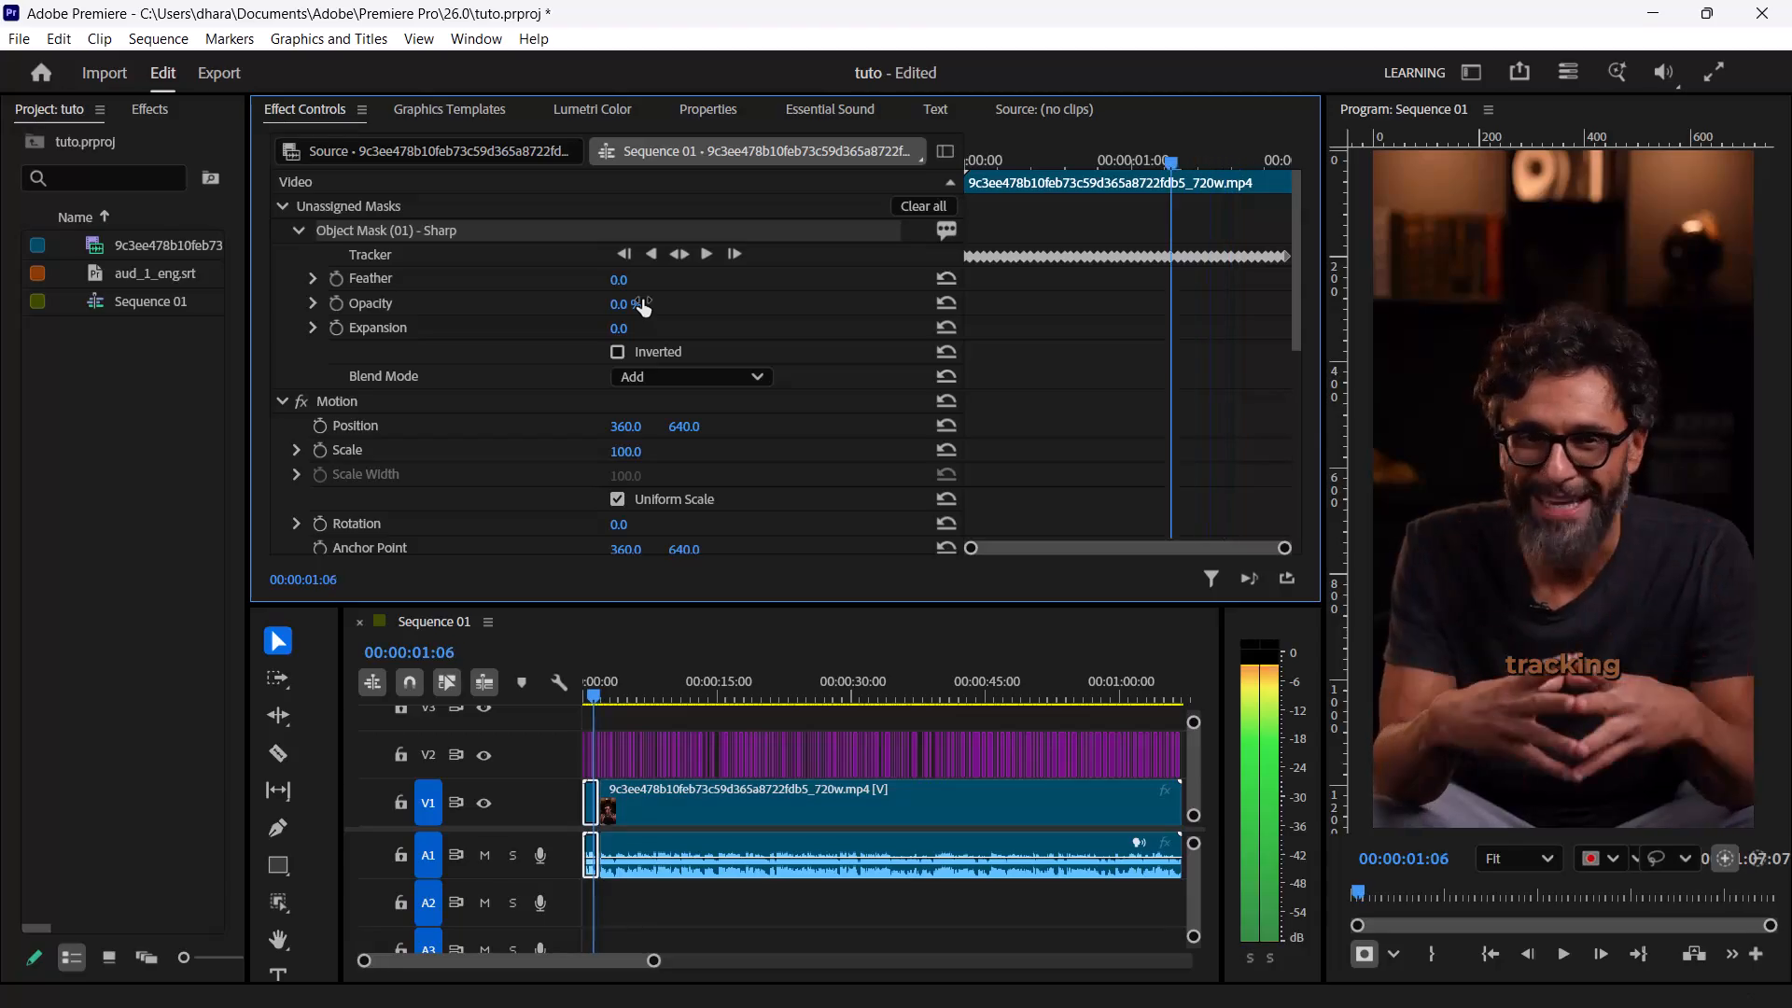
Play the opening clip again from the sequence start to check the man with the object mask at 0% opacity.
key(space)
key(space)
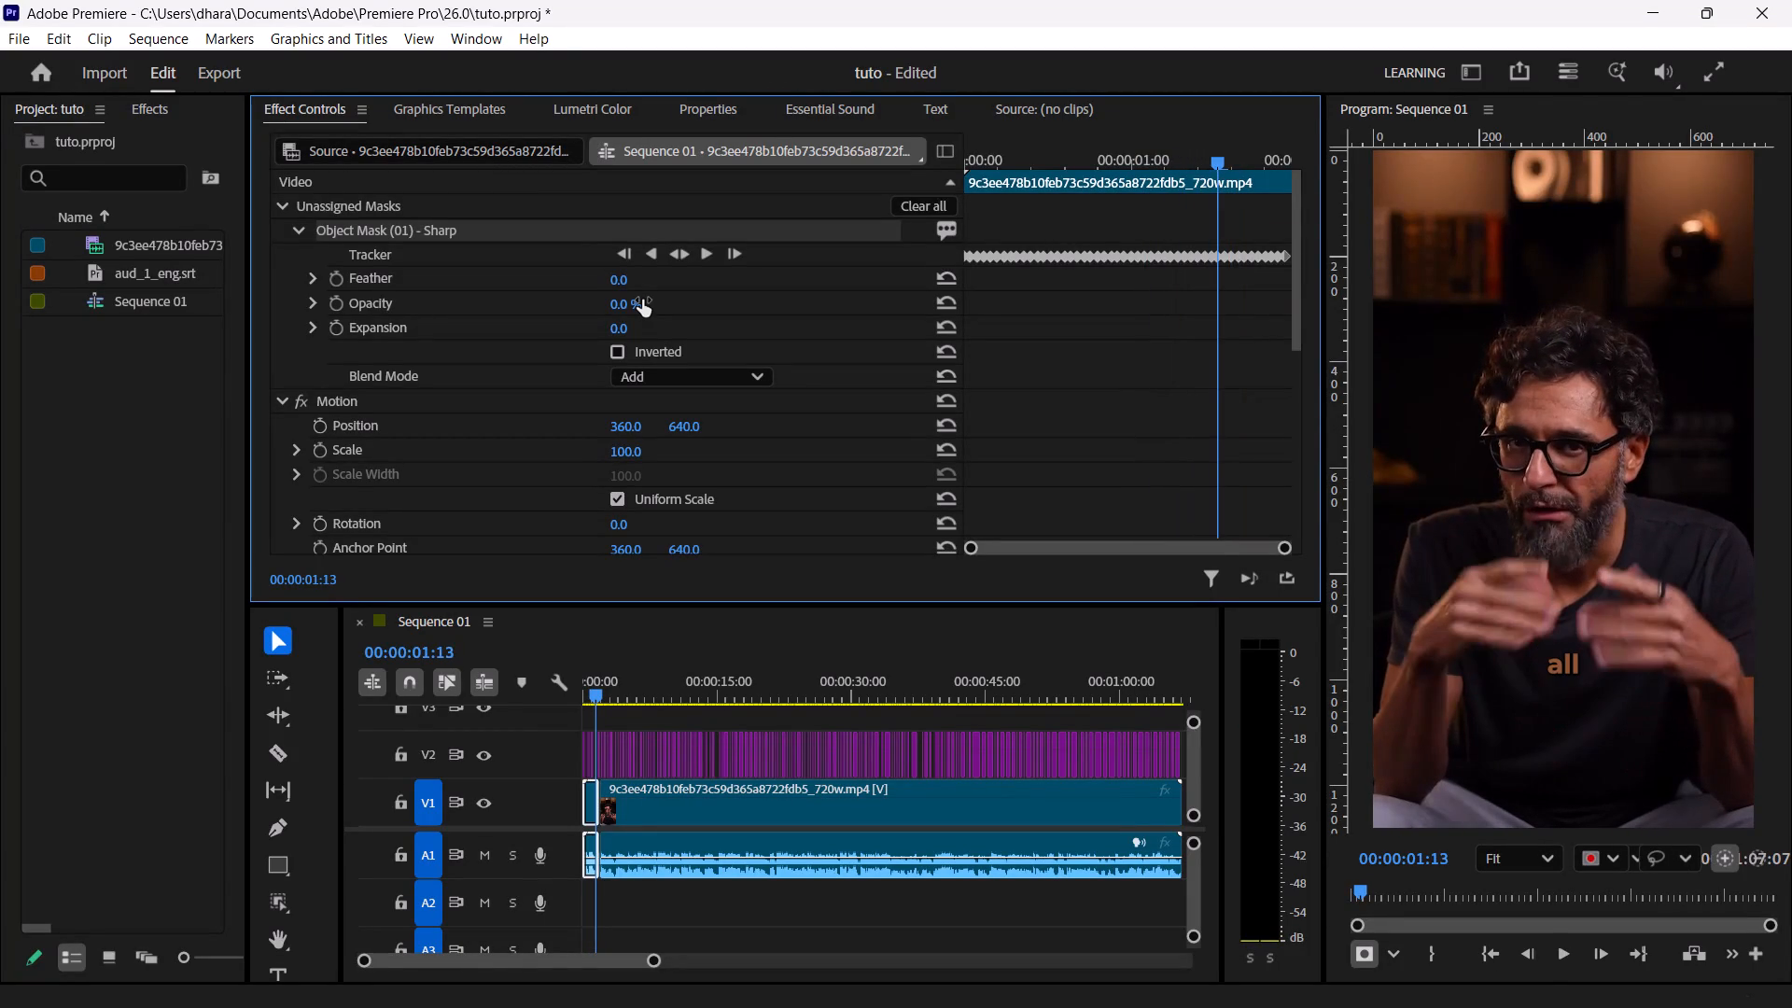
key(Left)
key(Left)
key(Left)
key(Left)
key(Left)
key(Left)
key(Left)
key(Left)
key(Left)
key(Left)
key(Left)
key(Left)
key(Left)
key(Left)
key(Left)
key(Left)
key(Left)
key(Left)
key(Left)
key(Left)
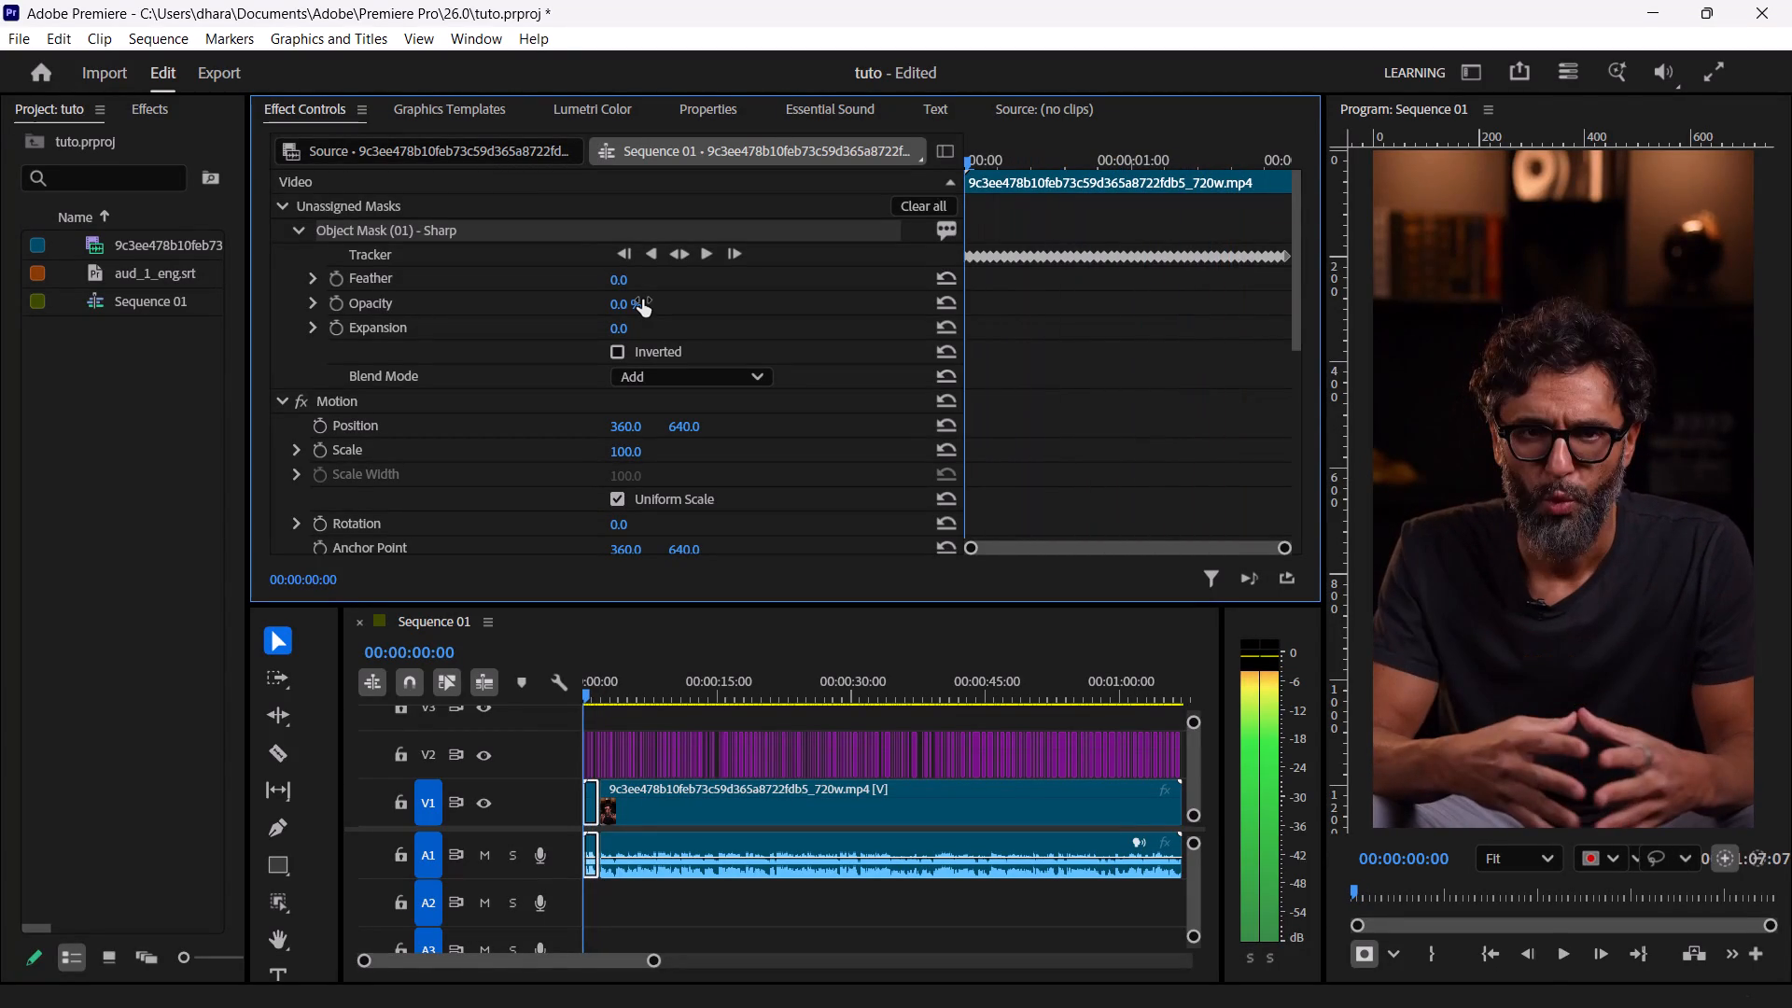
key(space)
key(space)
key(space)
key(space)
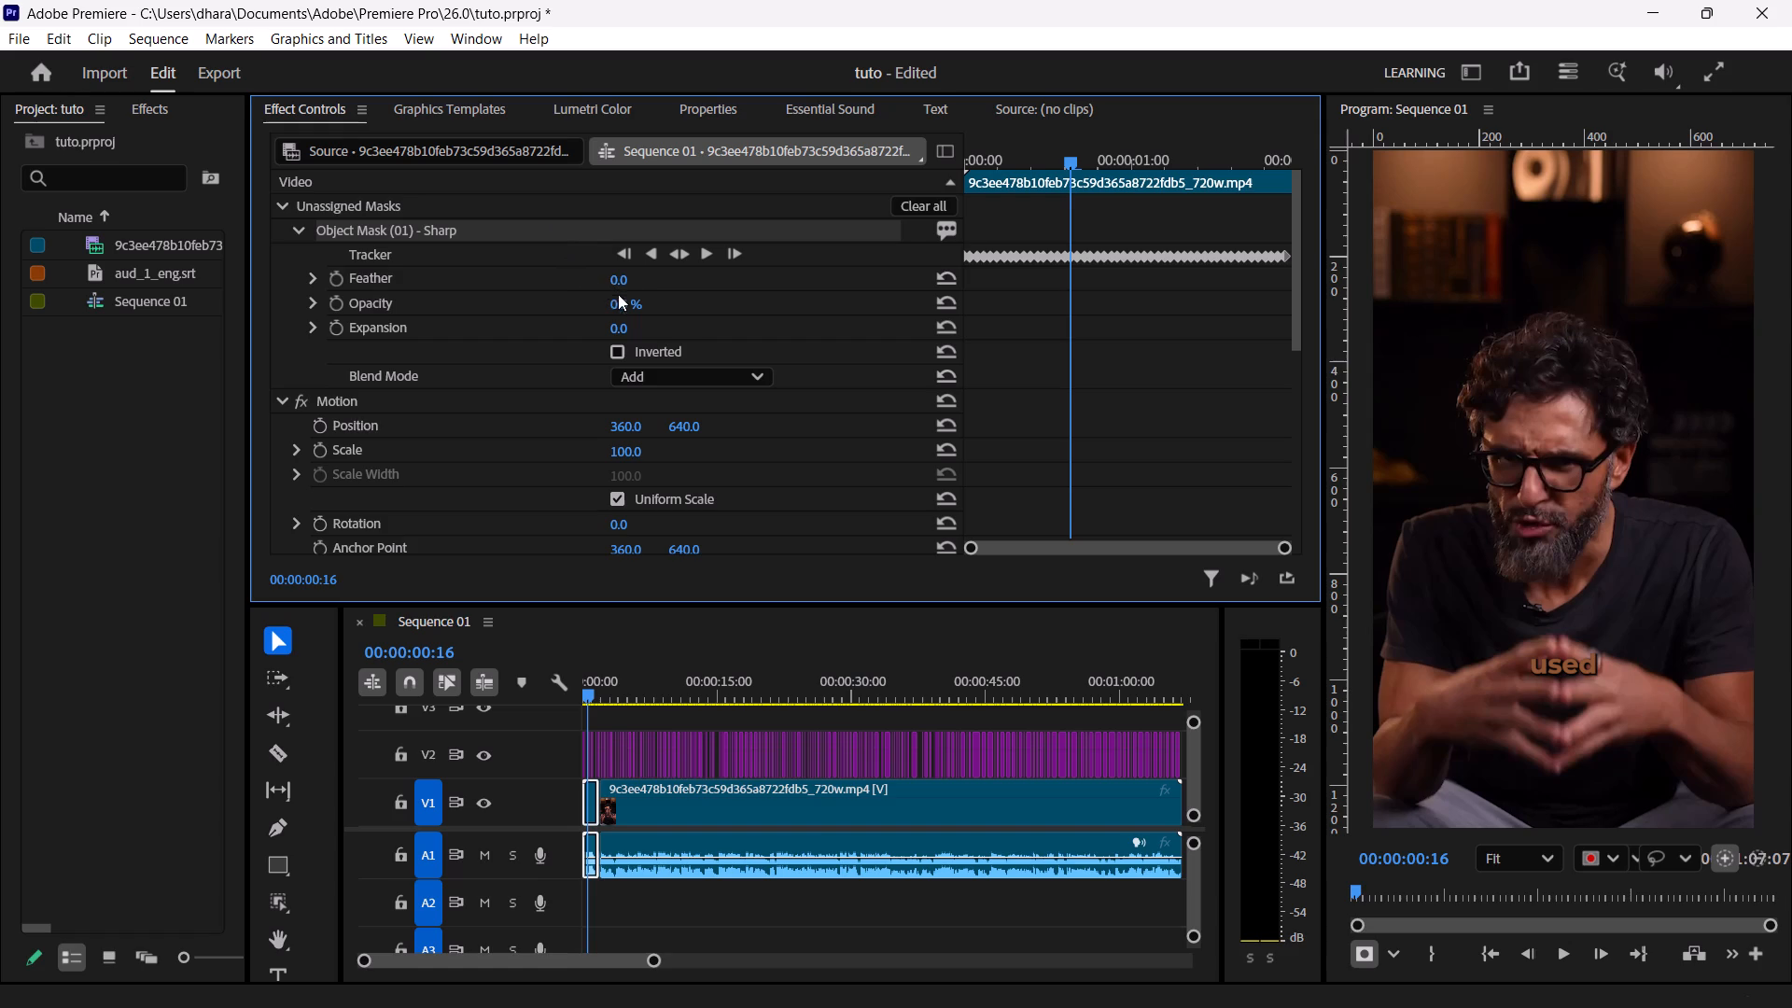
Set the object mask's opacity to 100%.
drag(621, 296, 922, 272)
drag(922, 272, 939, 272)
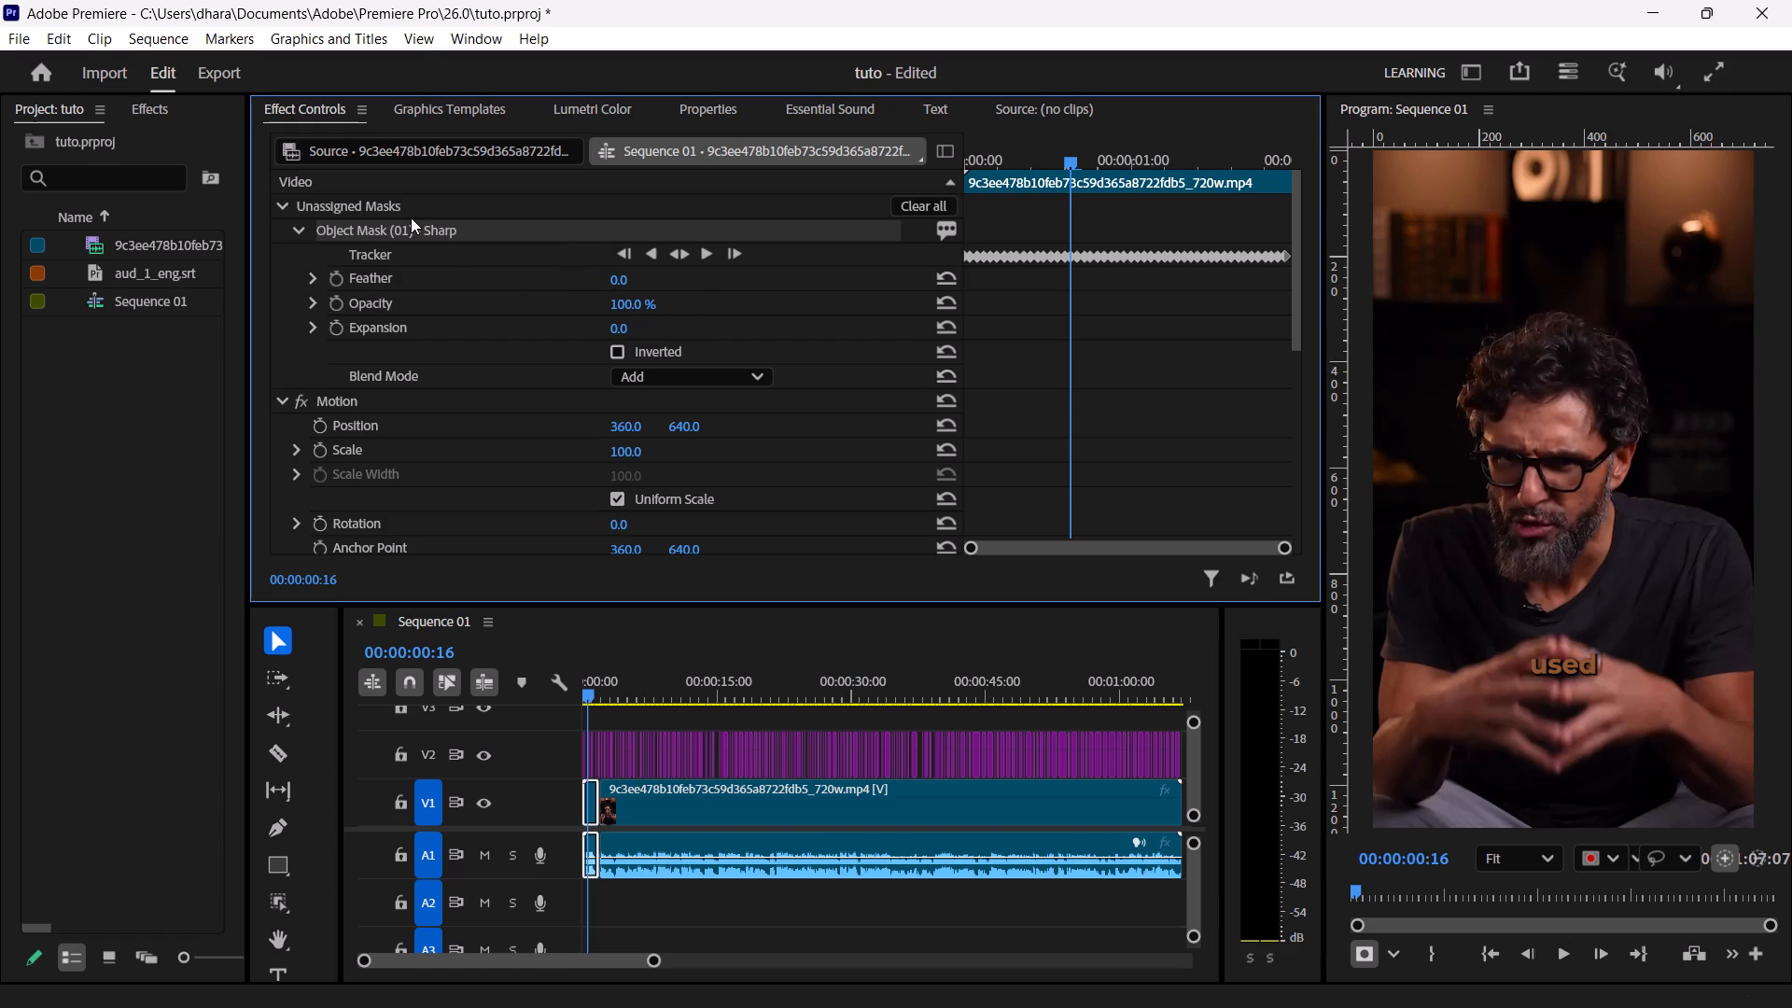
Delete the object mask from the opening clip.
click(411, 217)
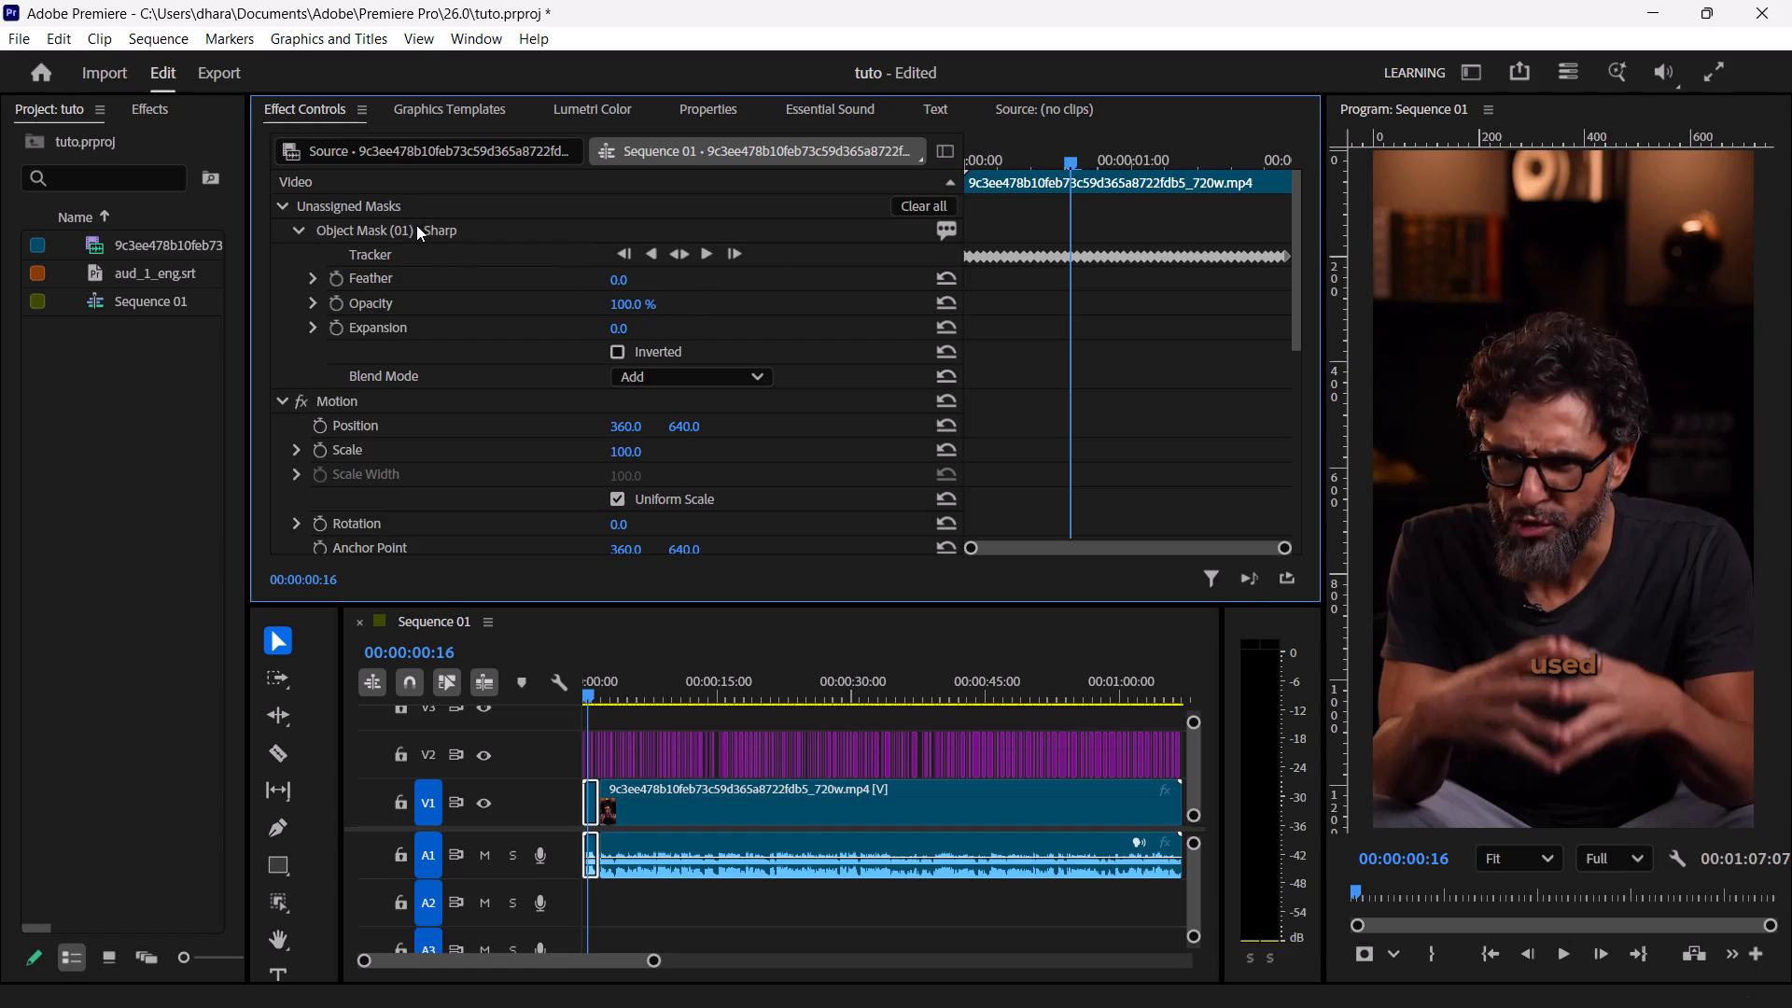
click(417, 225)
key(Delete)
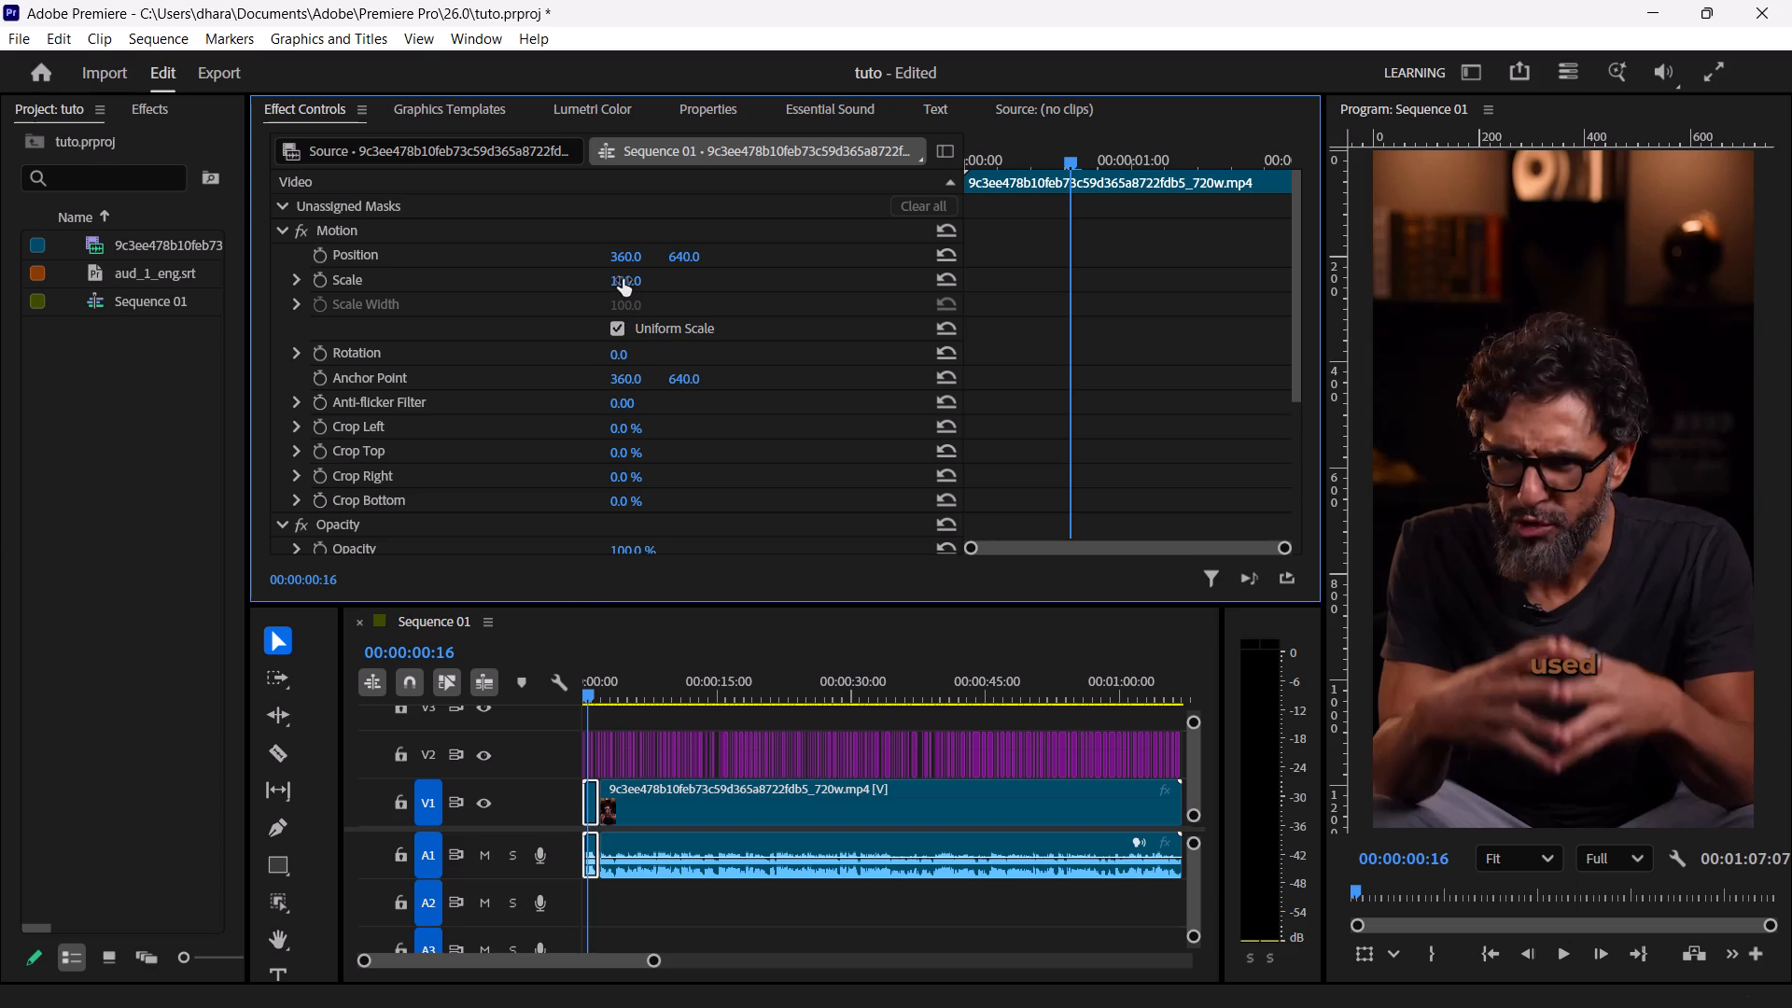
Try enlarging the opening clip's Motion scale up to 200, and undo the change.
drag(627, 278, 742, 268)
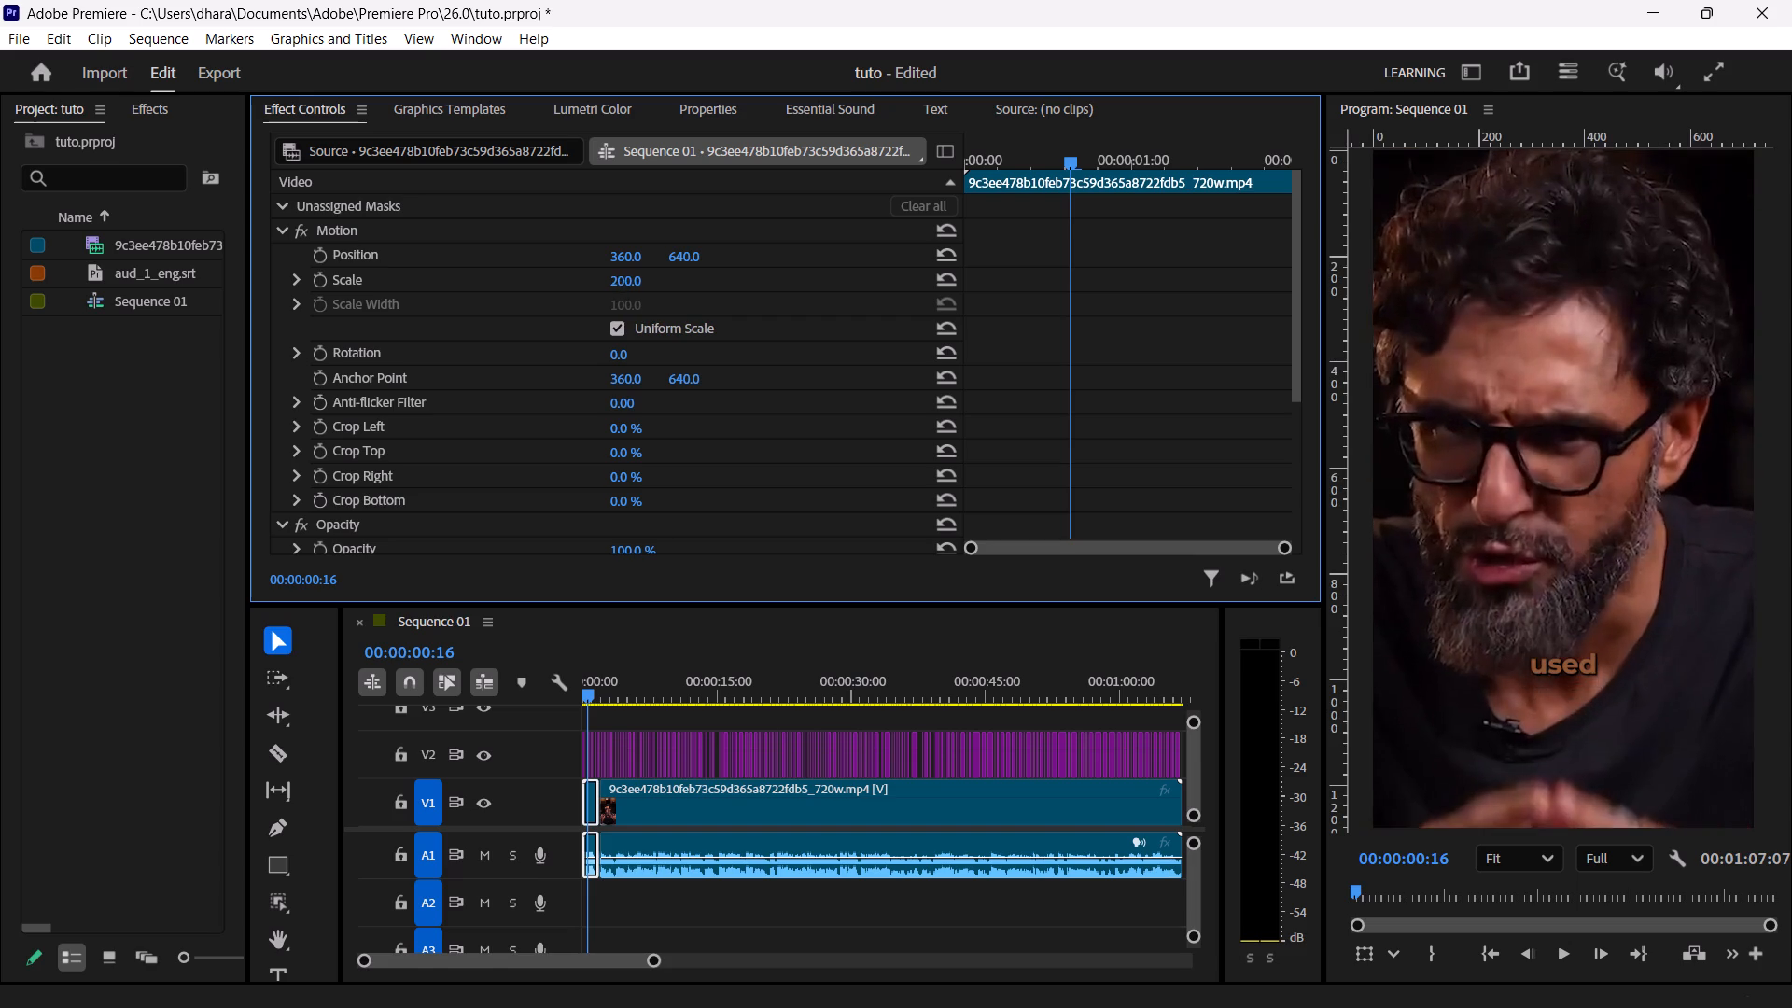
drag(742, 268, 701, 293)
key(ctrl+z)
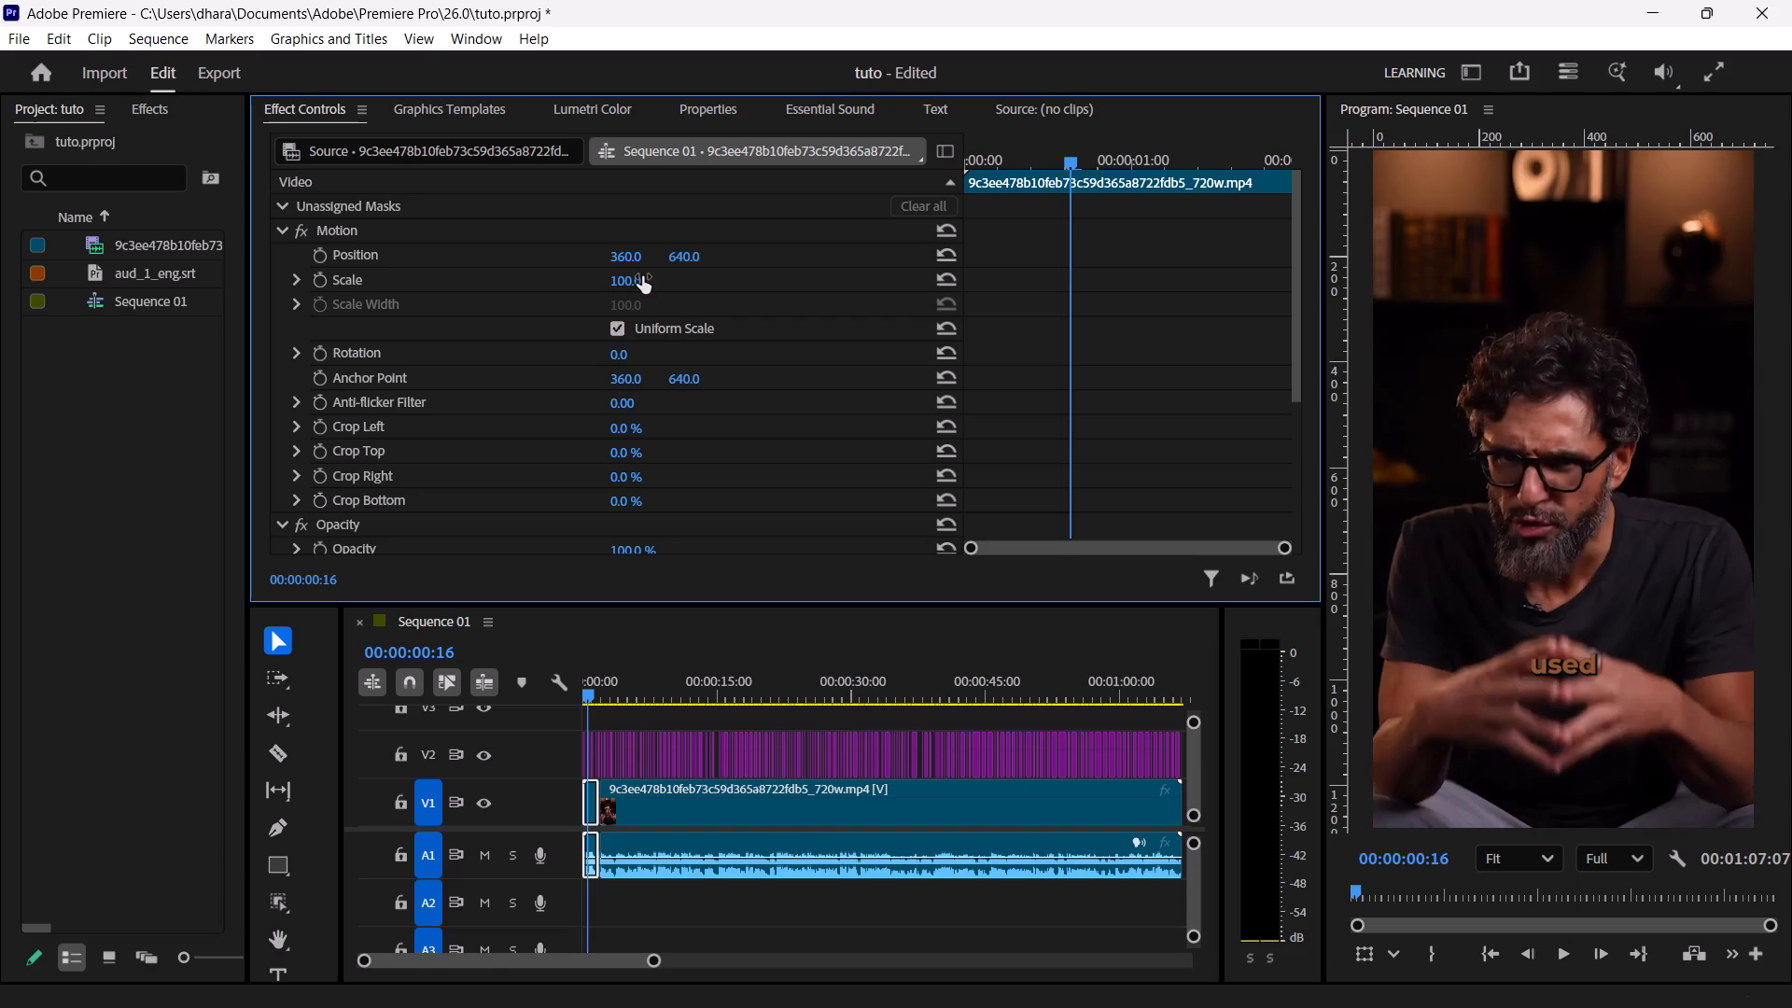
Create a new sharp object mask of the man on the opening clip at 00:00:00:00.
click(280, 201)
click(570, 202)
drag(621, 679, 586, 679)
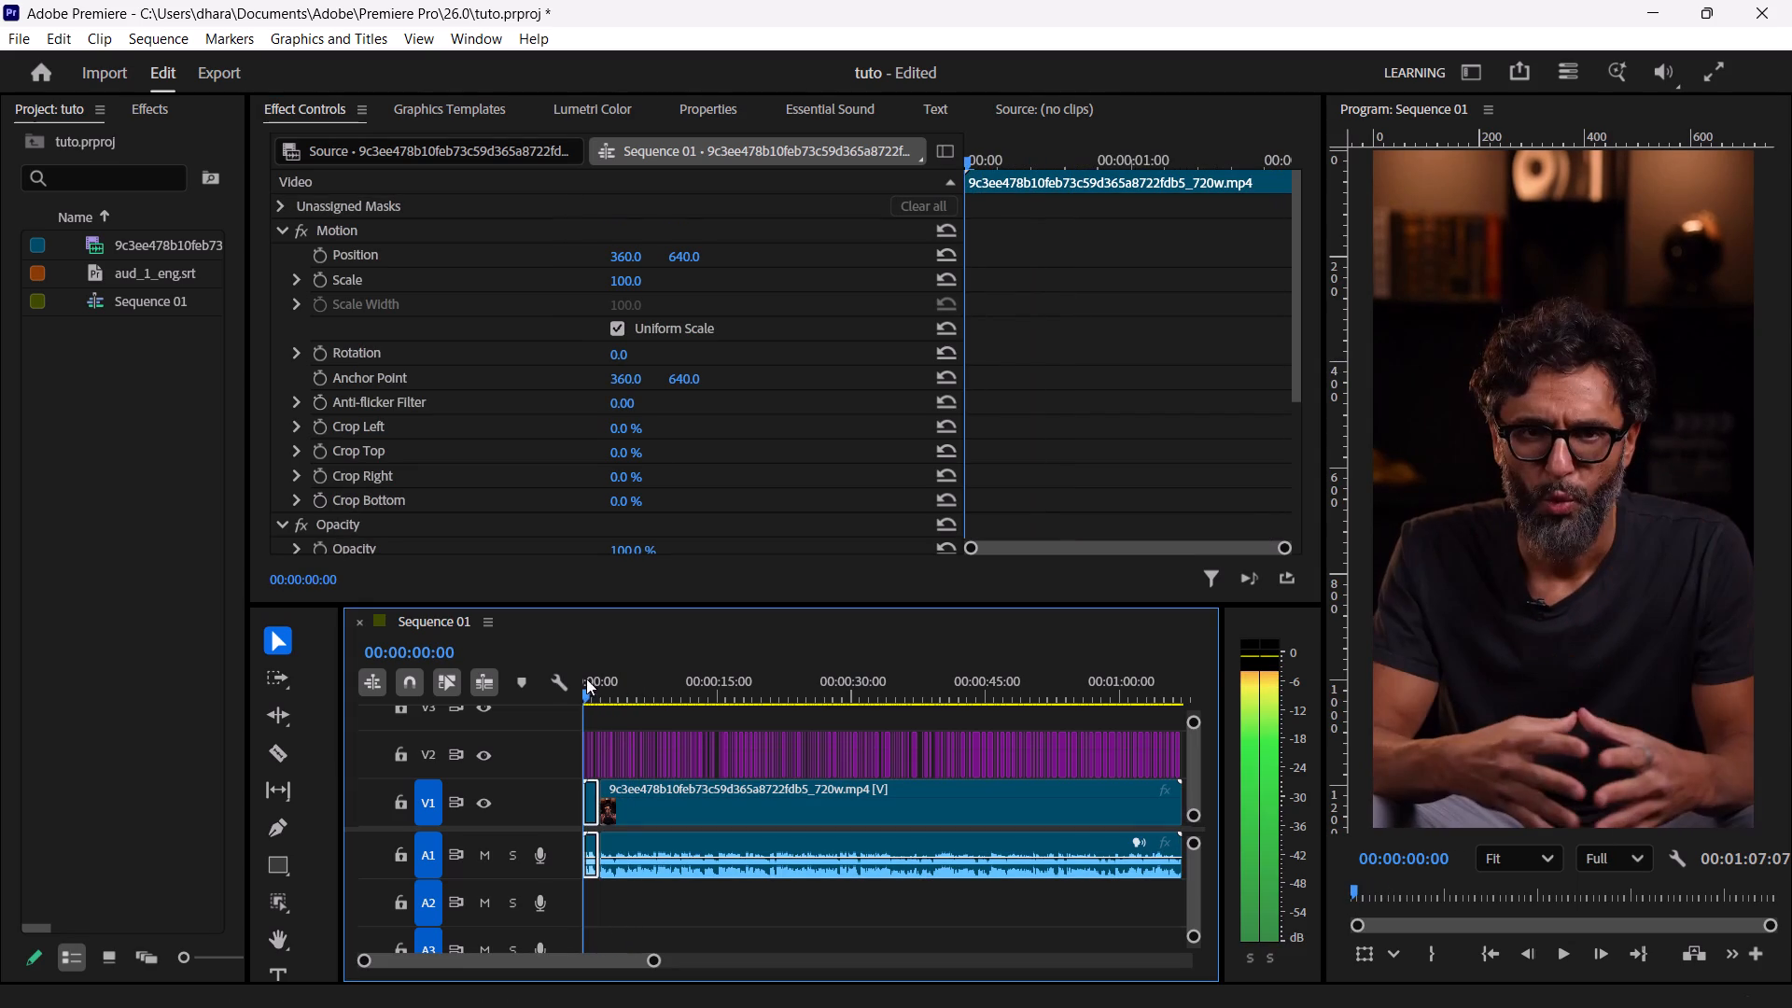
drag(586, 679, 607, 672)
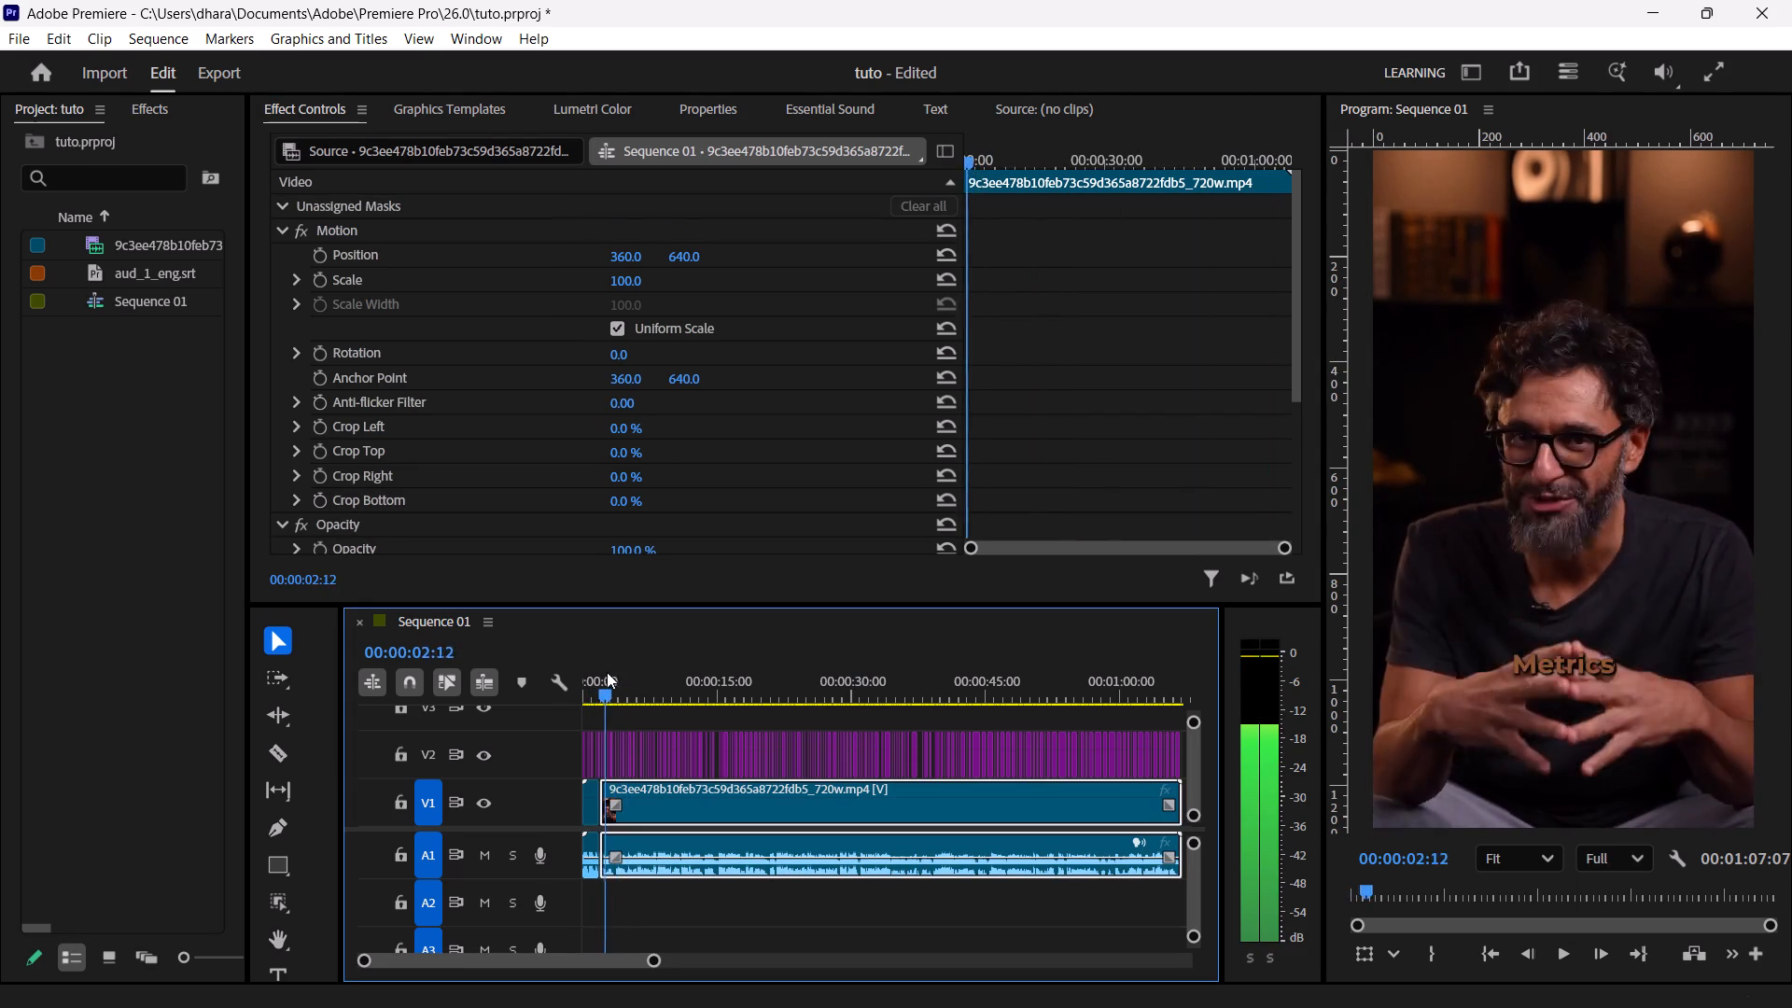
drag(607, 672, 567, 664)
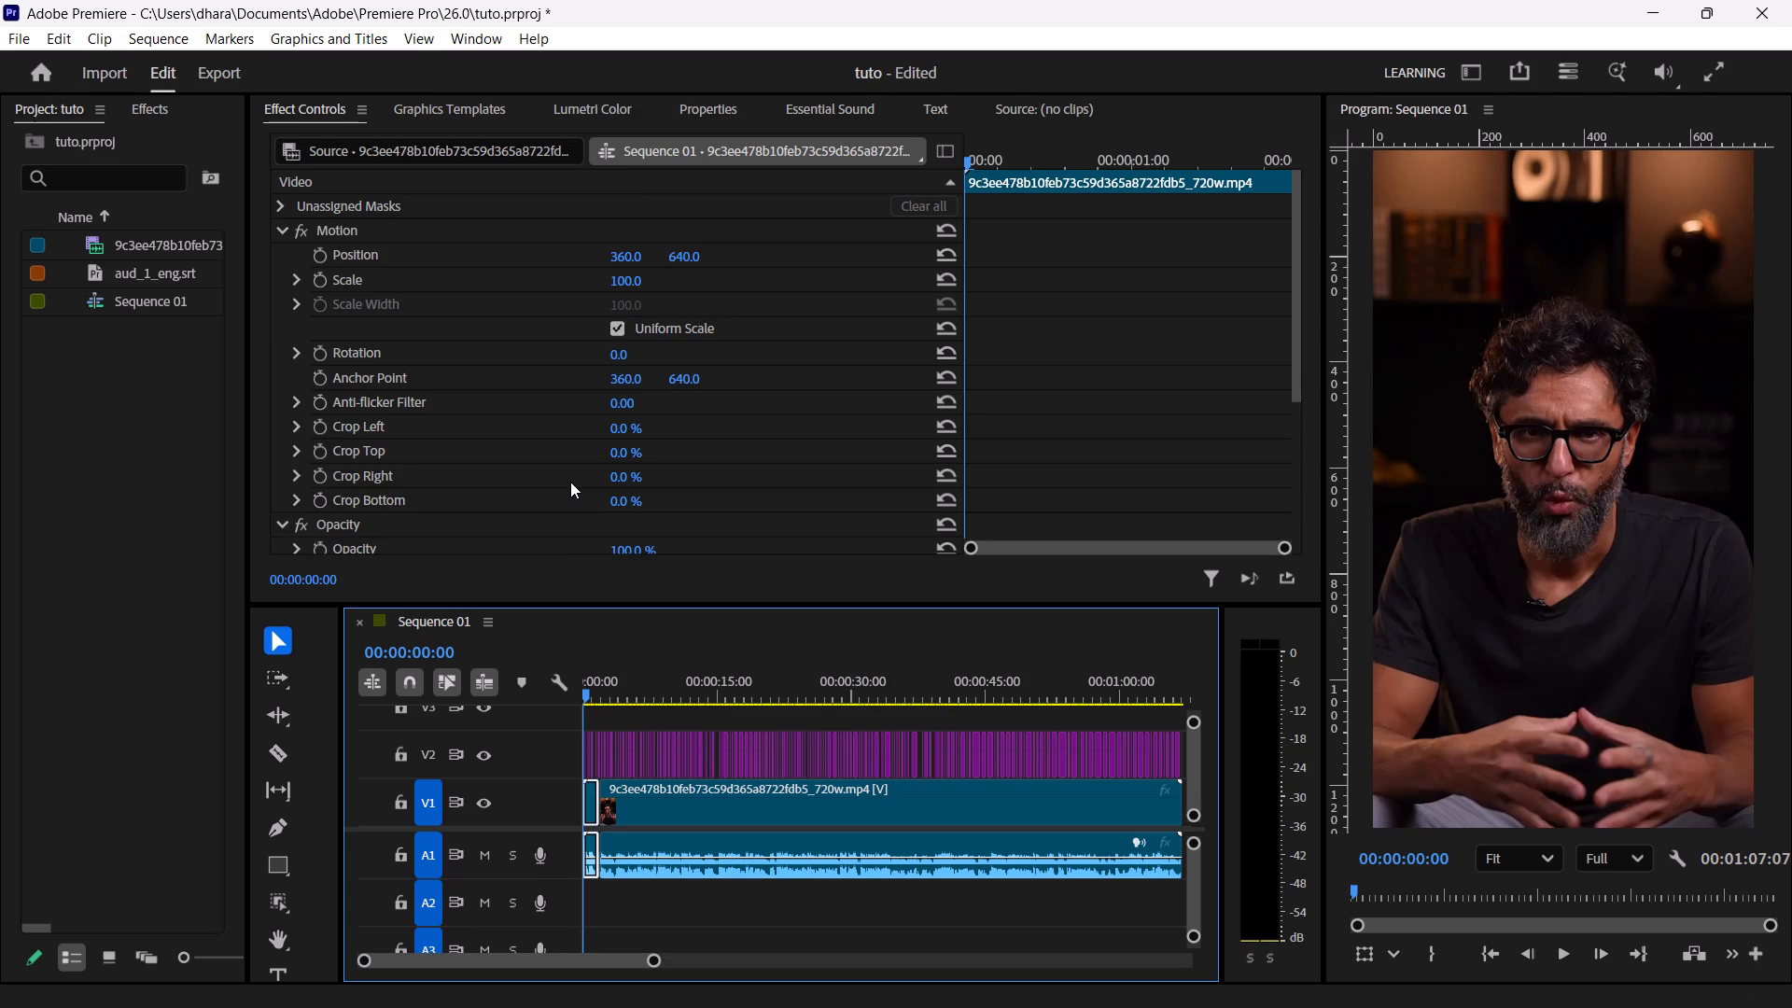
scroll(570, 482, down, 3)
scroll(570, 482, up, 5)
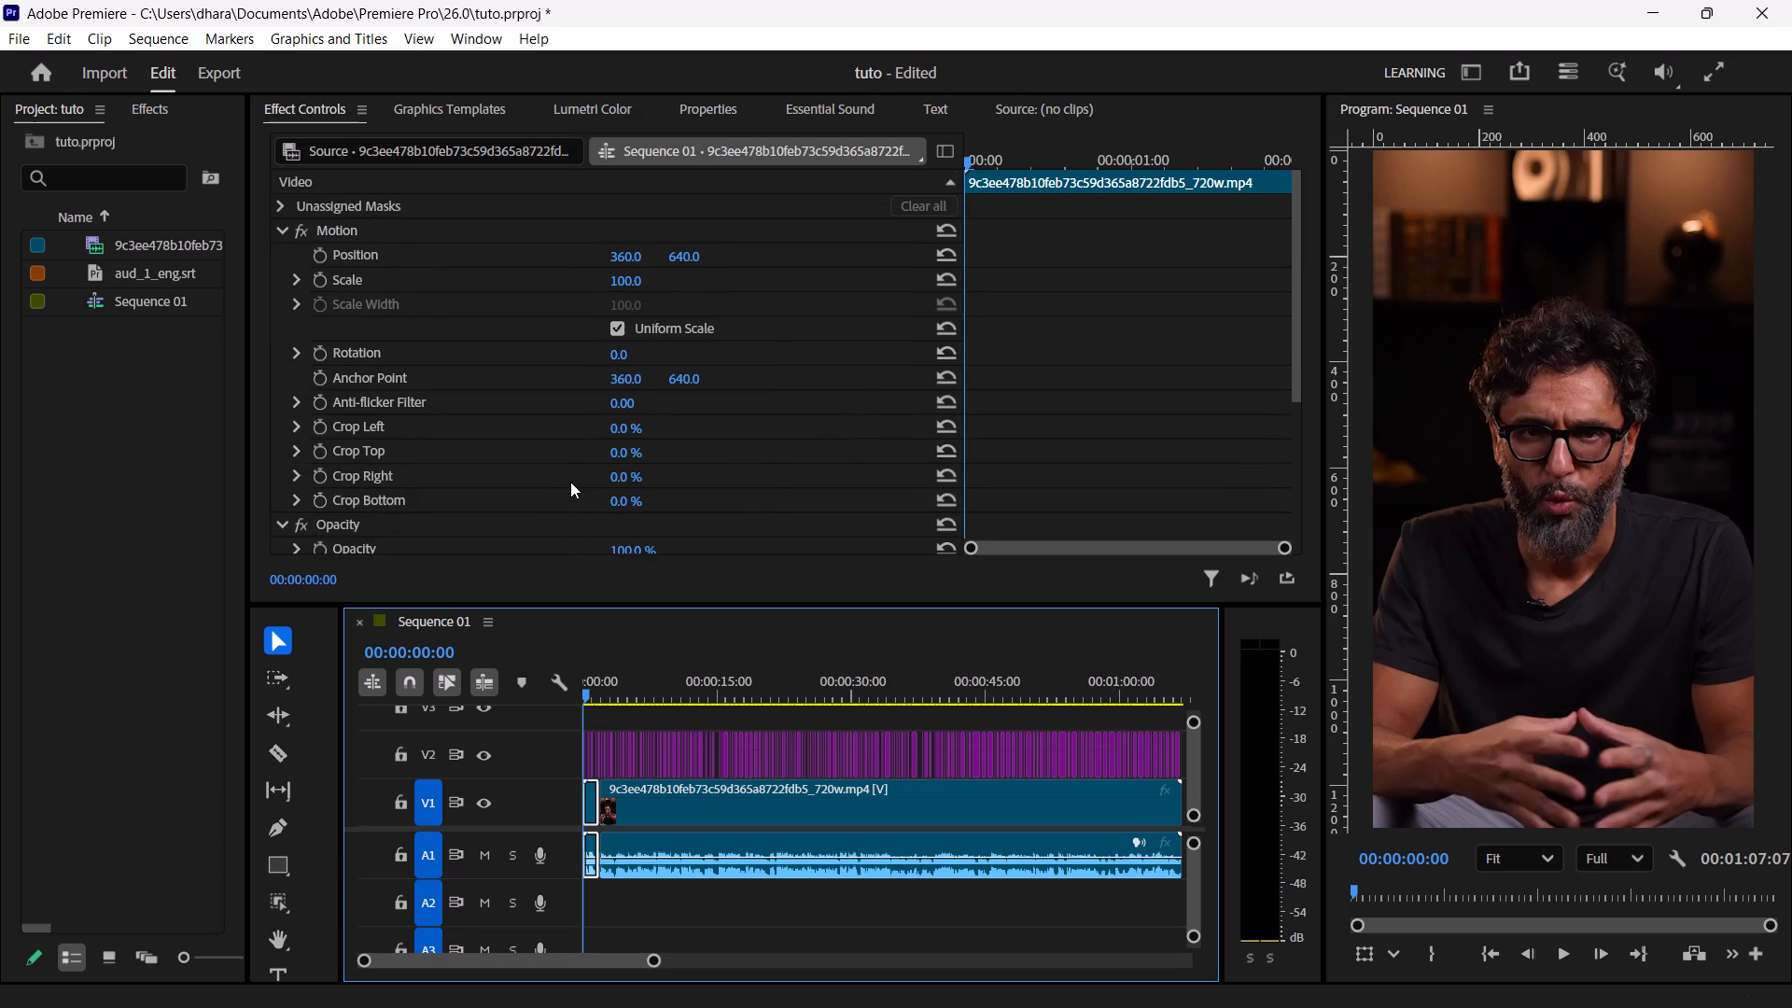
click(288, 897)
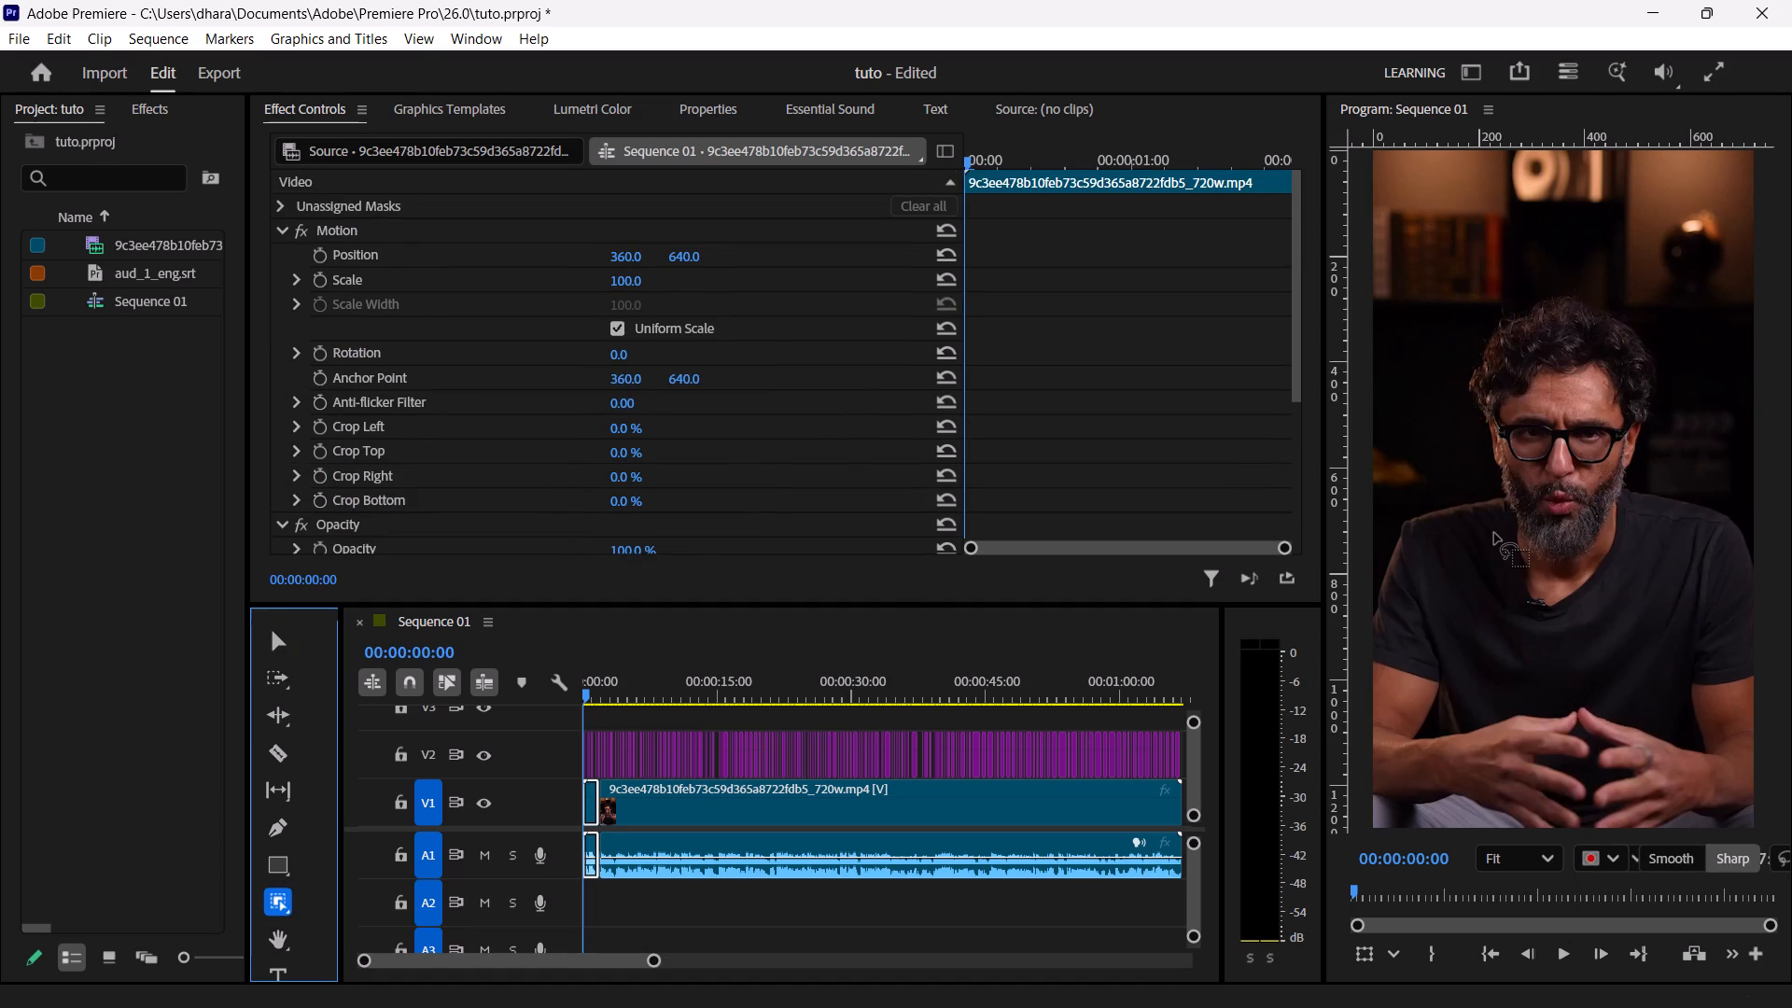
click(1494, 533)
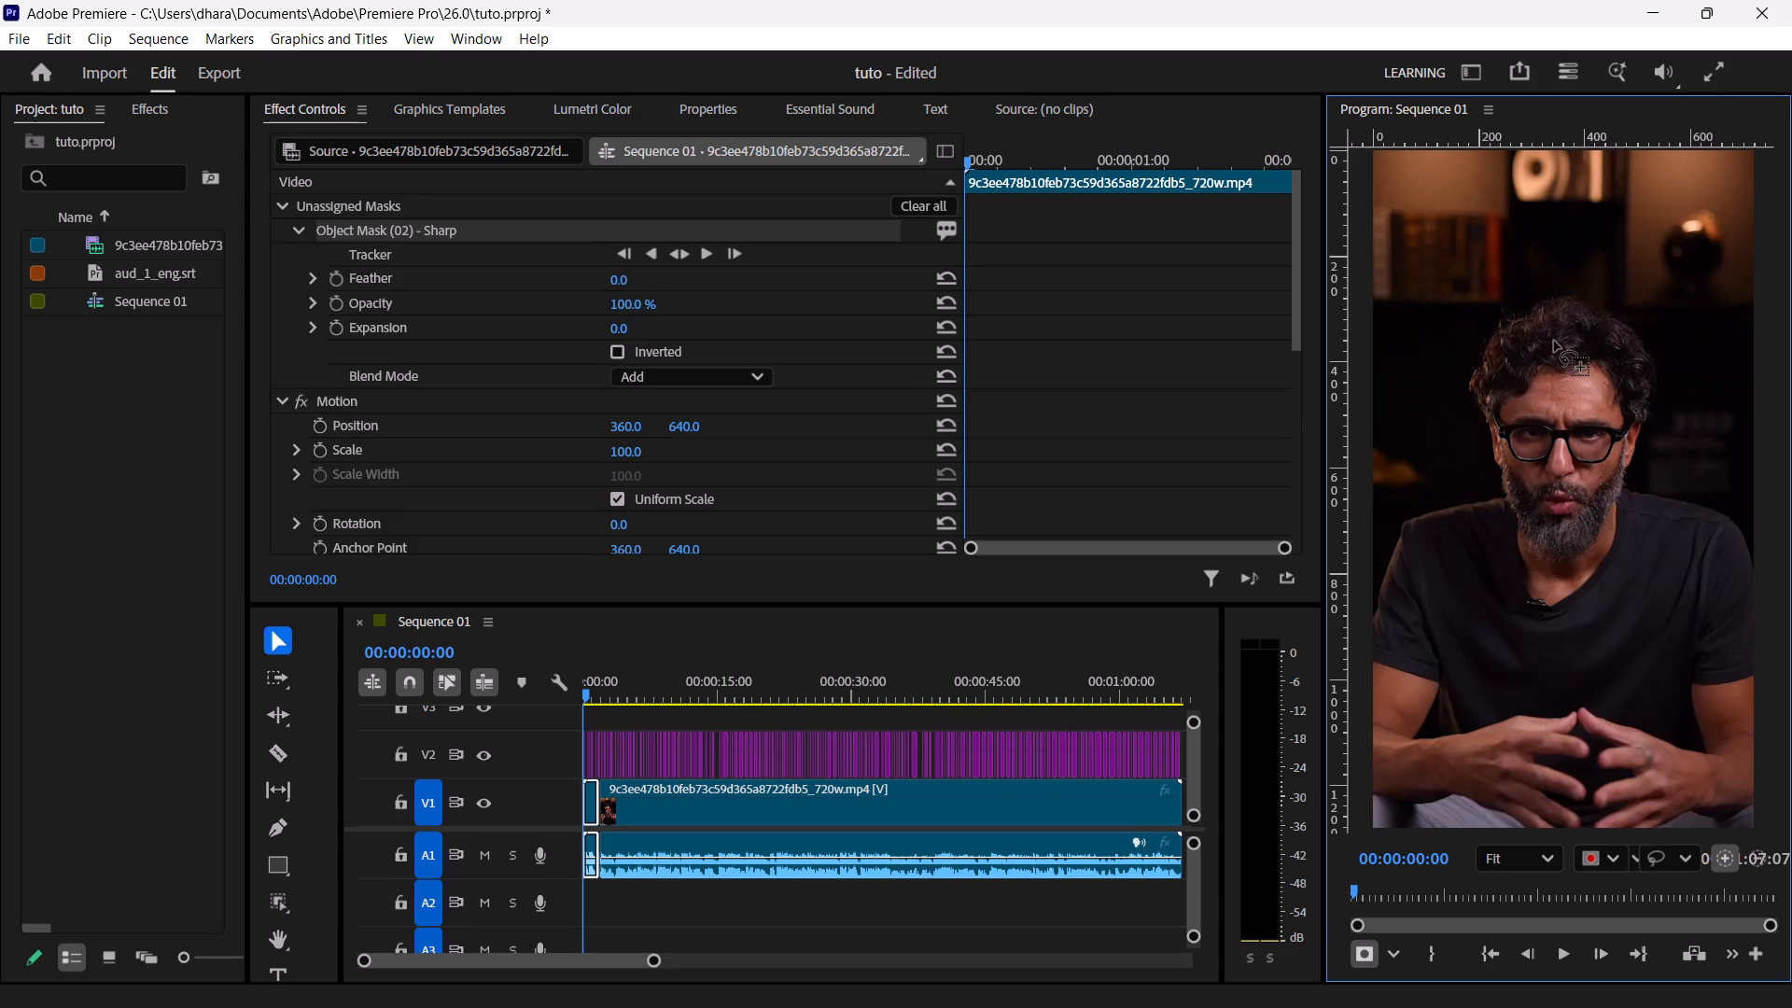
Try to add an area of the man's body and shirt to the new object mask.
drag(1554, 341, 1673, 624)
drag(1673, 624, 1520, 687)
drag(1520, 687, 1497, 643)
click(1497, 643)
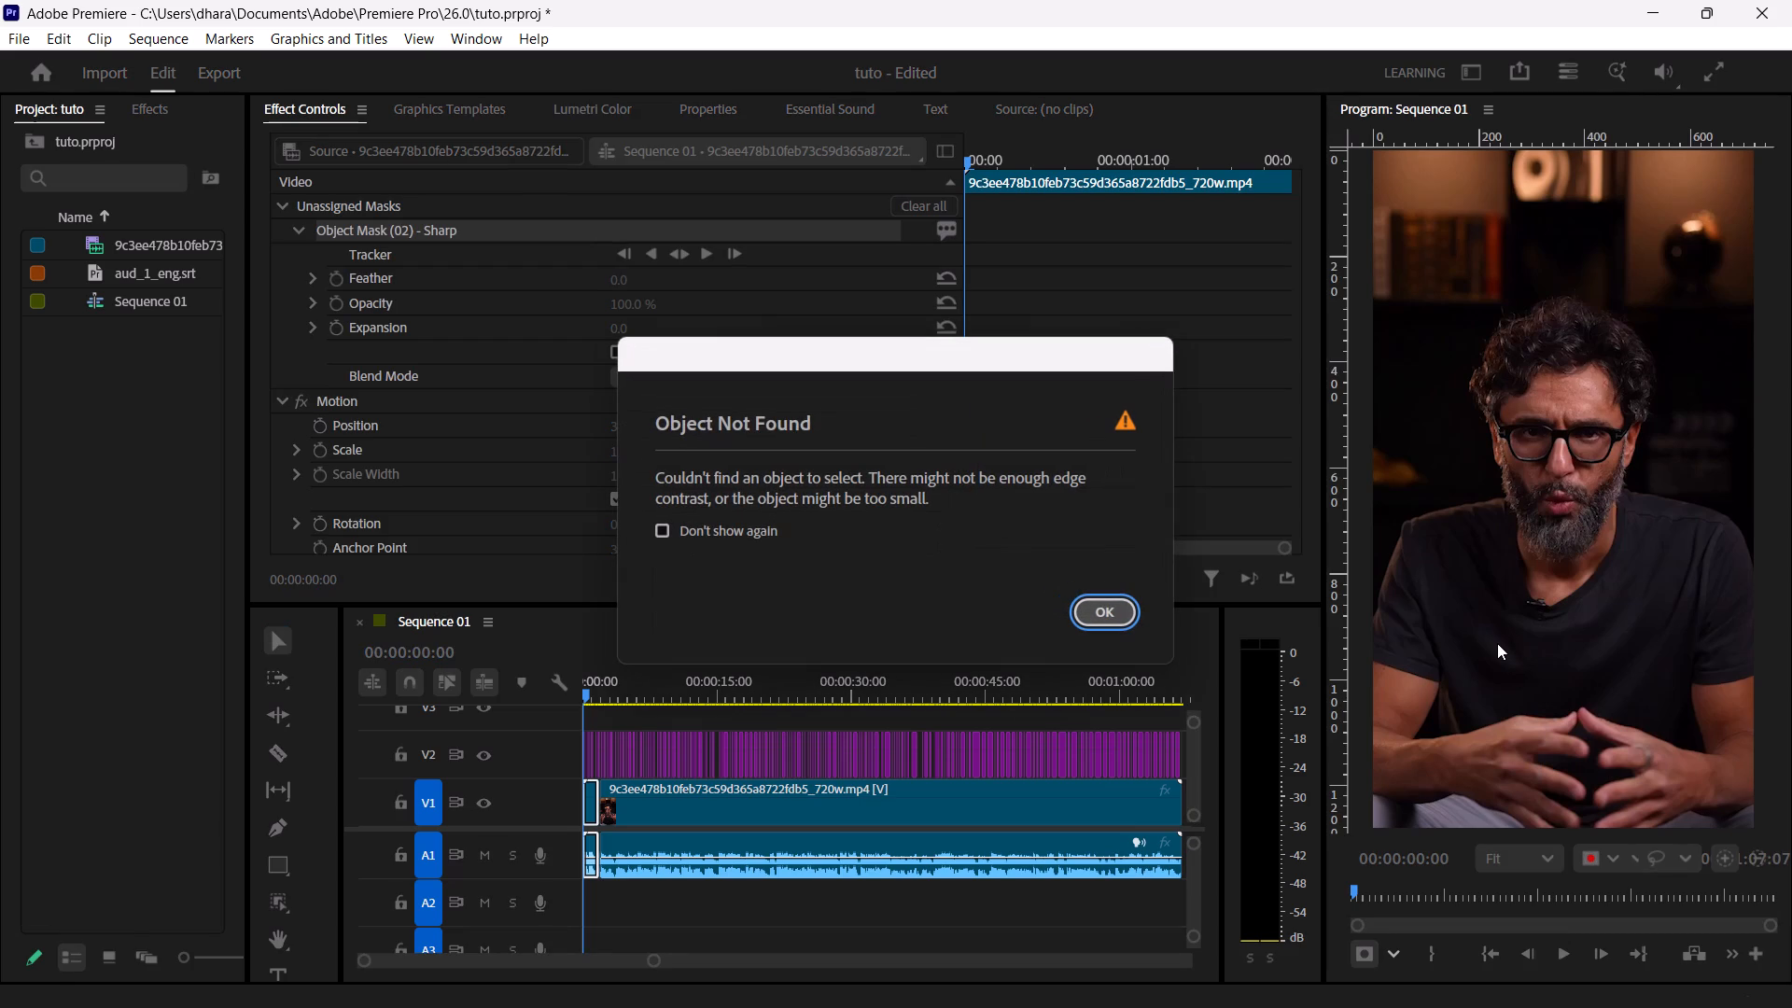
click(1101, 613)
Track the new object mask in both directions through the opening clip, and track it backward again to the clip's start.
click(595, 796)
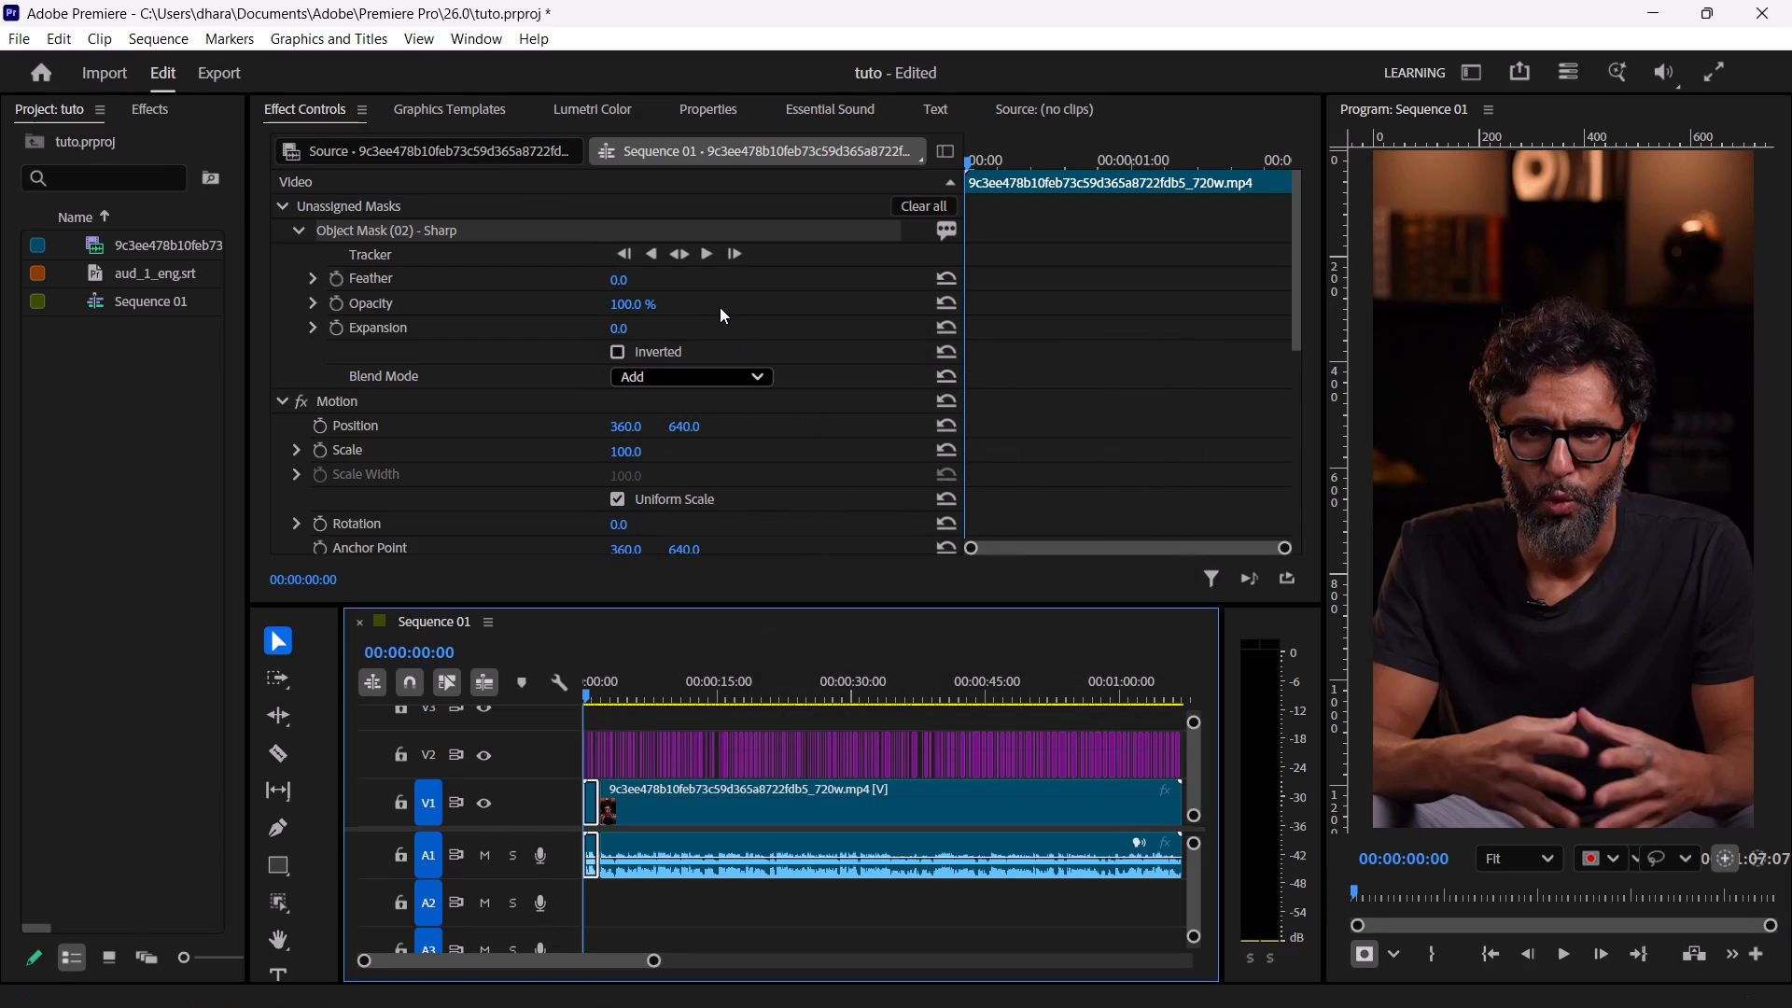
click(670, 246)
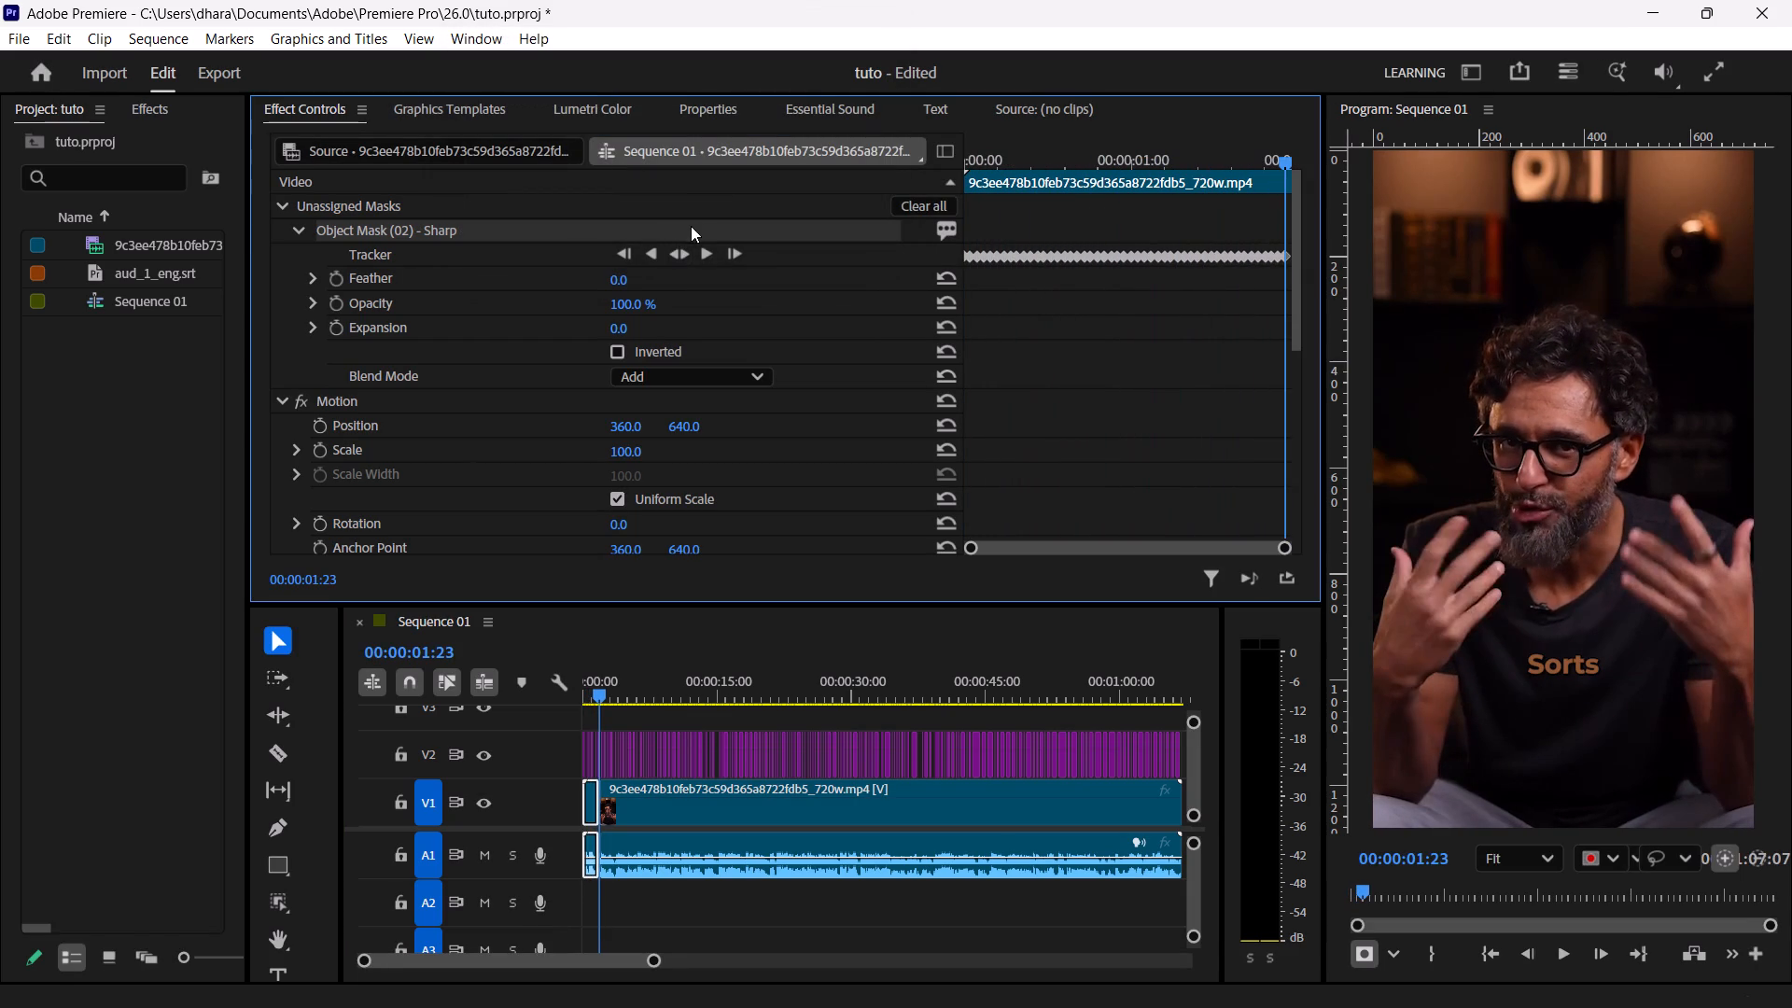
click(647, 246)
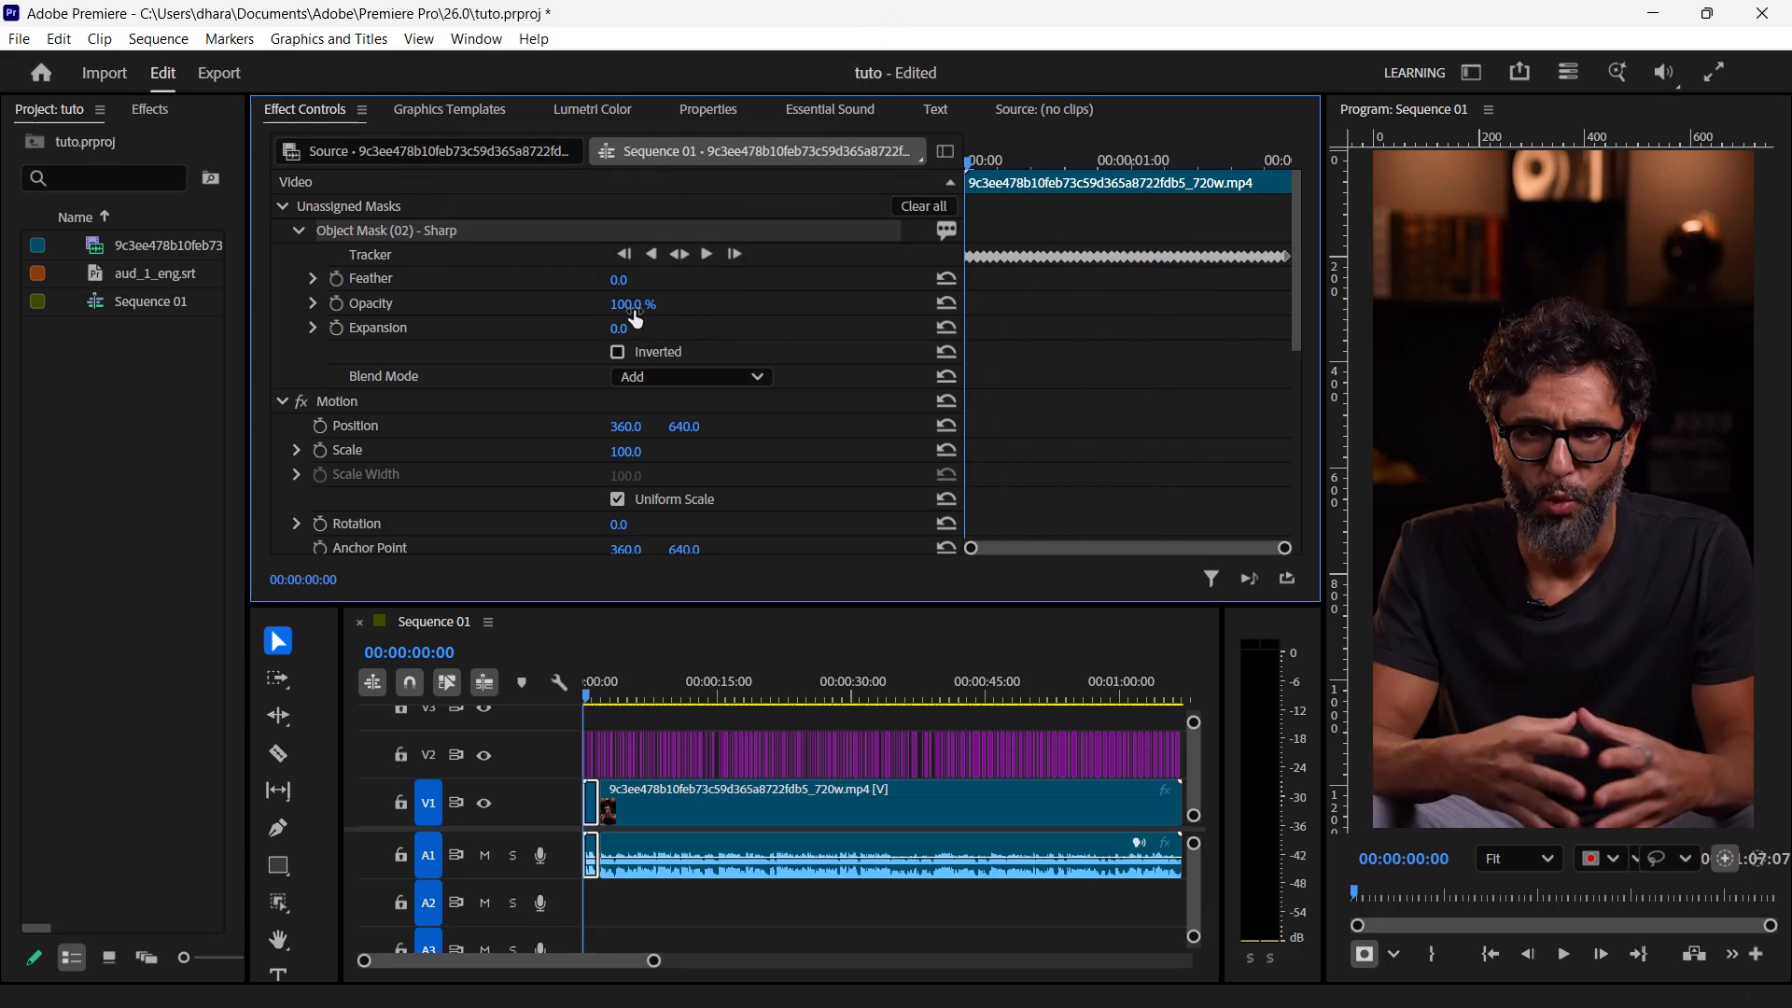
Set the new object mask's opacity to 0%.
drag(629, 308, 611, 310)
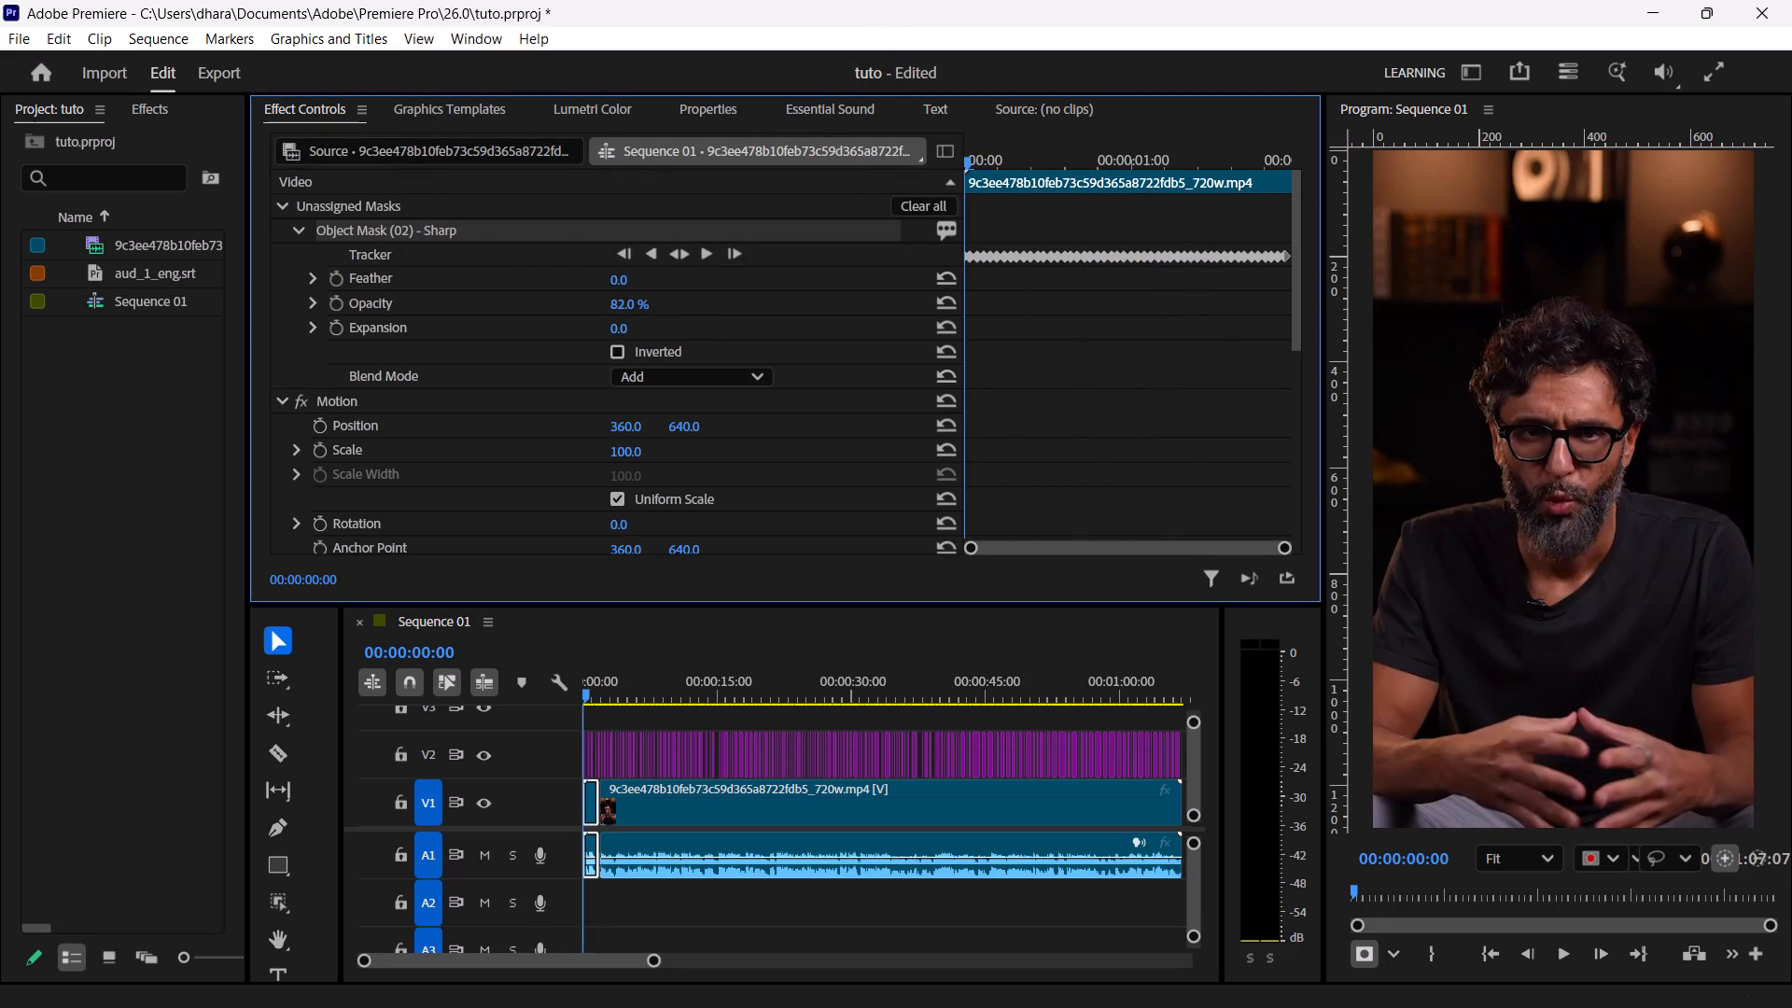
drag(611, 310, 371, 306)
Play the opening clip from the sequence start to check the effect of the mask's opacity.
key(space)
key(space)
key(space)
click(1502, 446)
click(1044, 34)
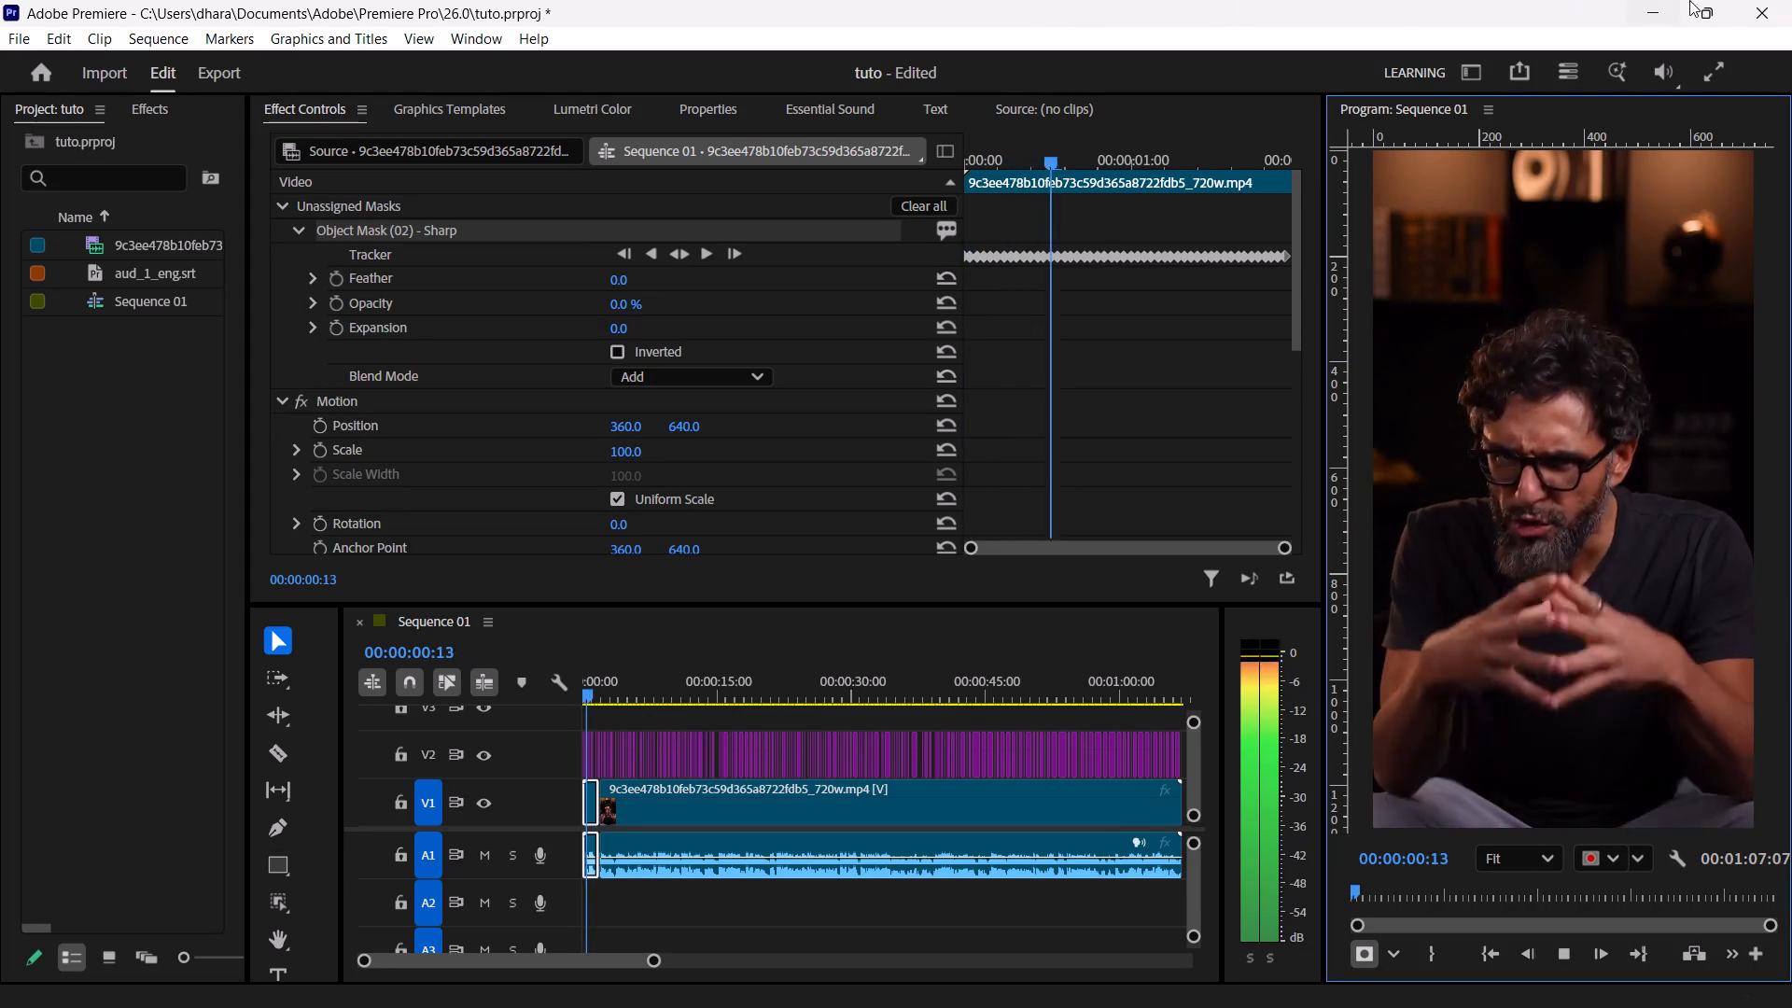
Close Premiere without saving the changes to tuto.prproj.
click(1790, 0)
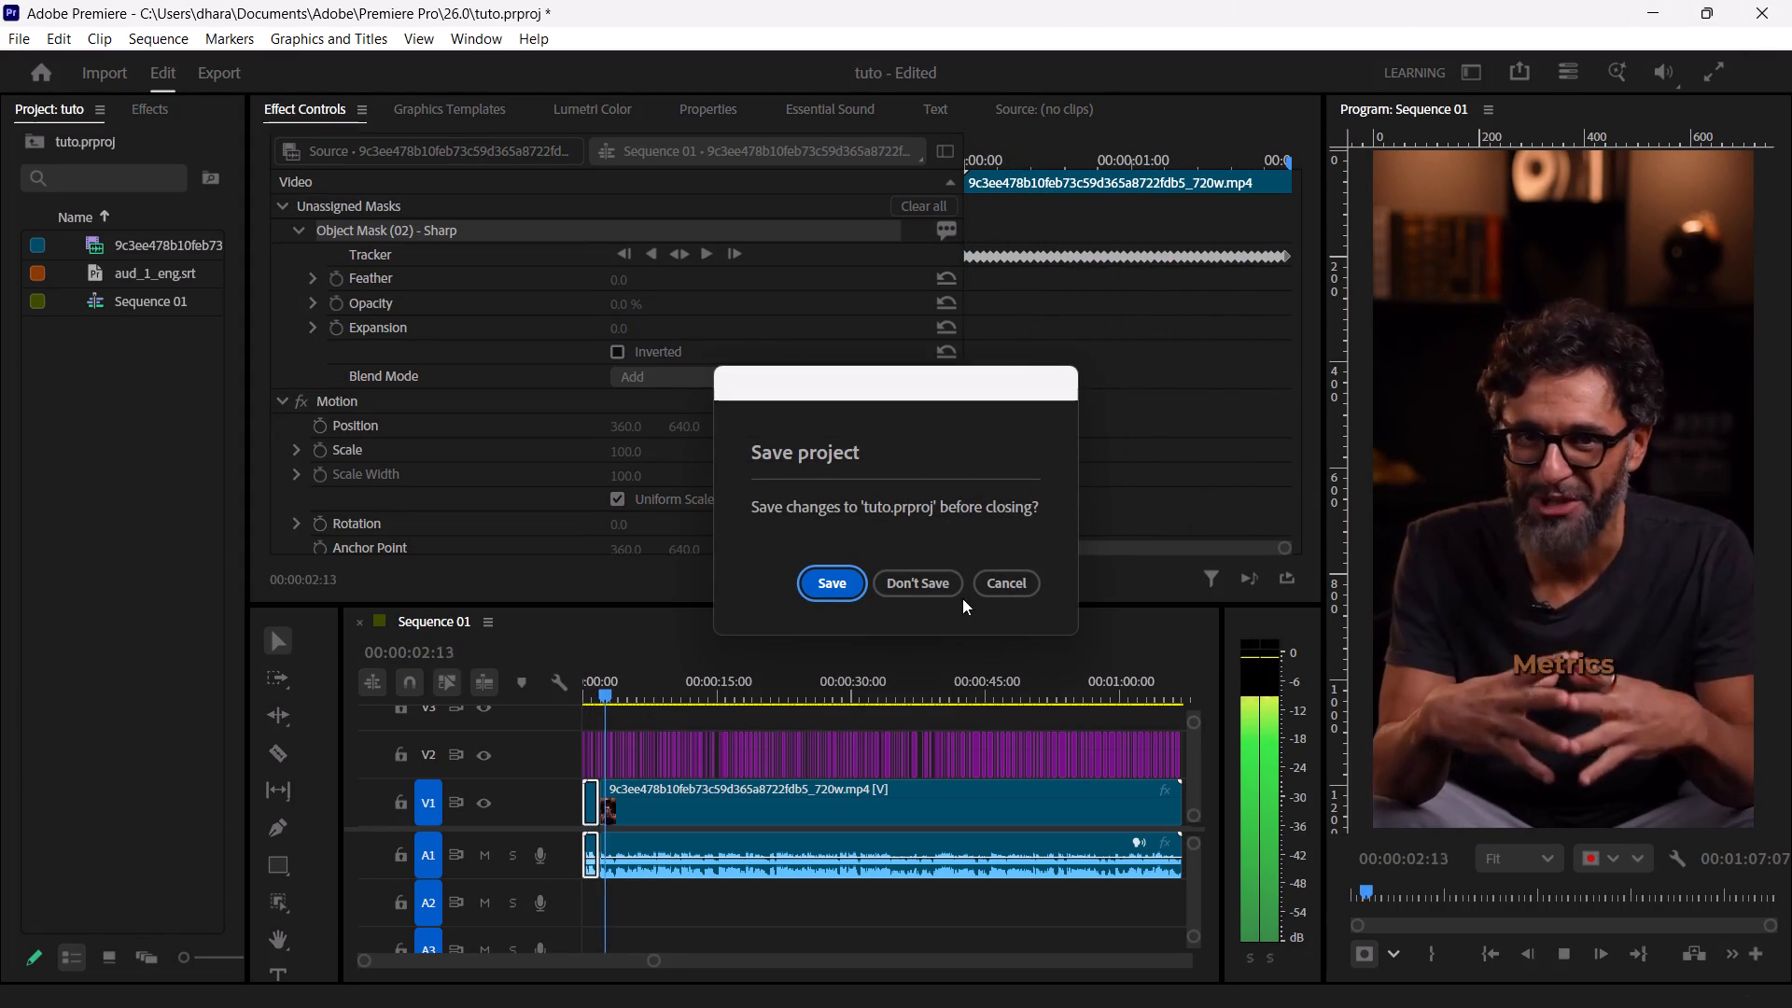
click(919, 578)
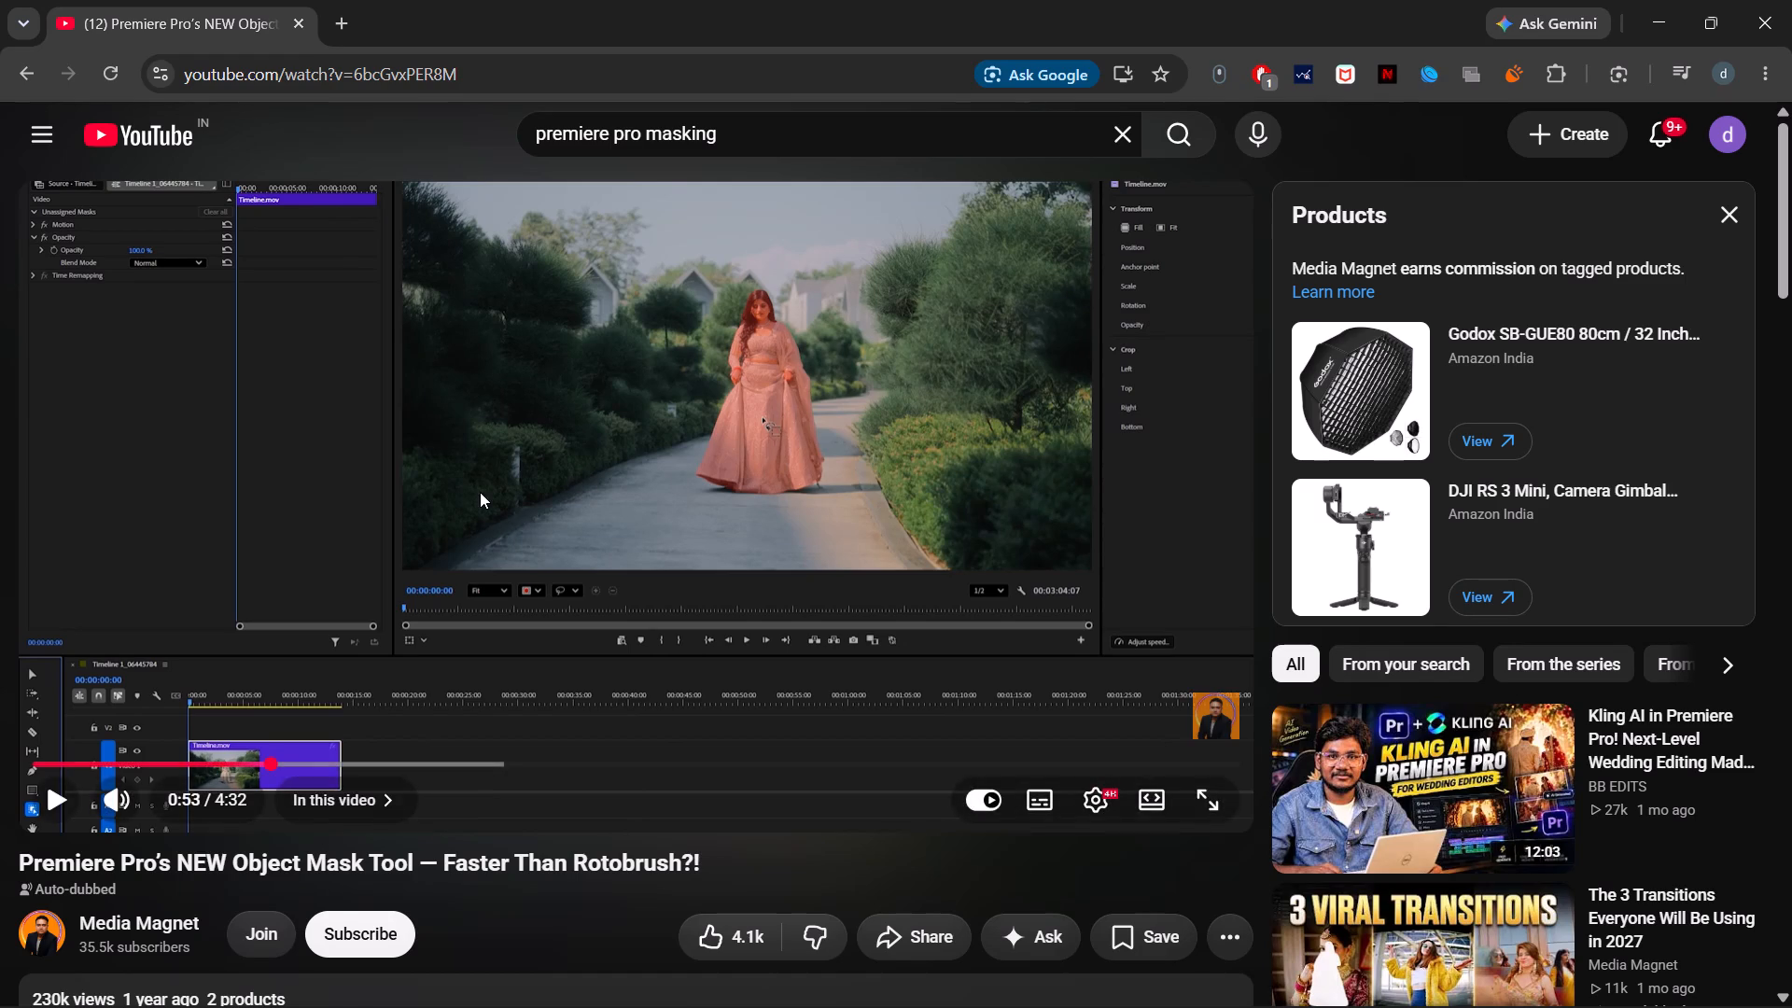
In Chrome, open the YouTube home page in a new tab, and resume the Object Mask tutorial video in its original tab.
drag(155, 134, 492, 18)
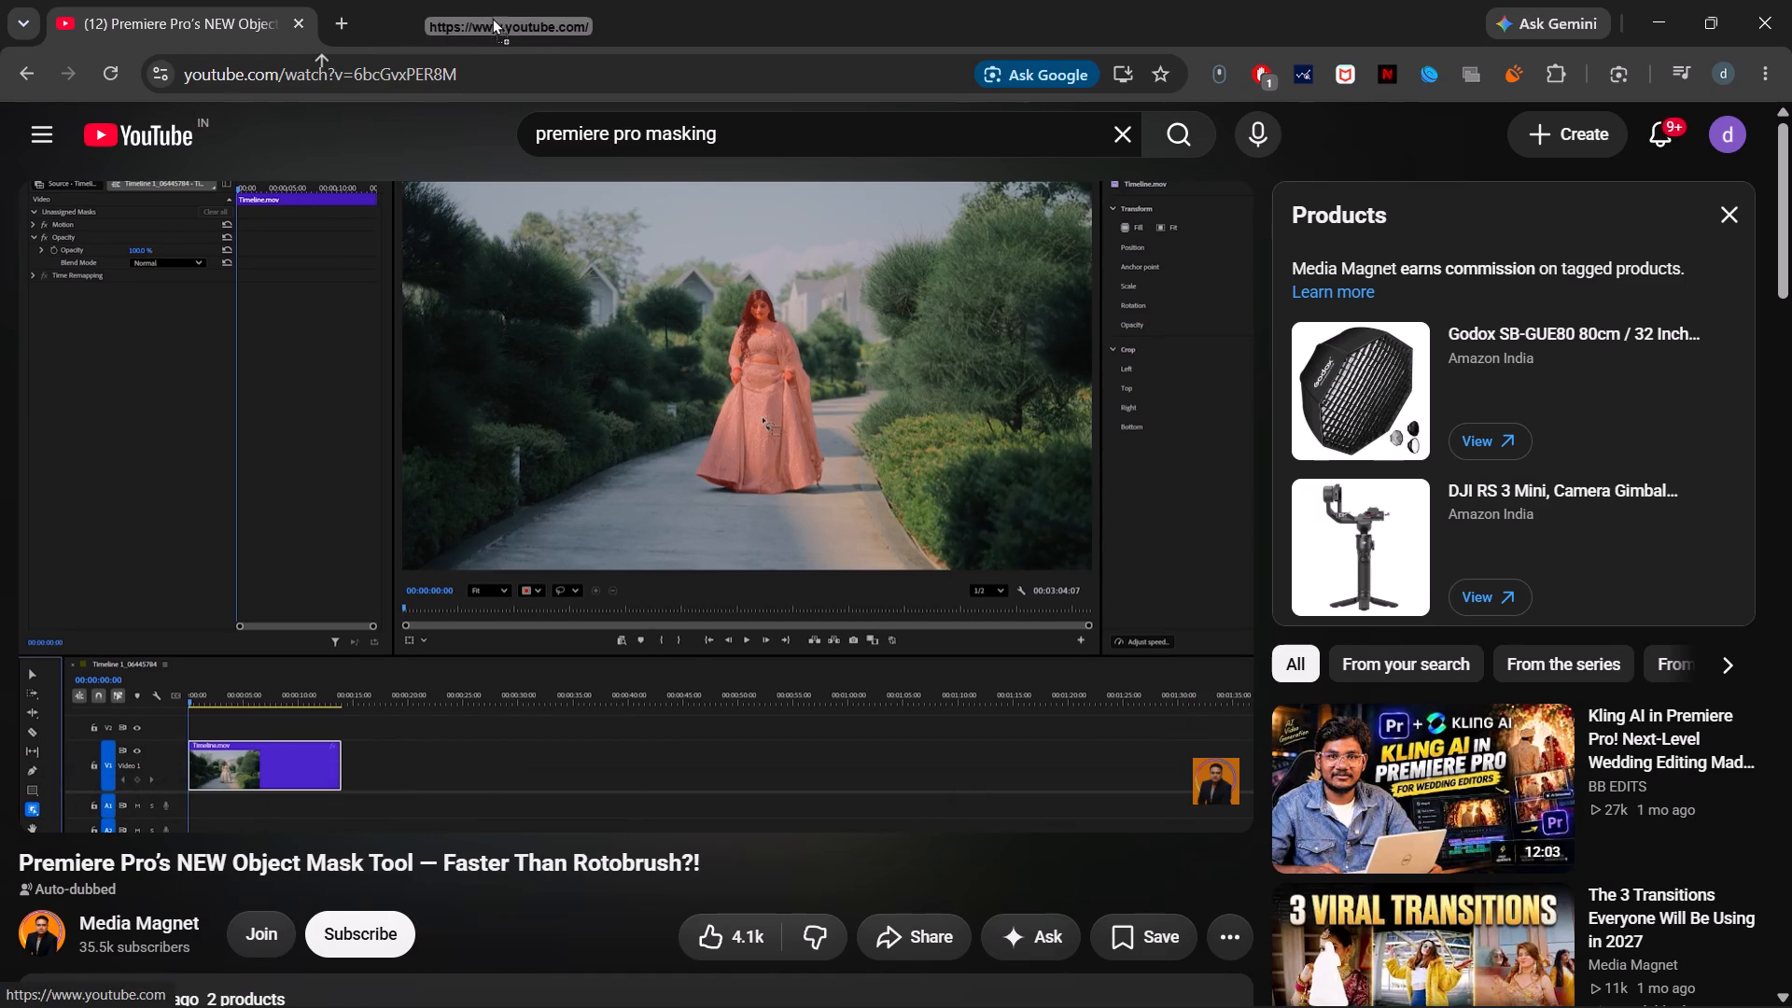
drag(492, 18, 496, 15)
click(281, 0)
key(space)
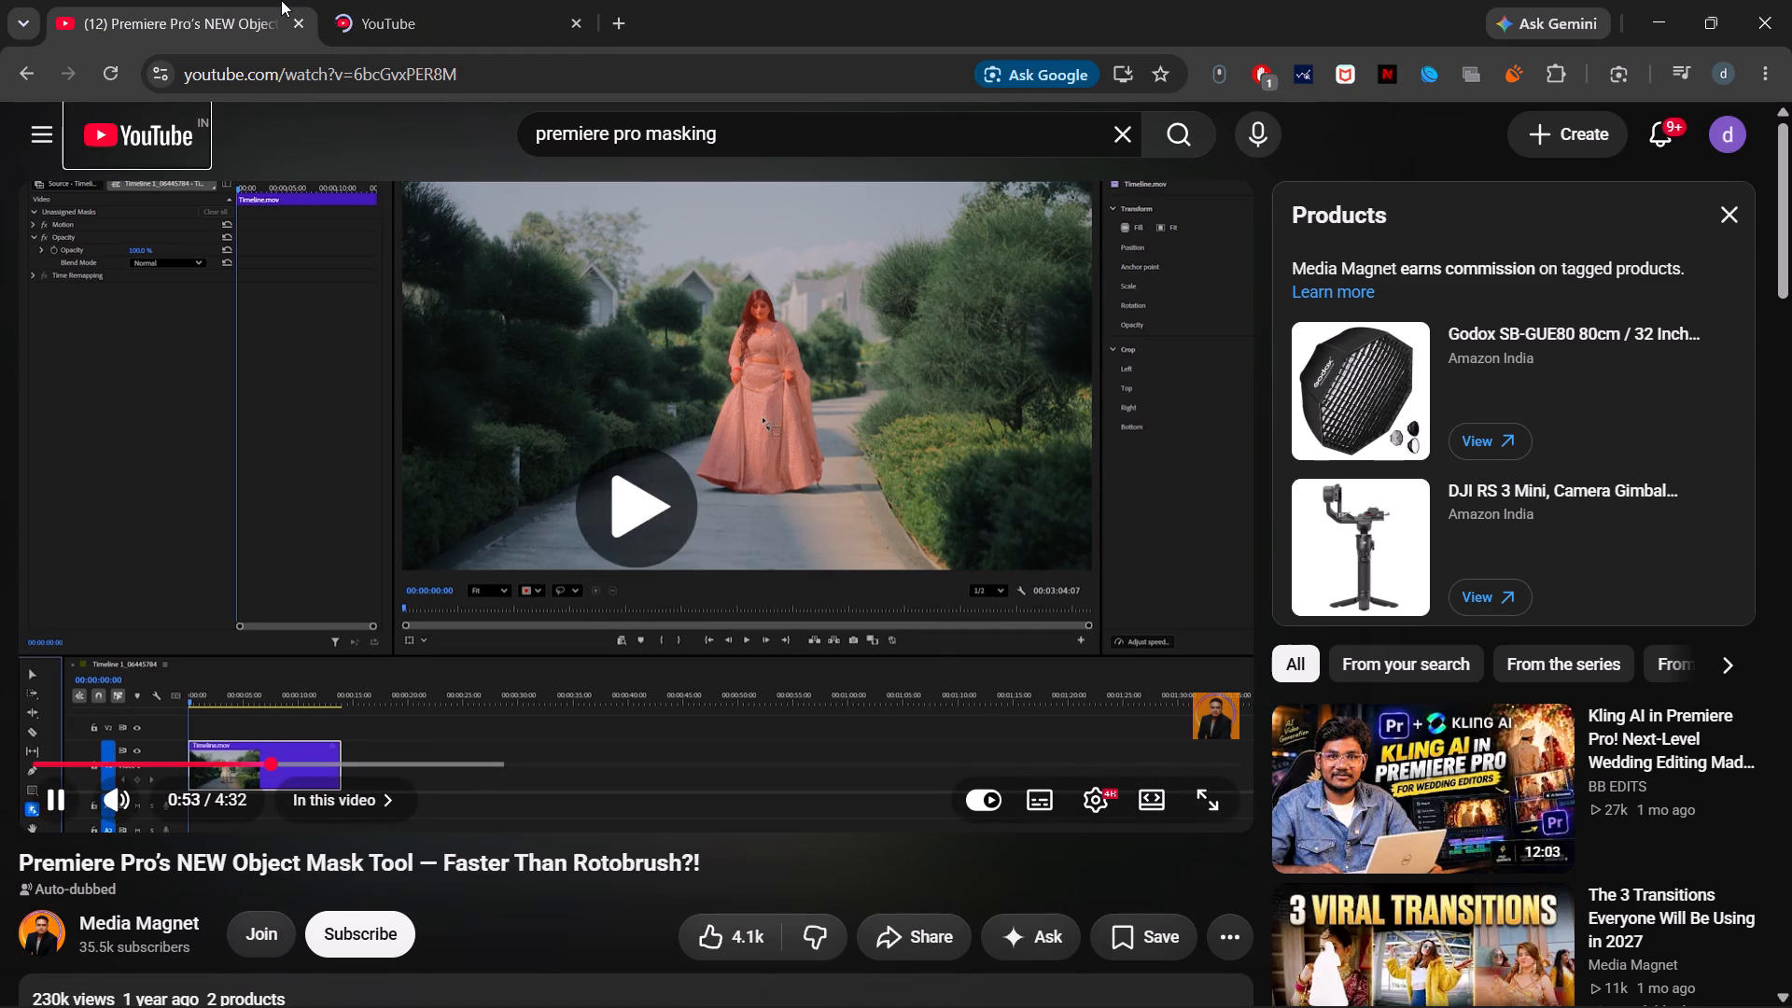
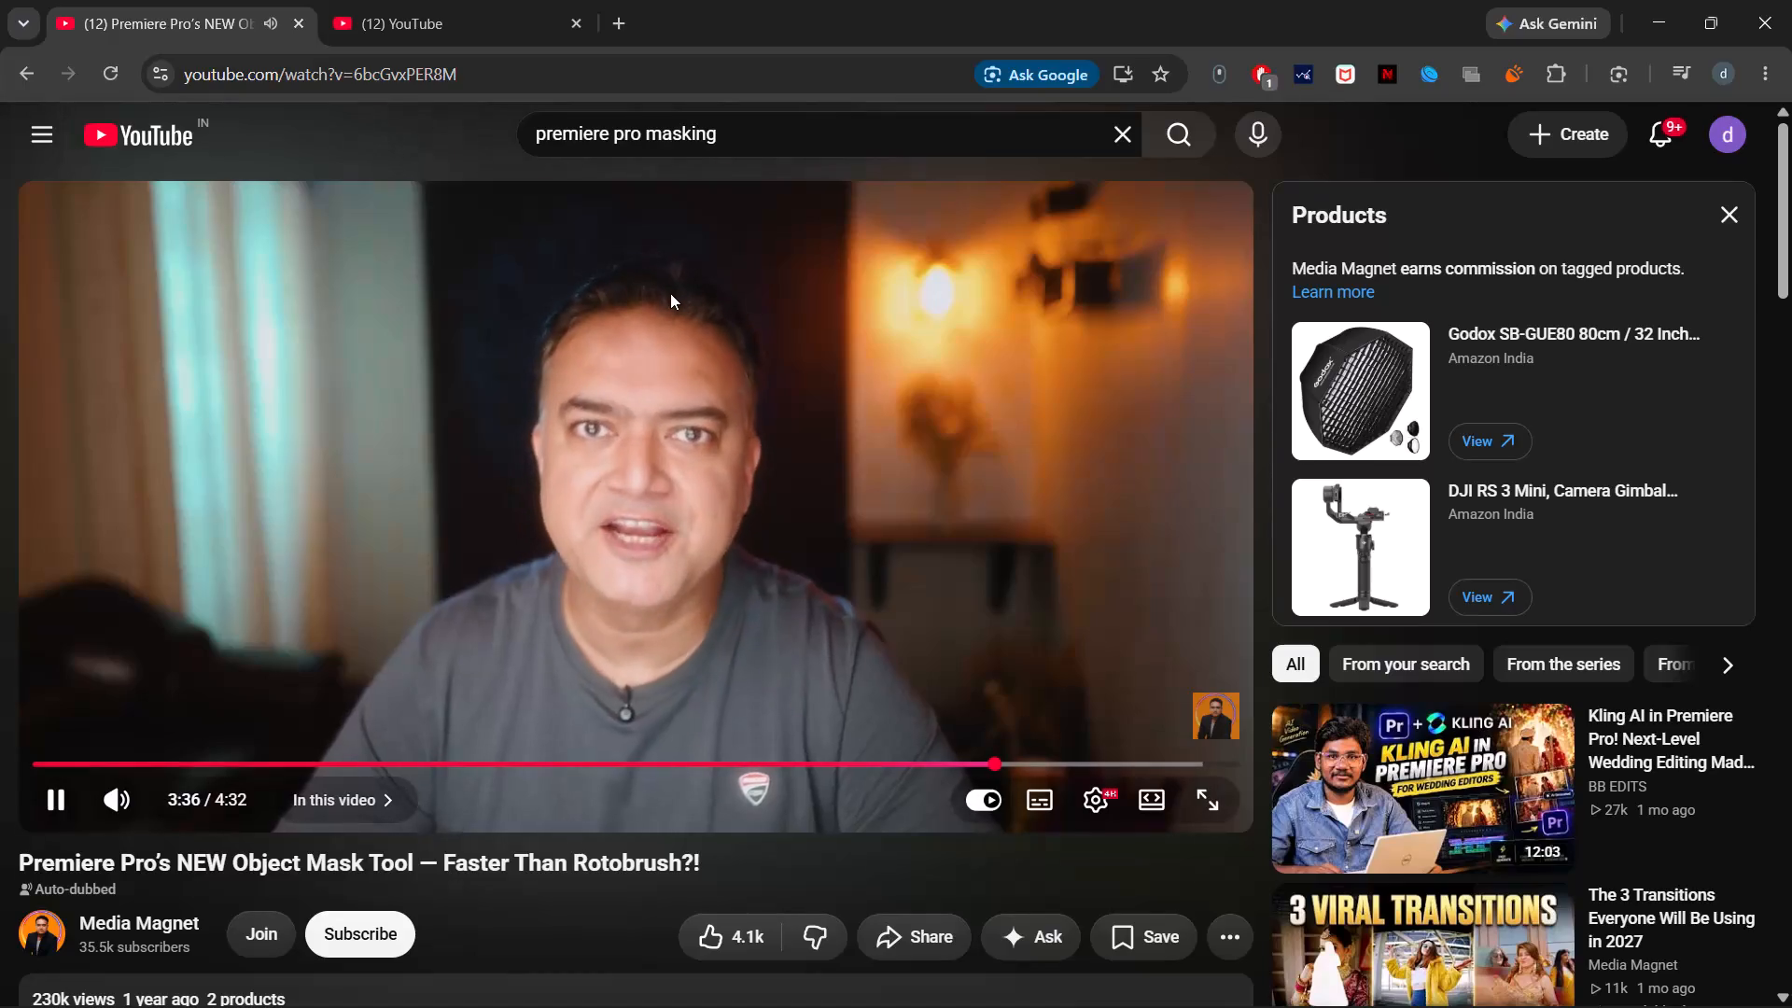
Find Adobe Premiere Pro 2026 with Windows search and launch it.
click(868, 448)
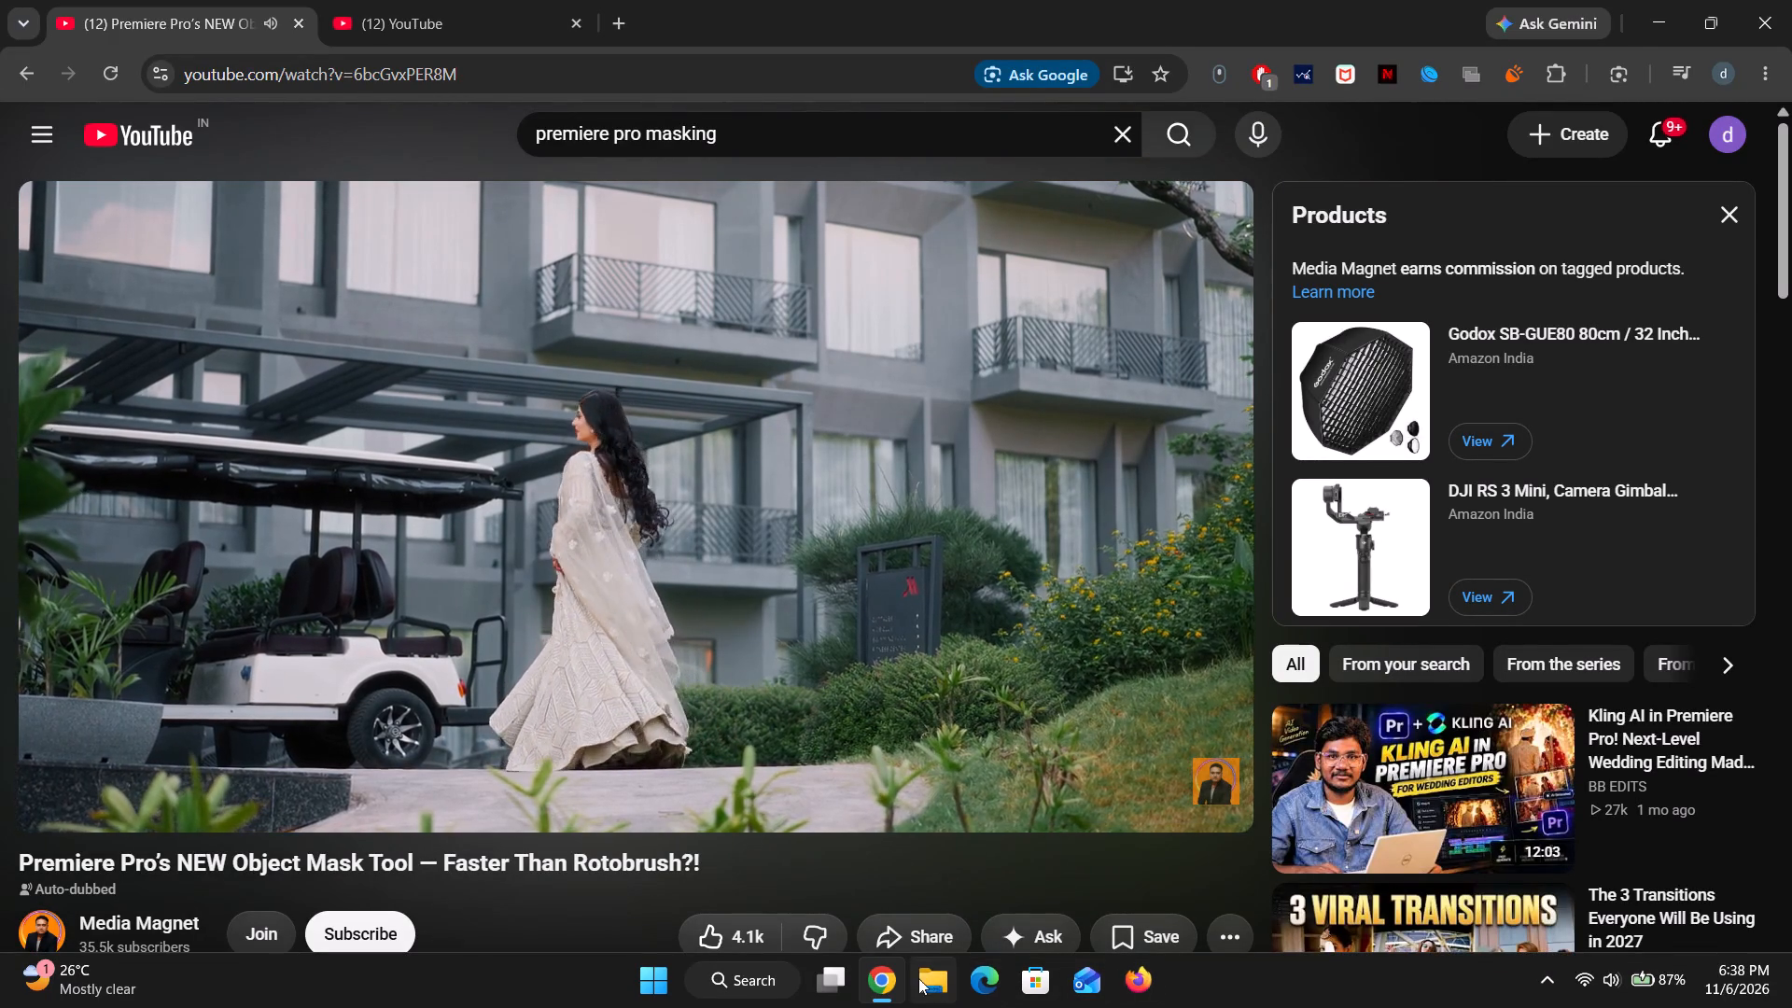
click(759, 967)
text(aftsw)
key(BackSpace)
text(===)
key(BackSpace)
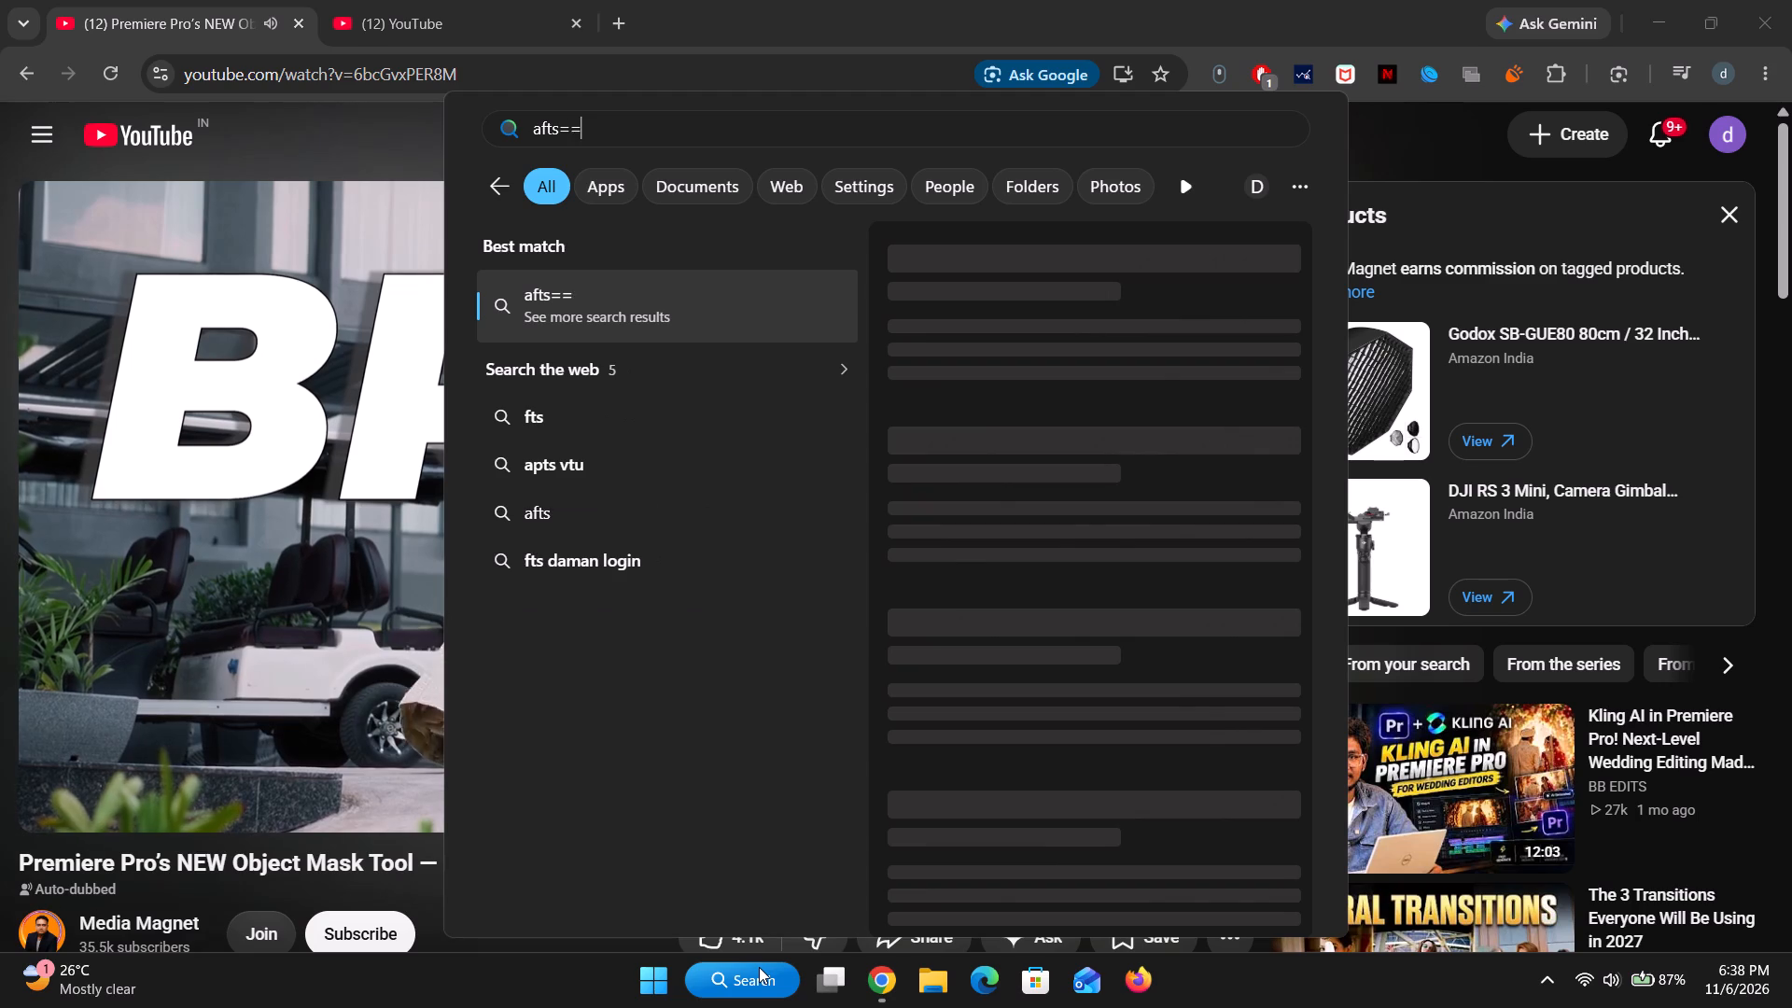
key(BackSpace)
key(BackSpace)
key(BackSpace)
key(BackSpace)
key(BackSpace)
key(BackSpace)
text(pr)
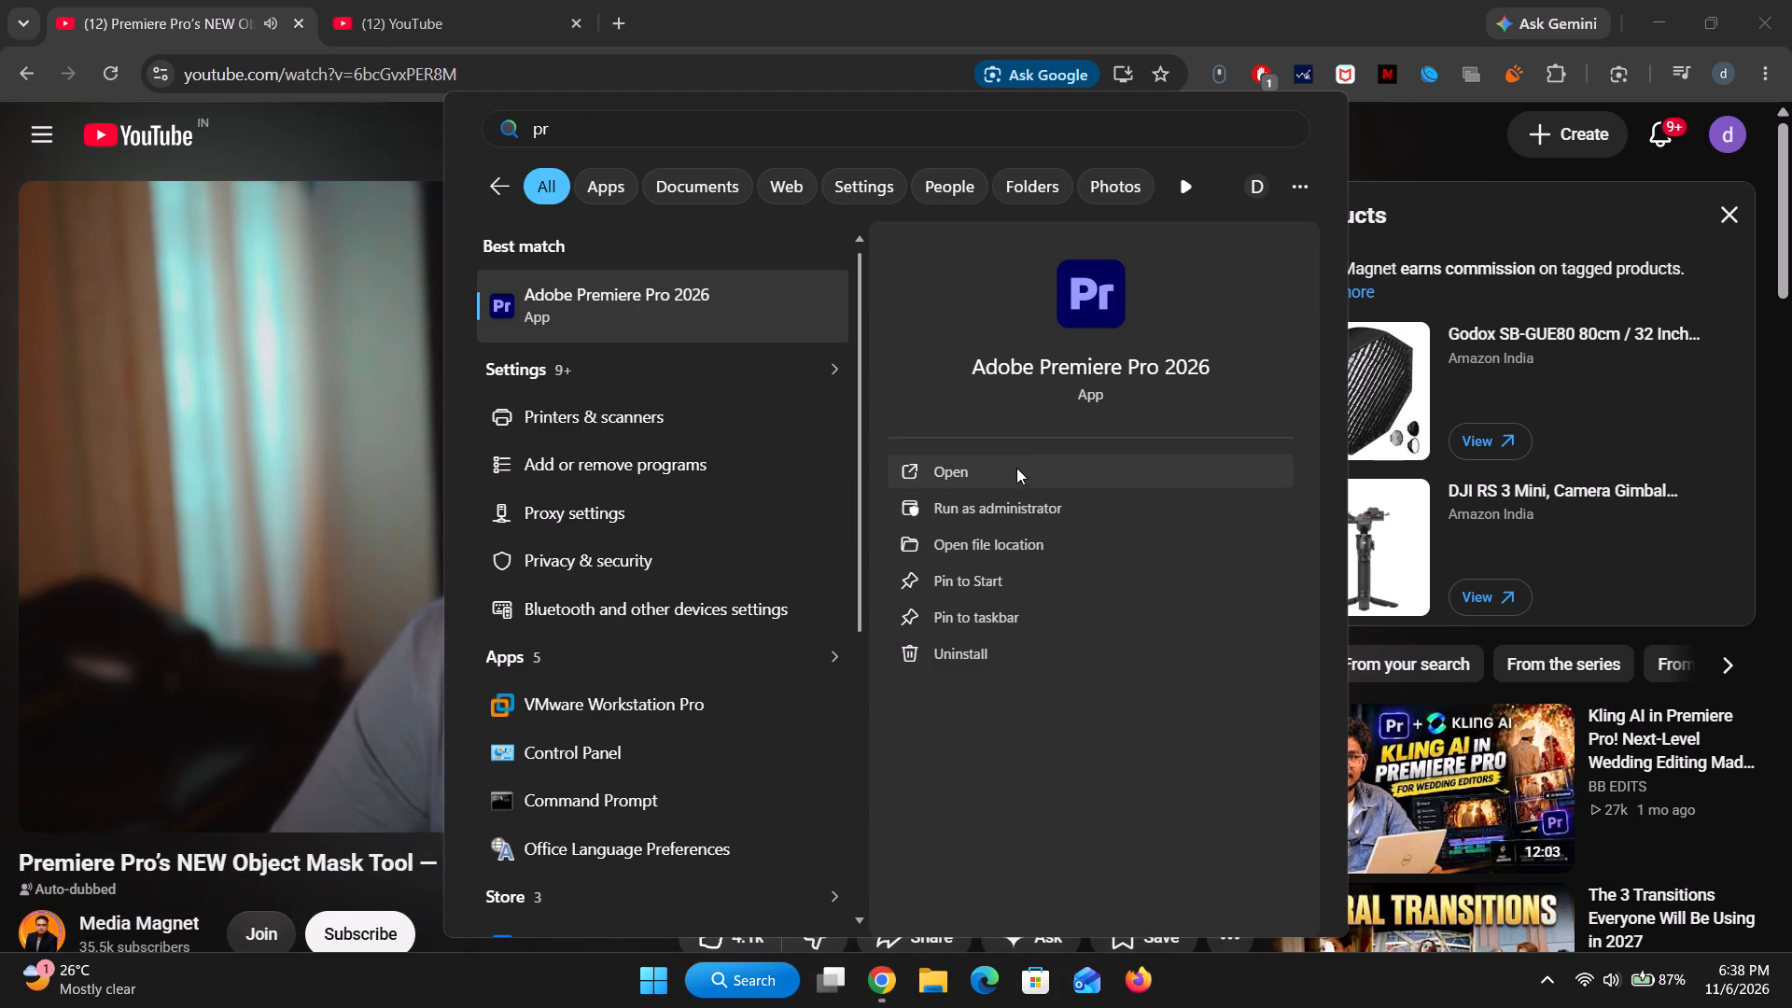
click(1016, 468)
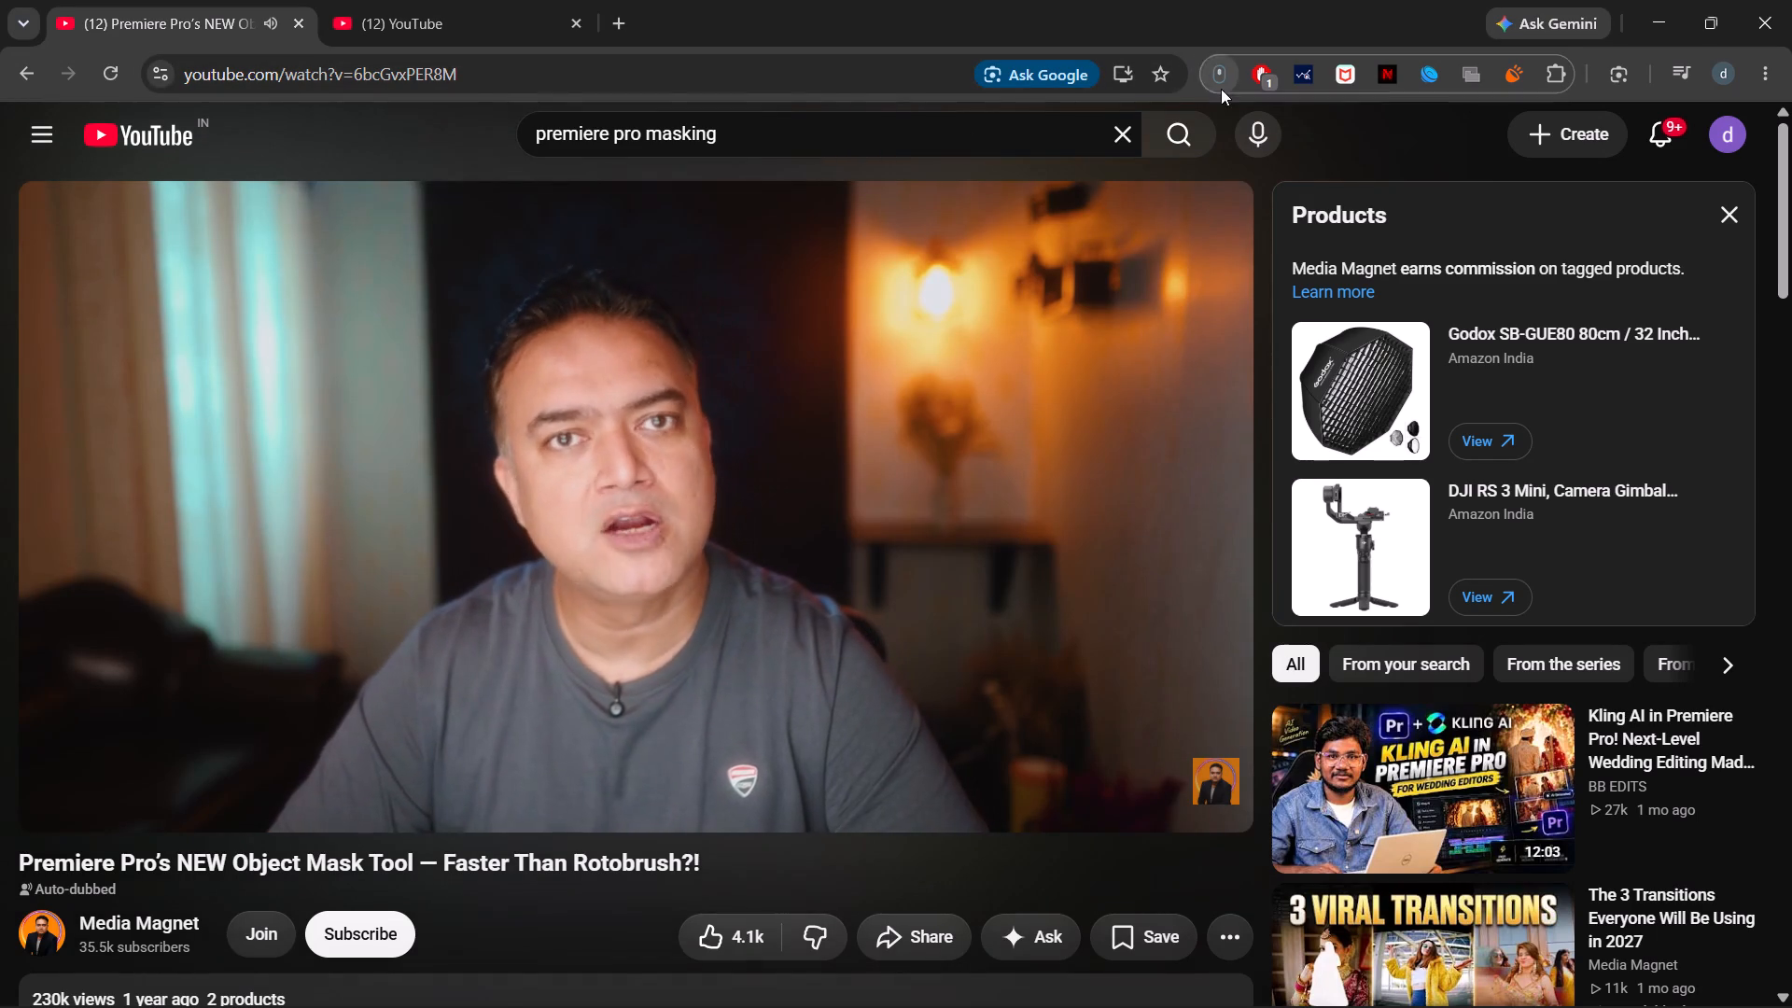
In Chrome, rerun the YouTube search for "premiere pro masking" and look through the results for another tutorial.
click(1192, 132)
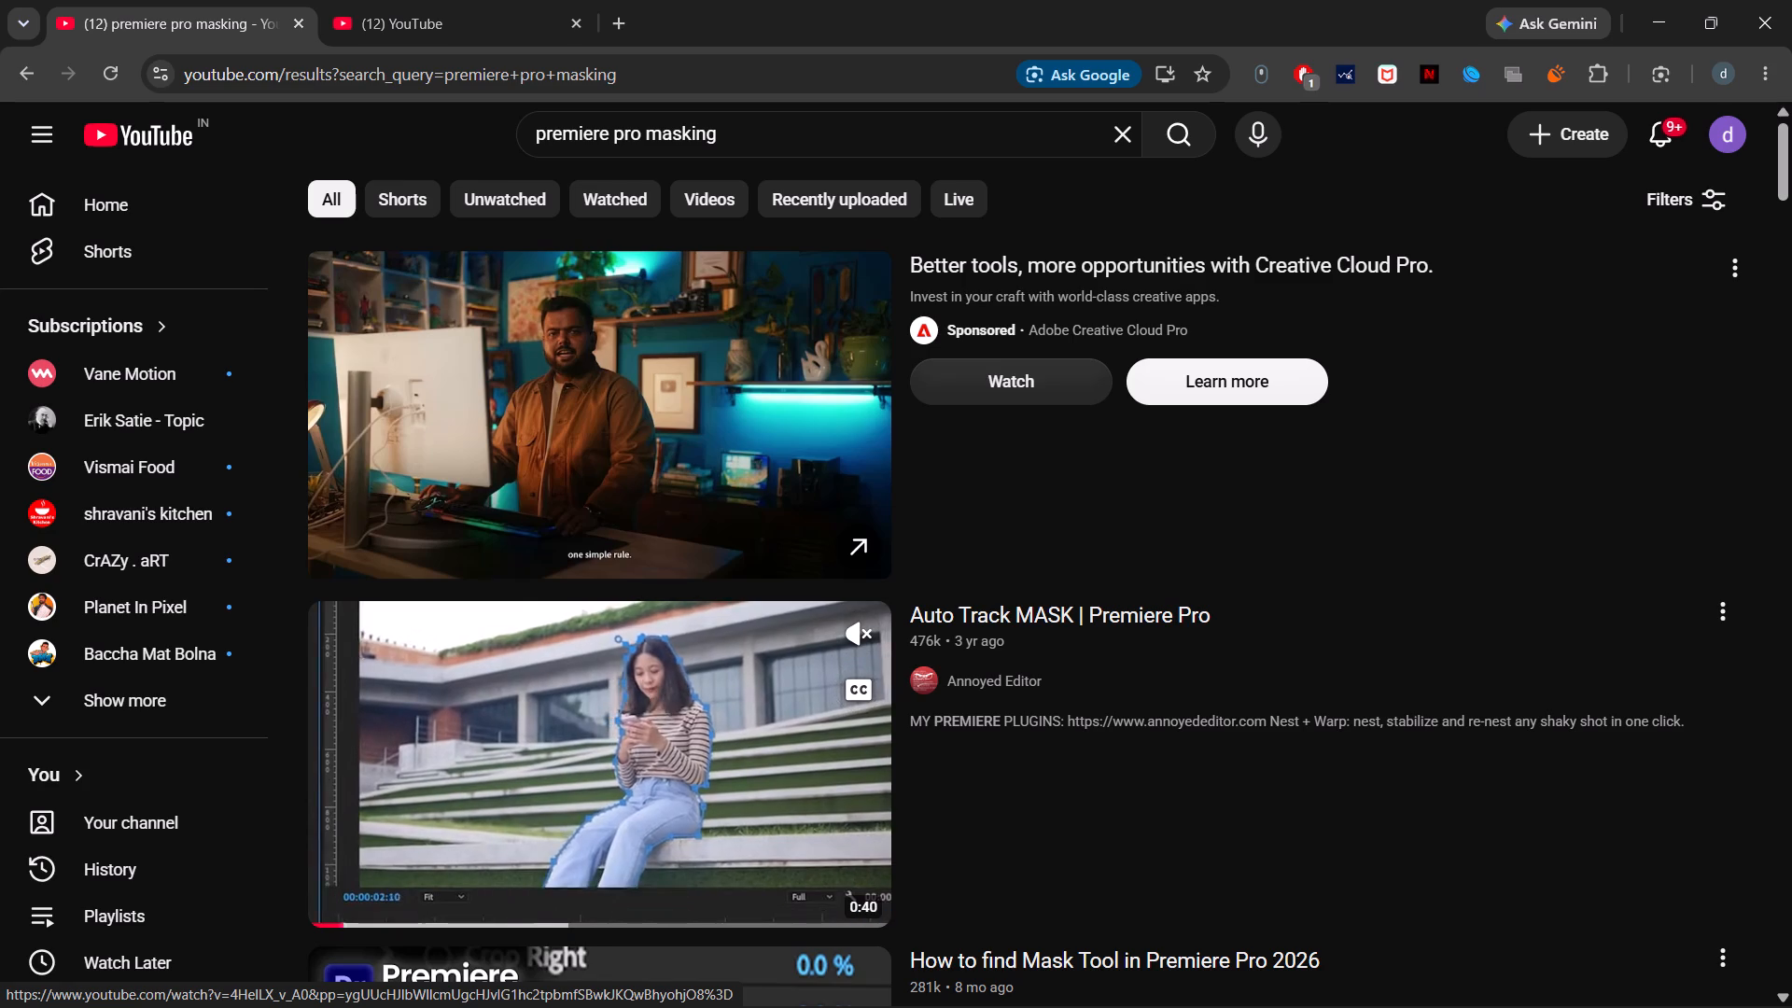
scroll(1034, 697, down, 2)
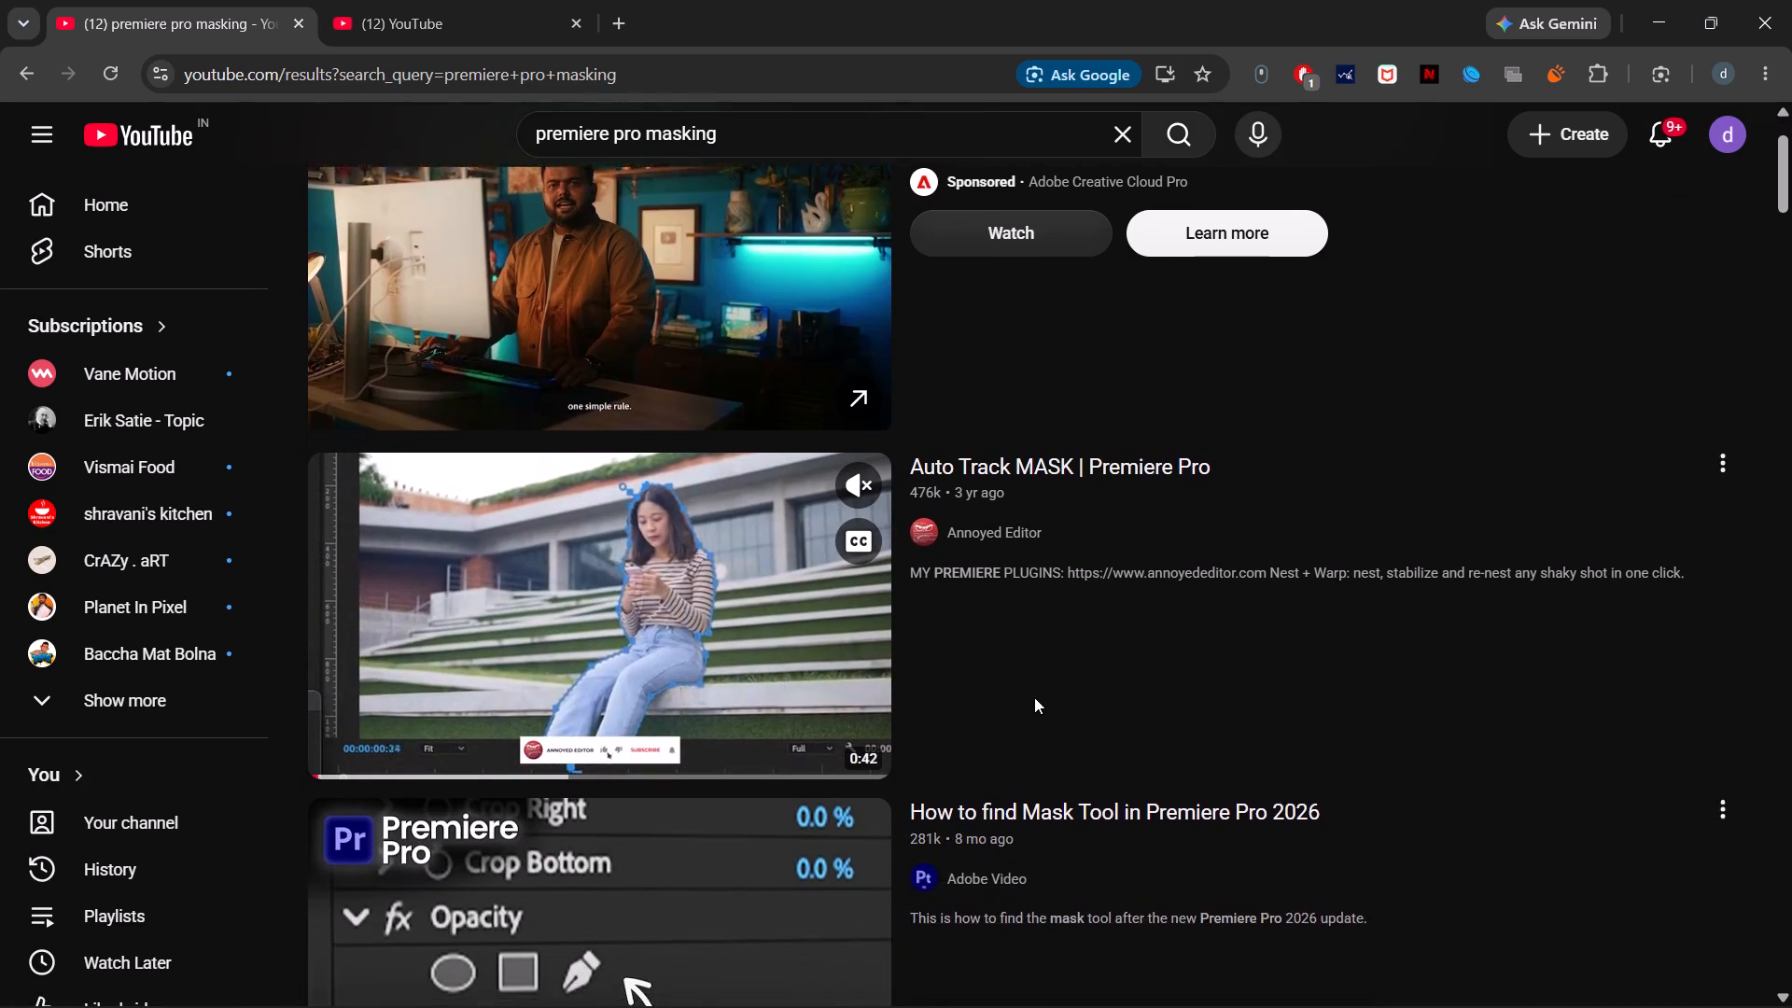
scroll(1034, 697, down, 9)
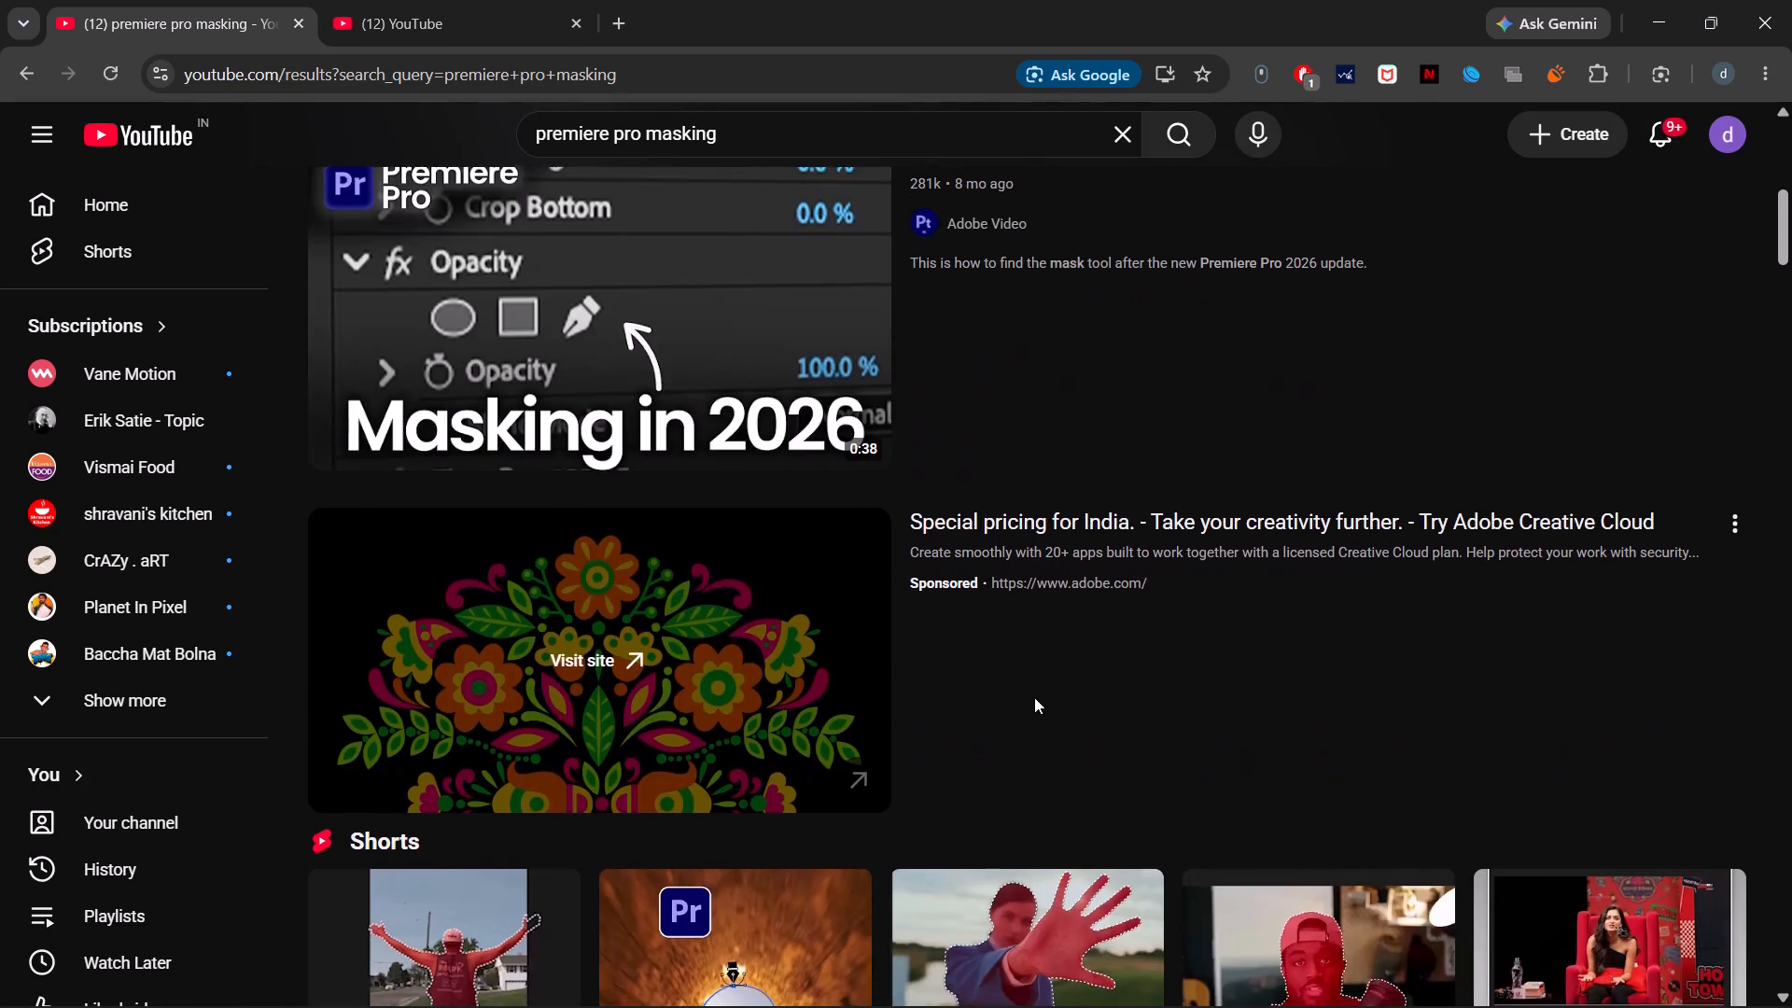
scroll(1034, 697, down, 5)
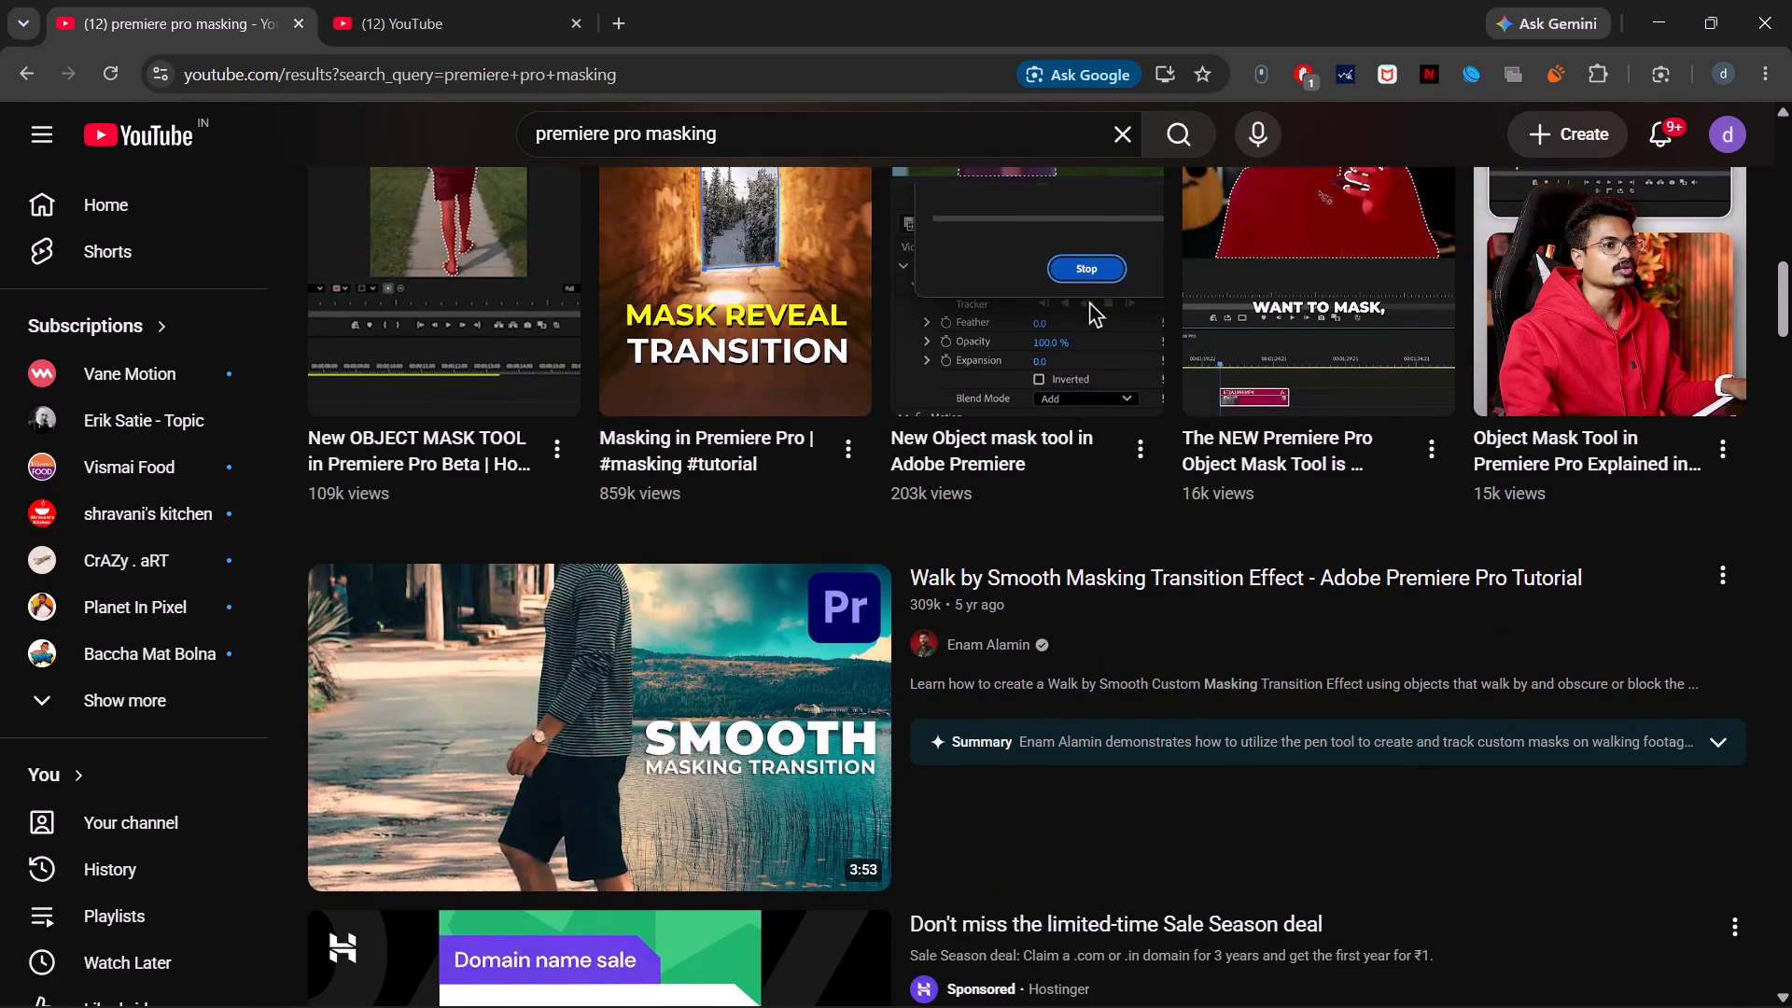
Search YouTube for "premiere pro masking and tracking tutorial".
click(979, 134)
key(space)
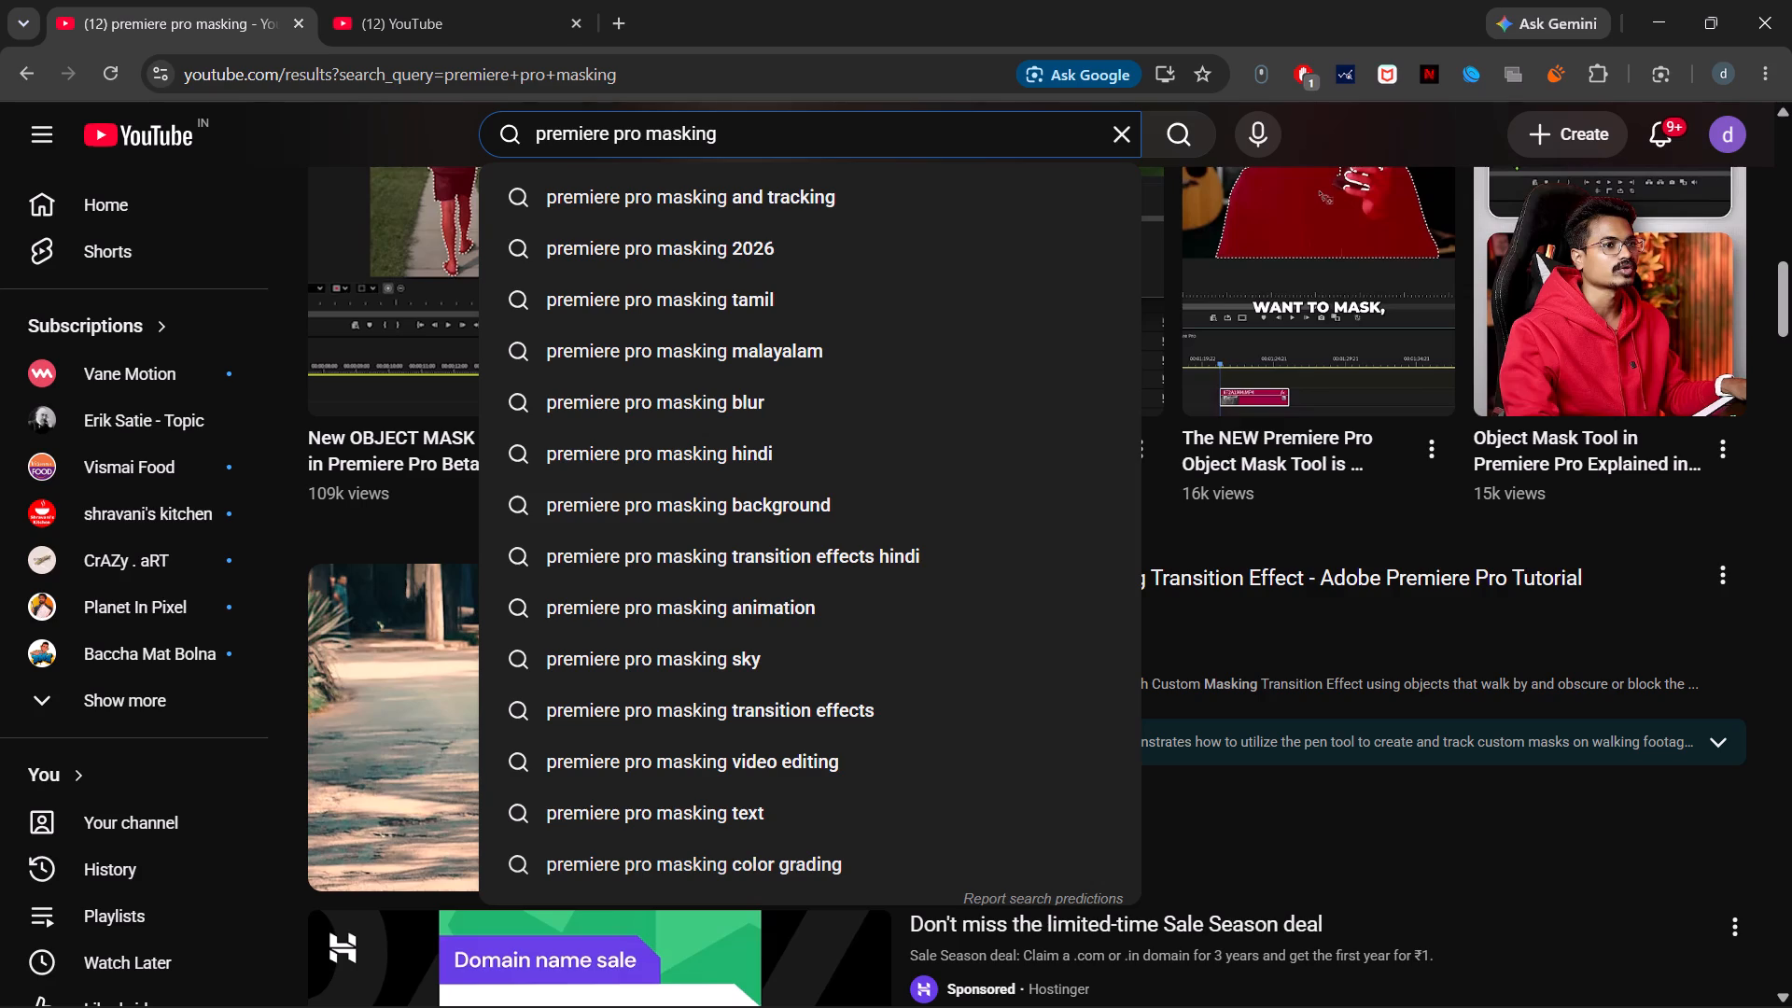
key(Left)
key(Down)
key(space)
text(tu)
key(Down)
key(Return)
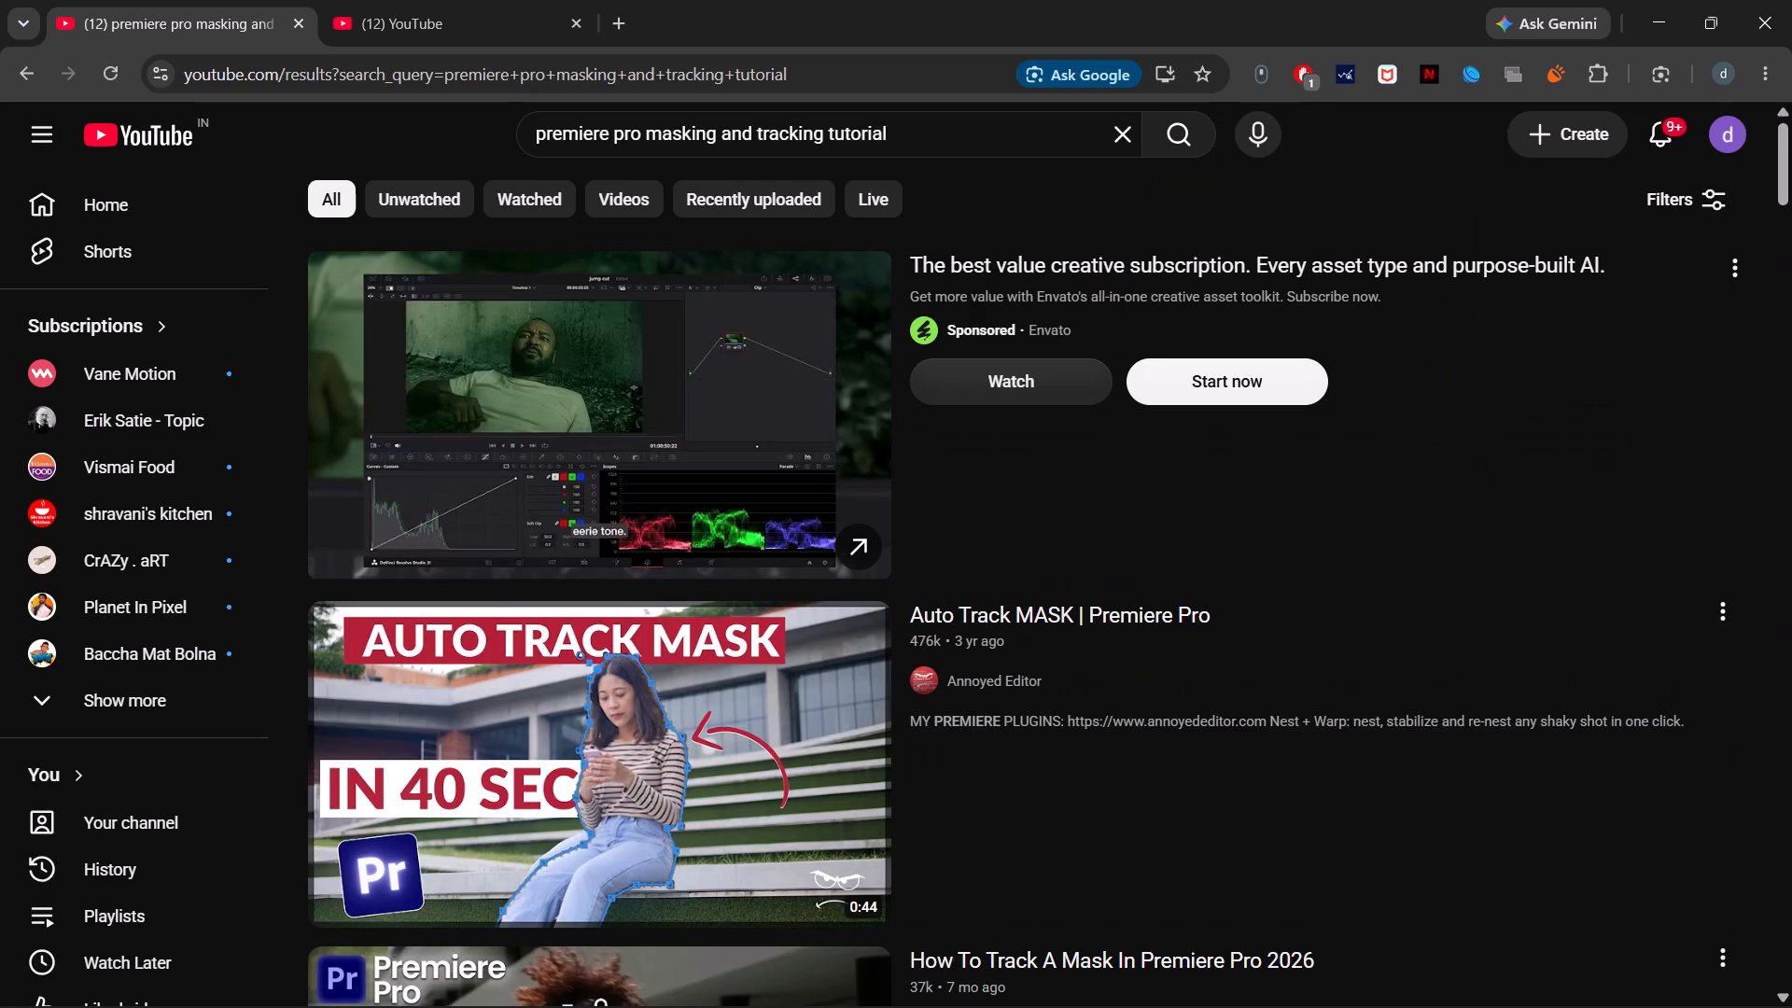
Open Adobe Video's "How To Track A Mask In Premiere Pro 2026" from the search results.
scroll(925, 602, down, 3)
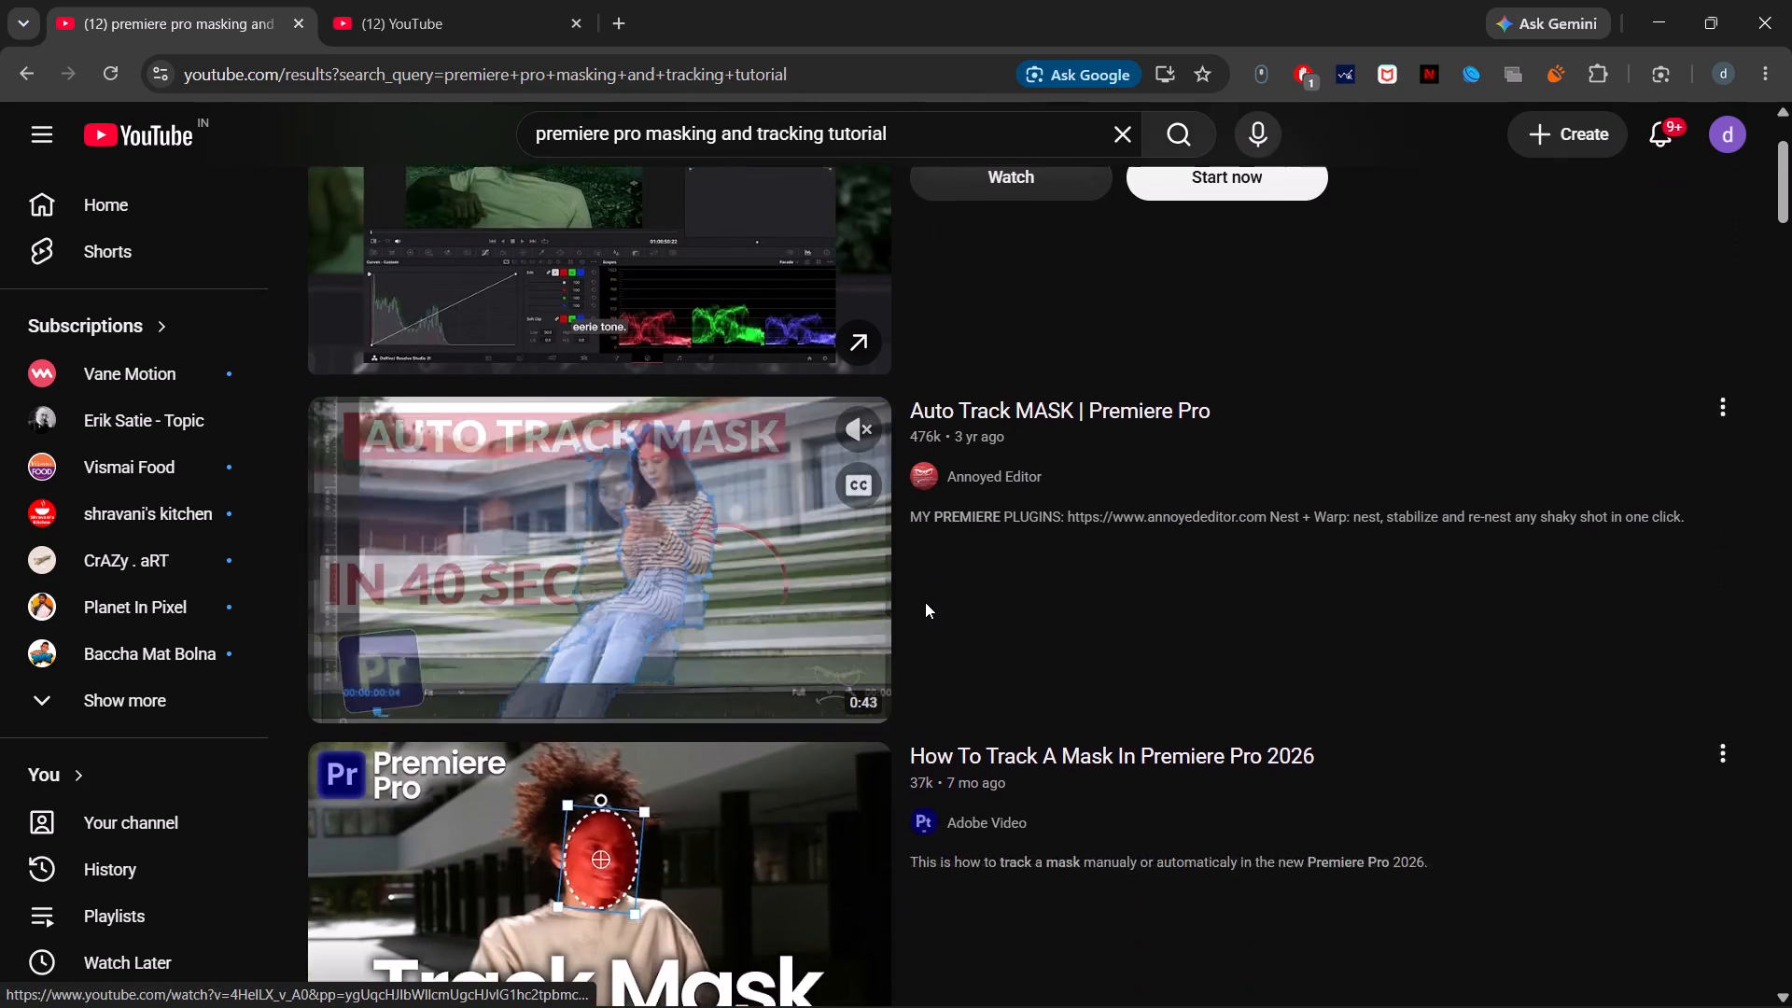
scroll(925, 602, down, 3)
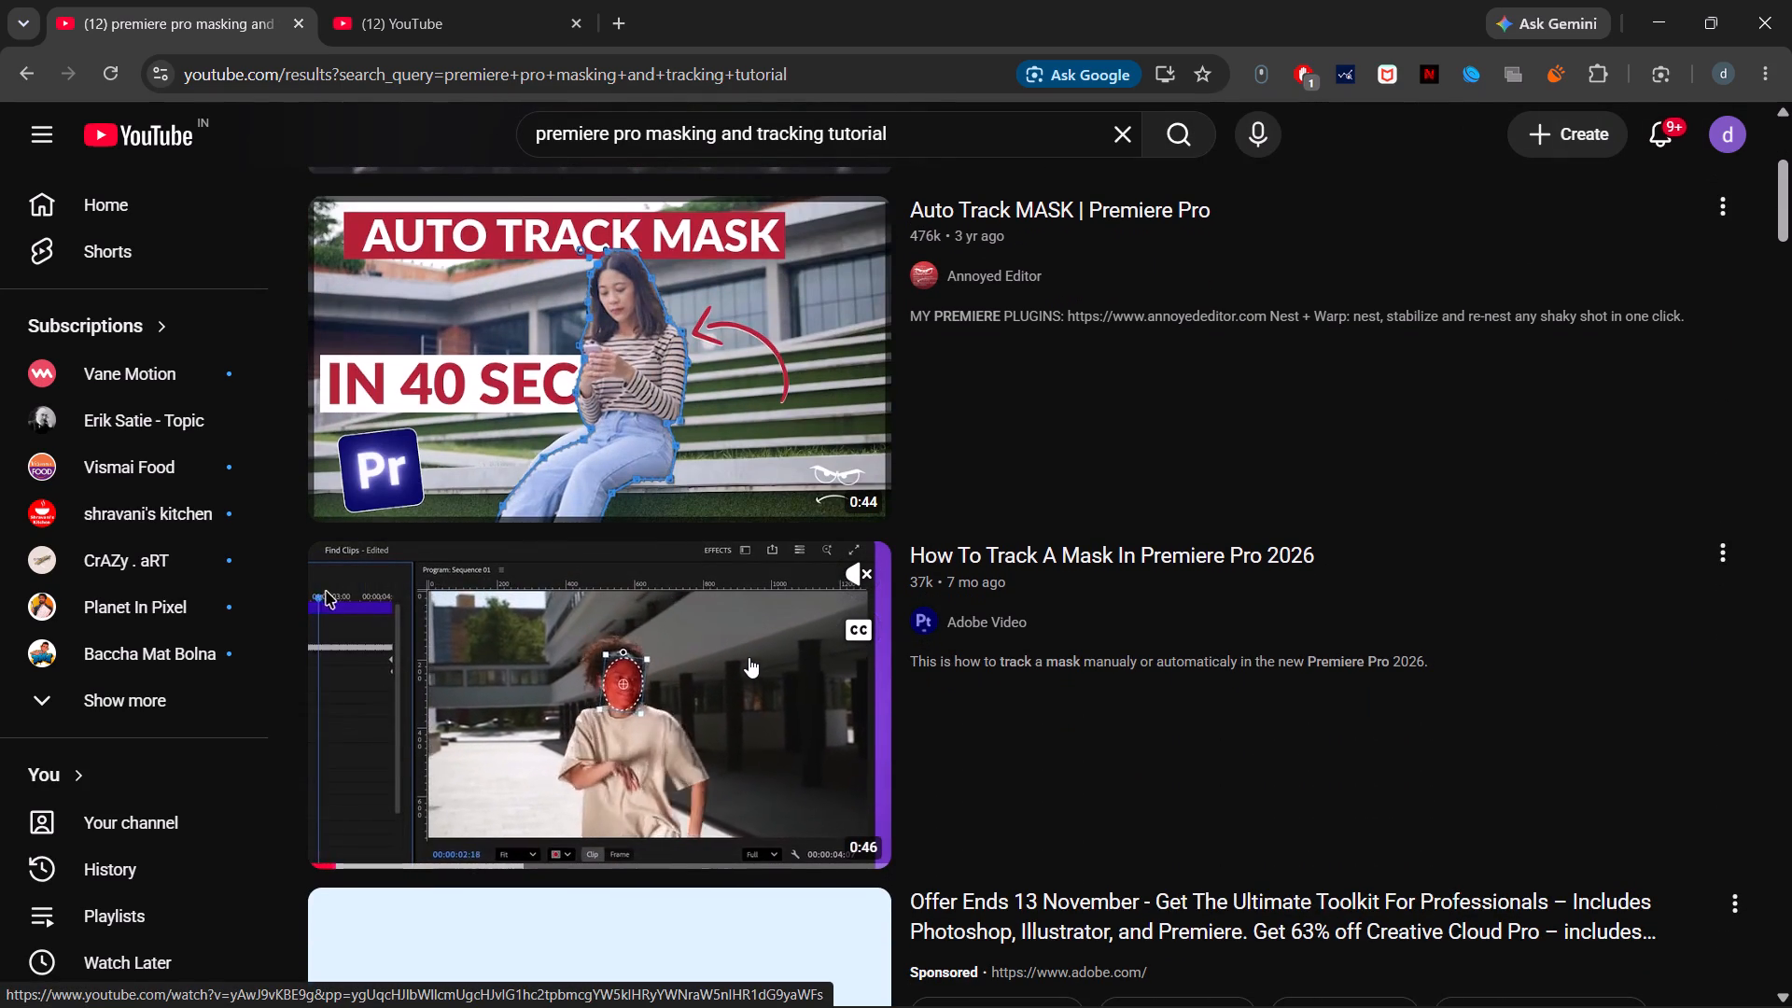
click(749, 657)
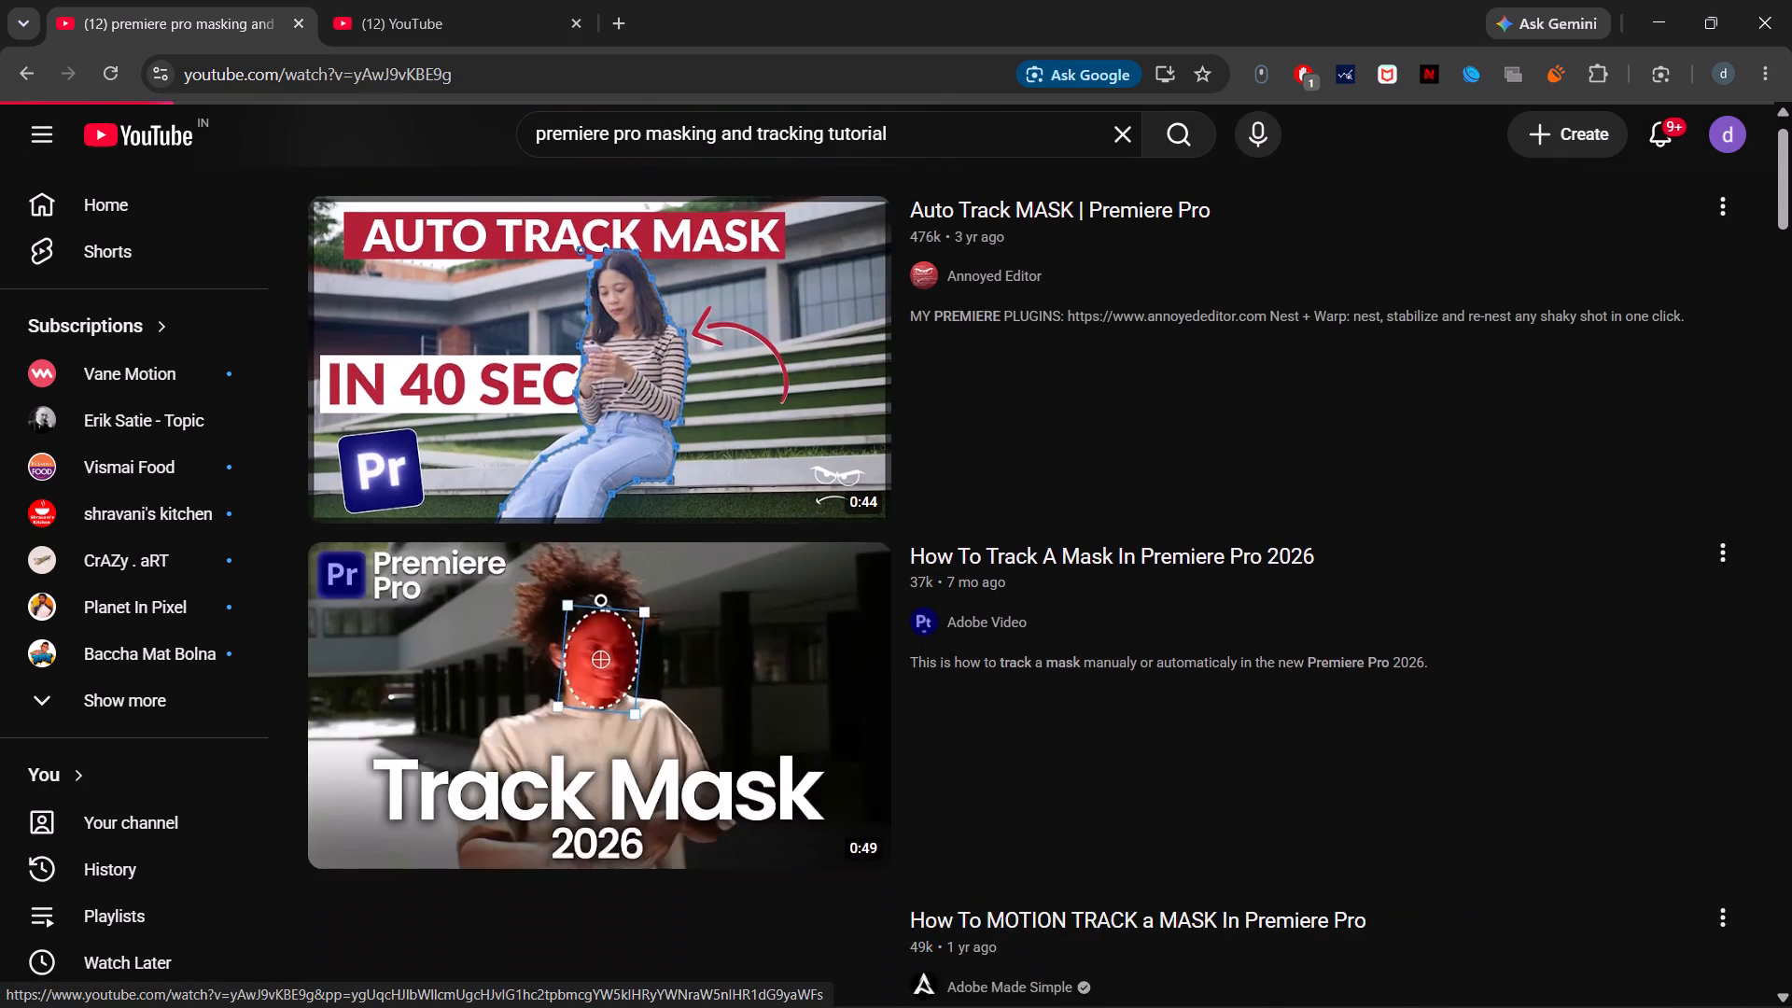
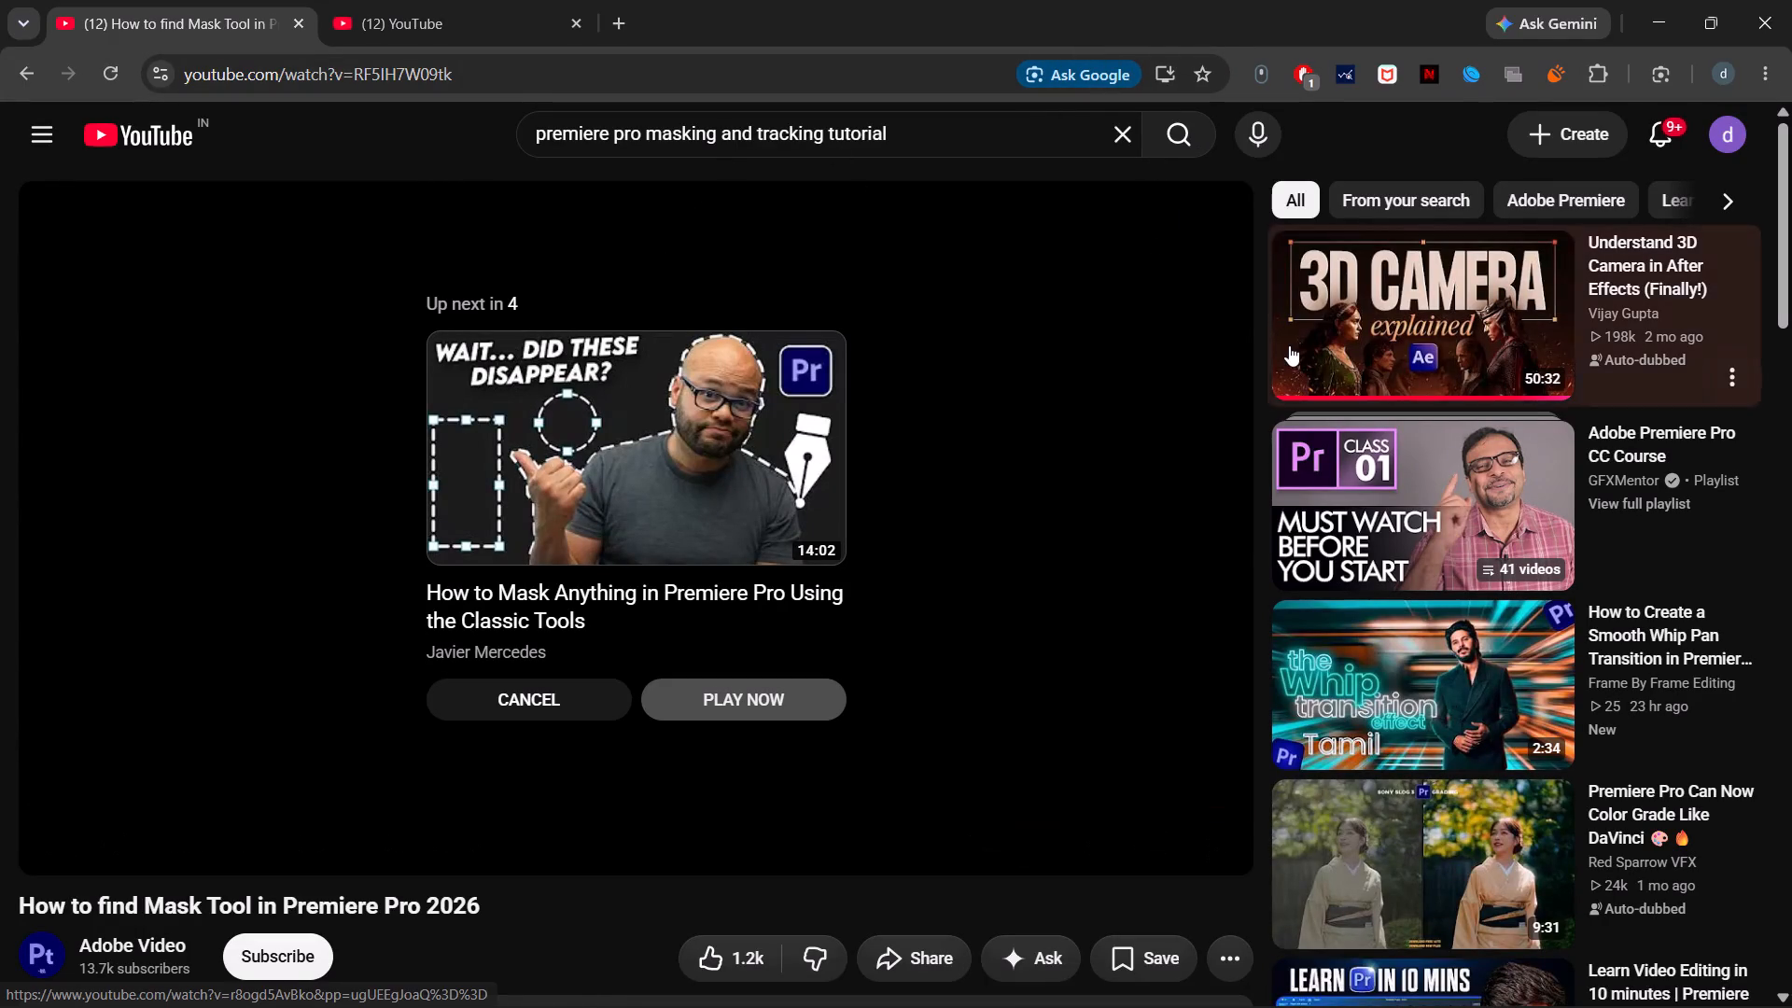
Open GFXMentor's "Adobe Premiere Pro CC Course" playlist from the suggested videos and pause playback.
click(1354, 458)
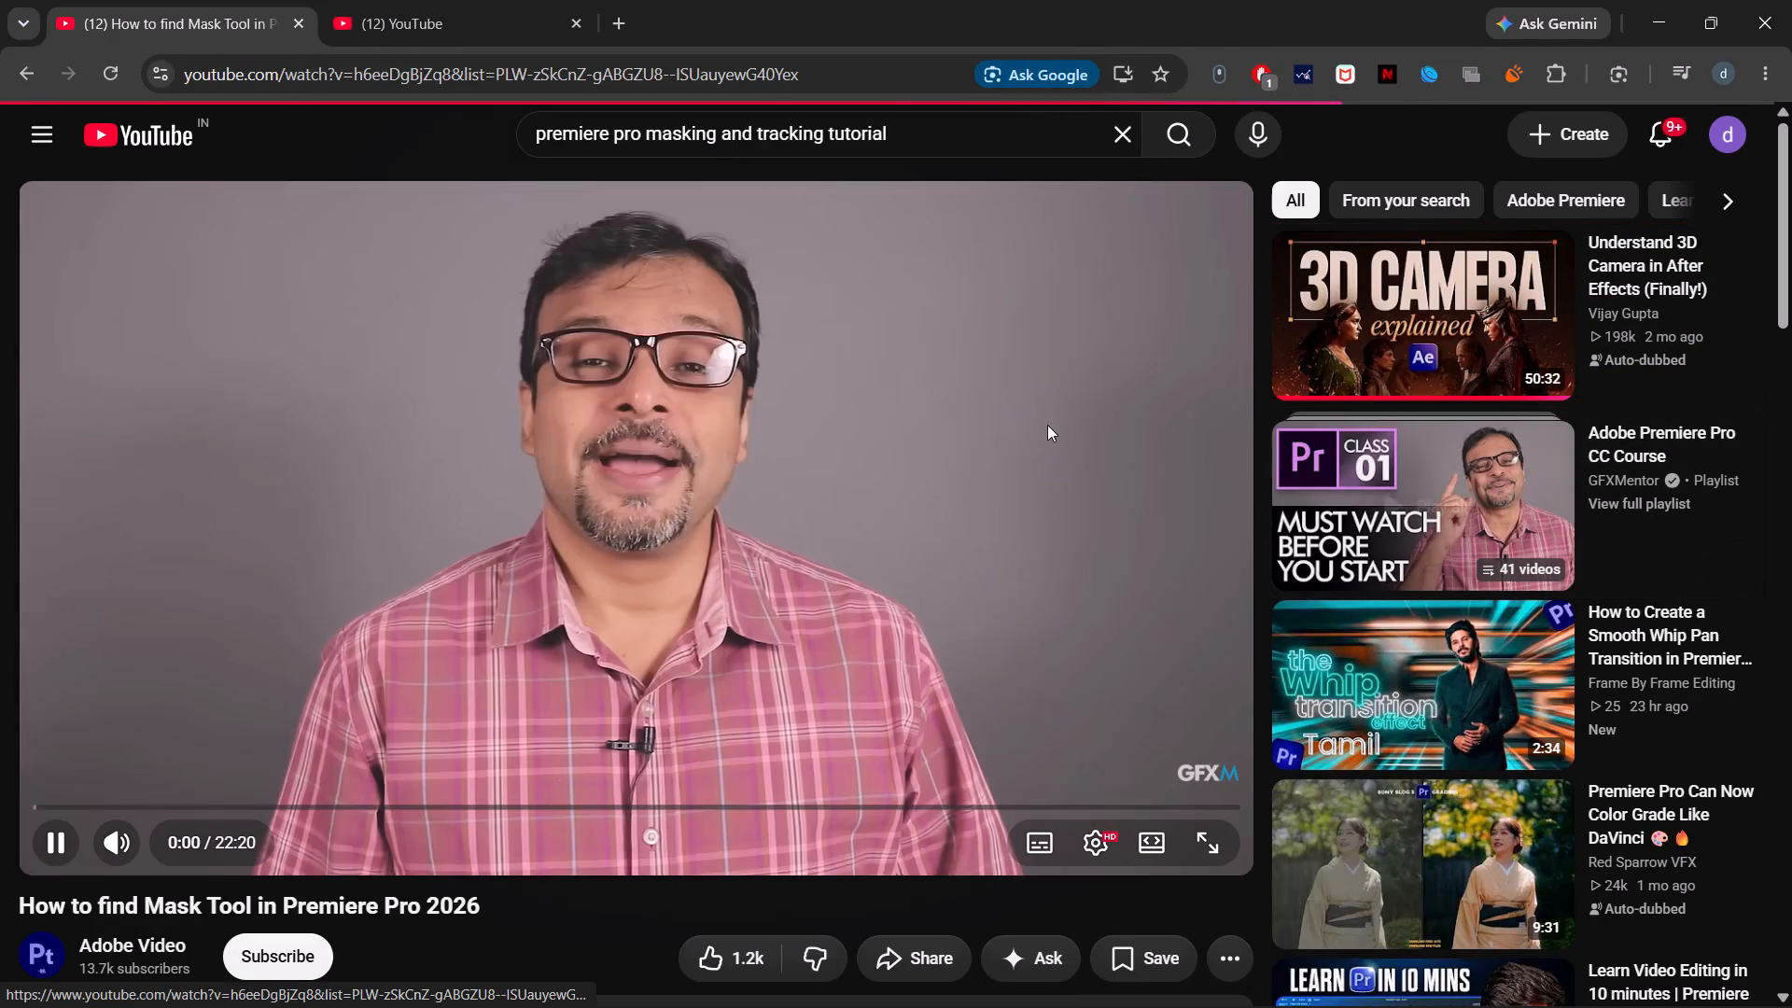
click(872, 396)
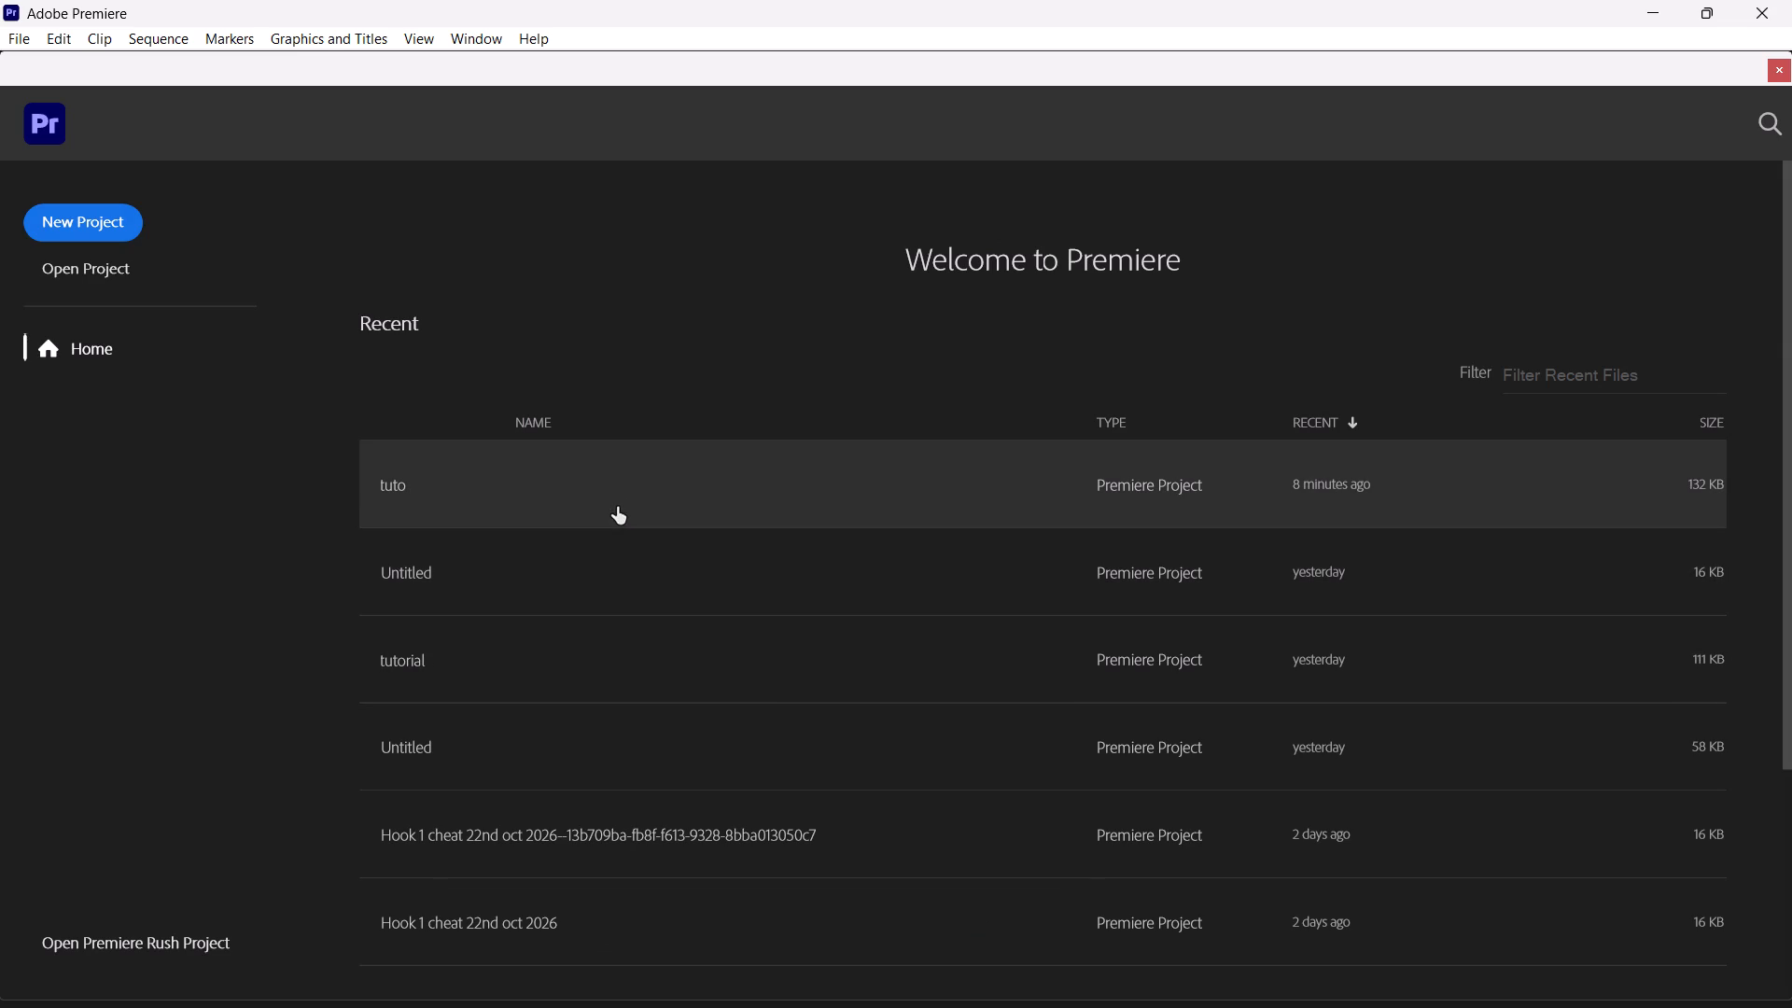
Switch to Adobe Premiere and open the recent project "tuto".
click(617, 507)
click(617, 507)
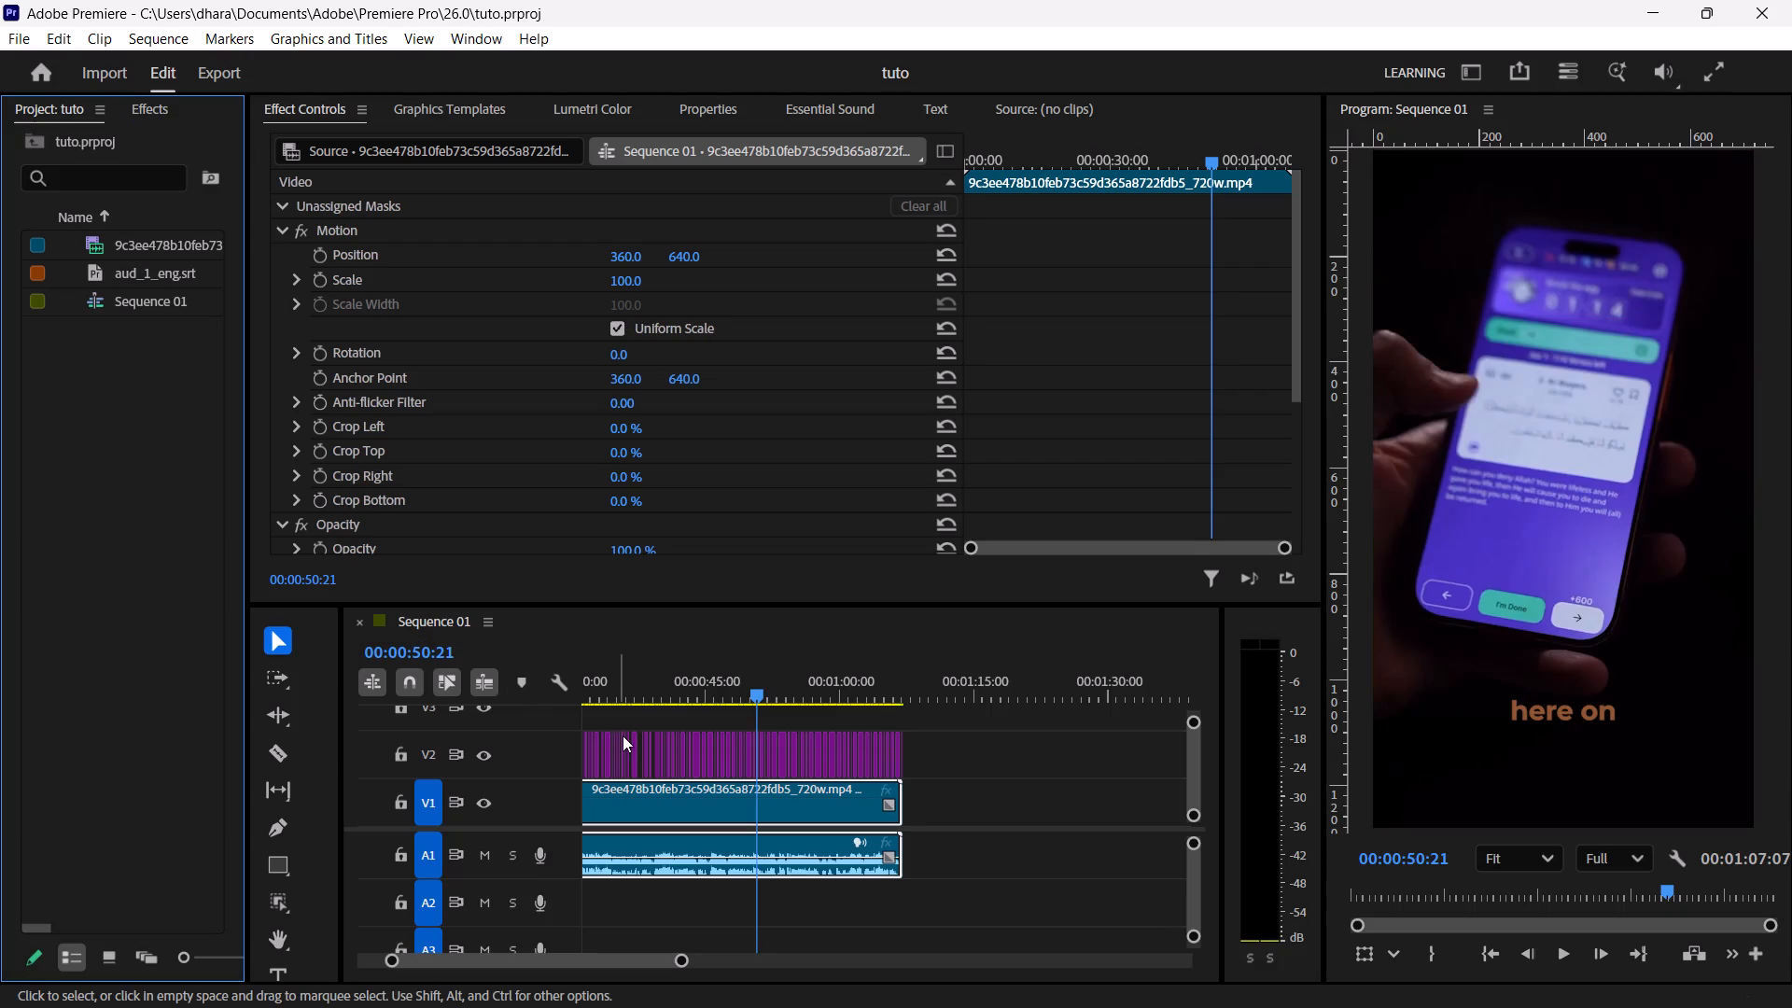
Return to the home screen and open the most recent "Untitled" project.
click(30, 63)
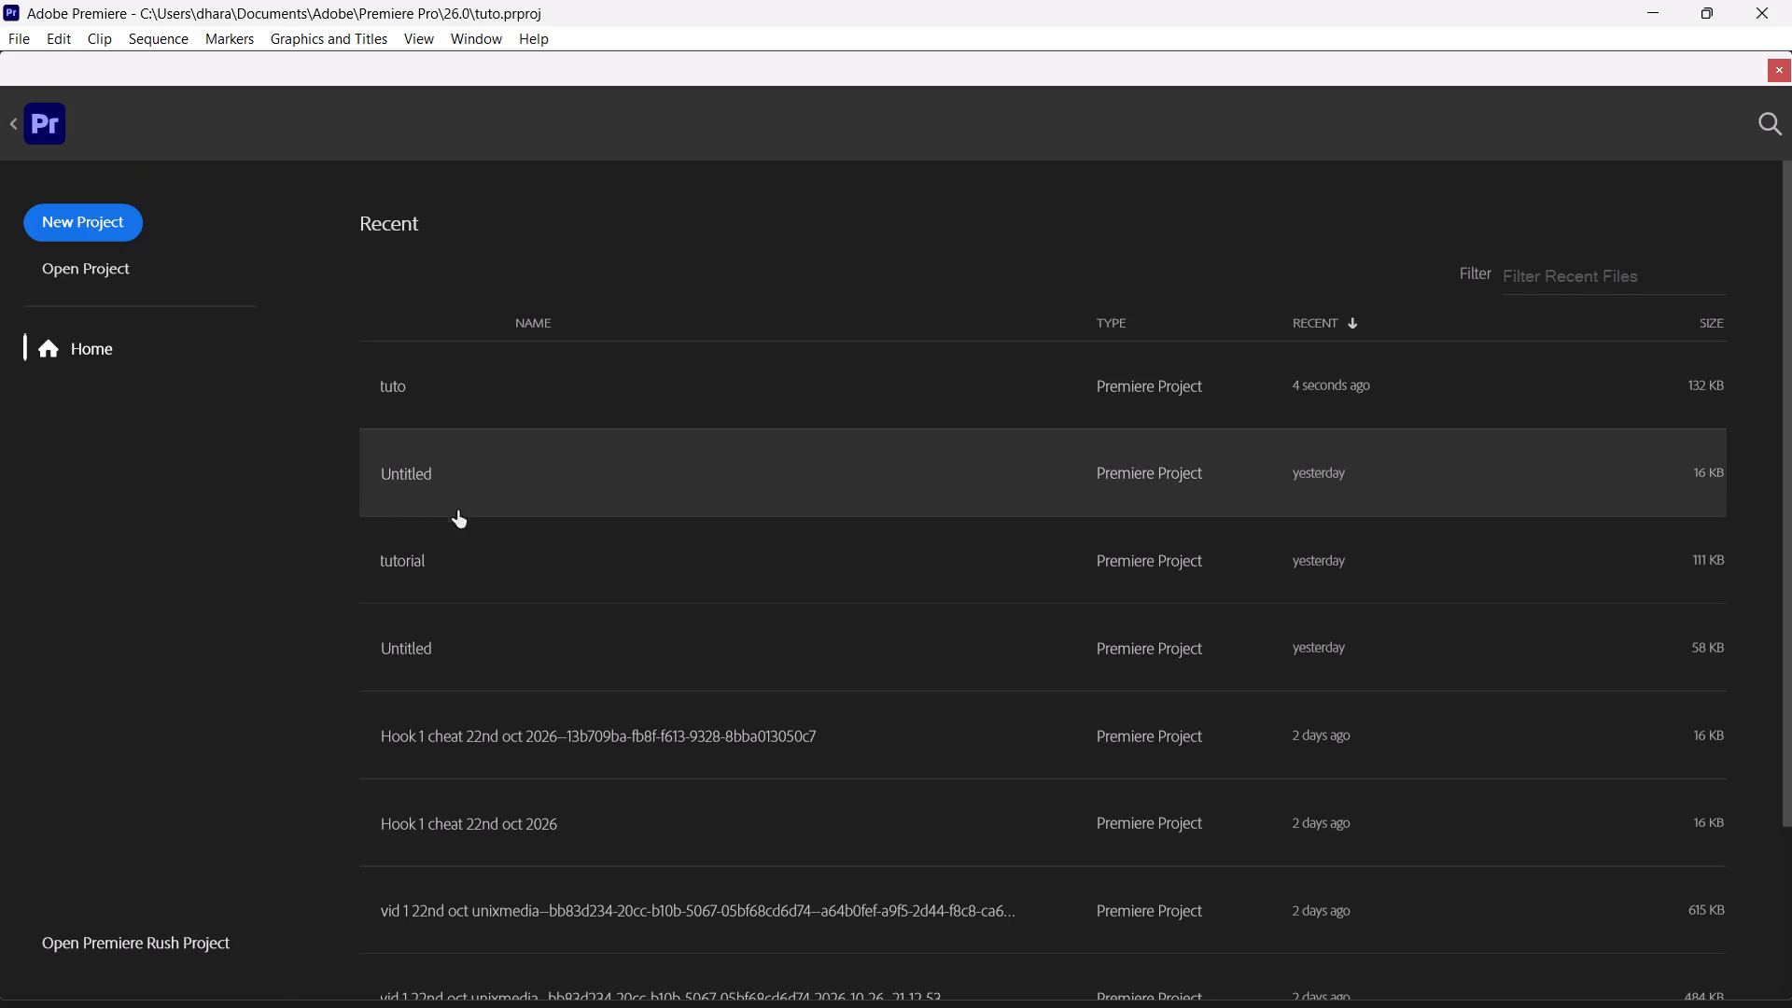
click(512, 484)
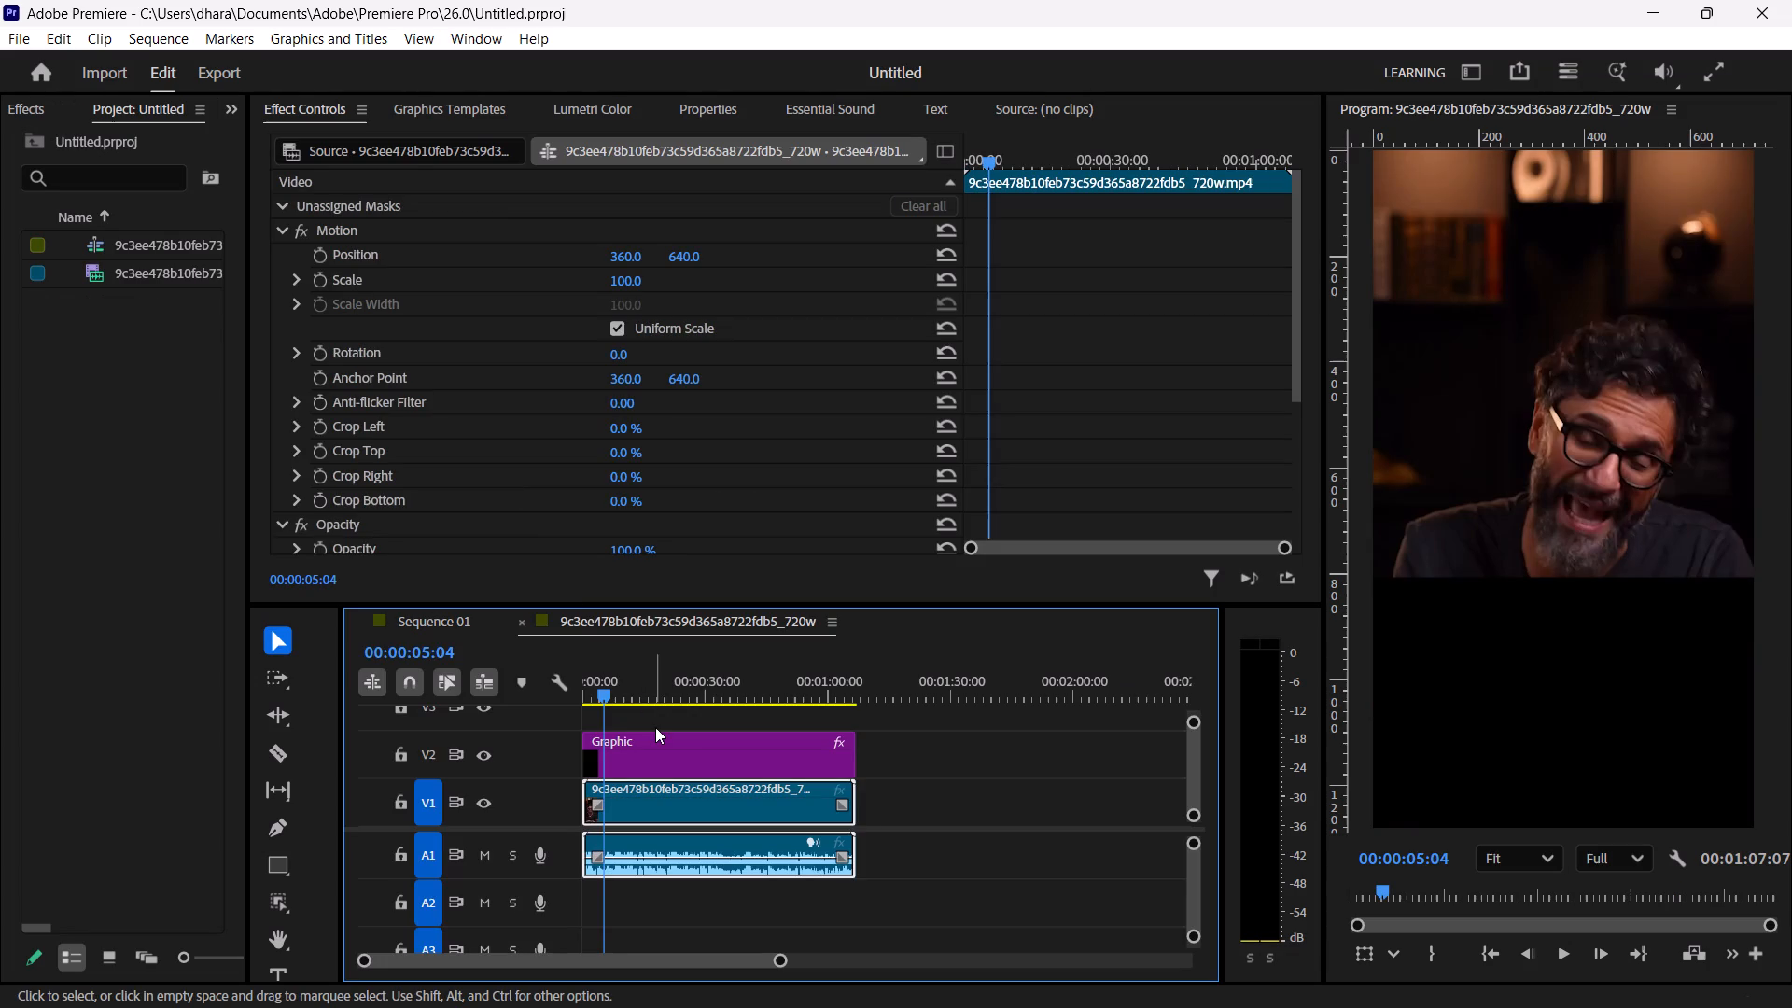
Delete the Graphic clip on track V2.
click(660, 749)
key(Delete)
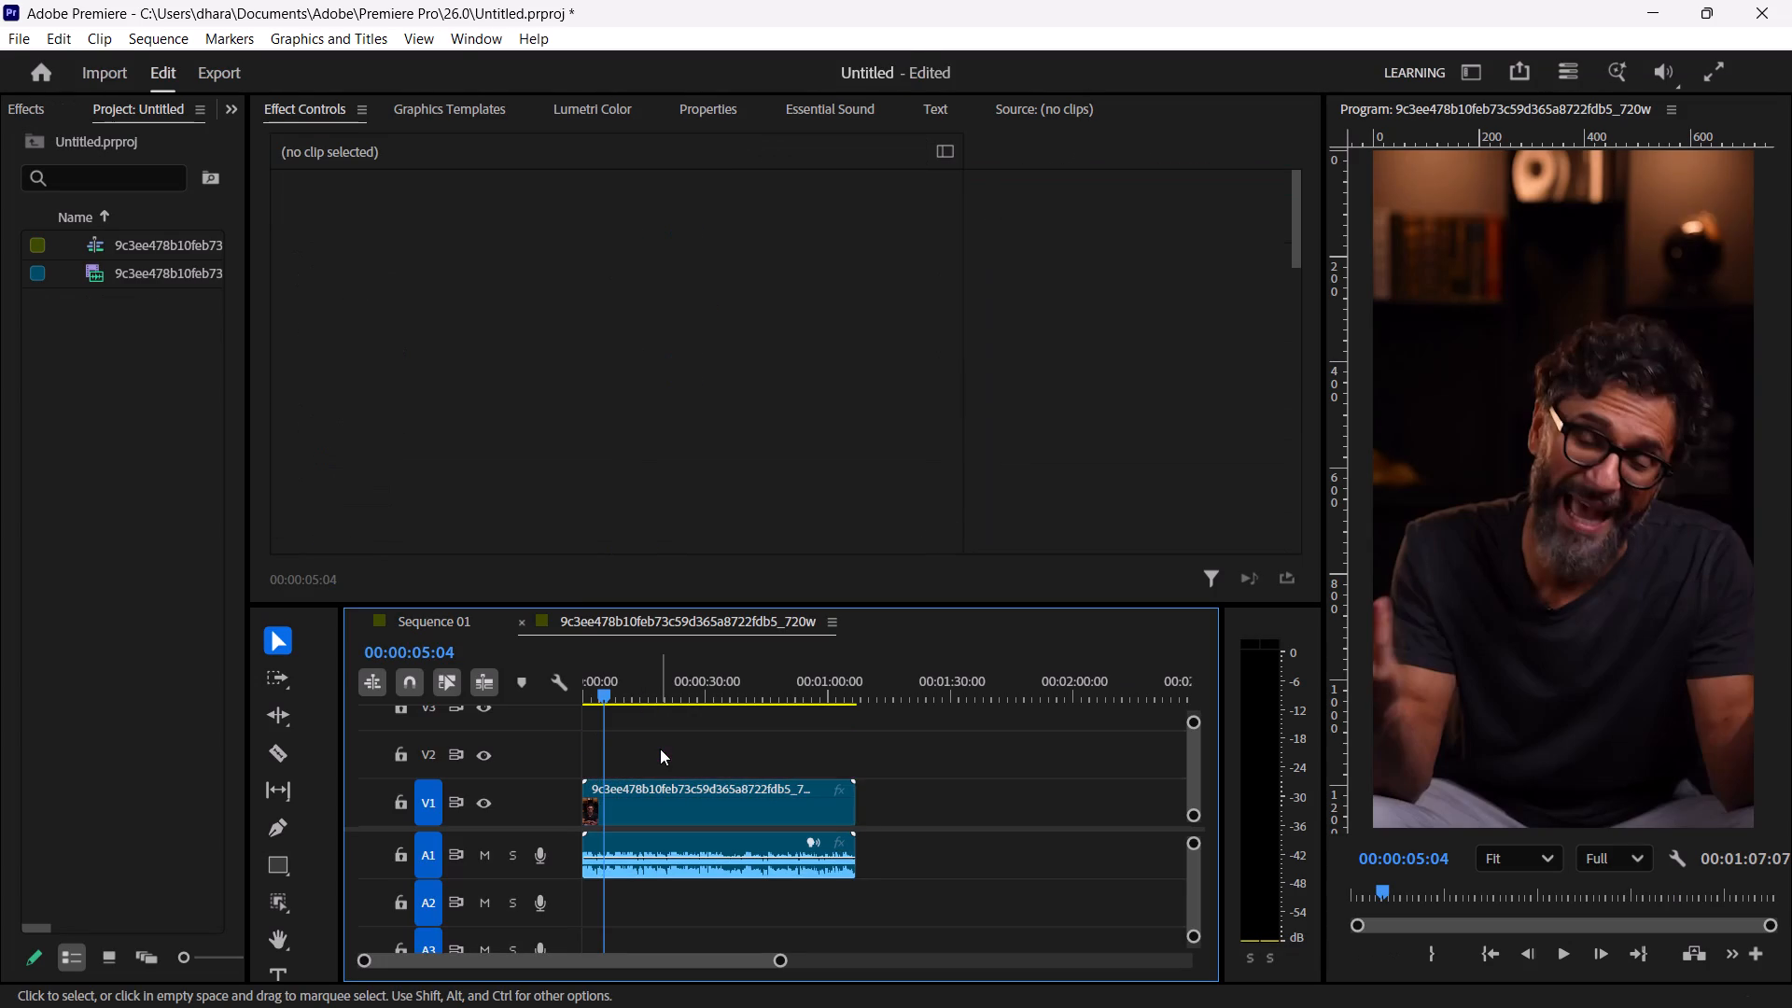
Zoom in on the timeline and split the video clip and its audio at 00:00:05:04.
ctrl+alt+scroll(660, 749, up, 11)
scroll(660, 749, right, 1)
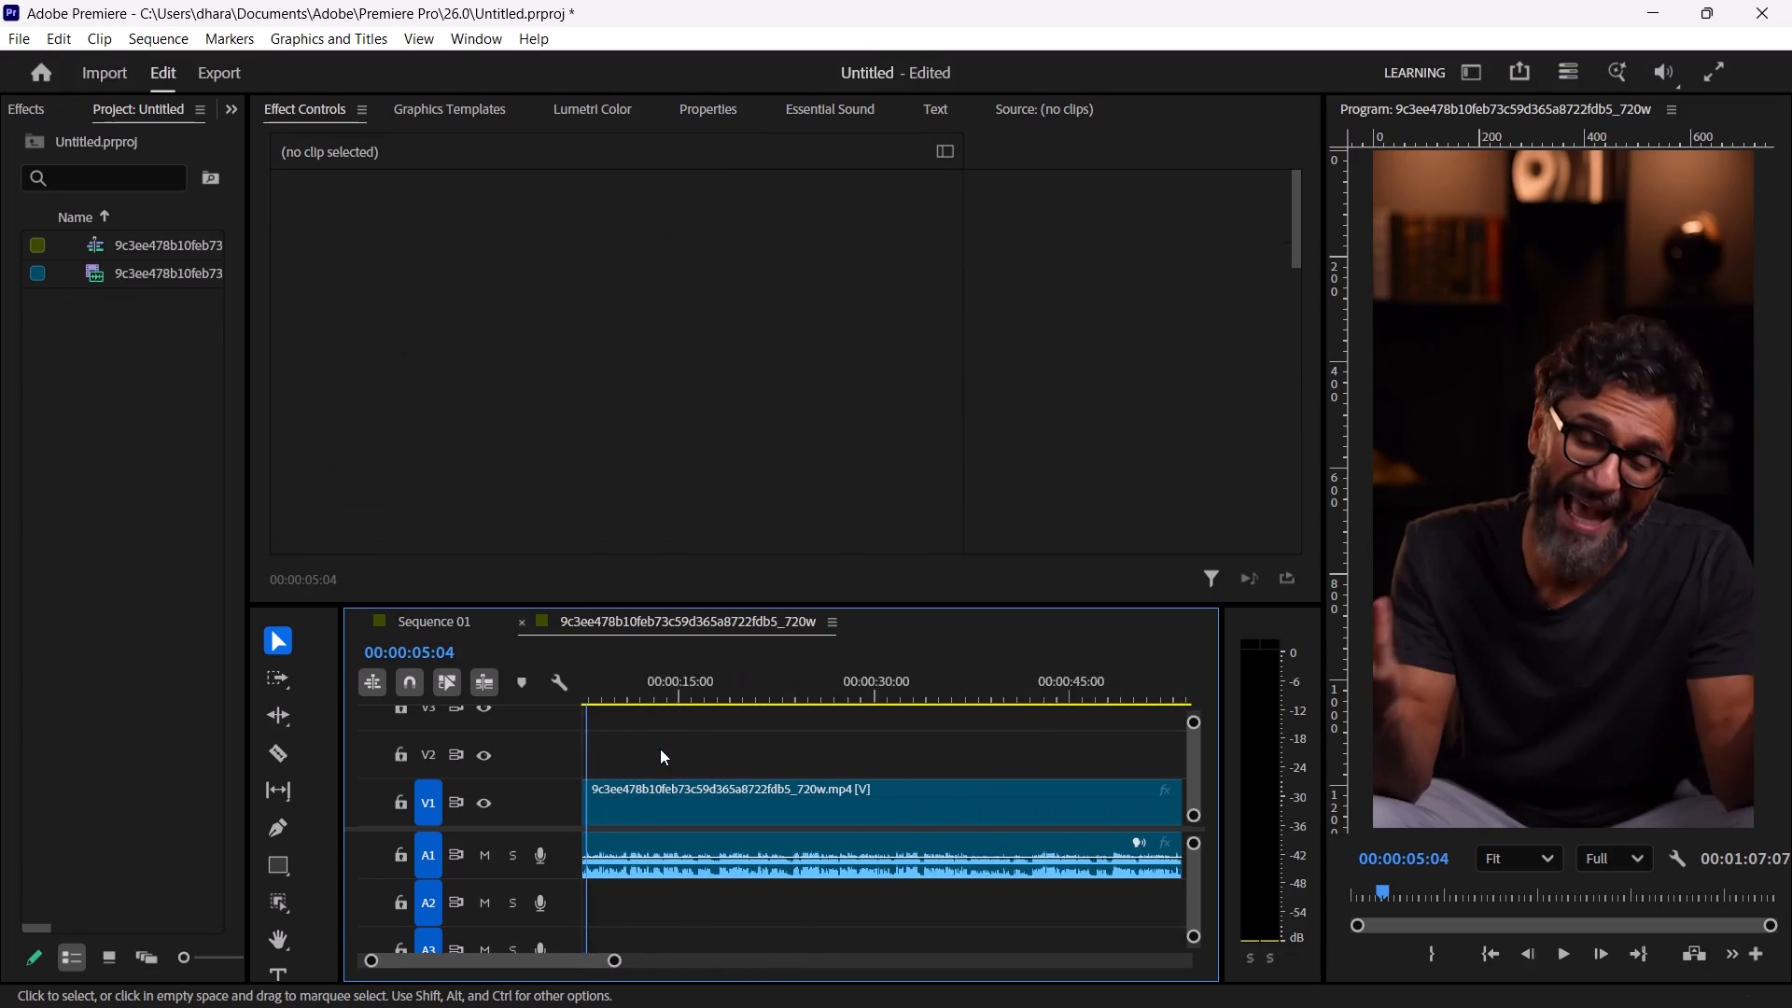
scroll(660, 749, right, 3)
click(660, 805)
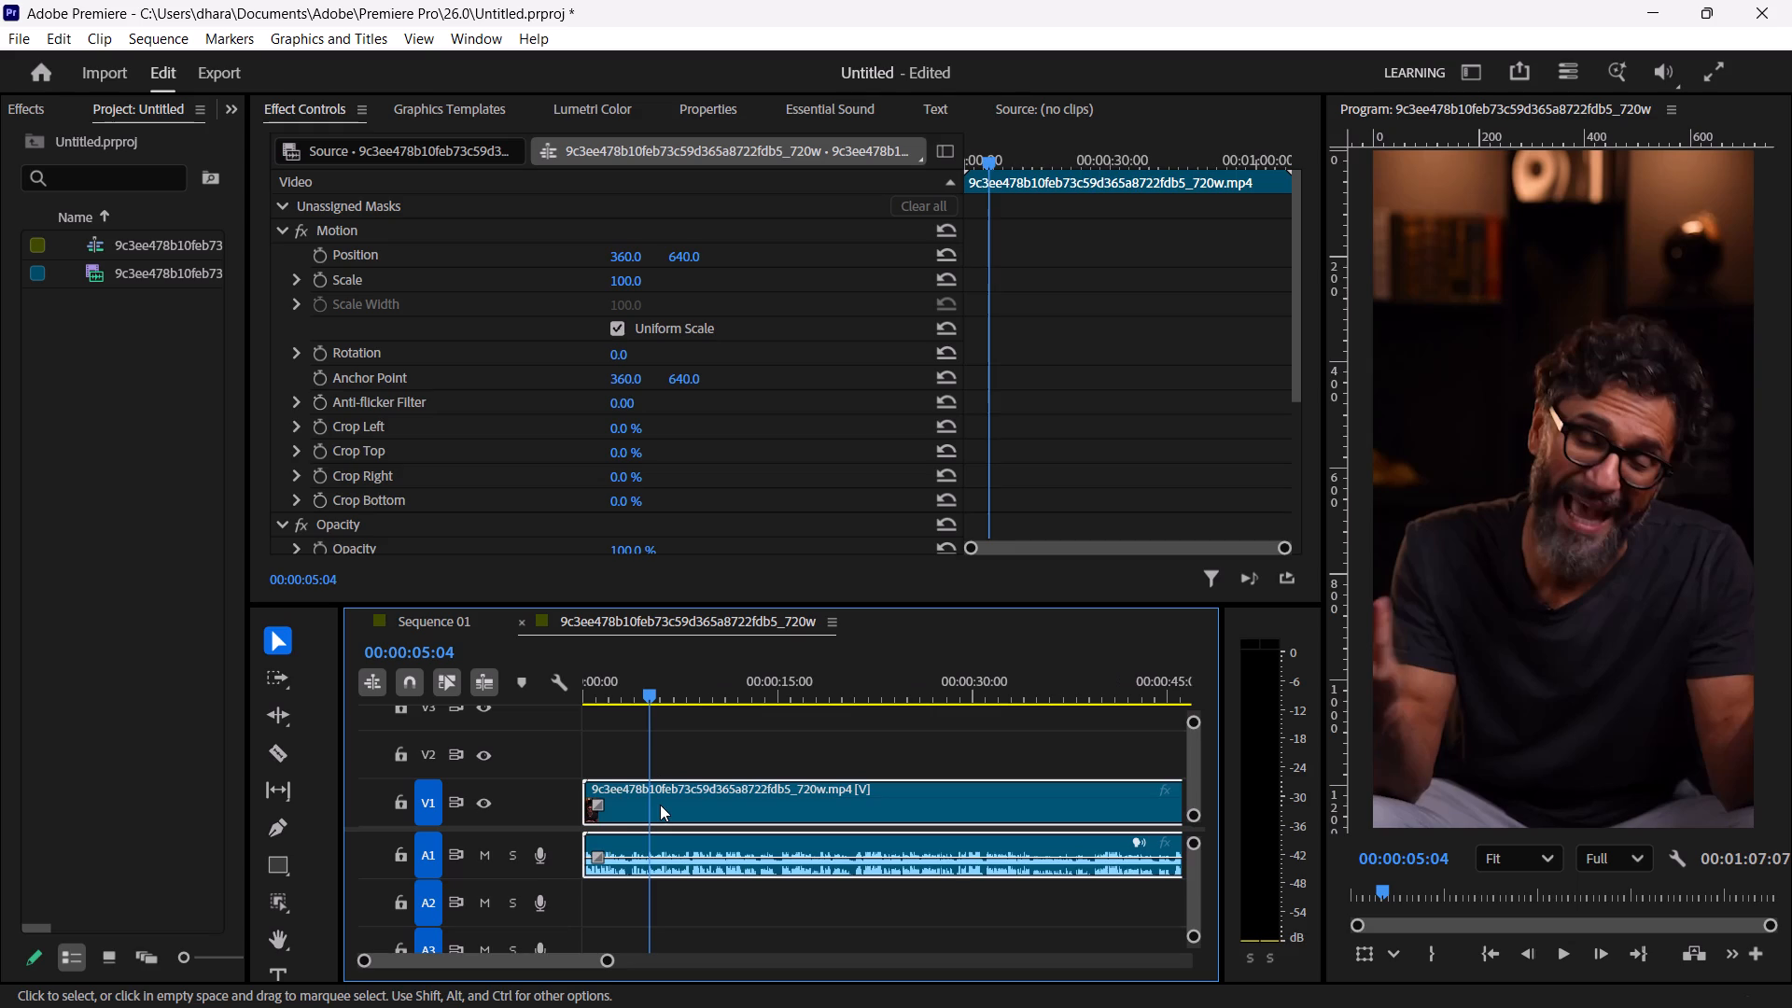
key(F1)
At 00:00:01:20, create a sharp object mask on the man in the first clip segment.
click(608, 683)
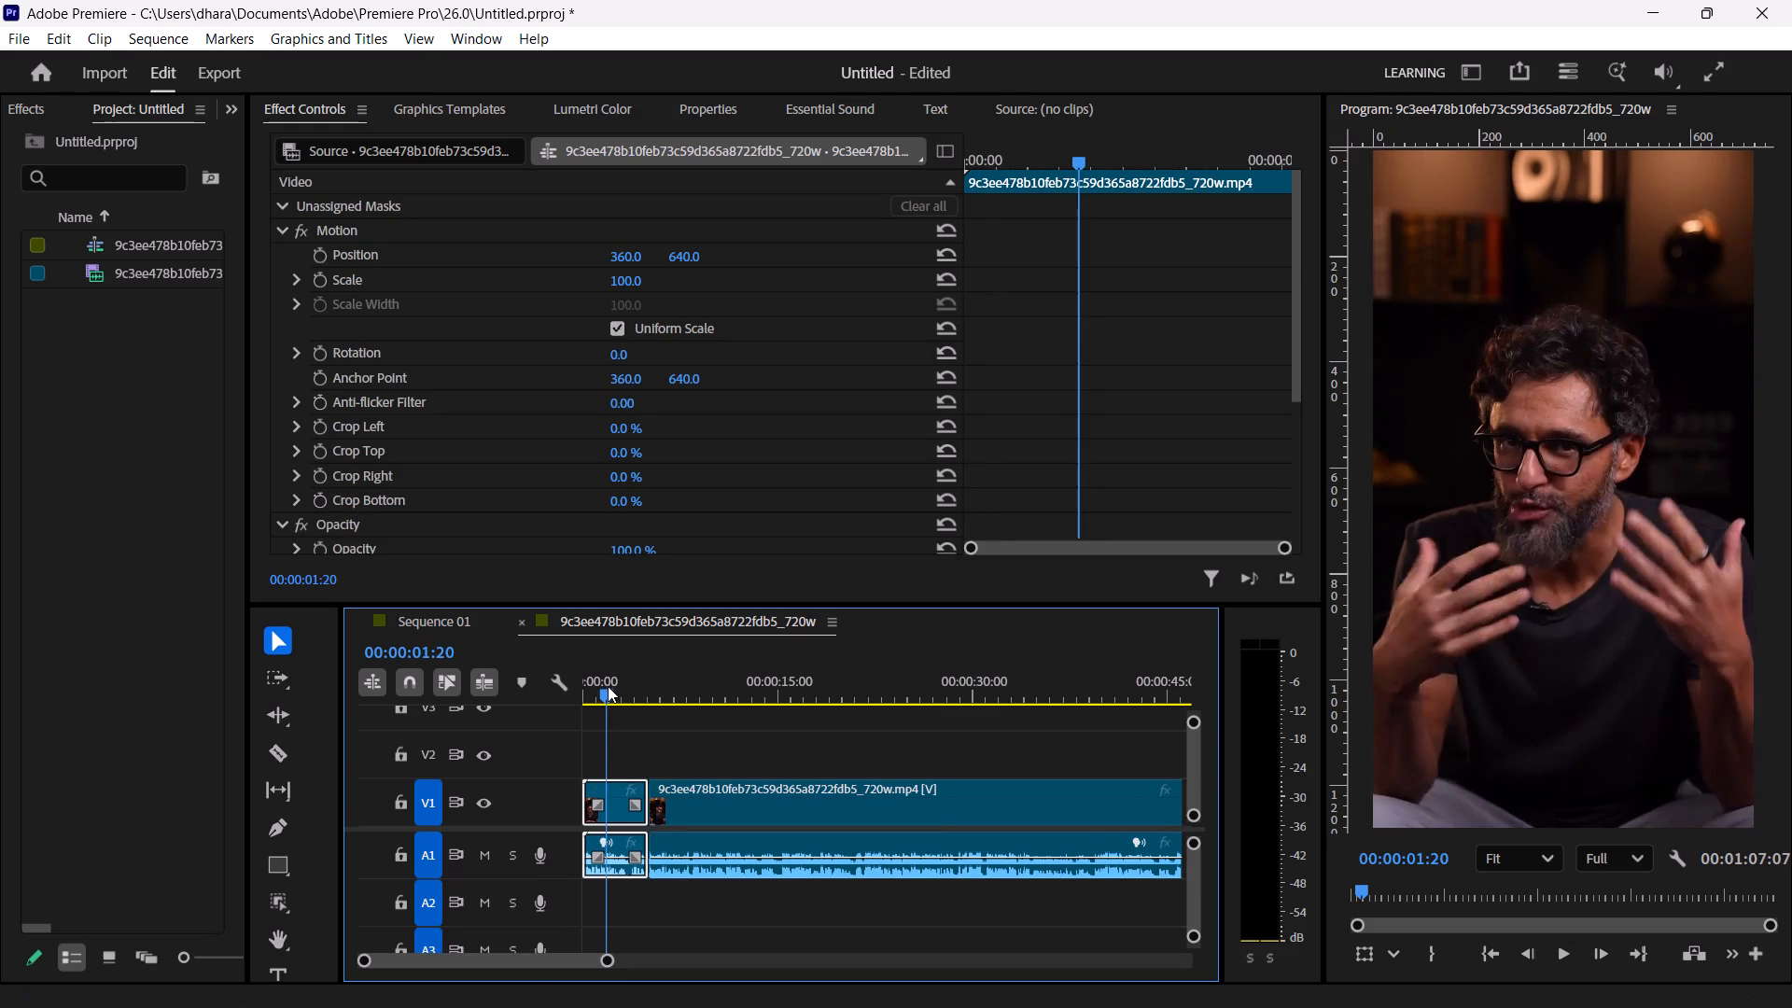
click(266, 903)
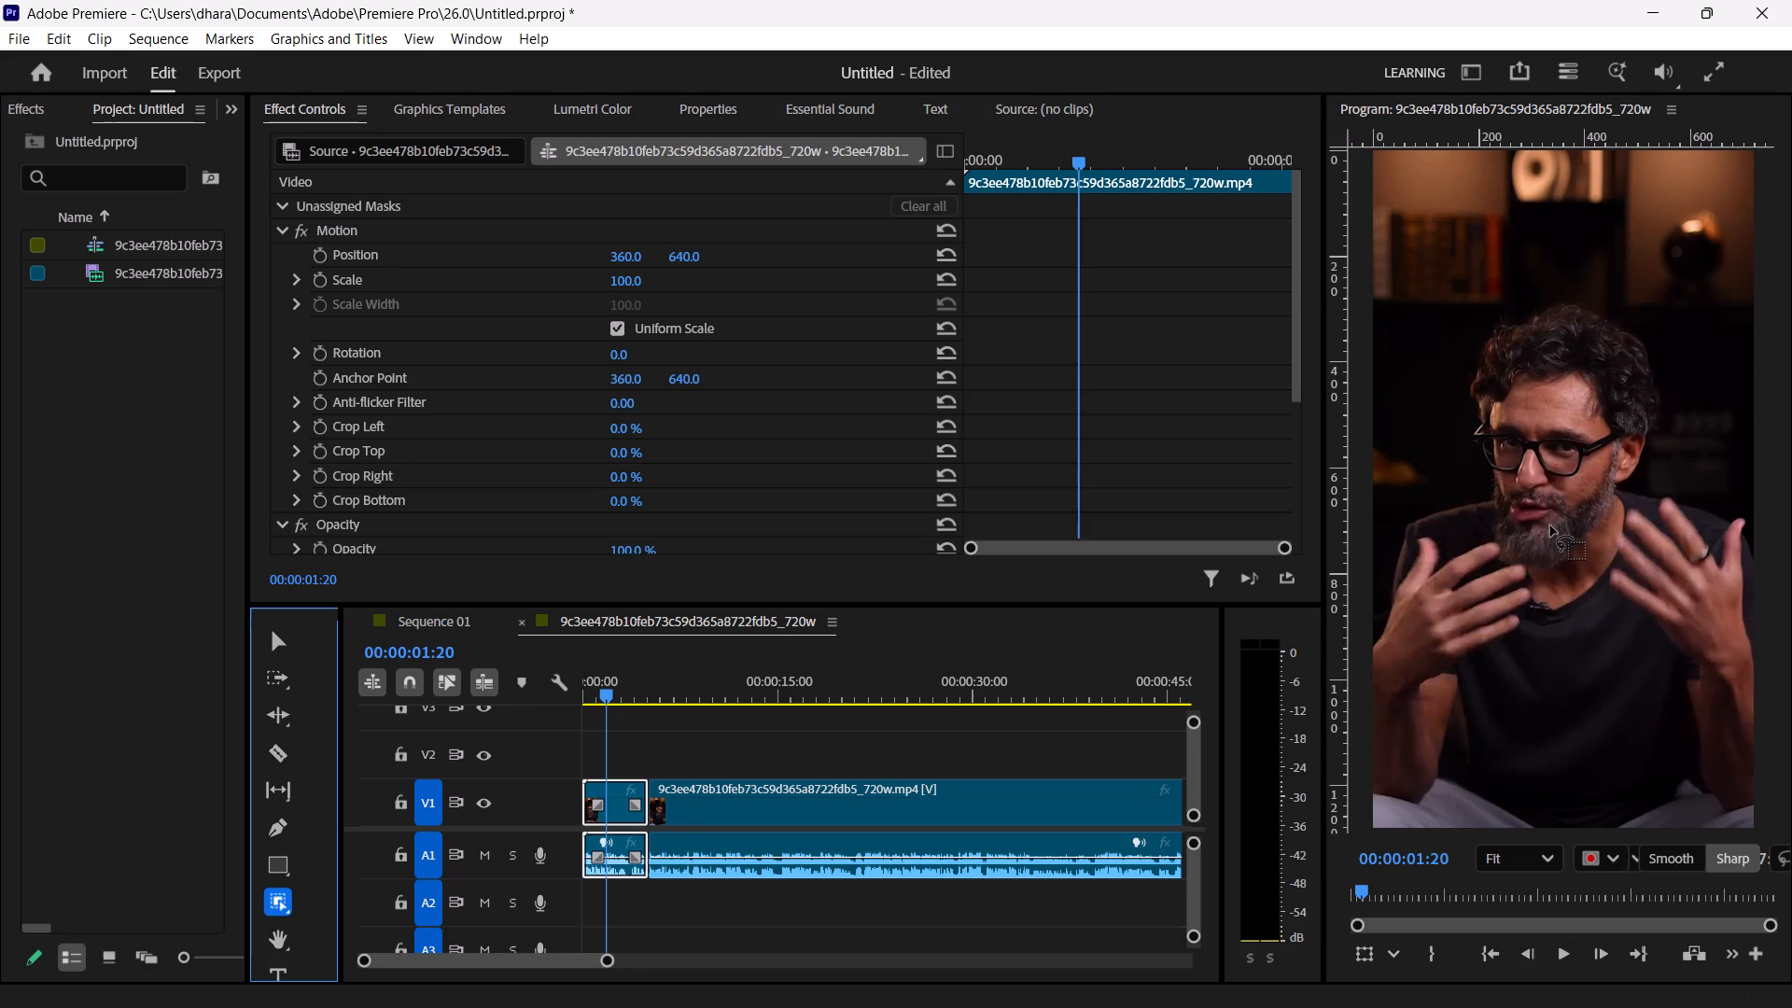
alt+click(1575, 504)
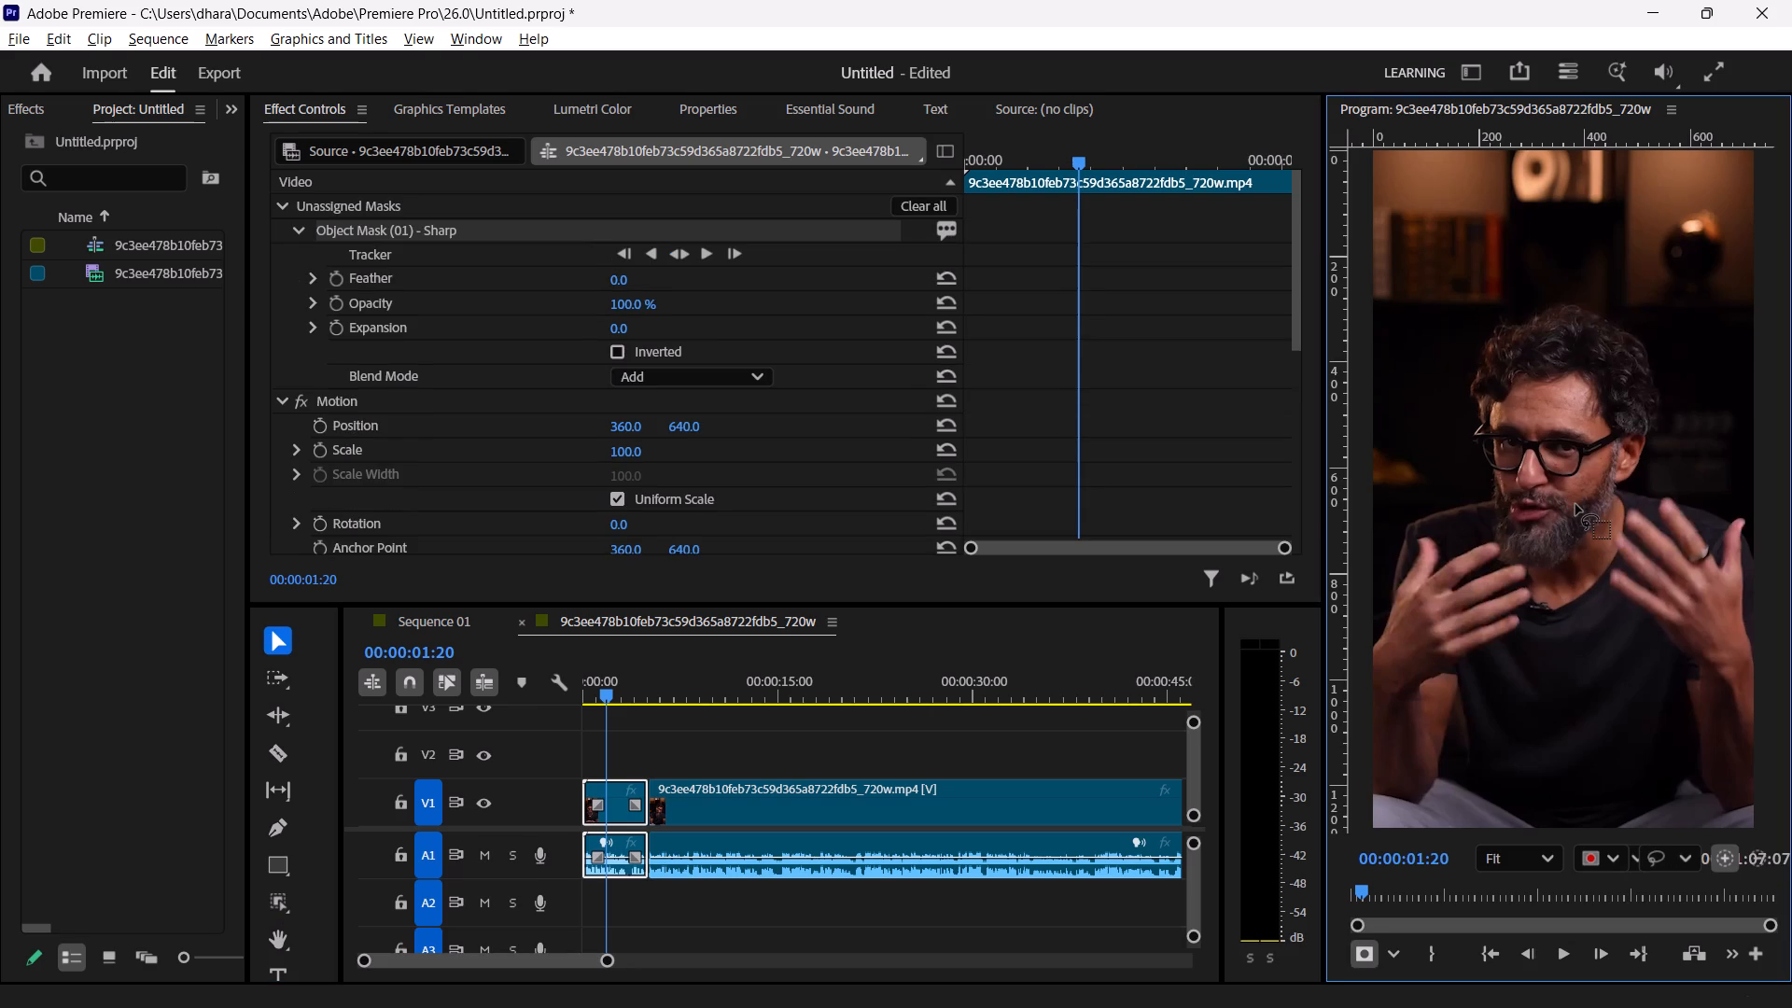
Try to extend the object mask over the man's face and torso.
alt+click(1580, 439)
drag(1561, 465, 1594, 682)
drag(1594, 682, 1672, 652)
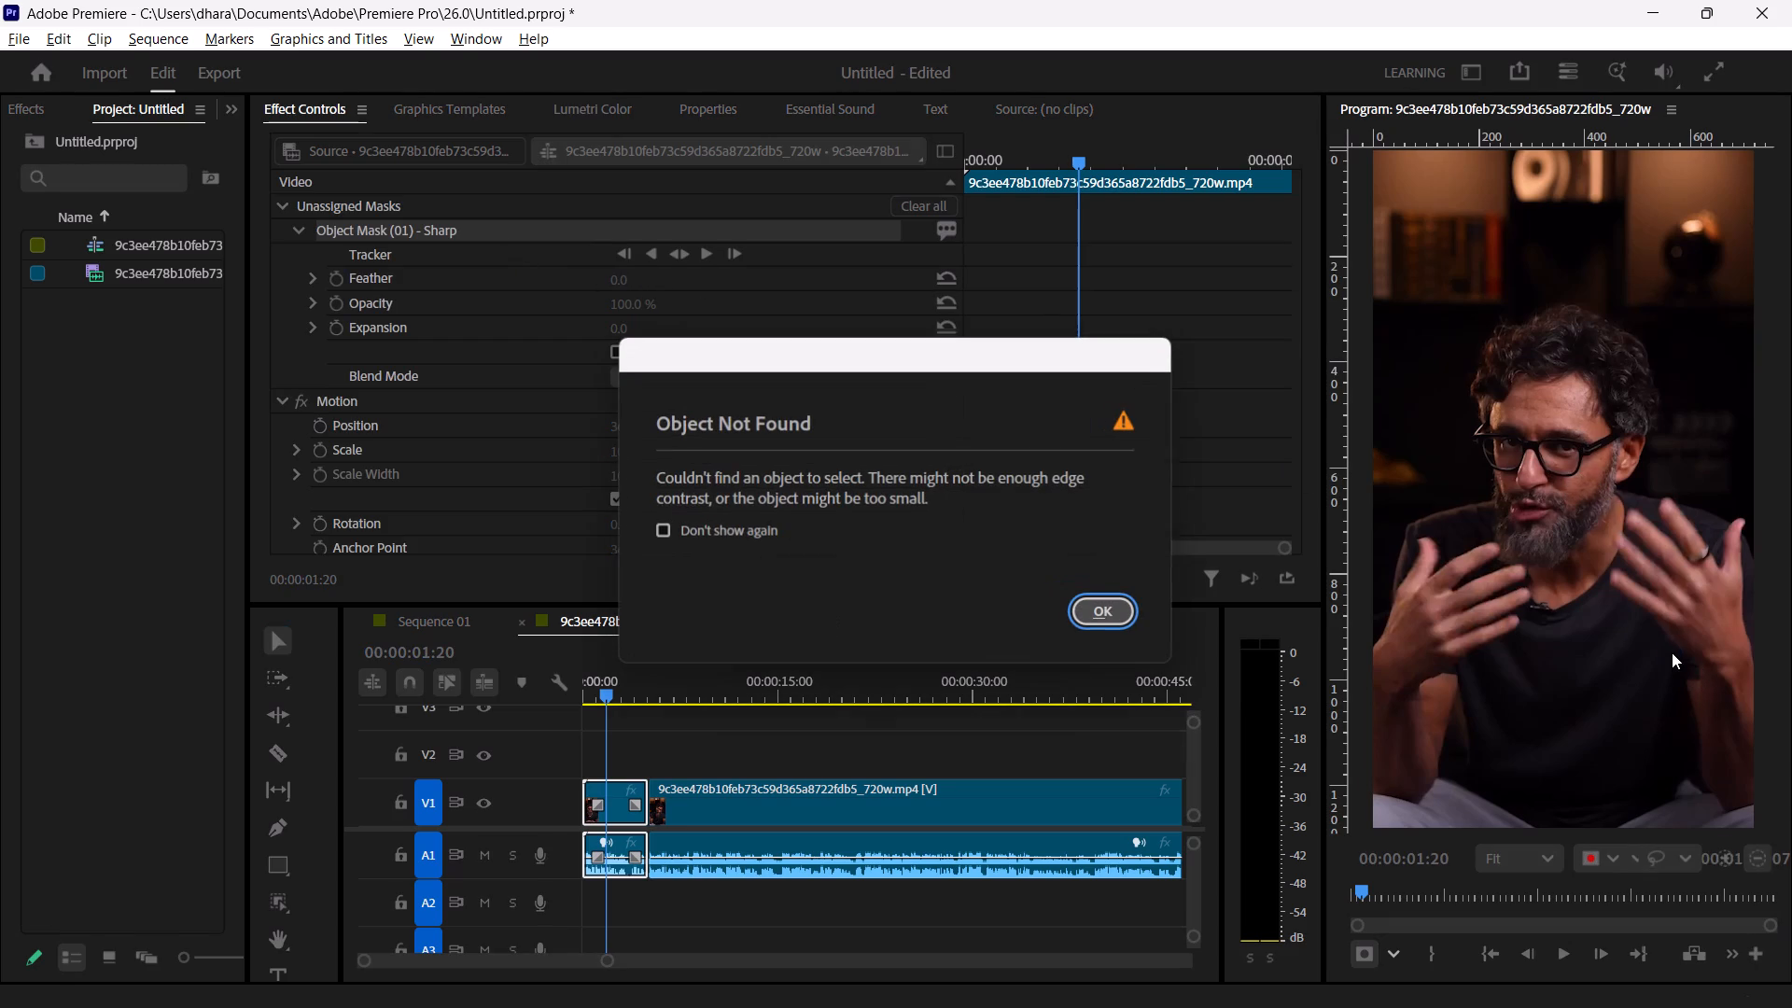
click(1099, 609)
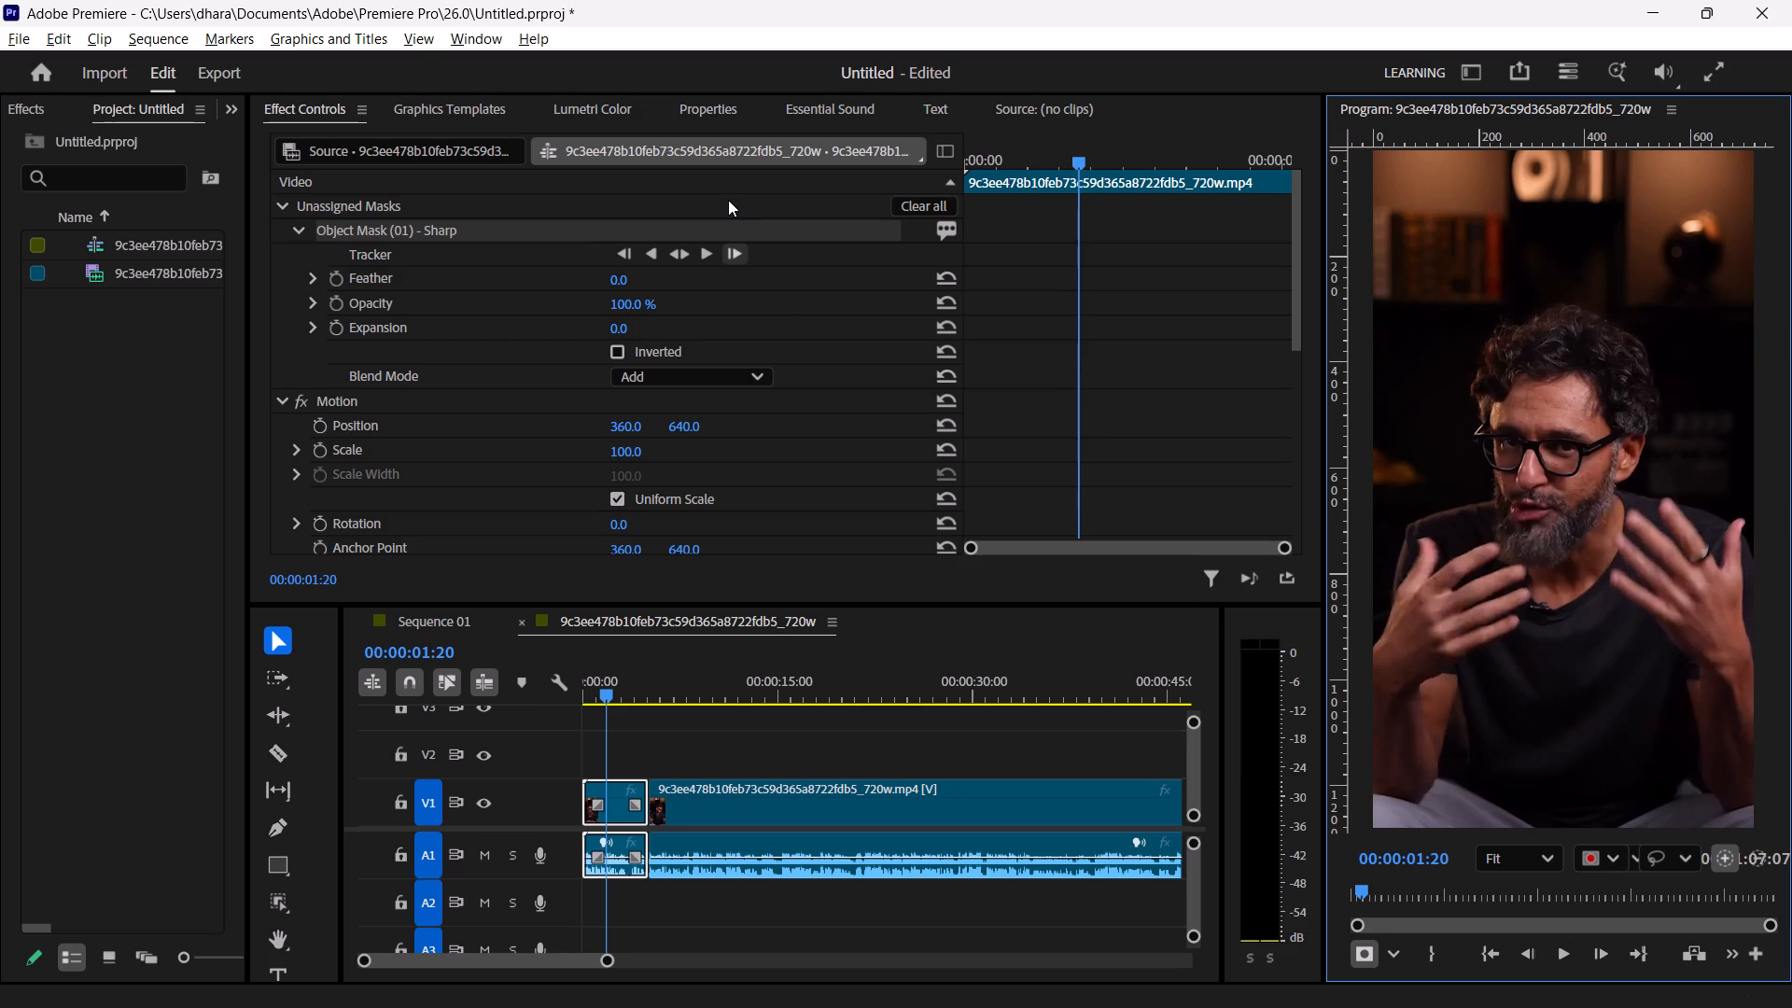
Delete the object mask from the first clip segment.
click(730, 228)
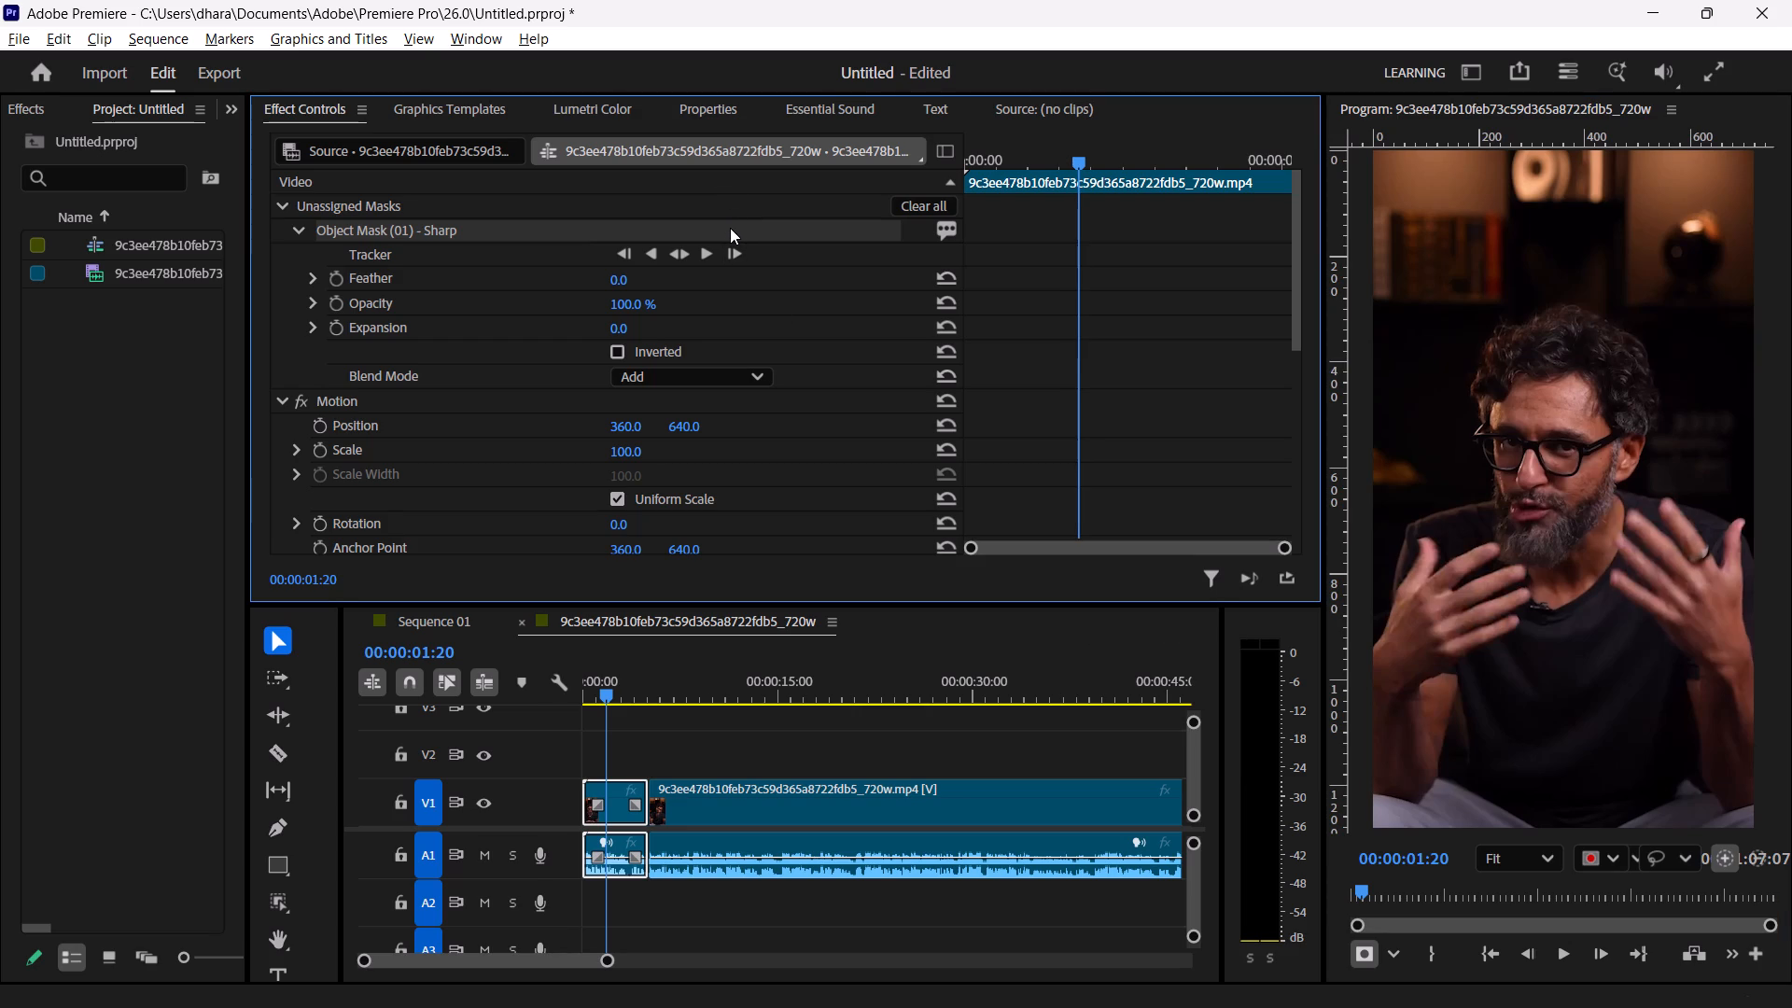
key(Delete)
Set the Creative Sharpen adjustment in Lumetri Color to 100 for the first clip segment.
click(618, 104)
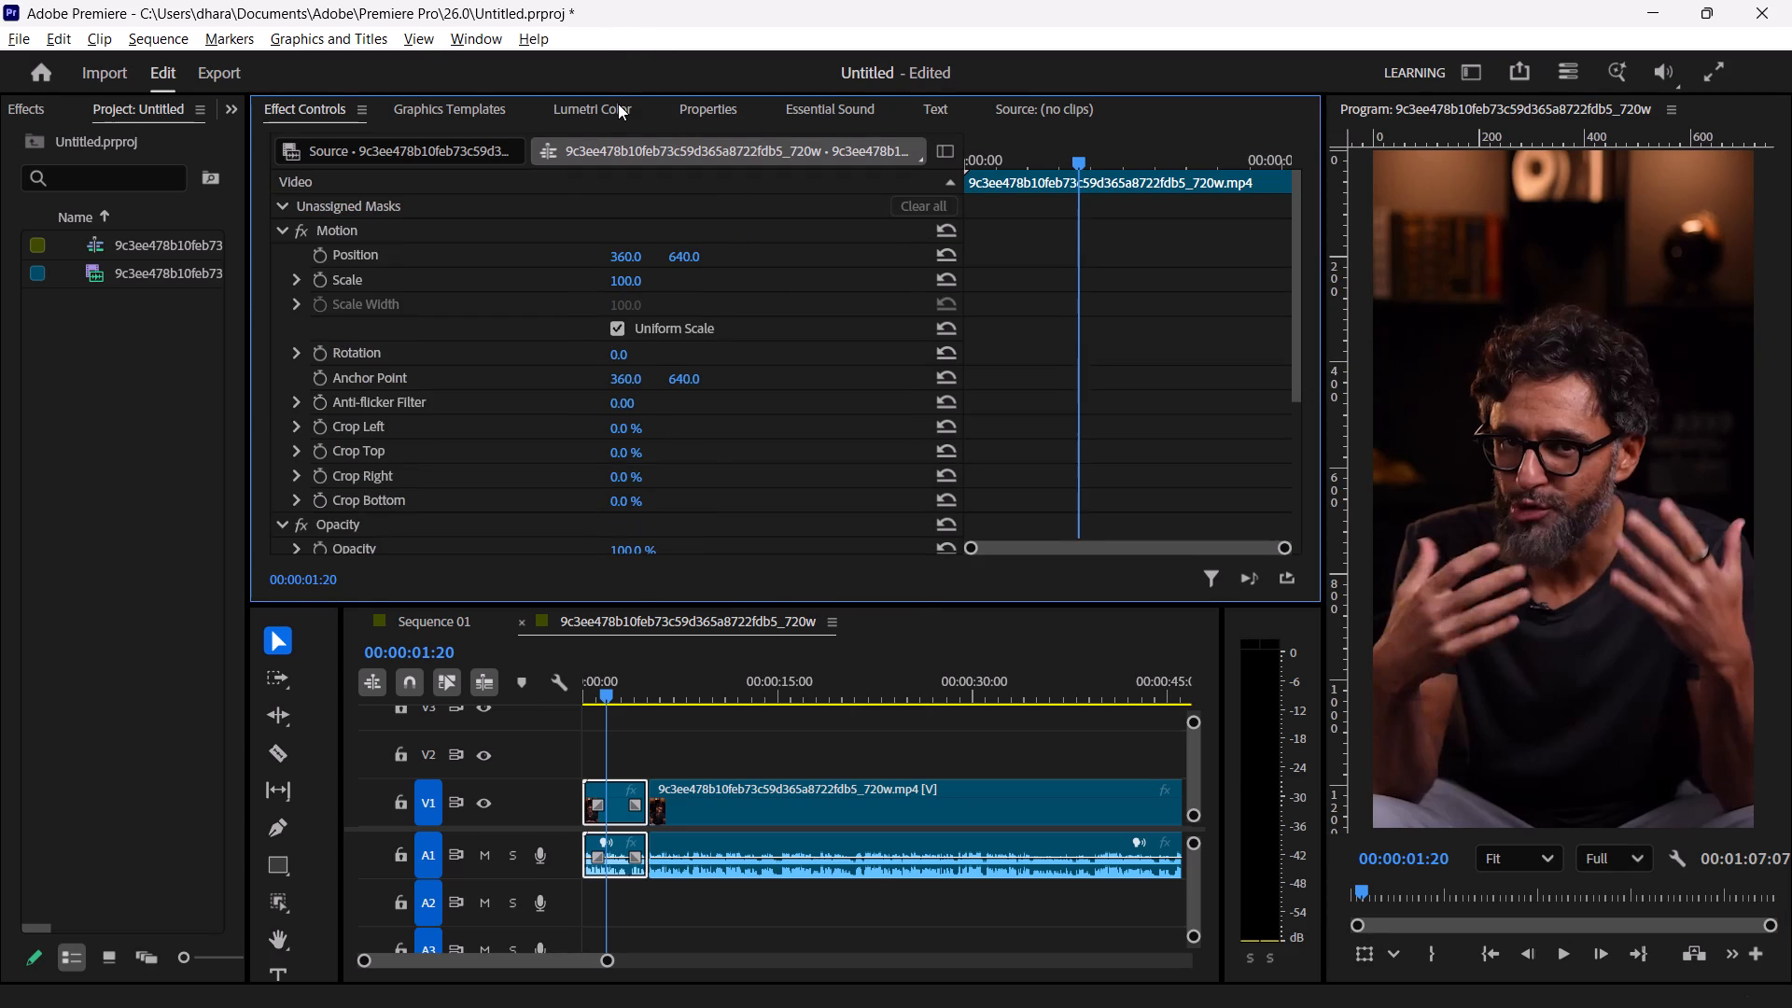
scroll(728, 274, down, 1)
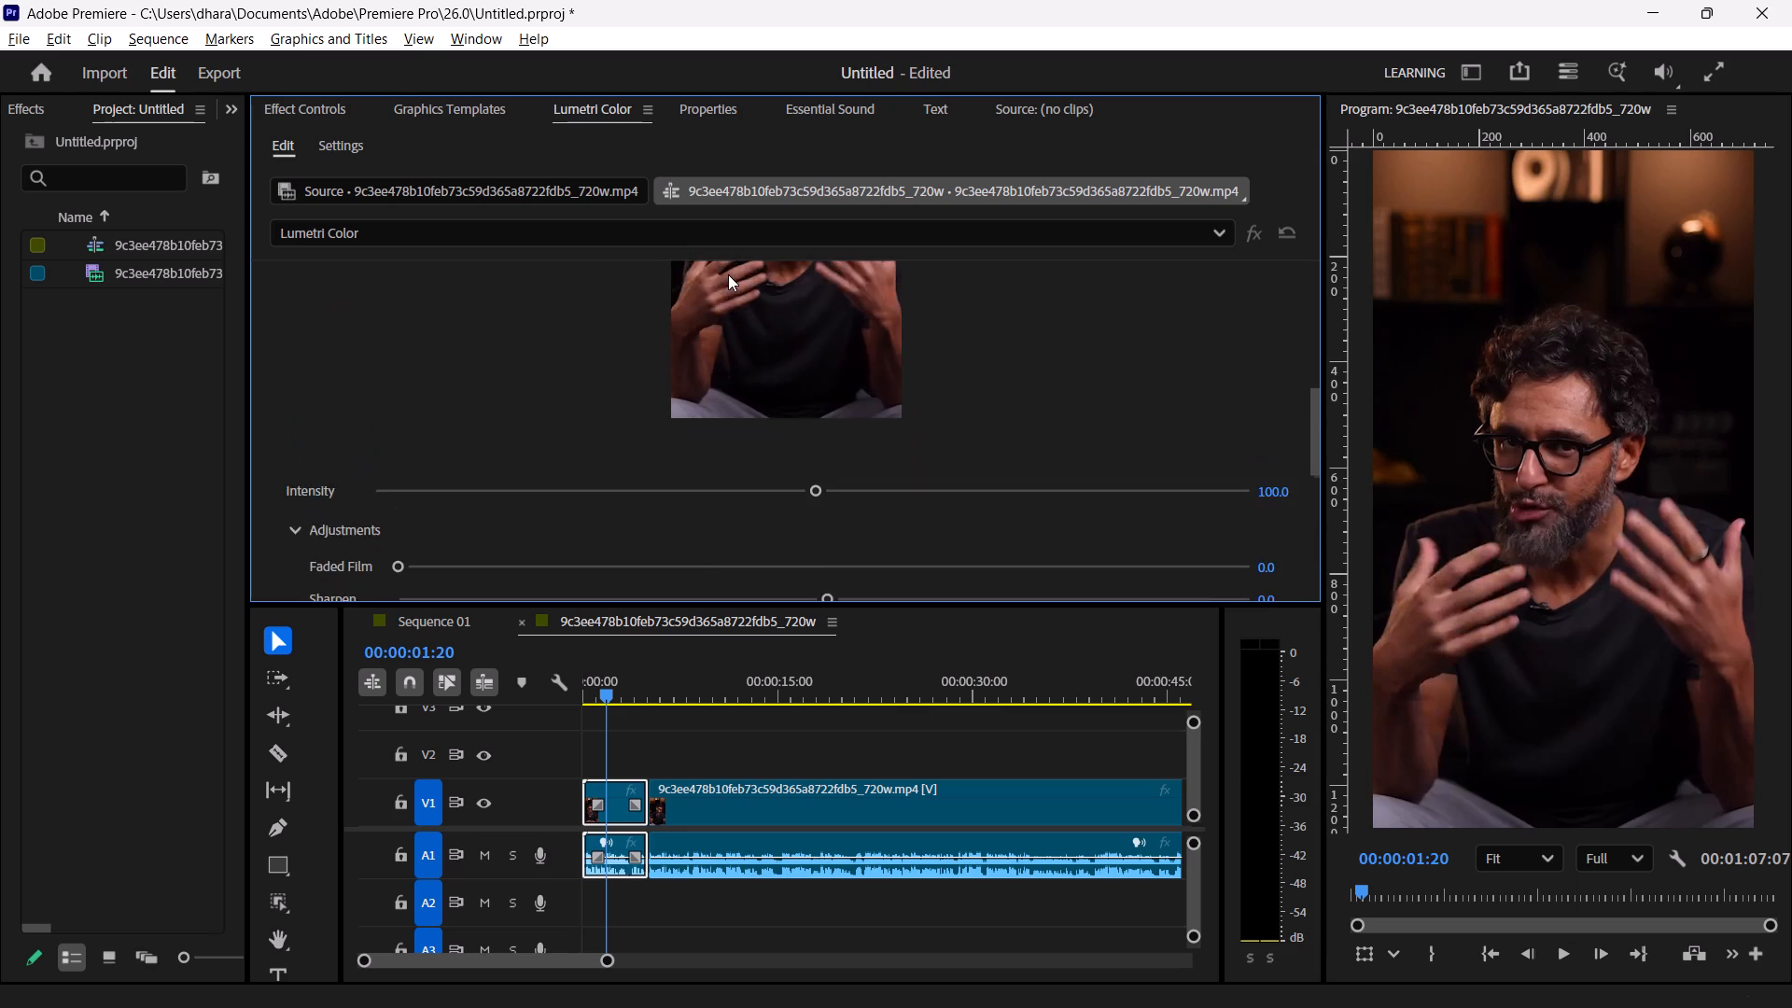
scroll(728, 274, down, 1)
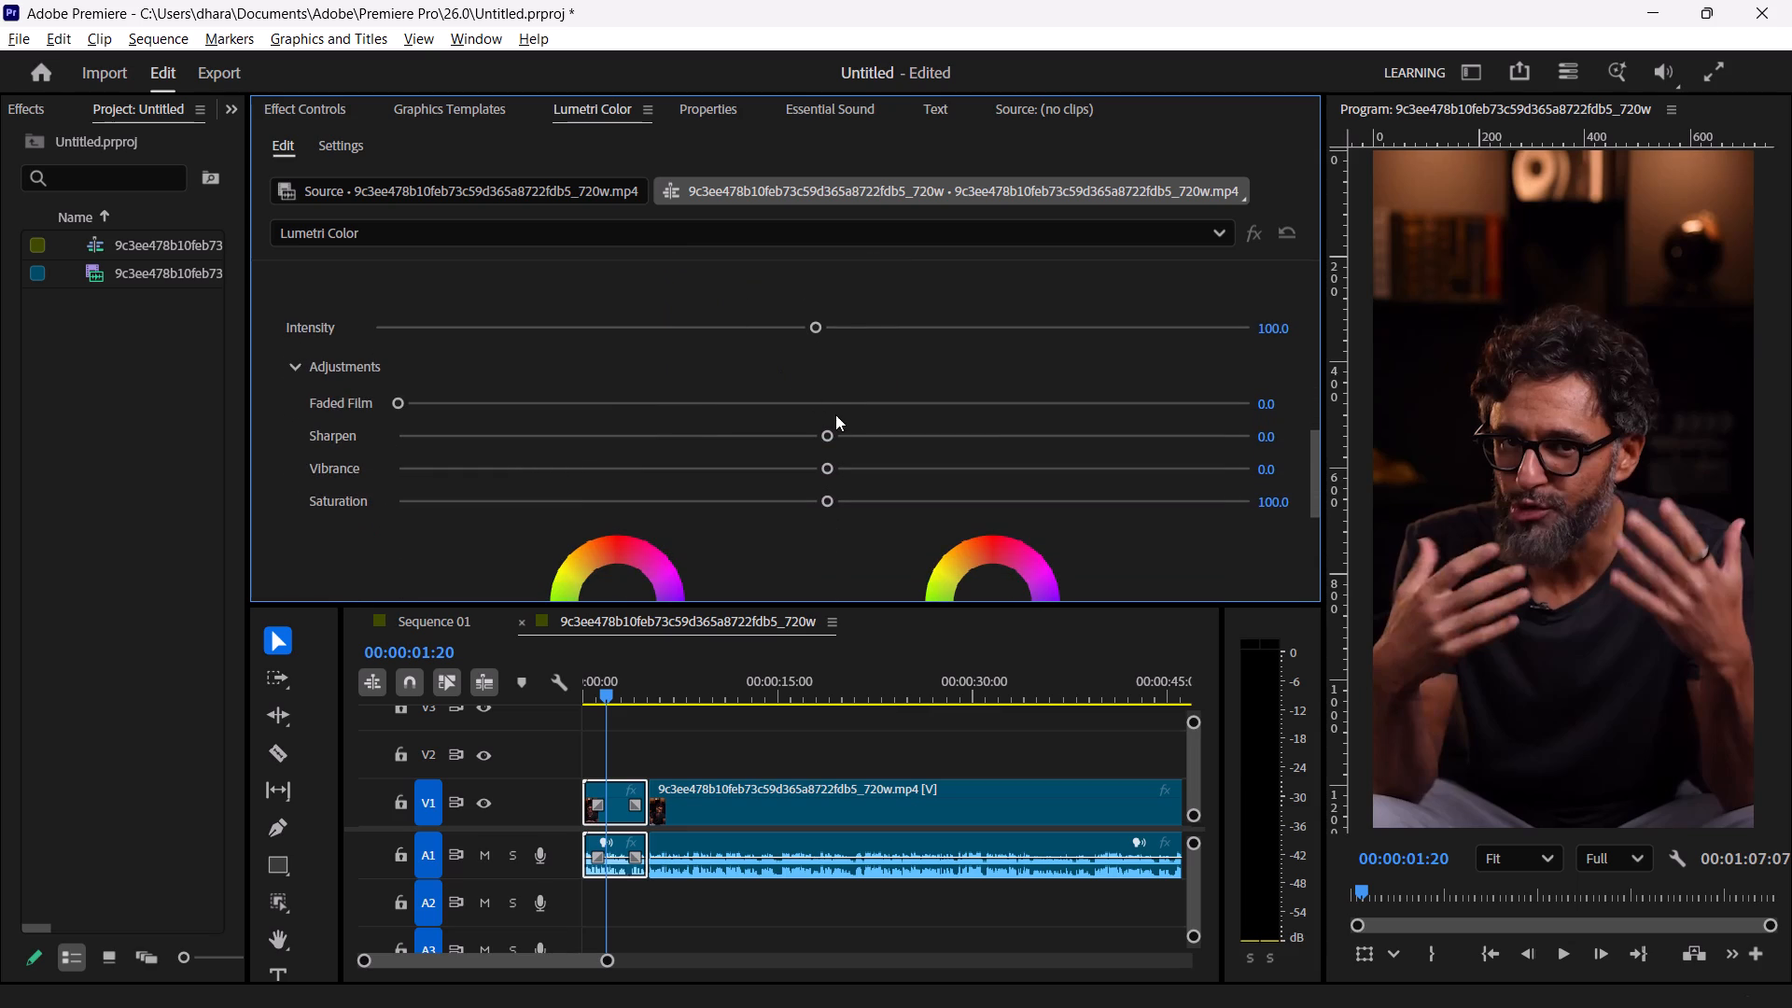
drag(834, 437, 1340, 388)
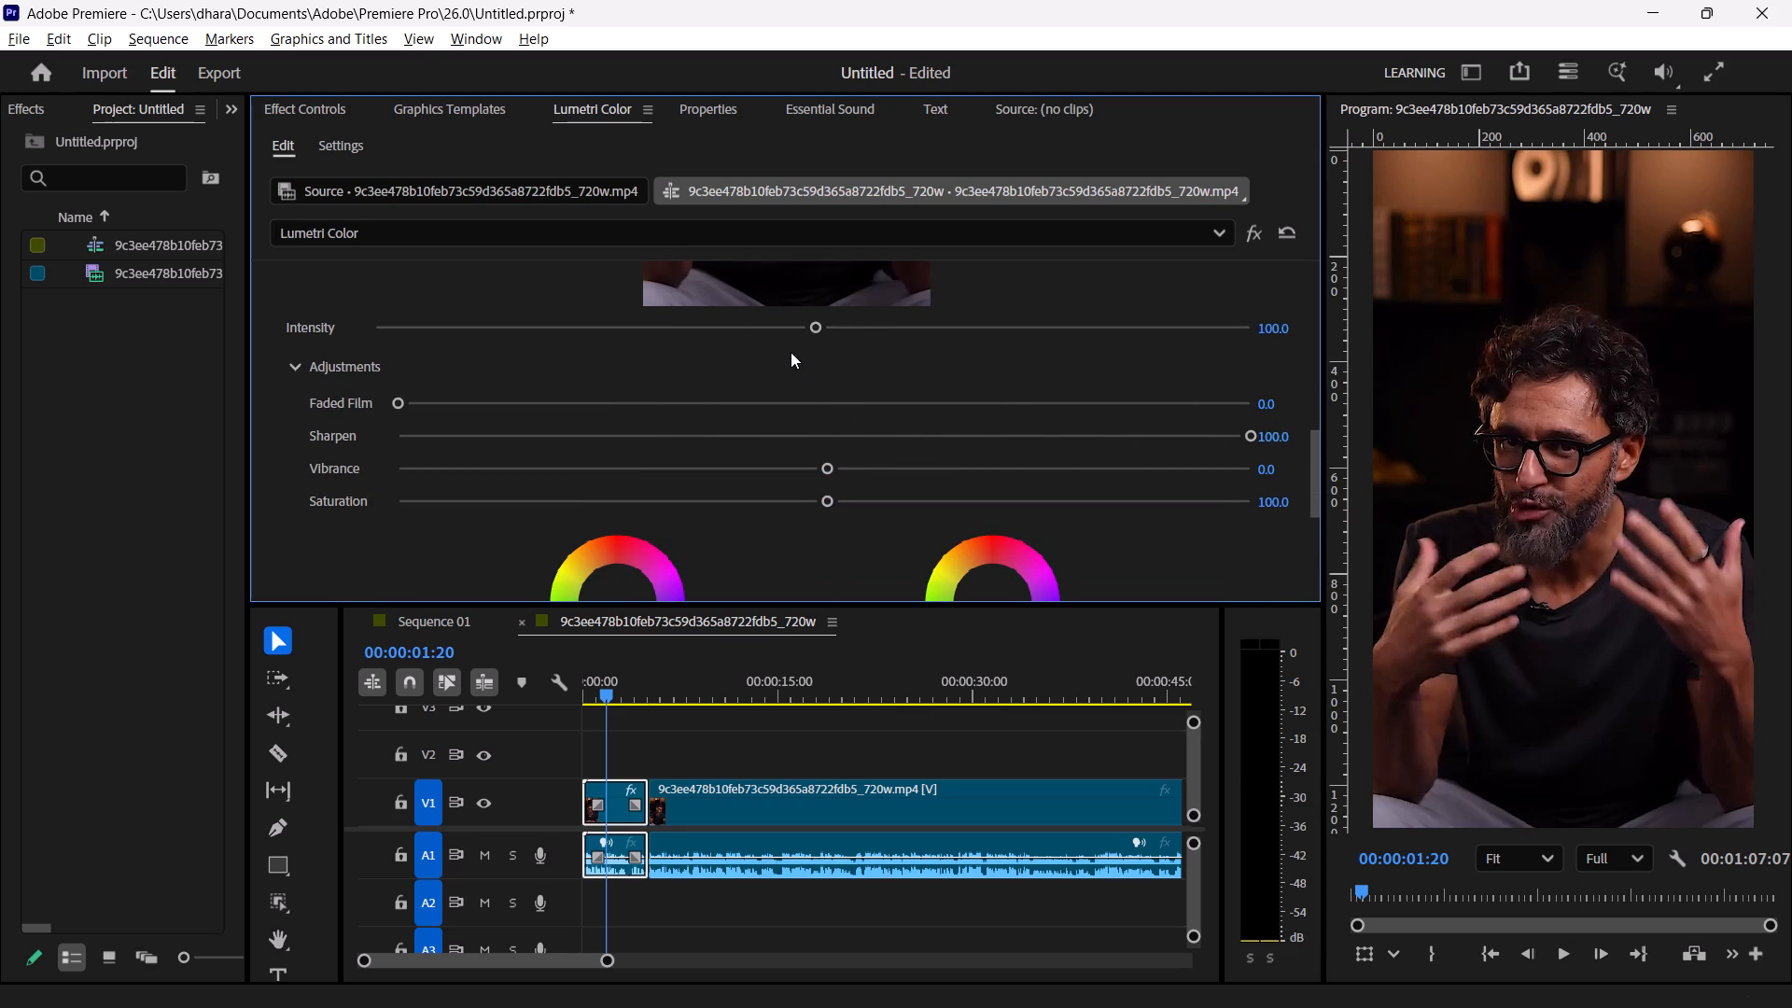
Look through the remaining Lumetri Color sections, including Curves and Vignette, for further adjustments.
scroll(786, 423, down, 2)
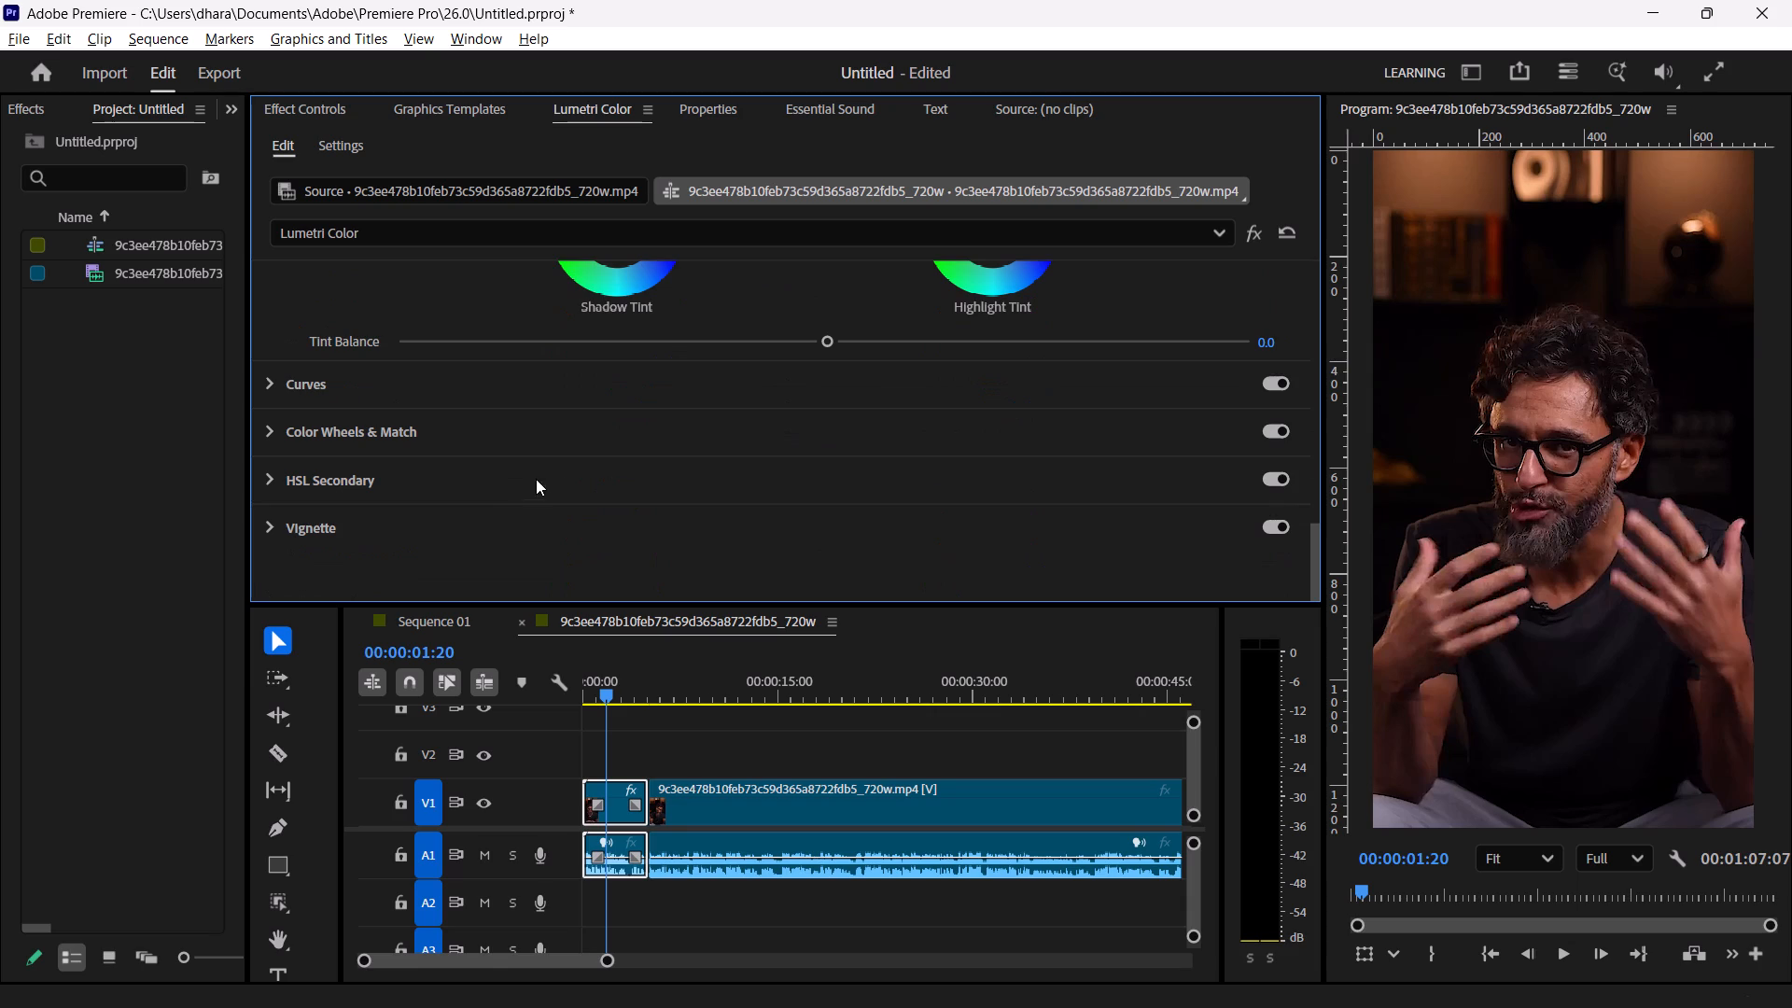
click(271, 383)
scroll(287, 443, down, 20)
scroll(287, 443, down, 8)
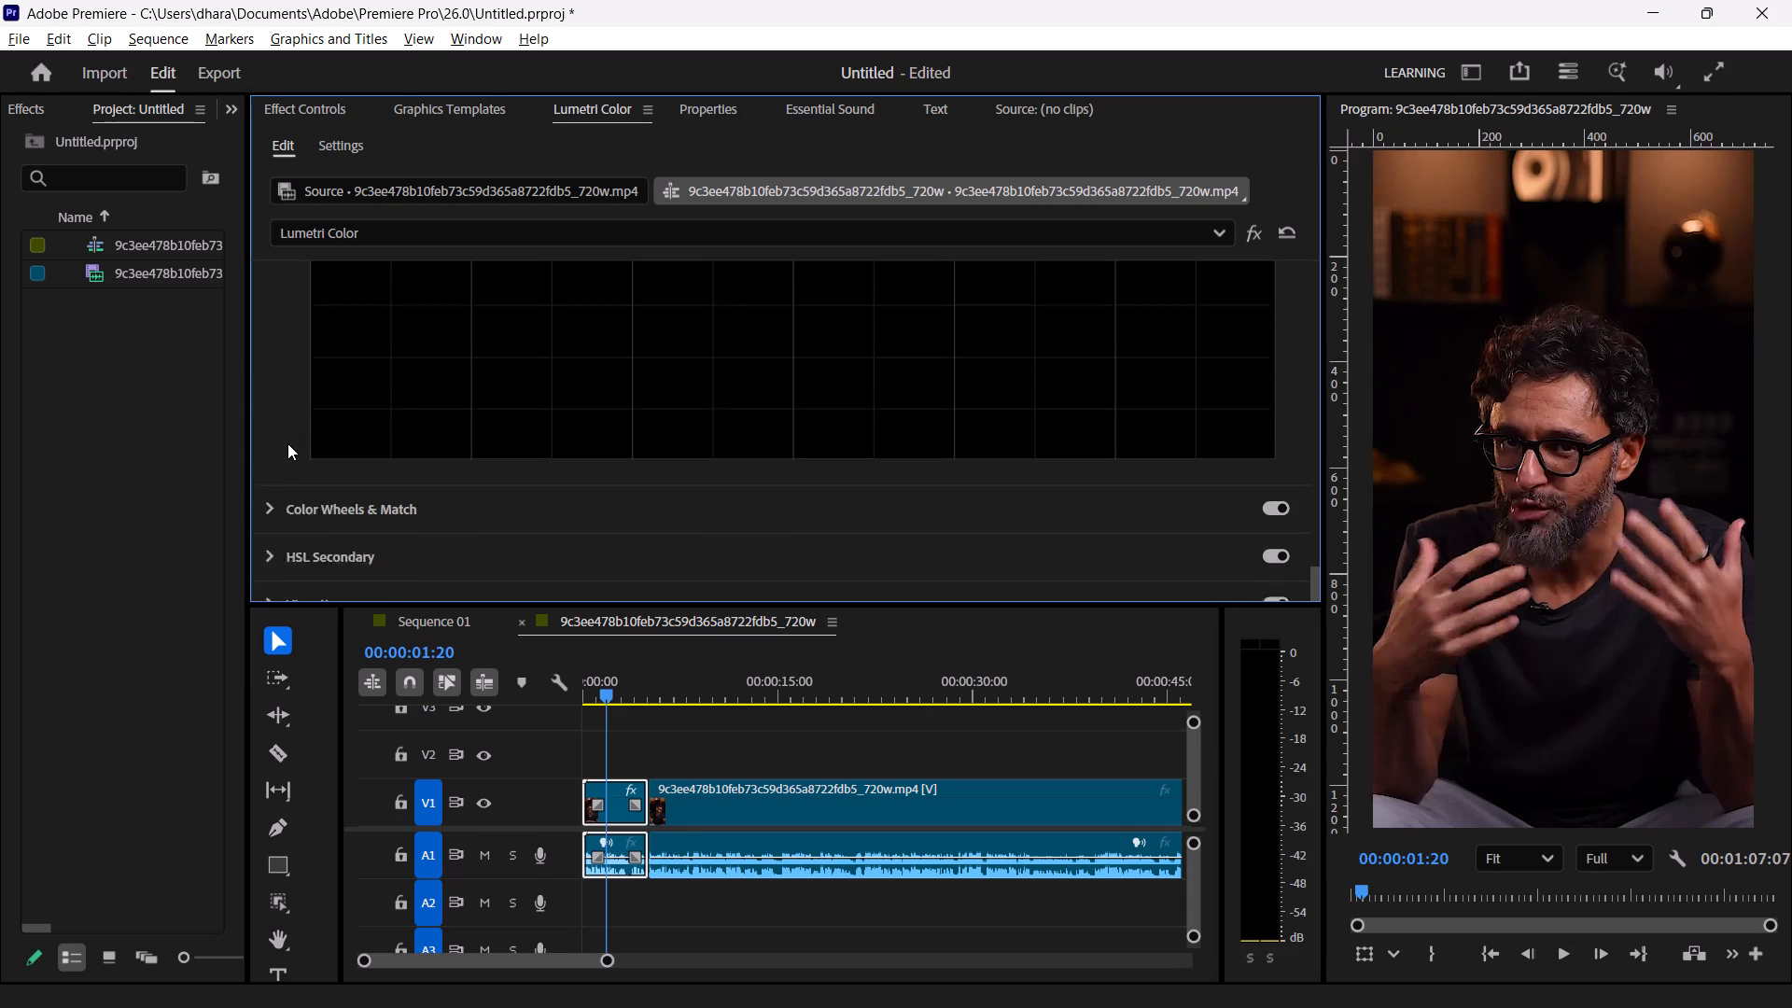
scroll(287, 443, down, 4)
click(283, 526)
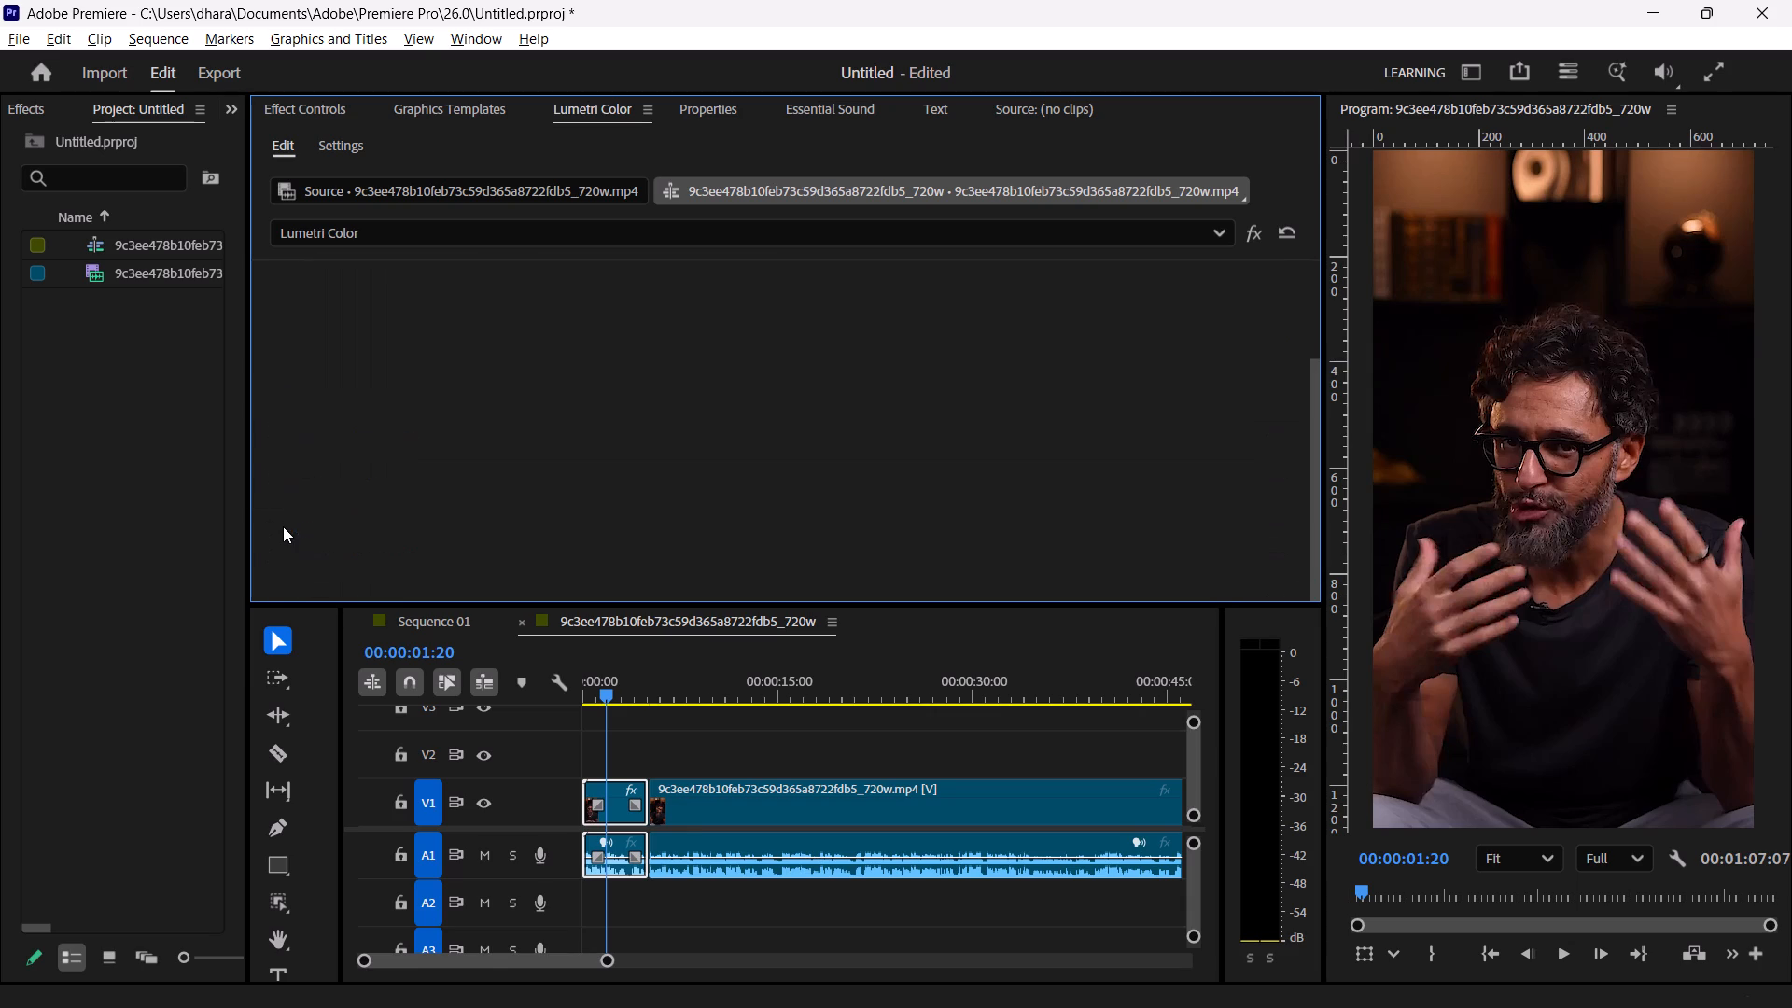
scroll(441, 392, up, 1)
scroll(441, 392, down, 2)
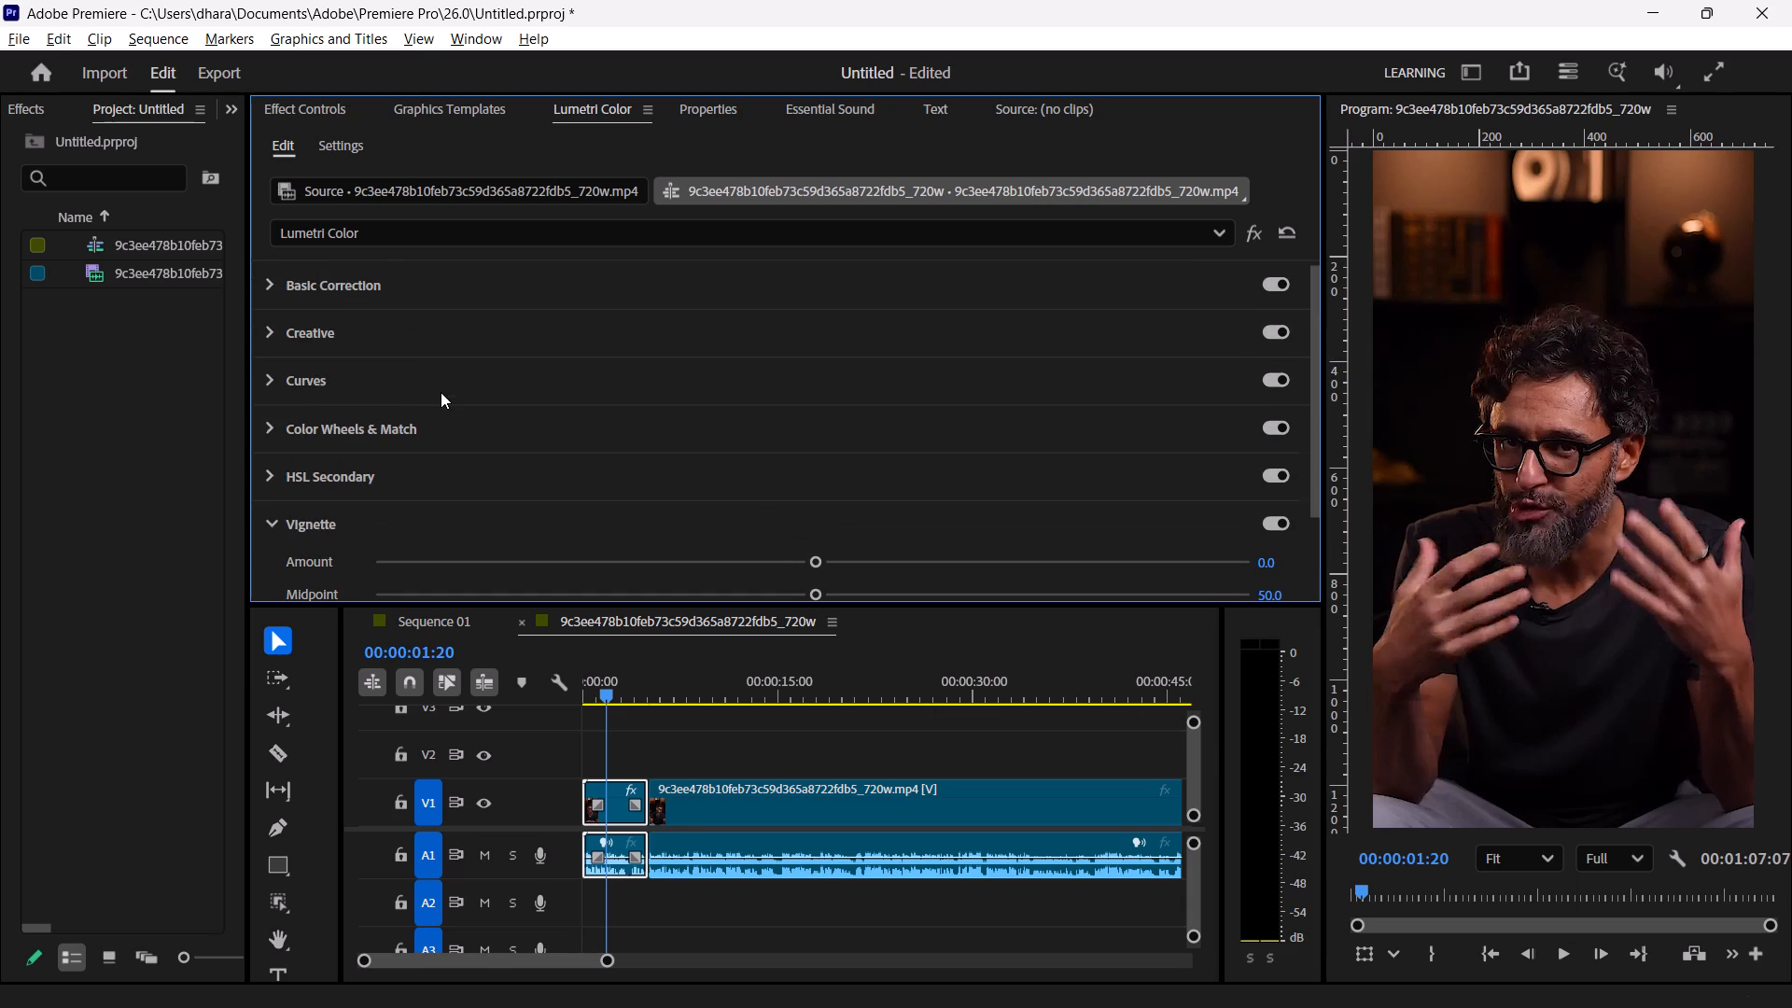
scroll(441, 392, down, 1)
In the HSL Secondary section's Refine settings, set Blur to 30 and Denoise to 100.
click(274, 467)
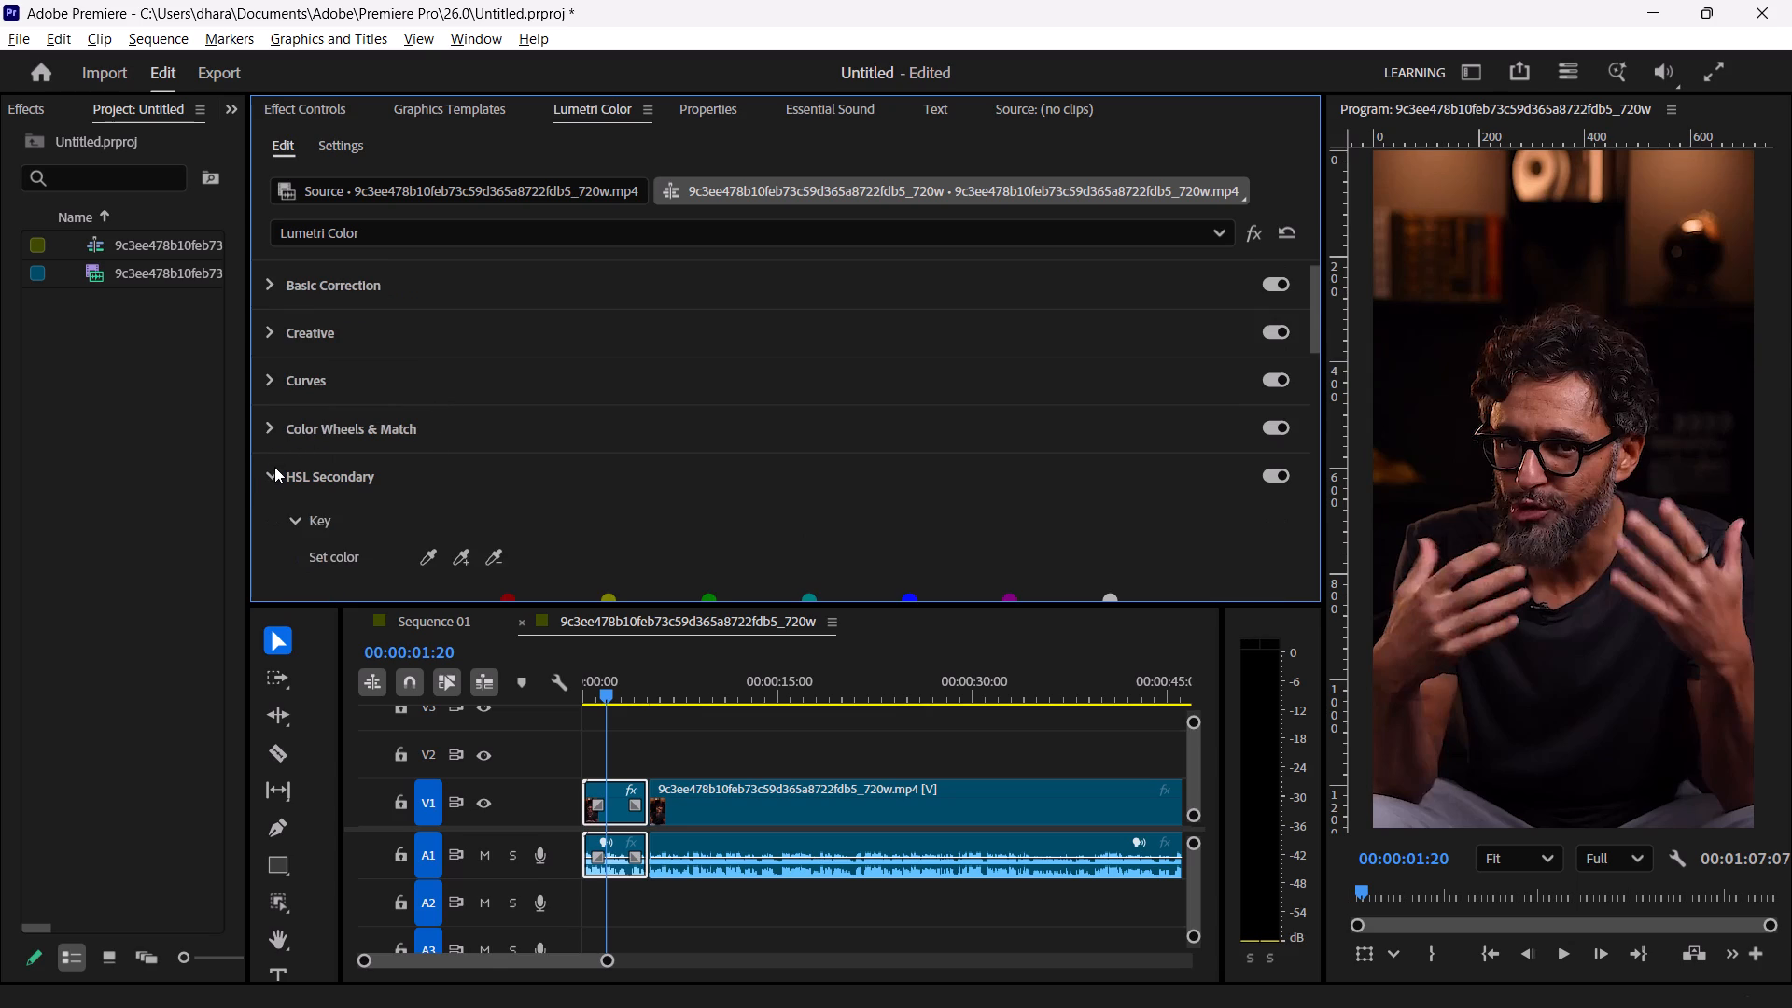
scroll(456, 433, down, 2)
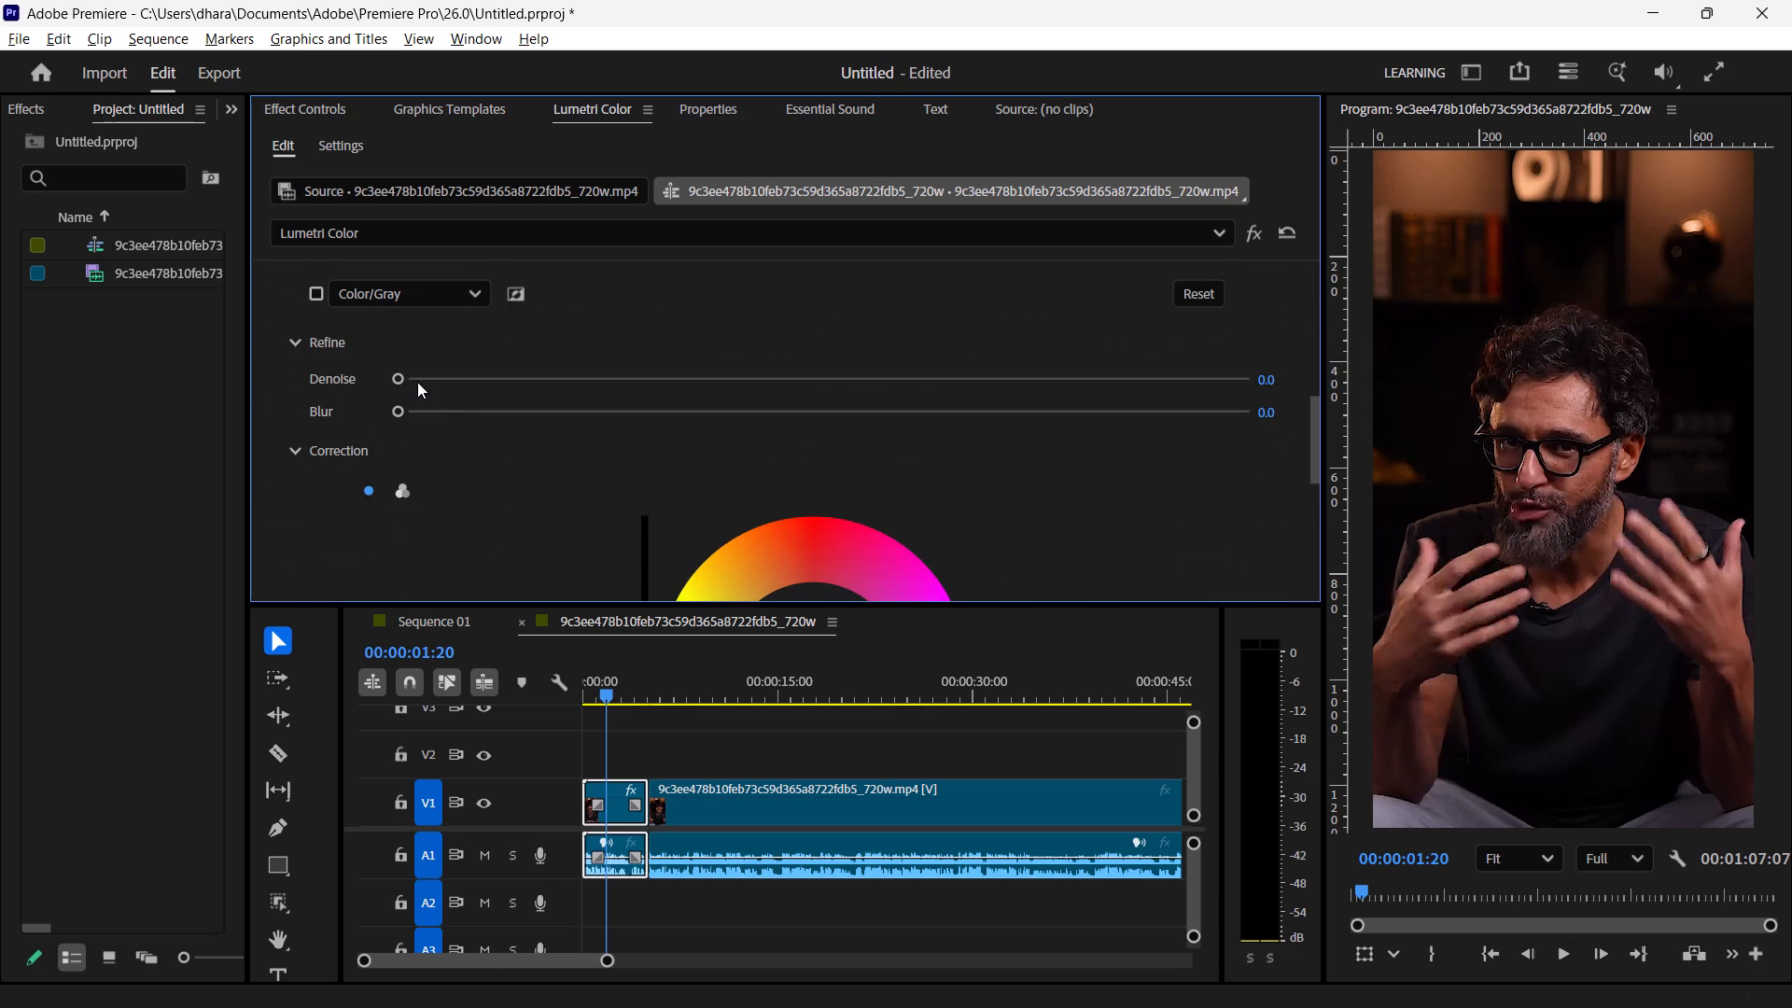
drag(398, 382, 1369, 385)
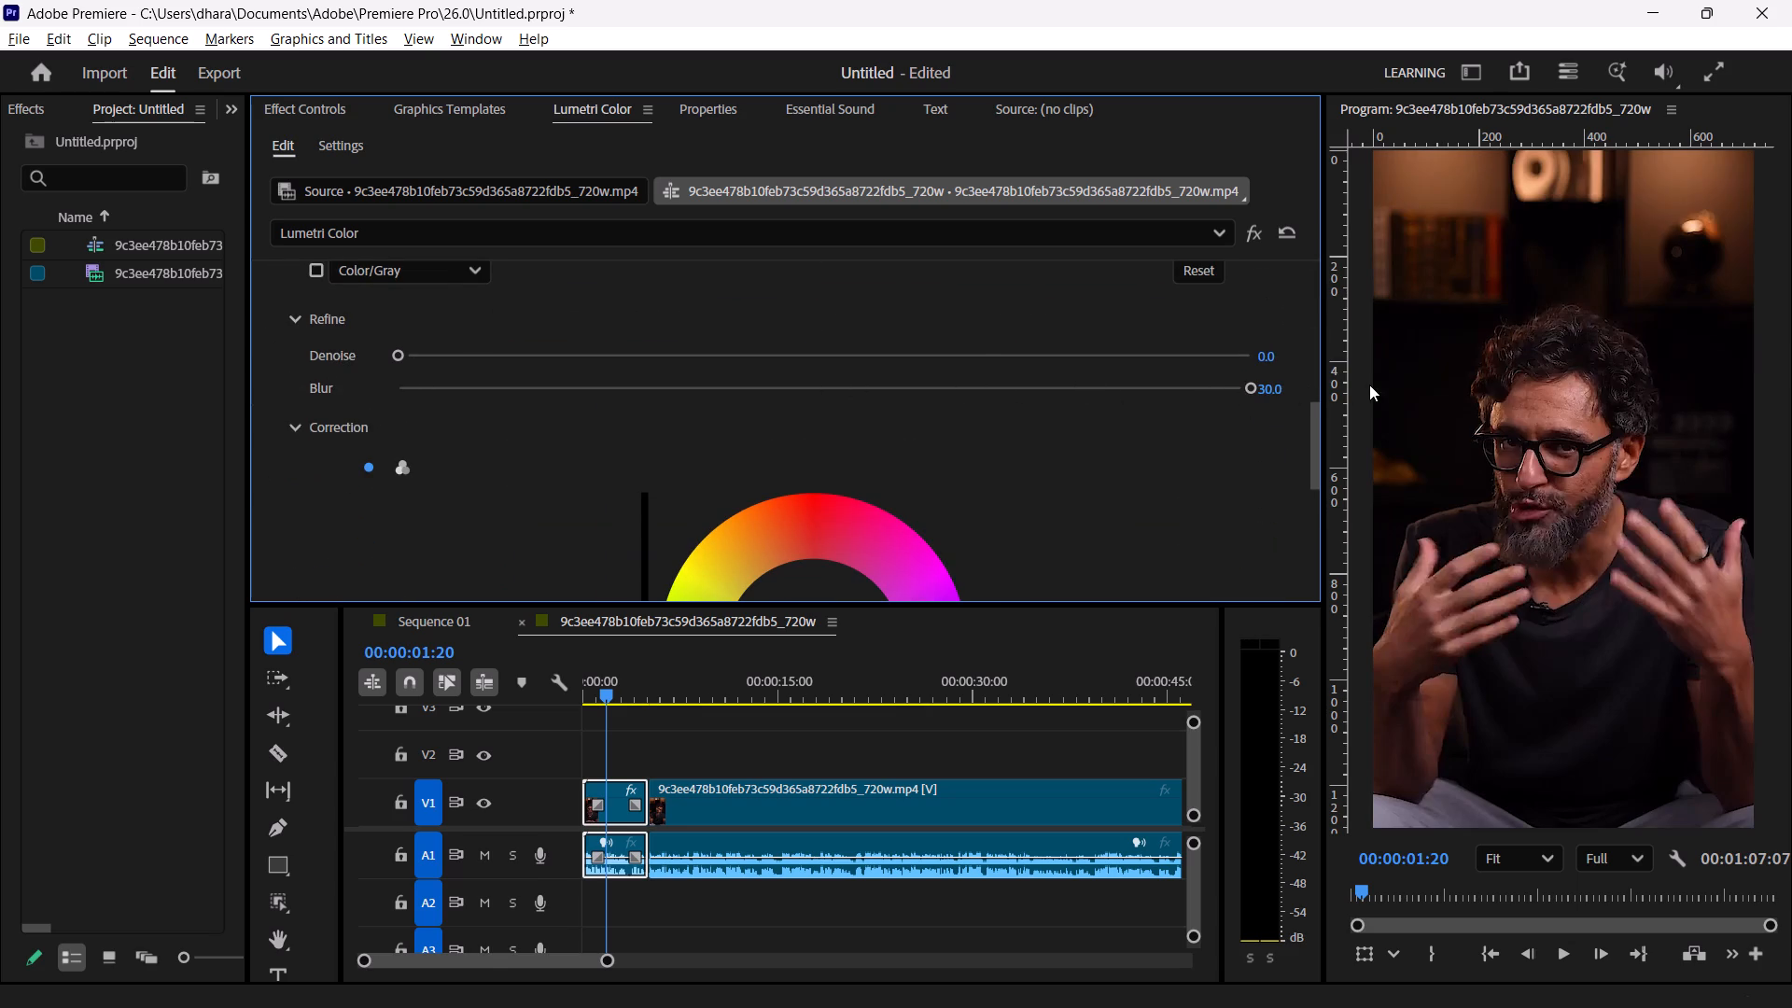
drag(400, 351, 1338, 331)
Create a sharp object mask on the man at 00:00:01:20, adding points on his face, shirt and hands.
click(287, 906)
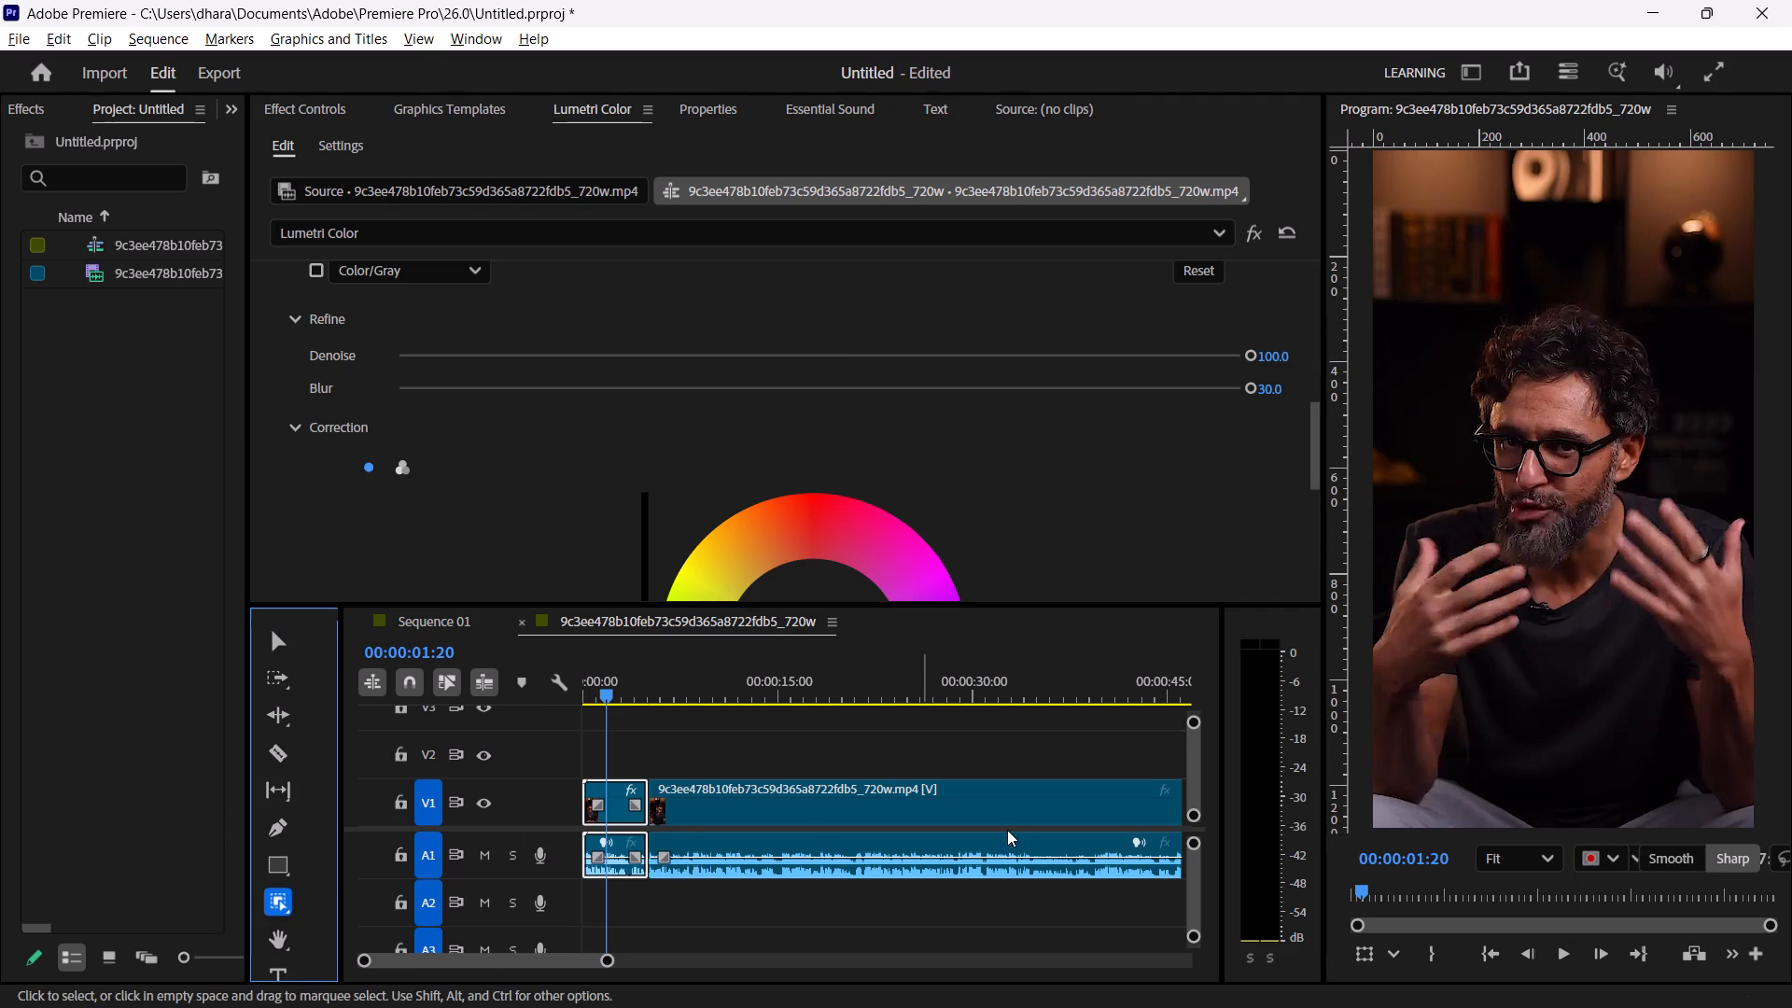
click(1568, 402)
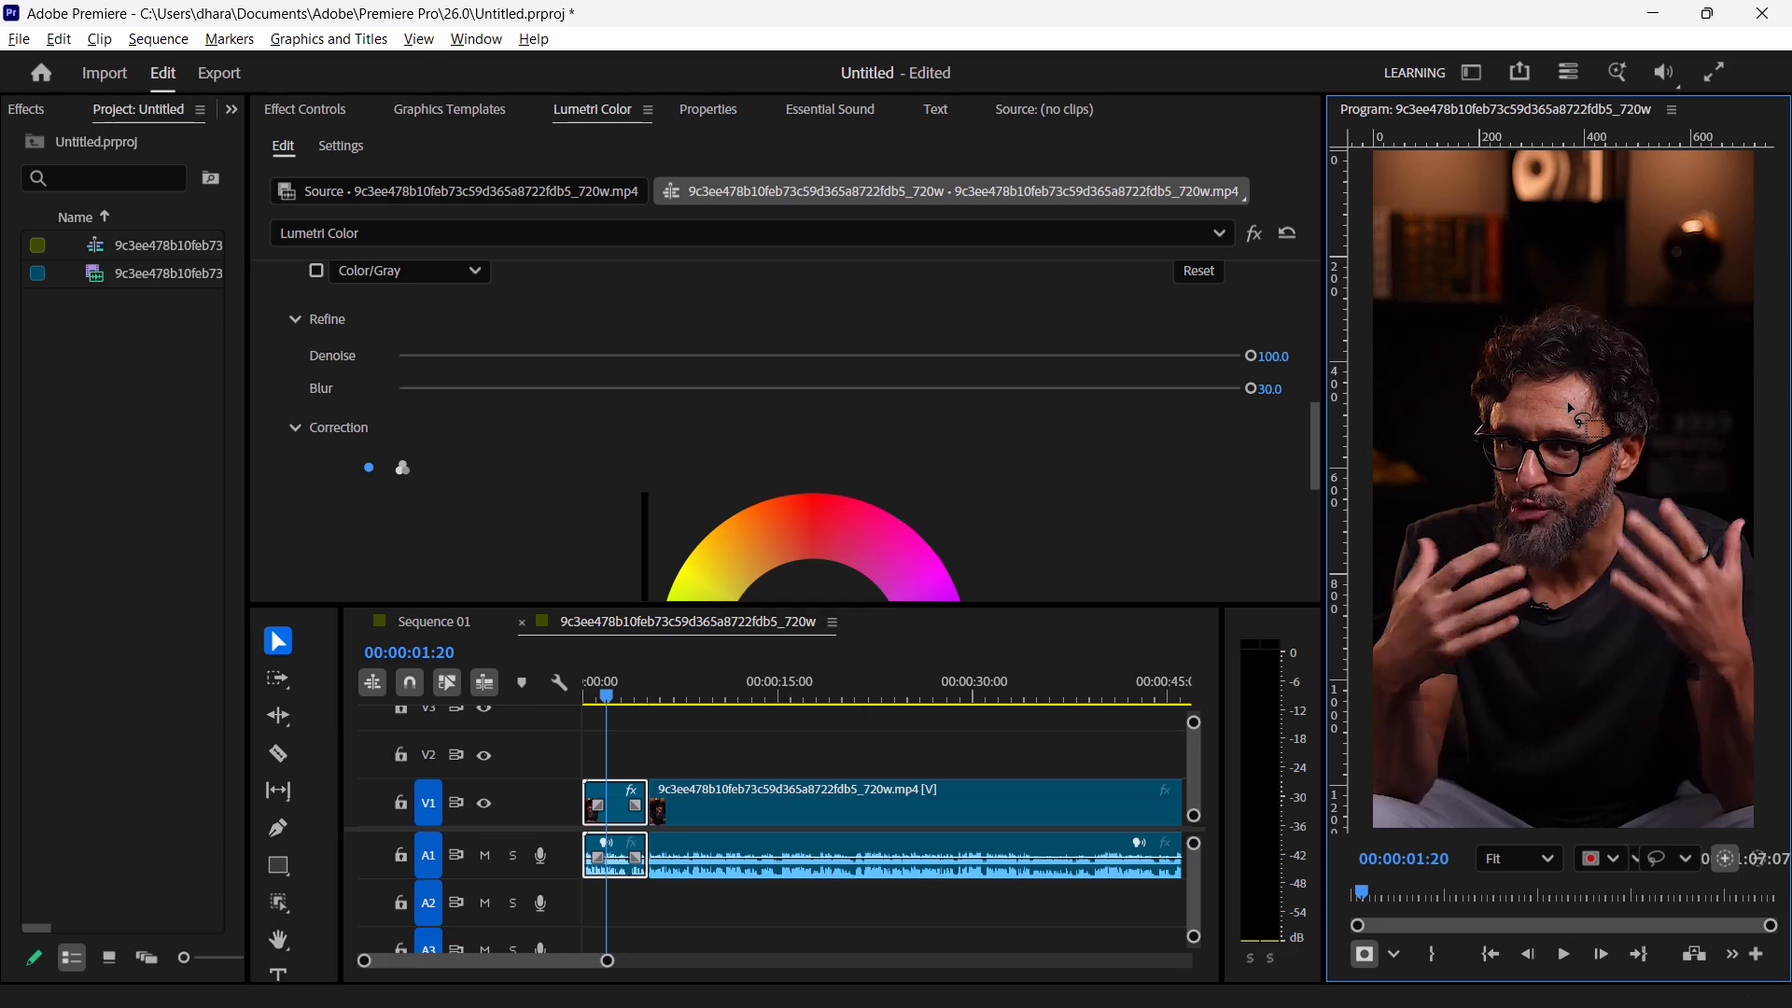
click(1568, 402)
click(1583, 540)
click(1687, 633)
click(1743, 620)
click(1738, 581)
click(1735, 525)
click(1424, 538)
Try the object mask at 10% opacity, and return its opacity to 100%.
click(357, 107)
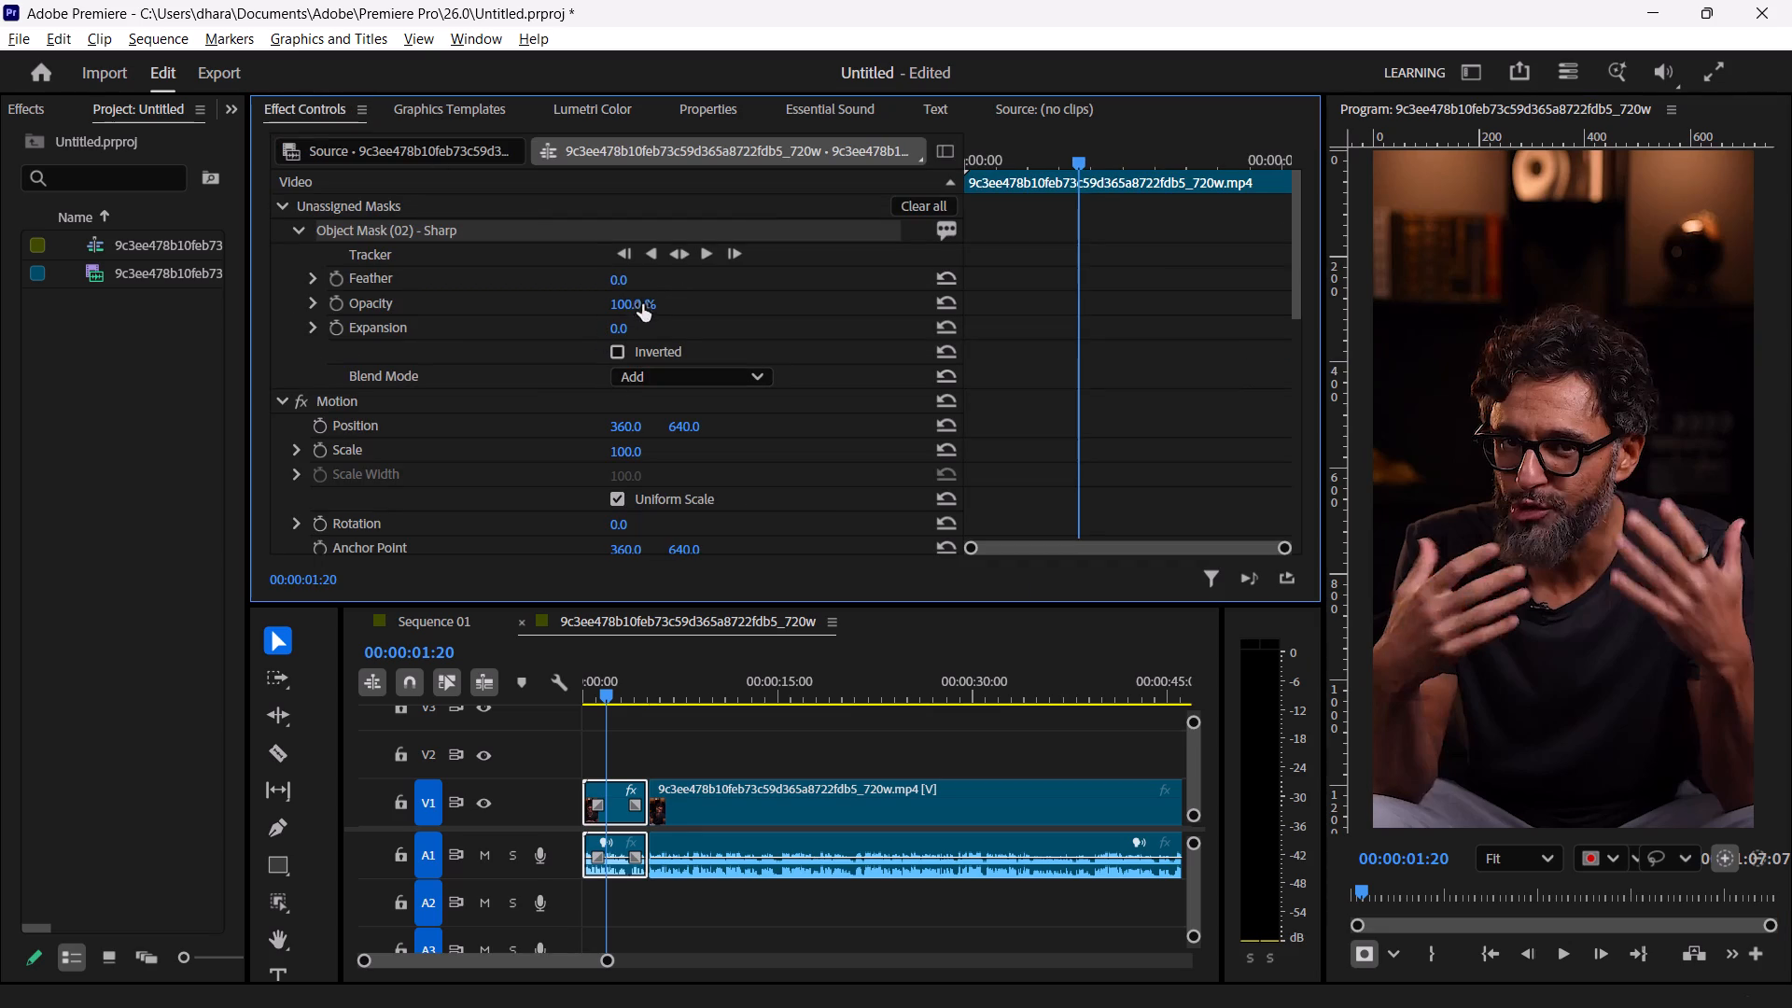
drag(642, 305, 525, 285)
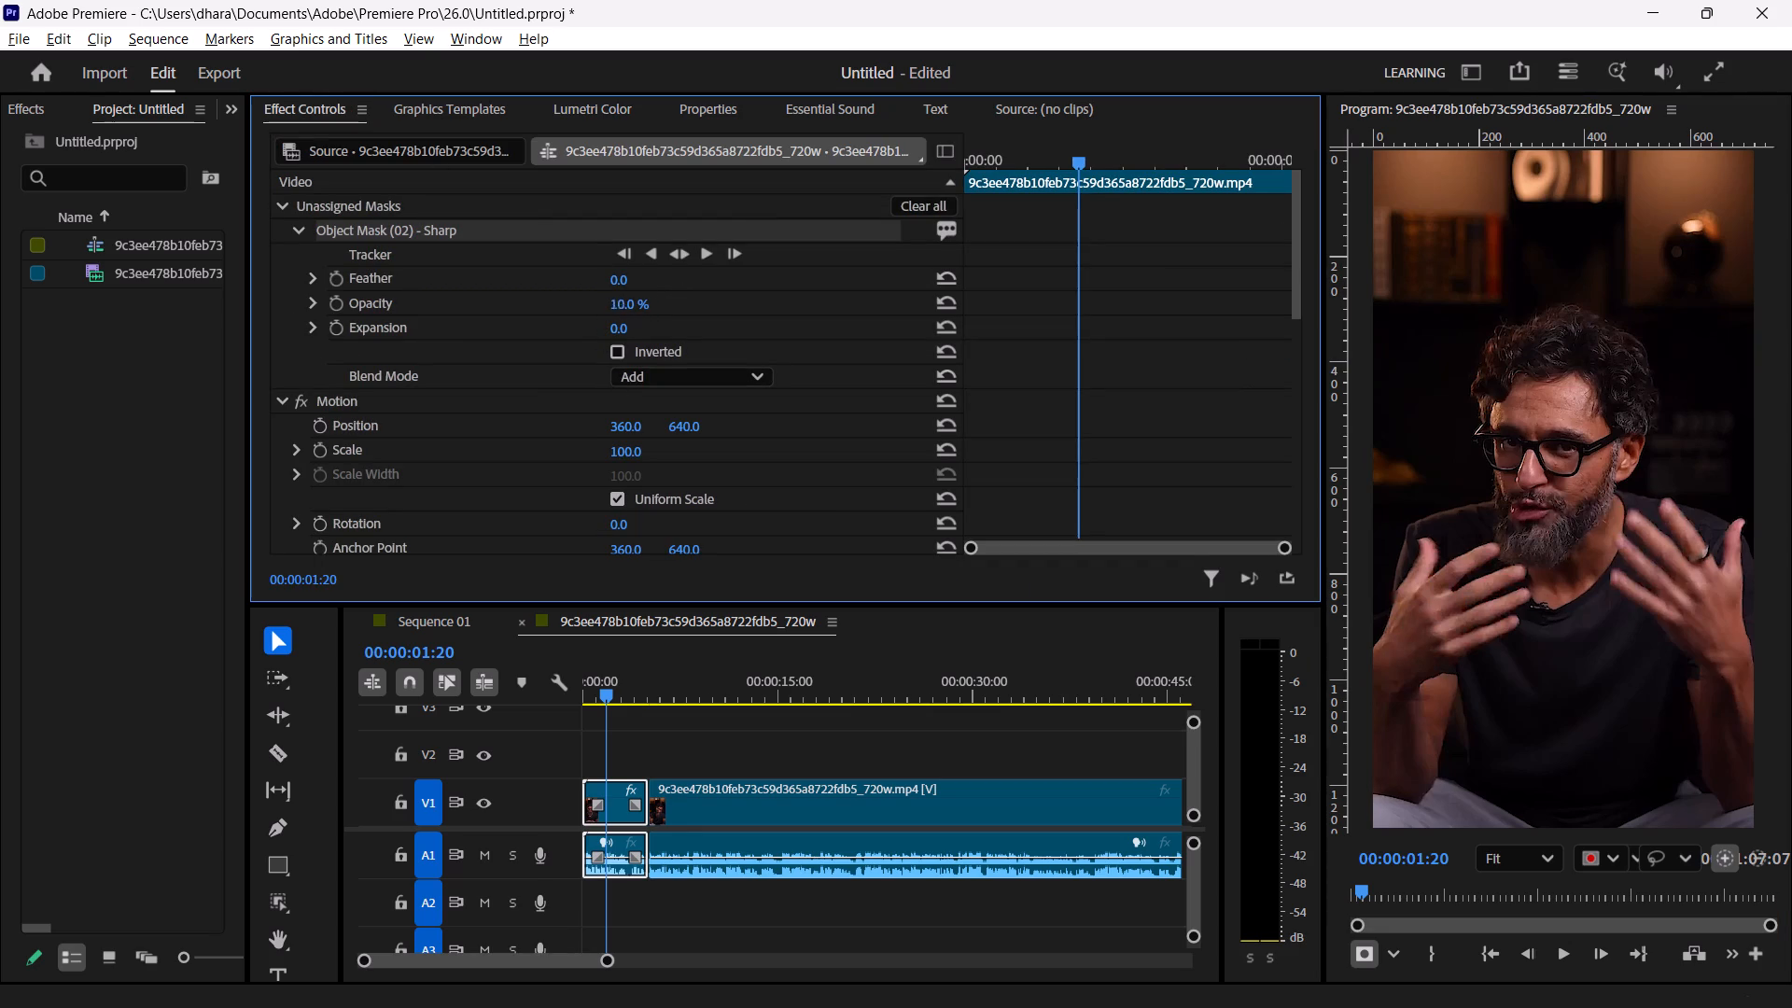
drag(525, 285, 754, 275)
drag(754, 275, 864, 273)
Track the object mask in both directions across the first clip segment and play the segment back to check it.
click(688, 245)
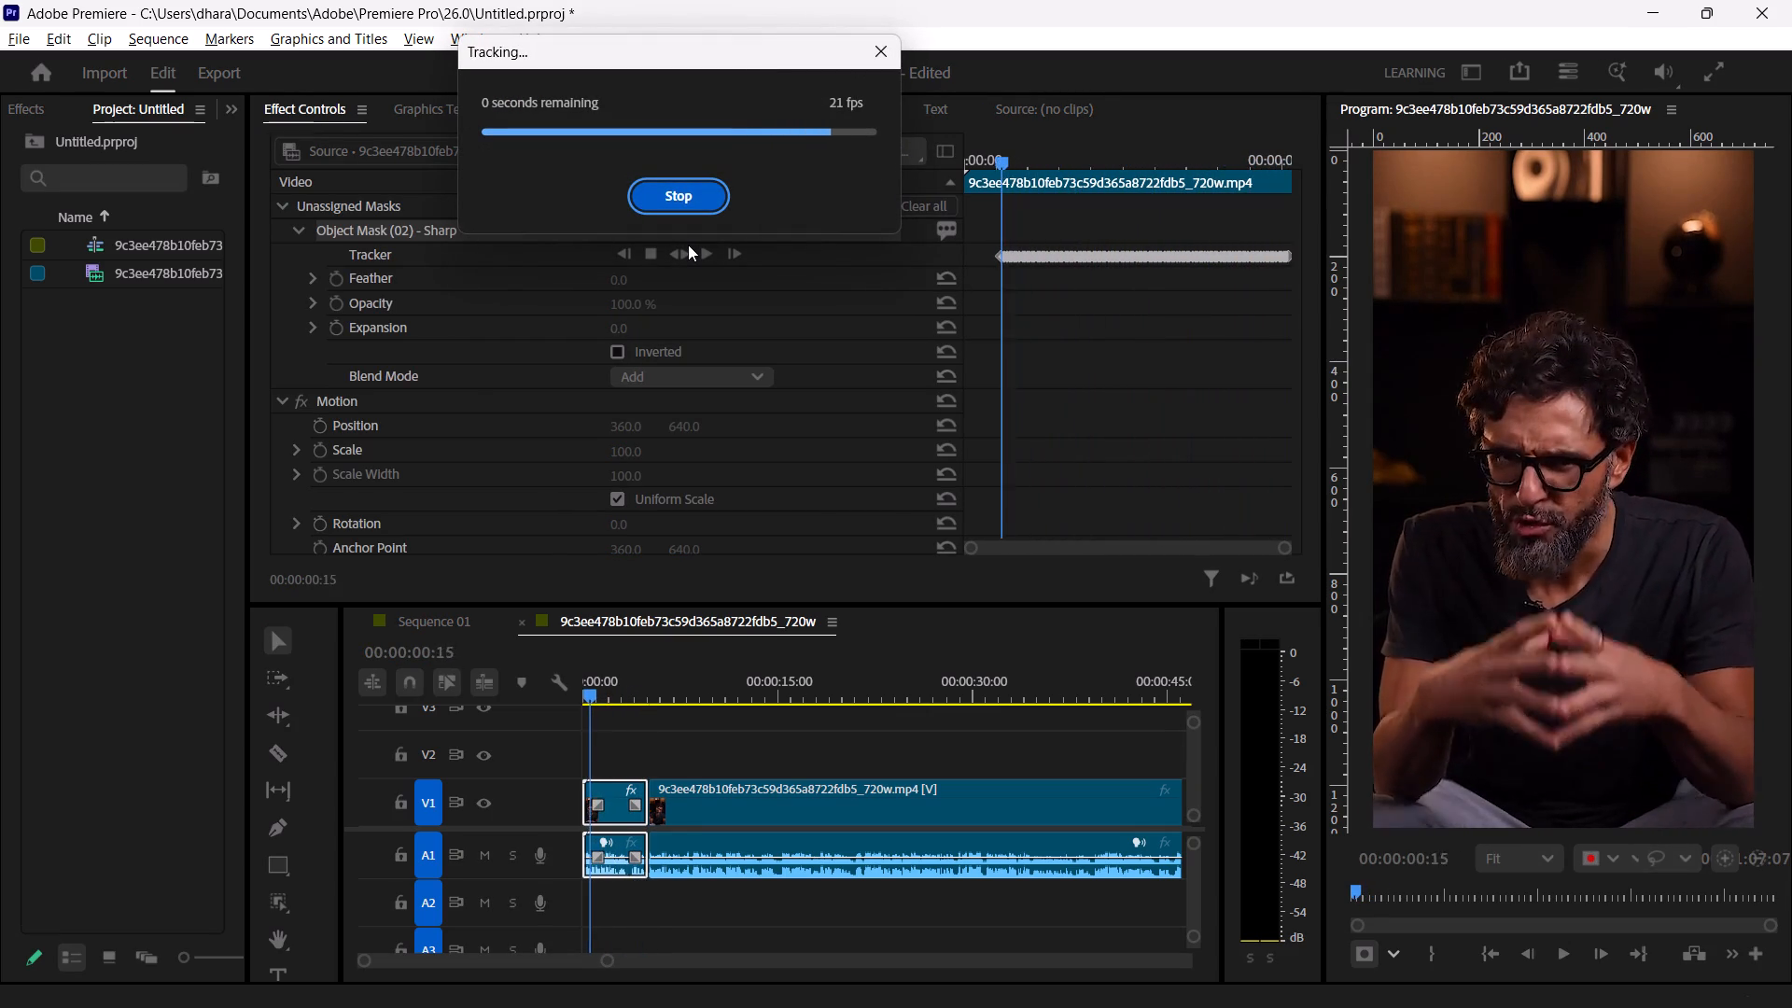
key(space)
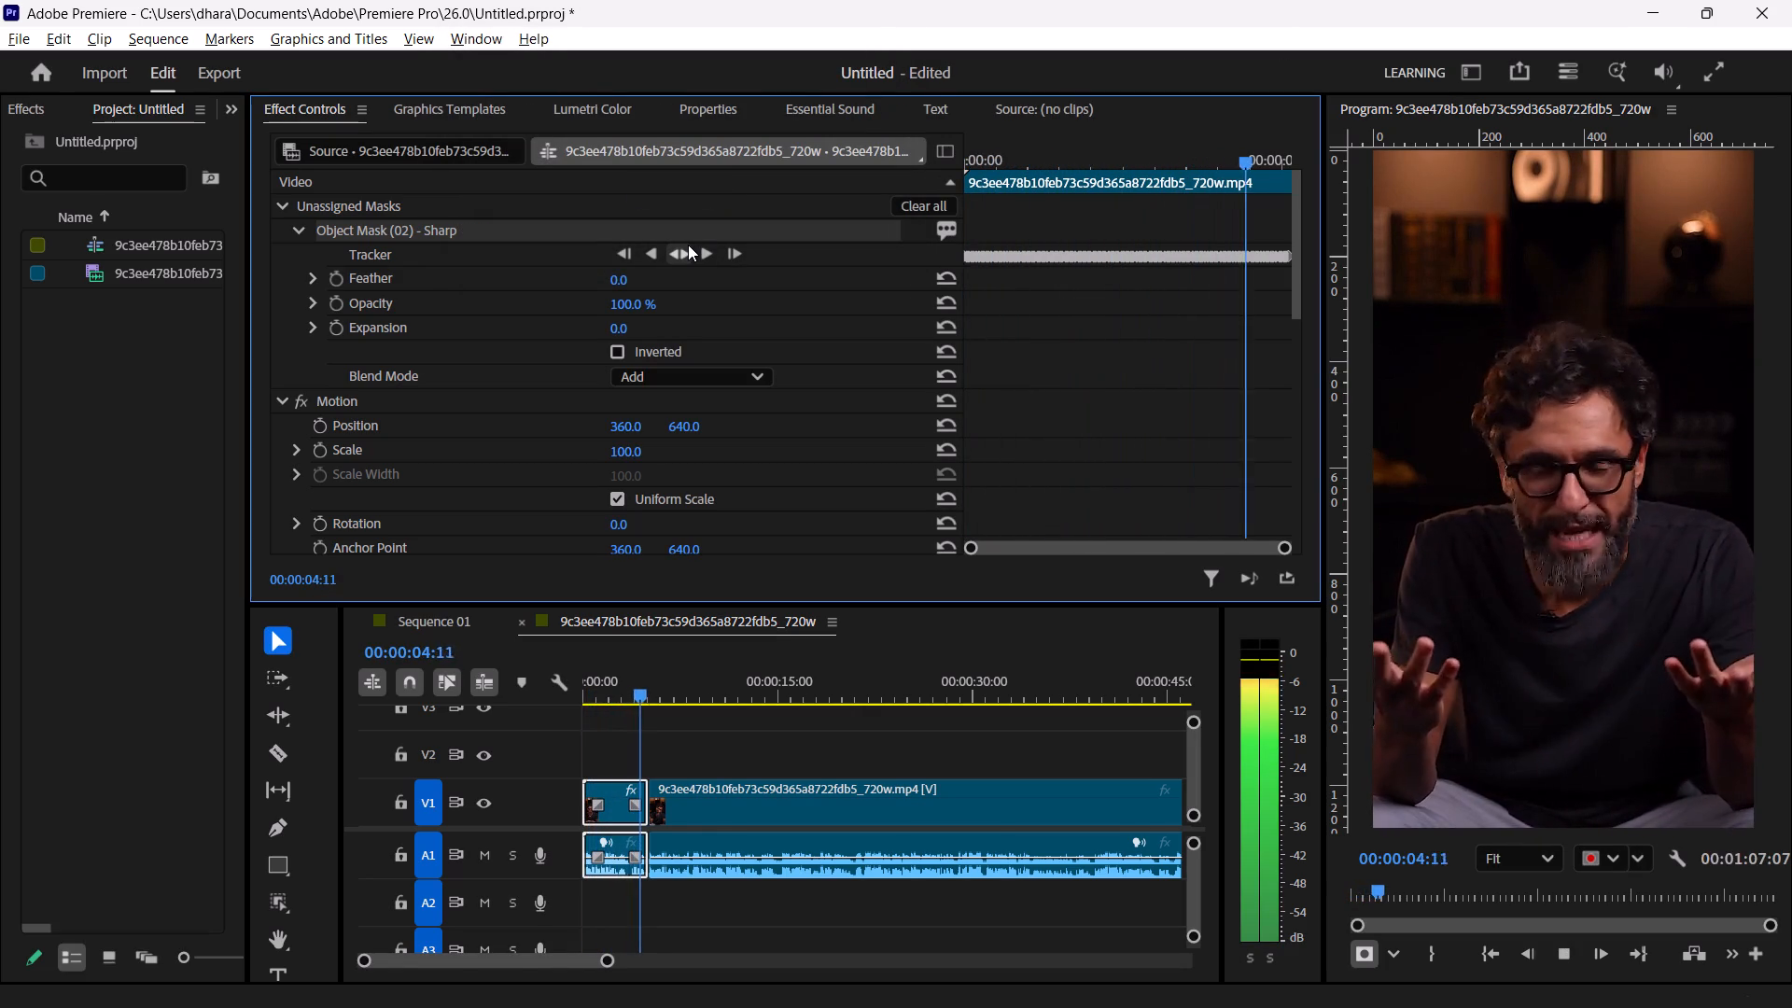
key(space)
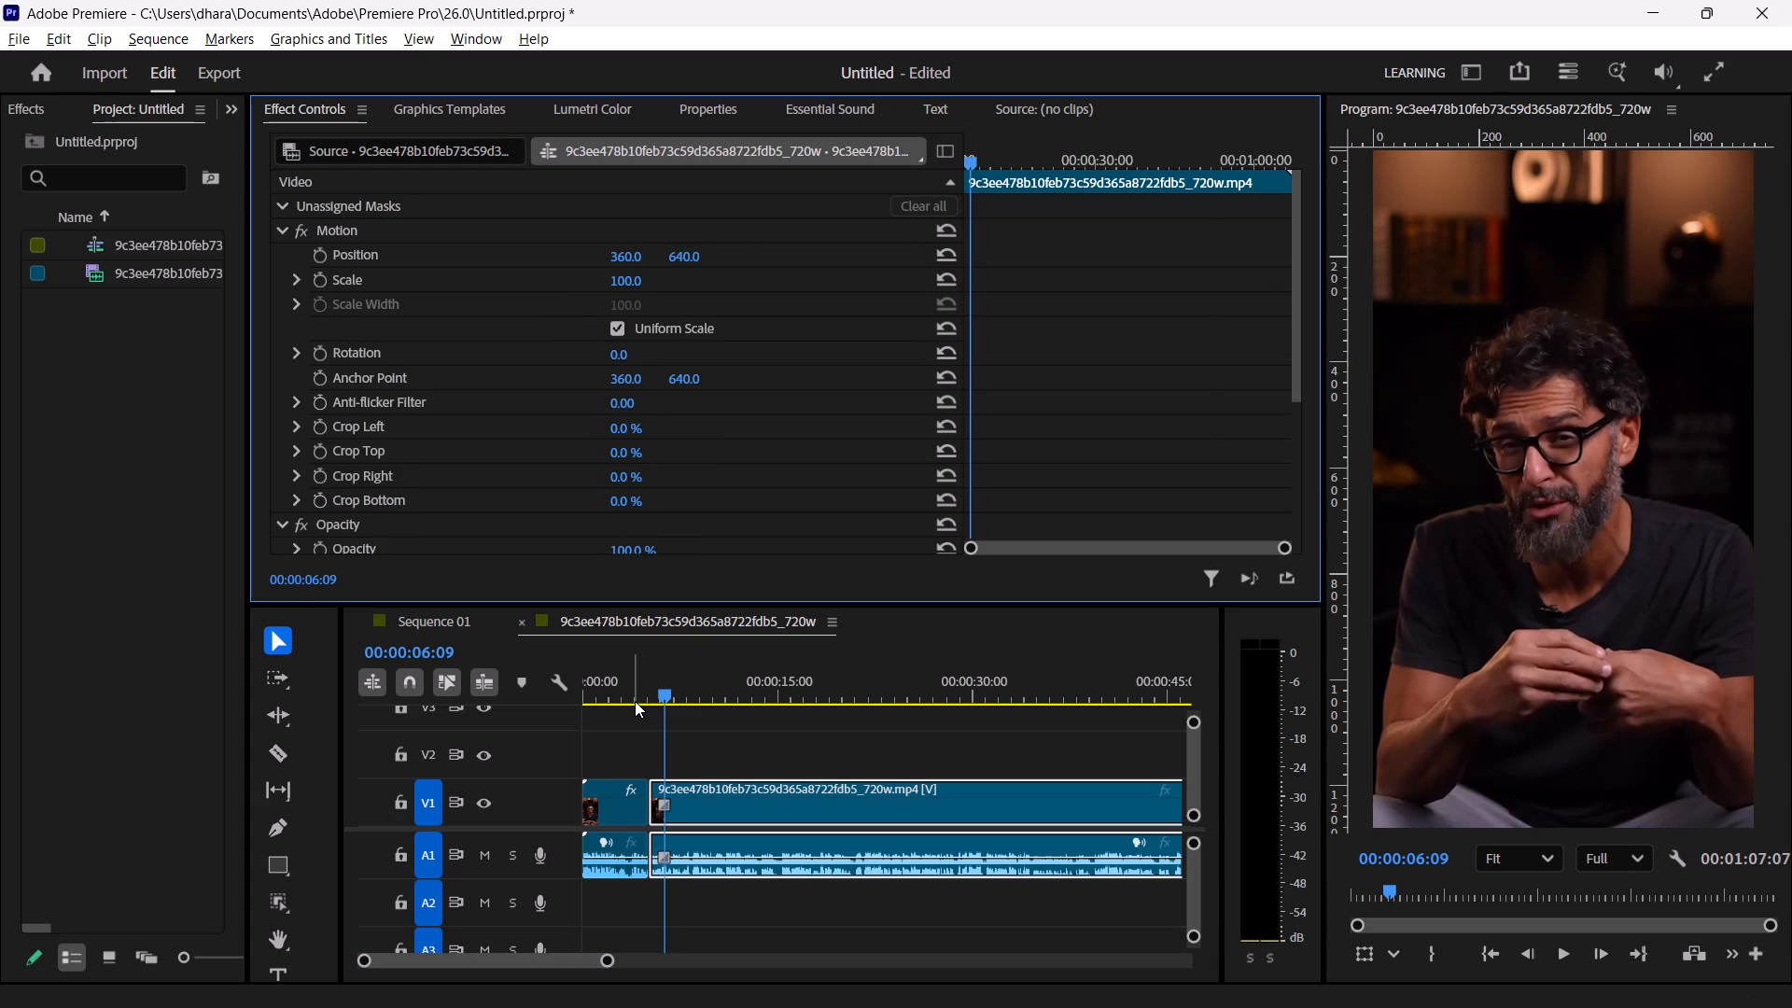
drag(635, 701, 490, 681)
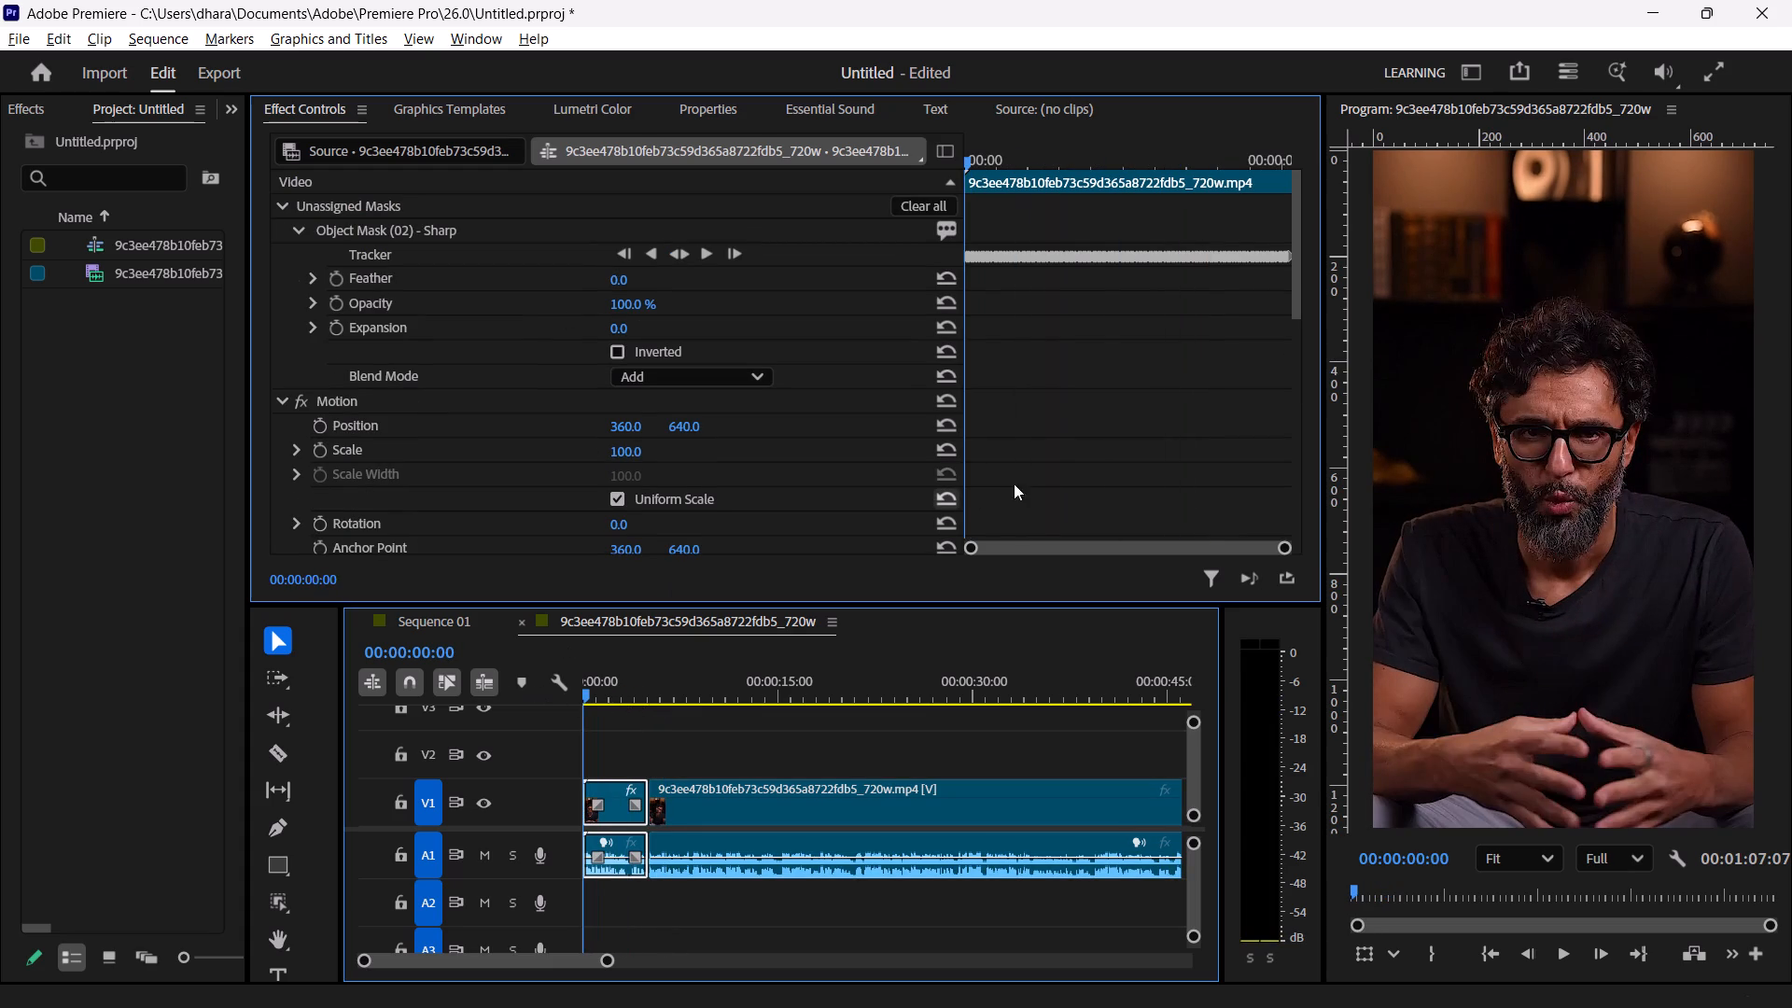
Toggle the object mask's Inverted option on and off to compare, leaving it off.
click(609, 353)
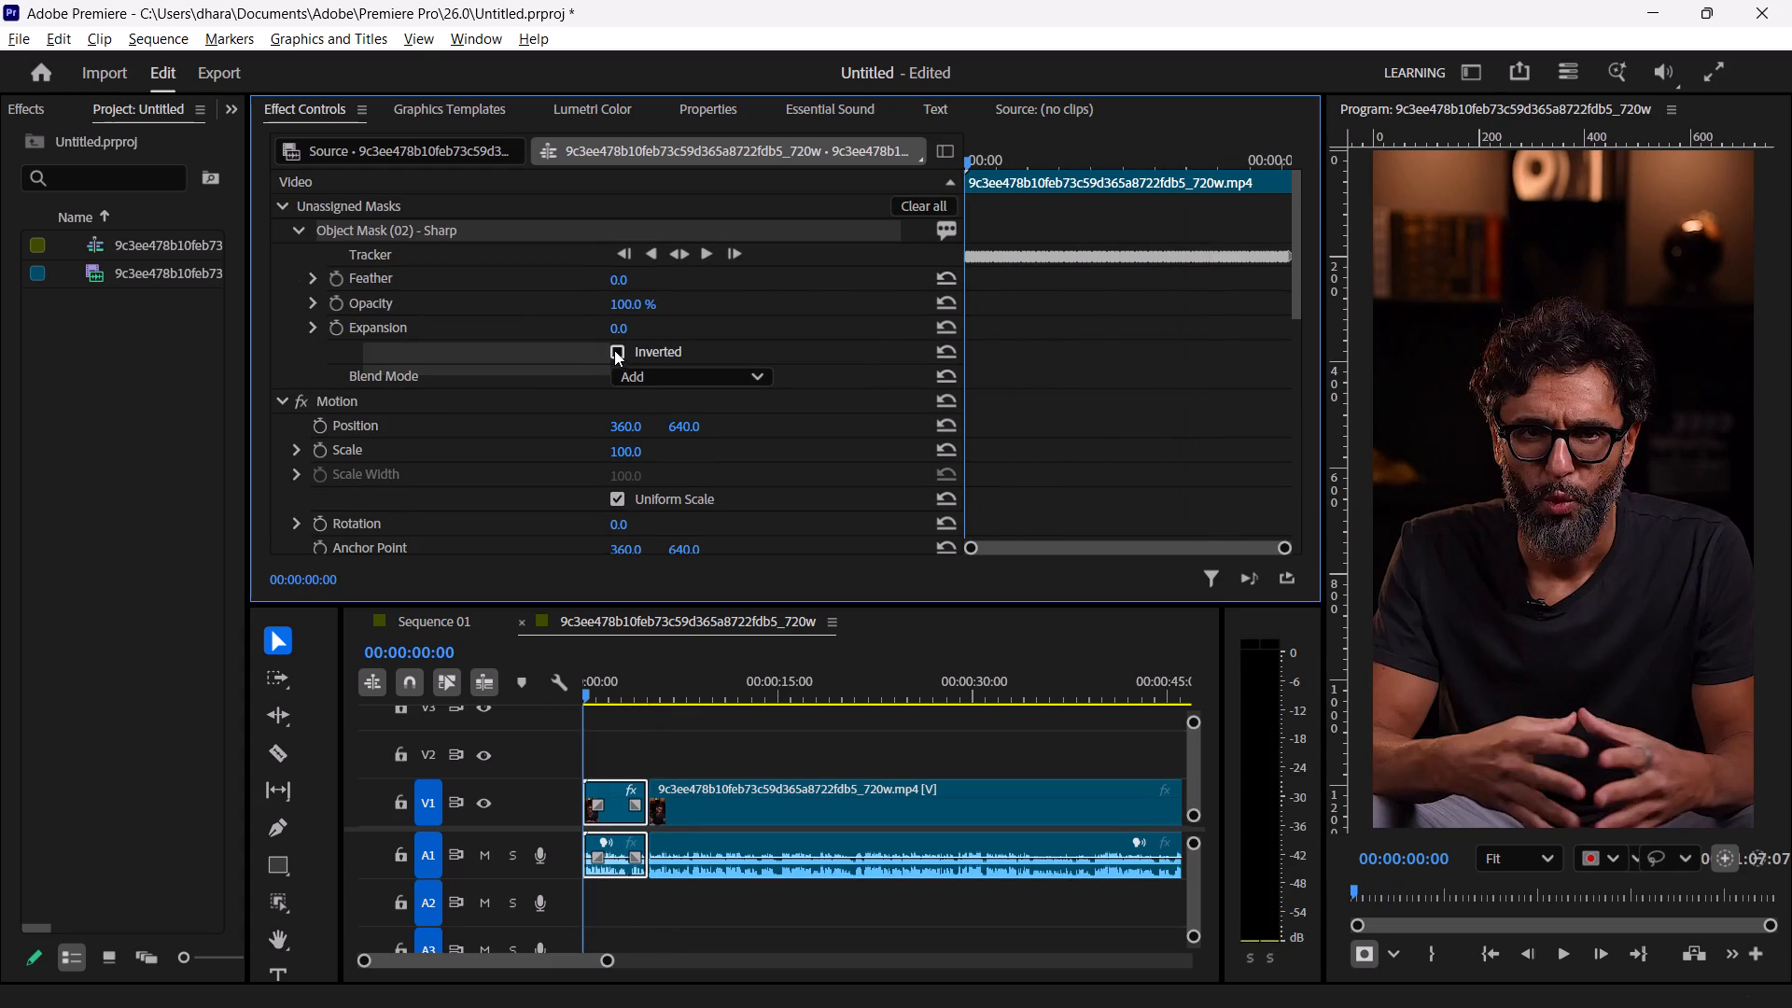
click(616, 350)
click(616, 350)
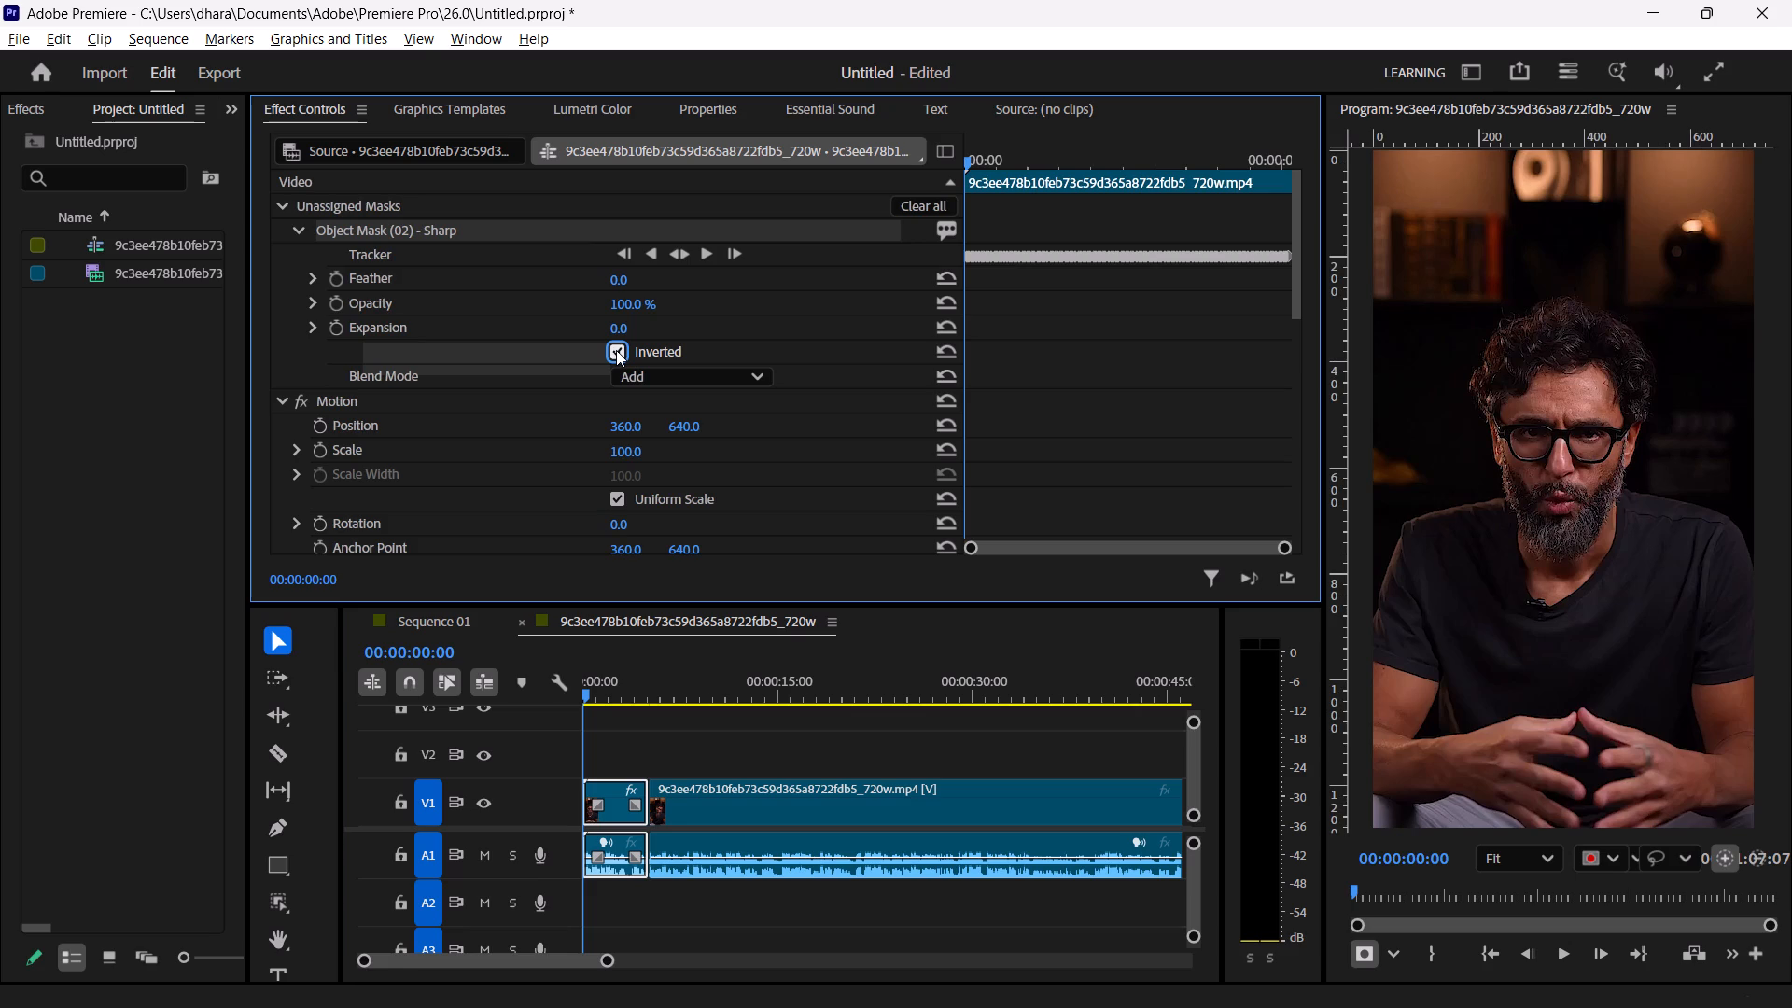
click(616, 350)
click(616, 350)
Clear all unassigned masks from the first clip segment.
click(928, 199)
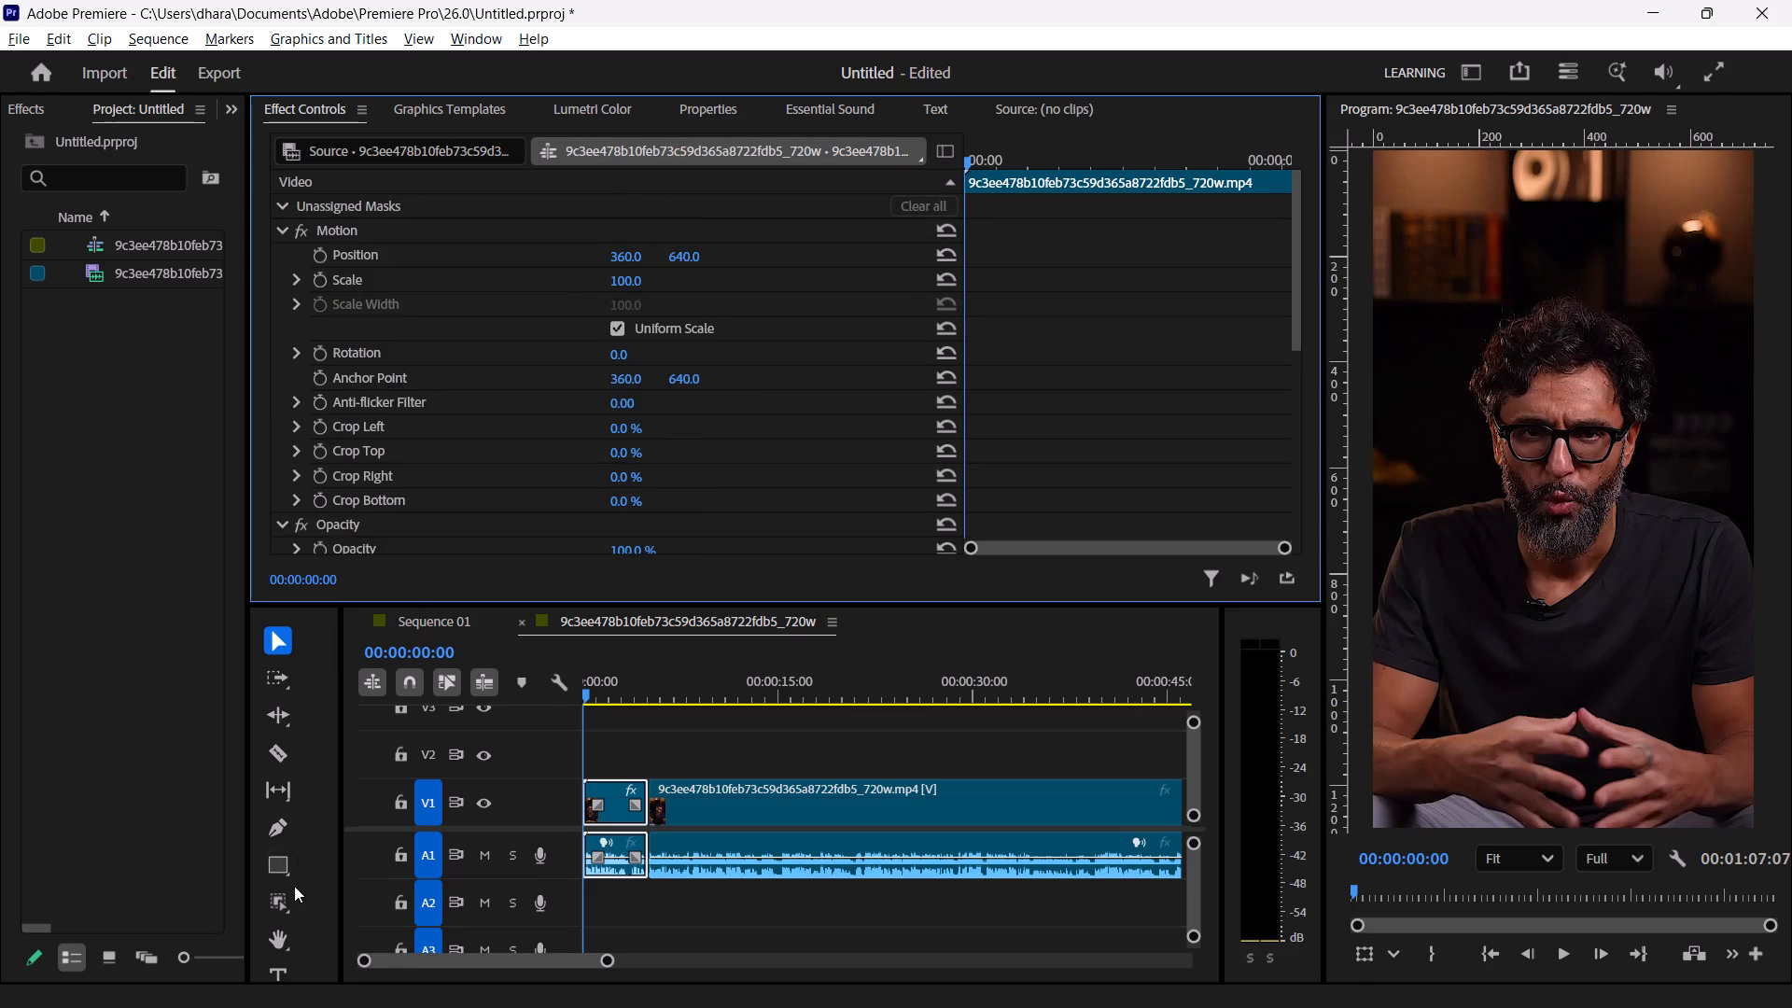
Create a new sharp object mask on the man at 00:00:00:00 with the Object Mask tool, adding points on his hair.
drag(283, 897, 826, 748)
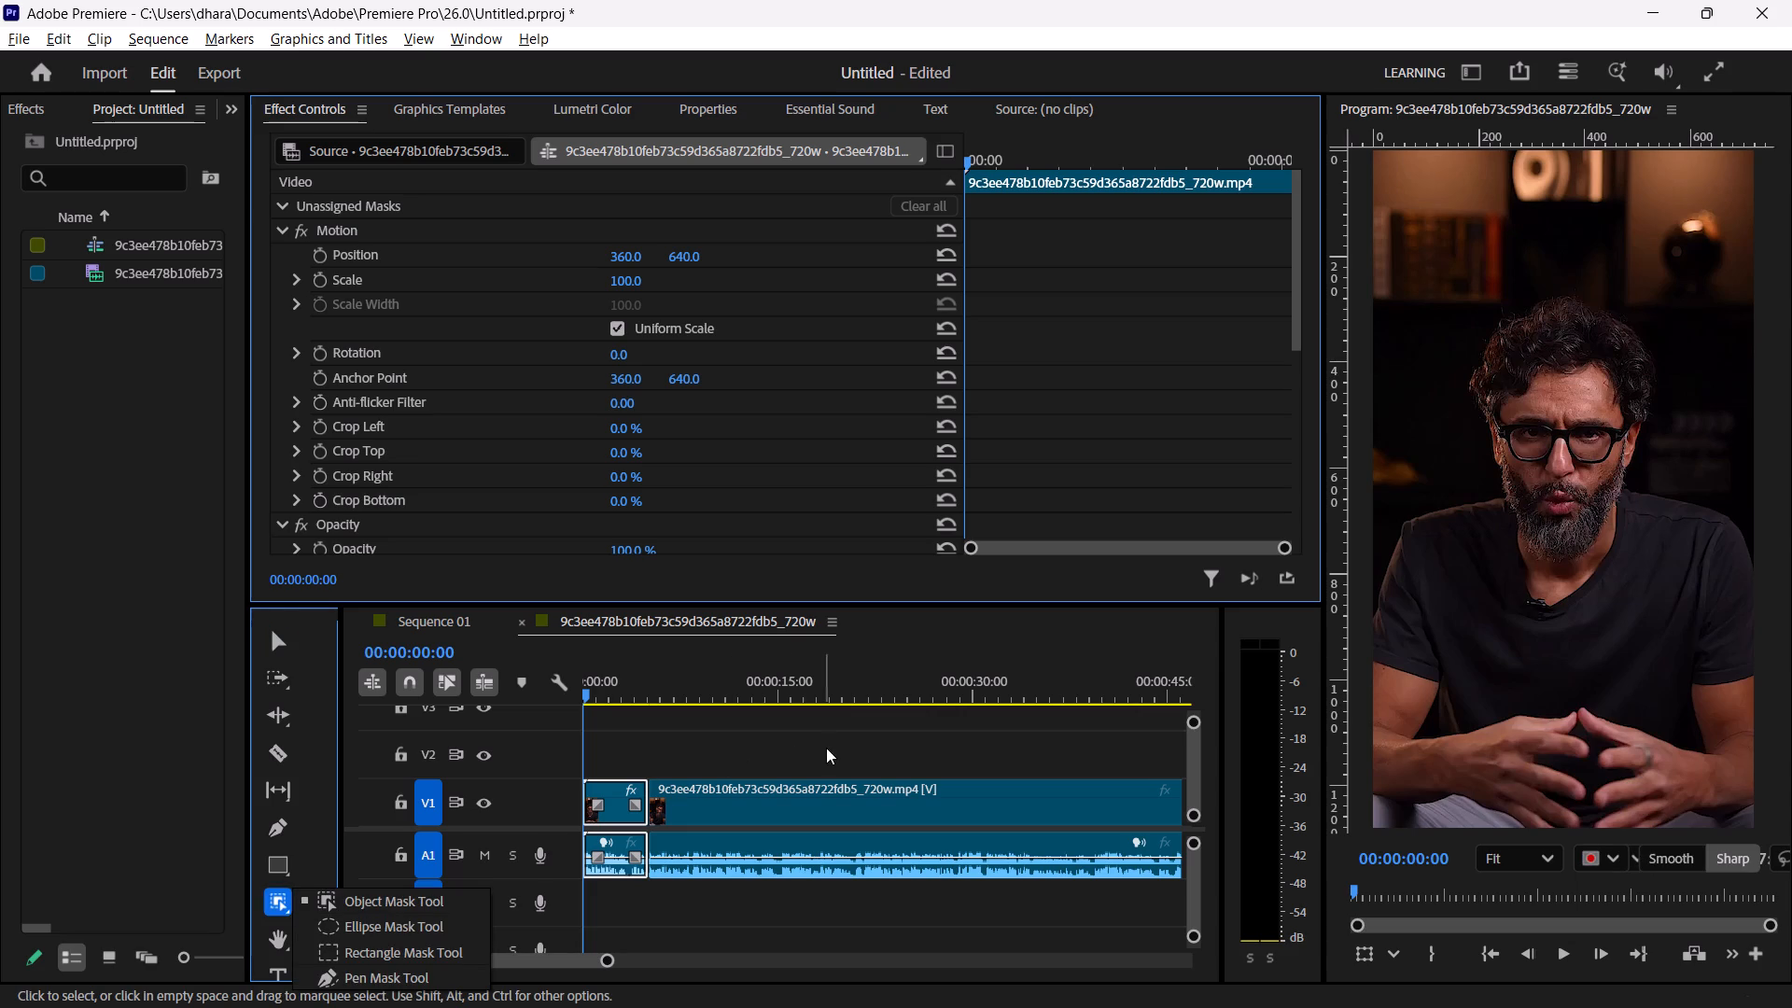
drag(826, 748, 1029, 743)
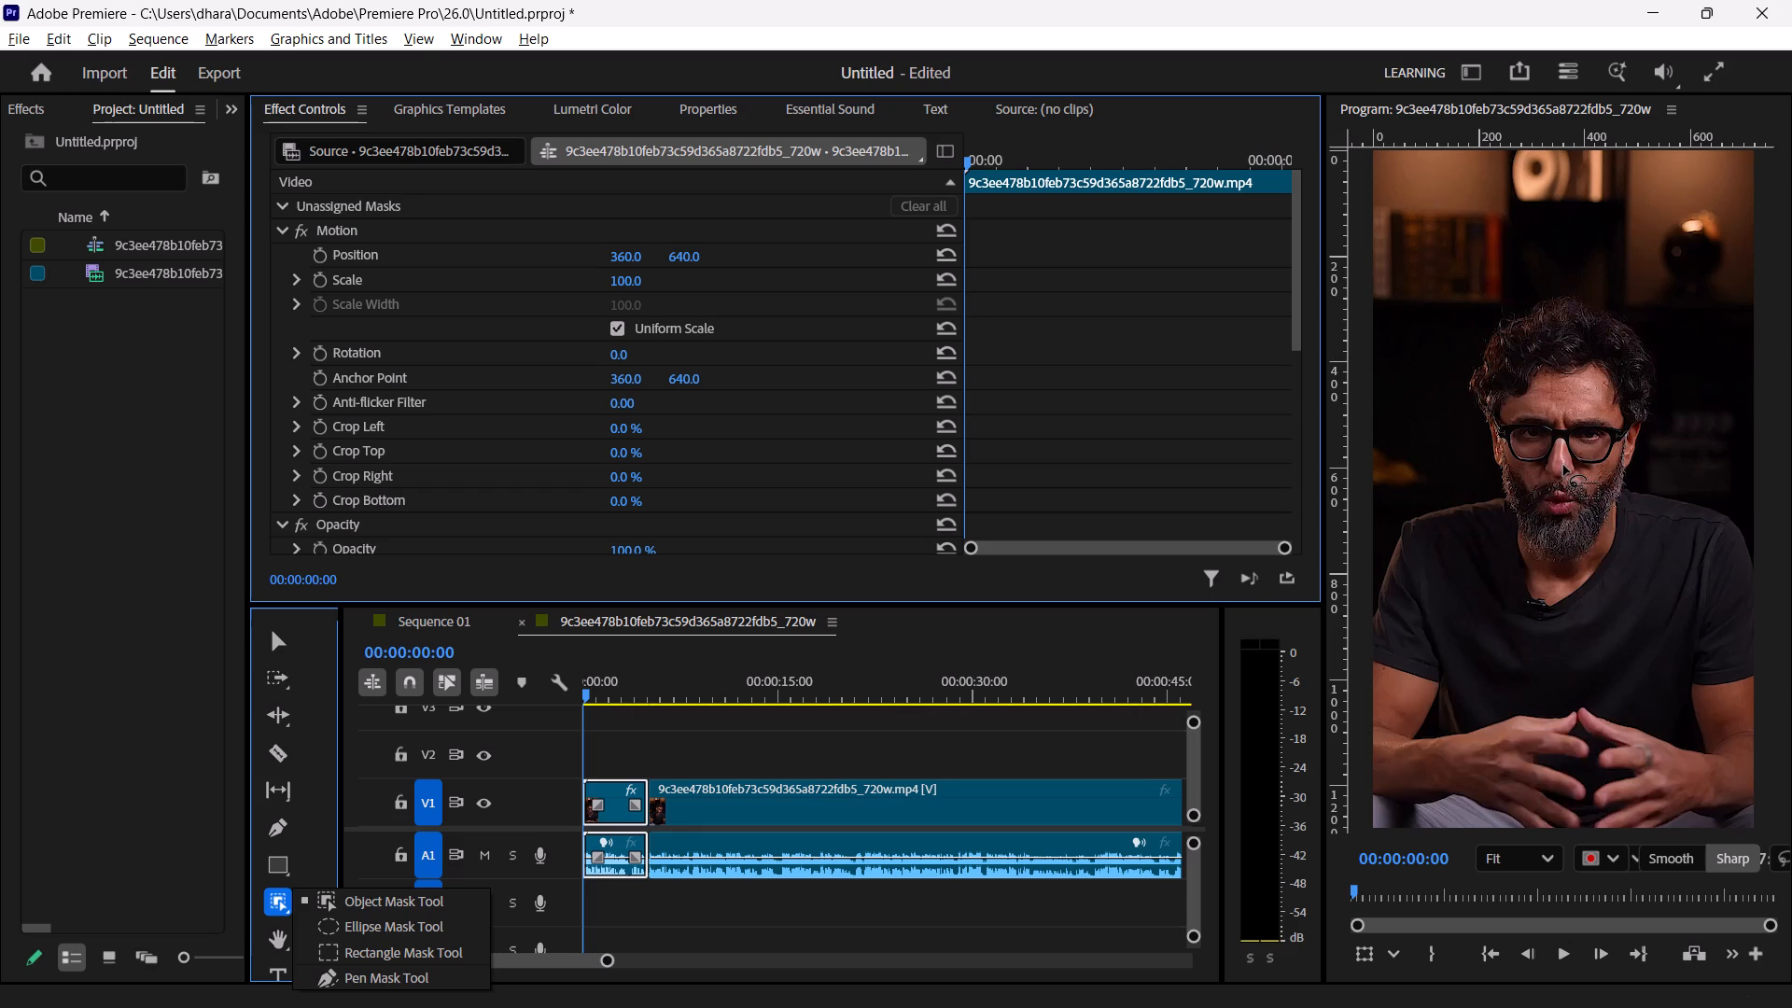
click(1552, 309)
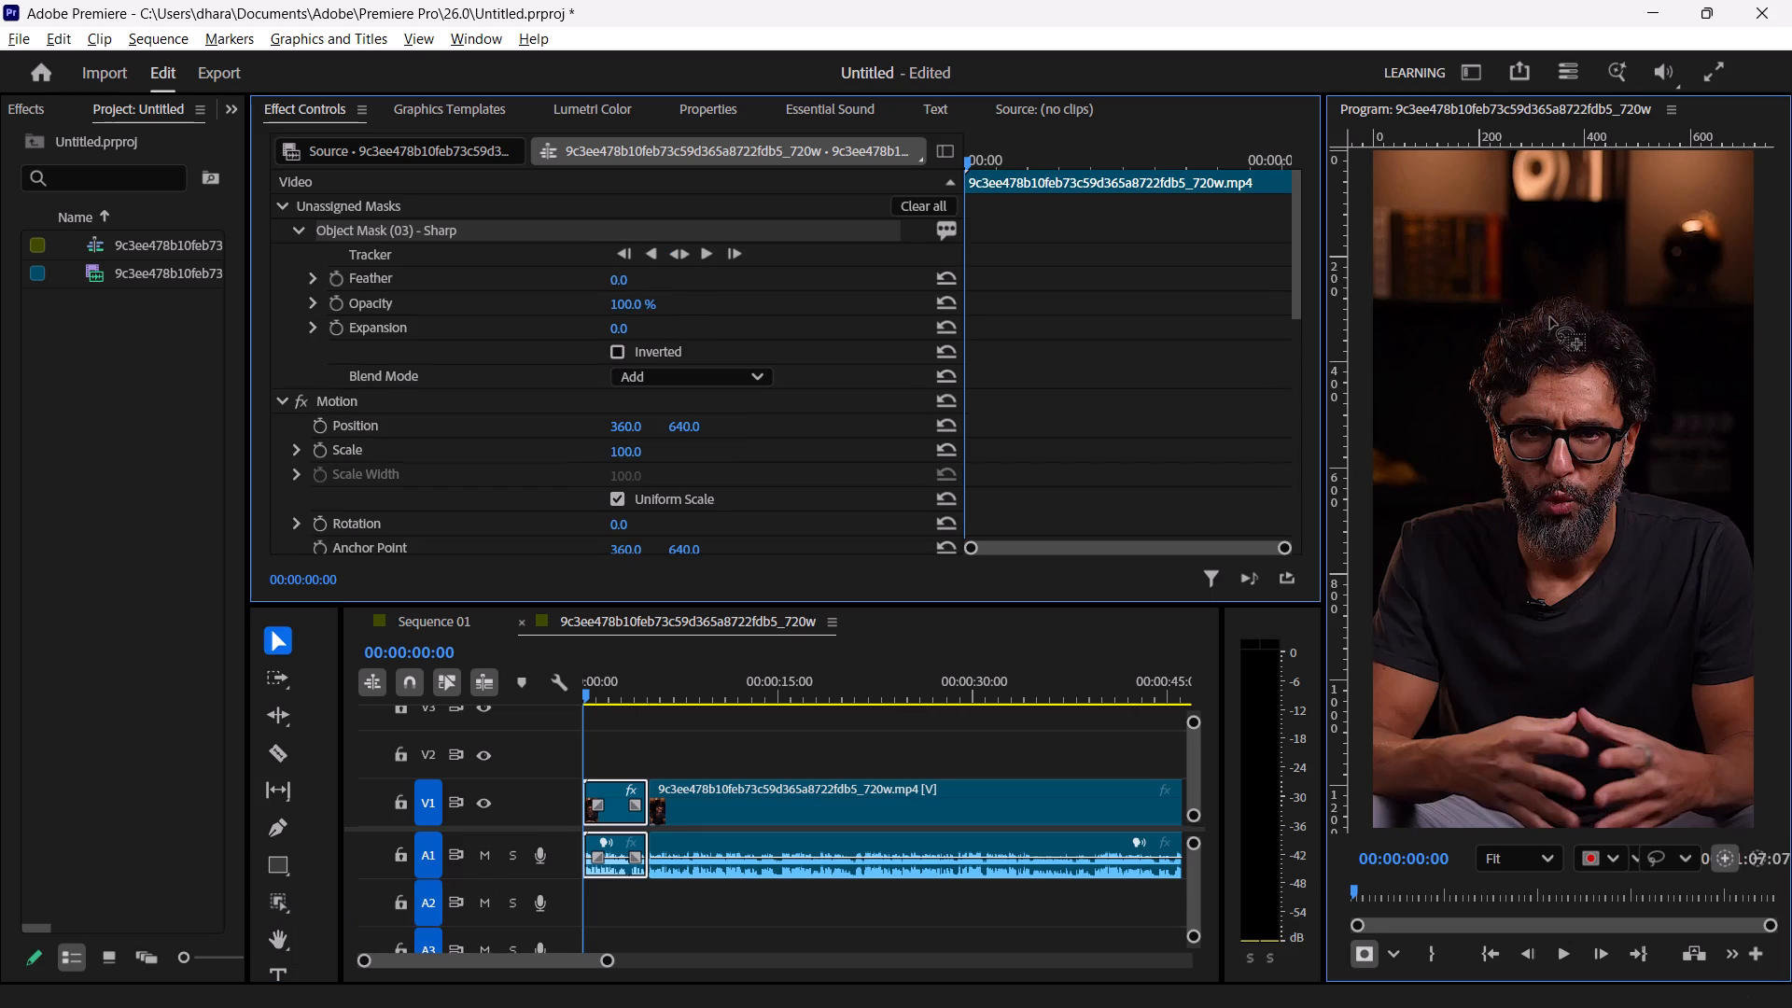
click(1531, 325)
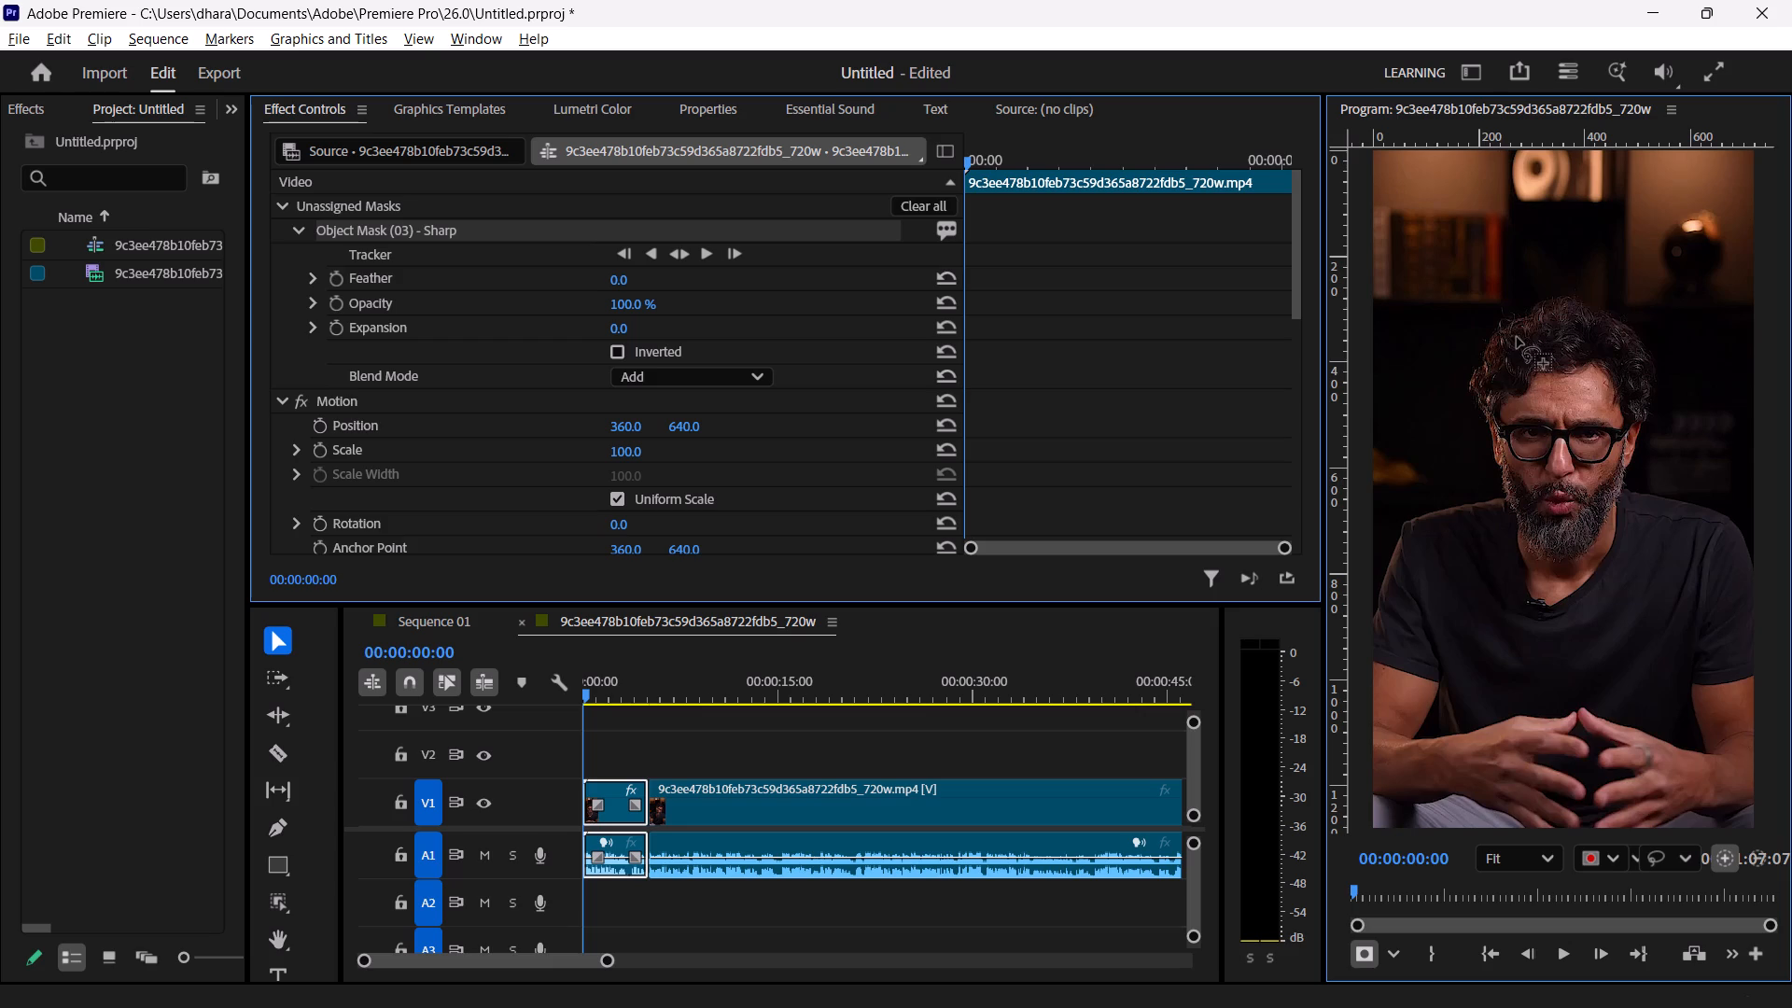
click(1517, 337)
triple_click(1509, 363)
triple_click(1509, 363)
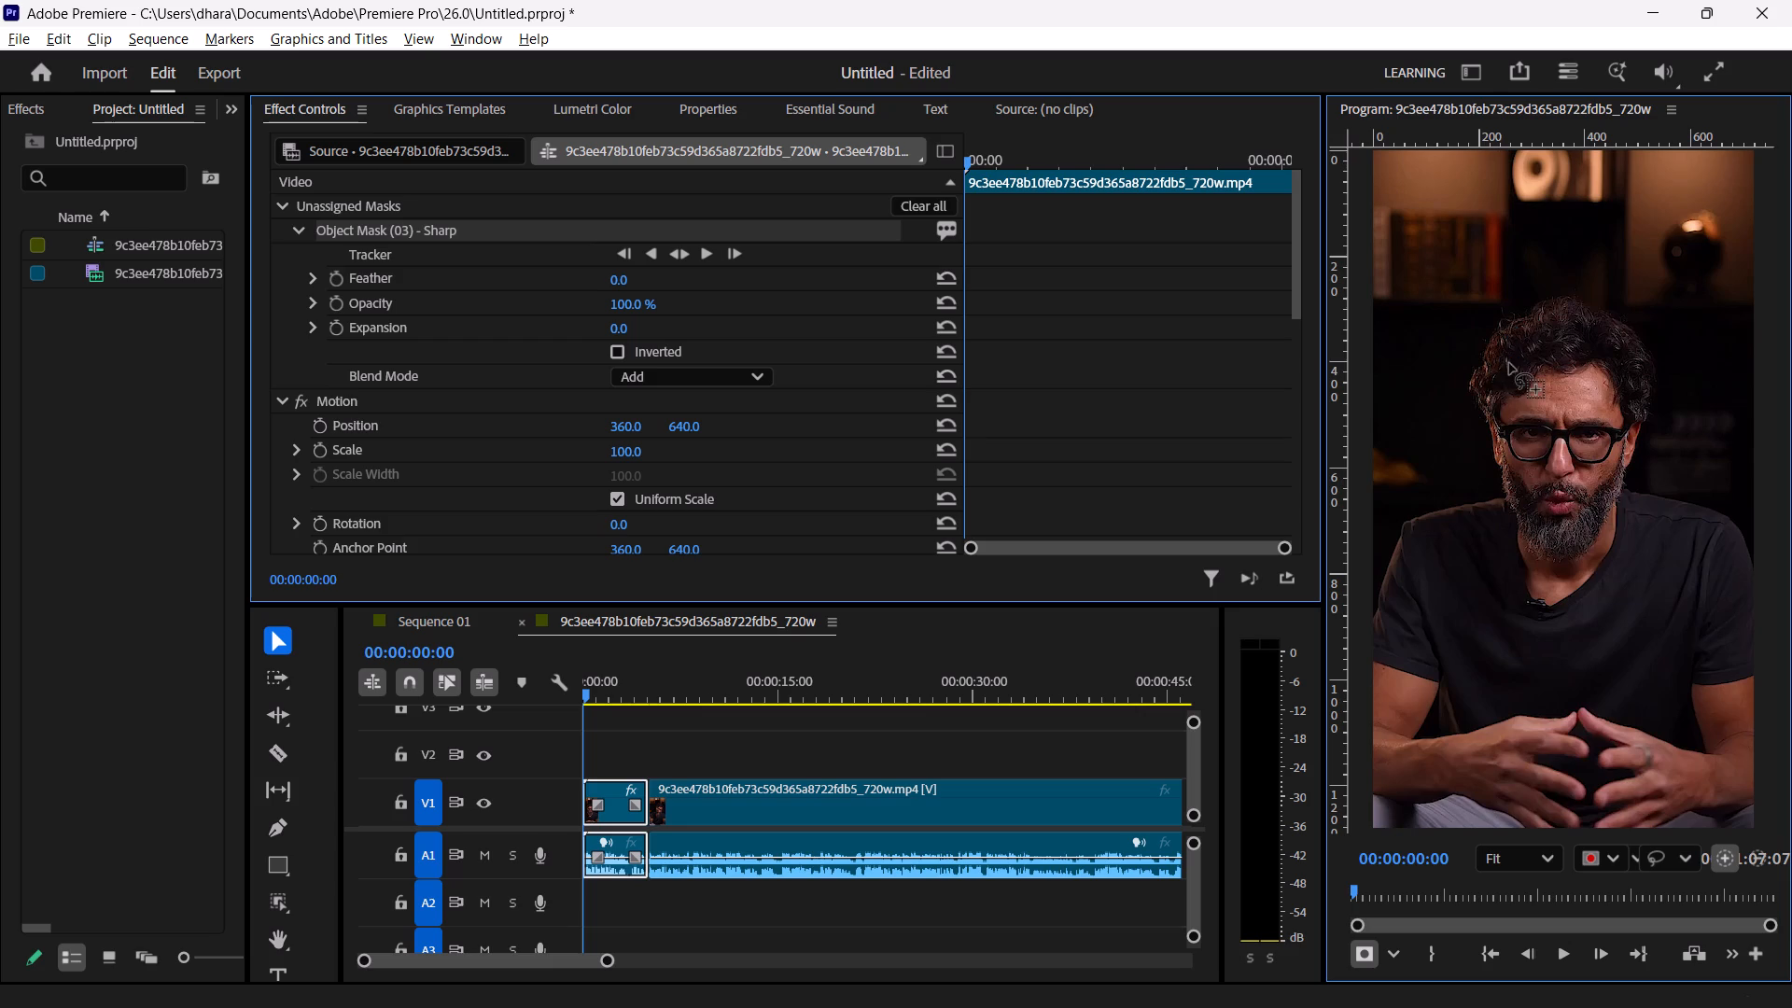
triple_click(1509, 363)
triple_click(1509, 363)
Add further points to the new object mask across the man's shirt, beard, face, hair and arms.
click(1542, 579)
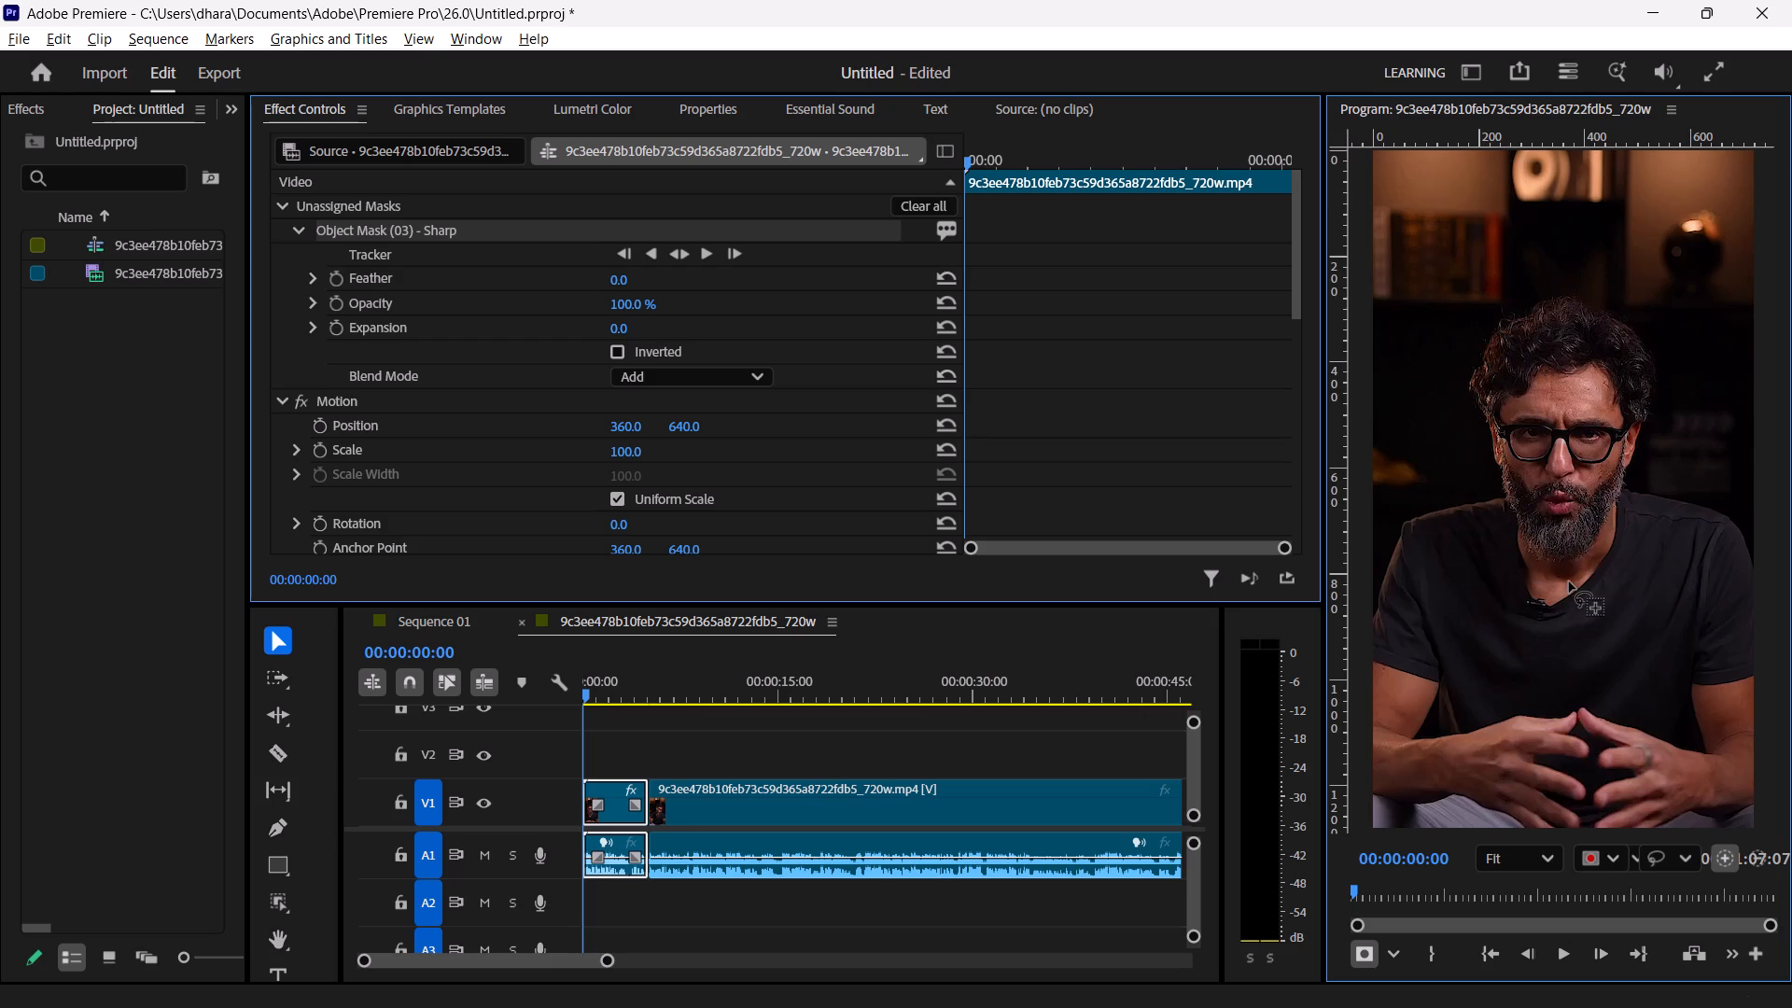
click(1569, 581)
click(1560, 536)
click(1551, 473)
click(1574, 356)
click(1602, 569)
click(1711, 648)
click(1733, 710)
click(1670, 293)
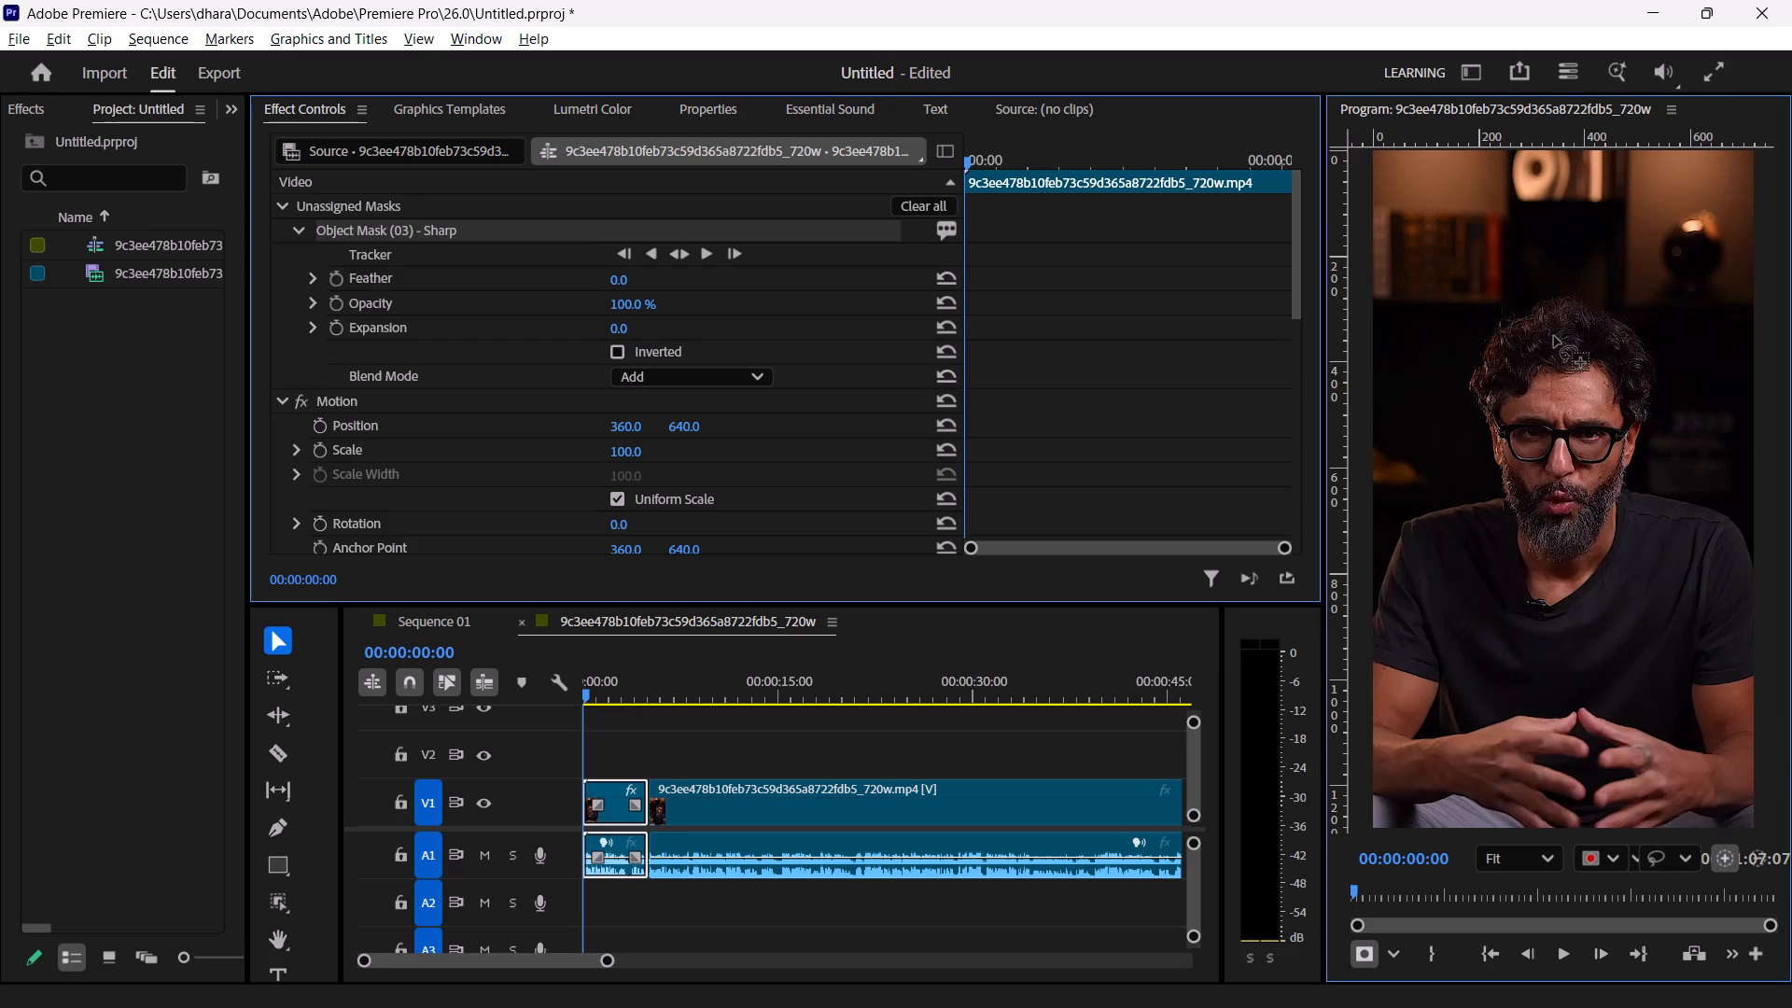
click(1554, 336)
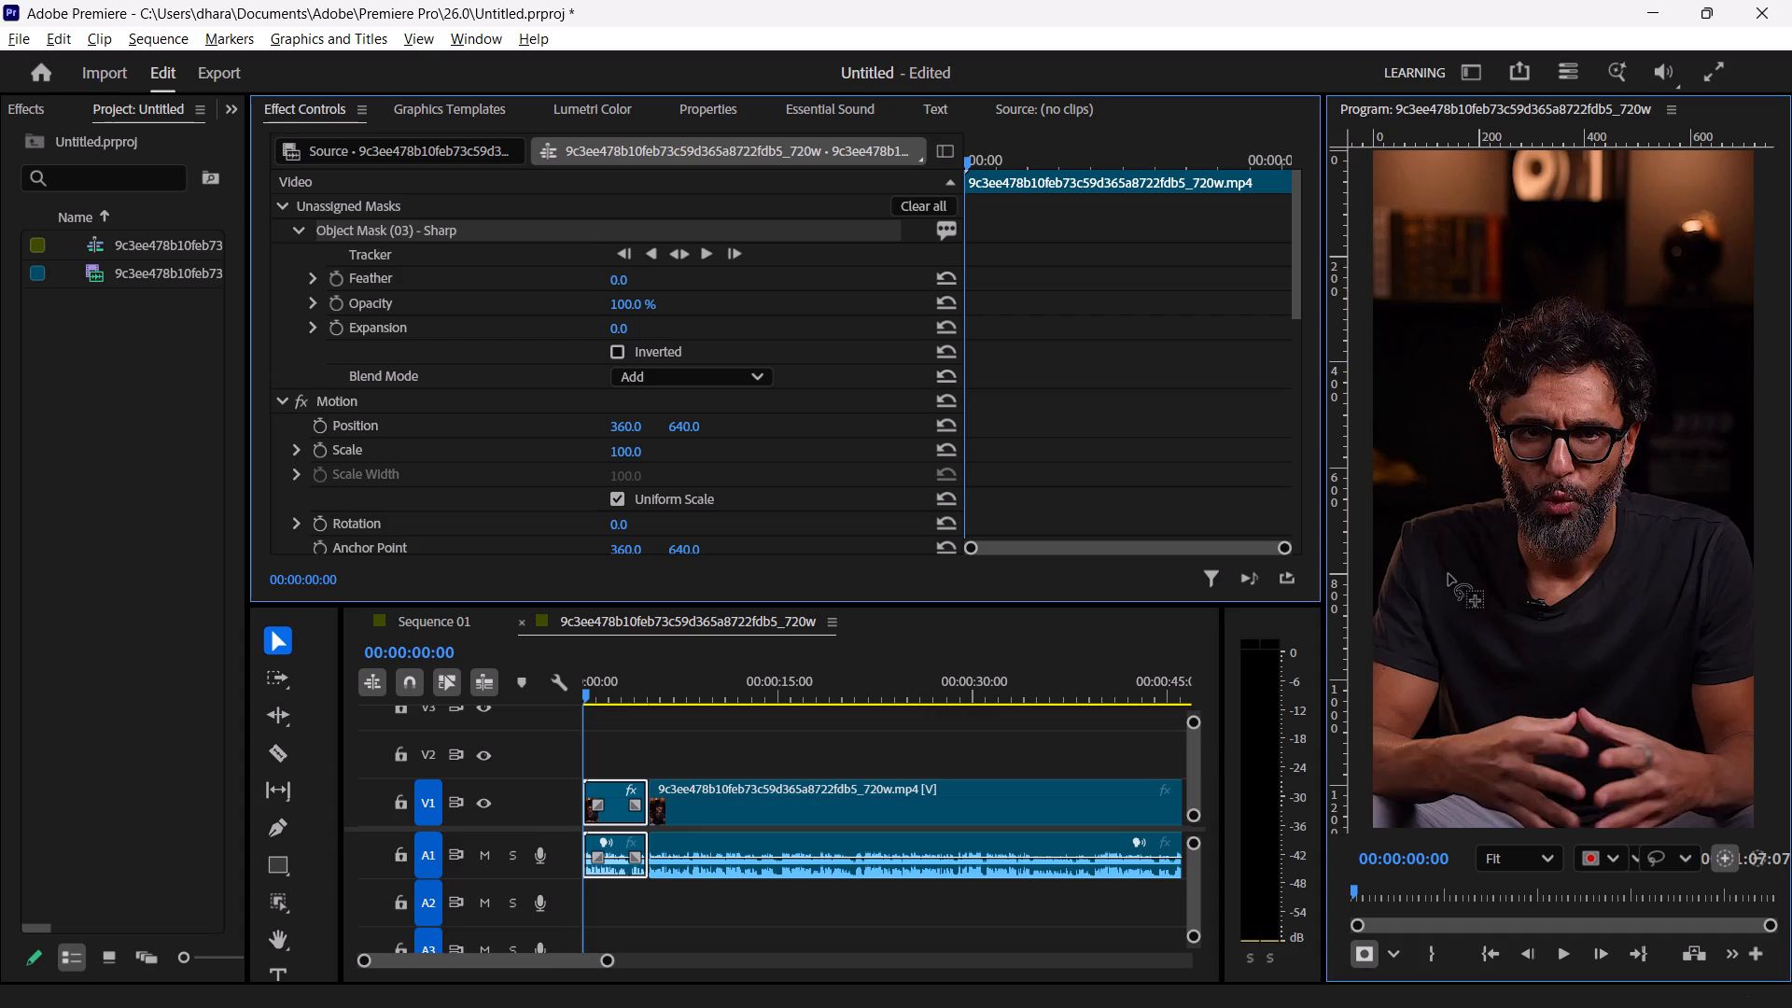
double_click(1449, 574)
click(1404, 681)
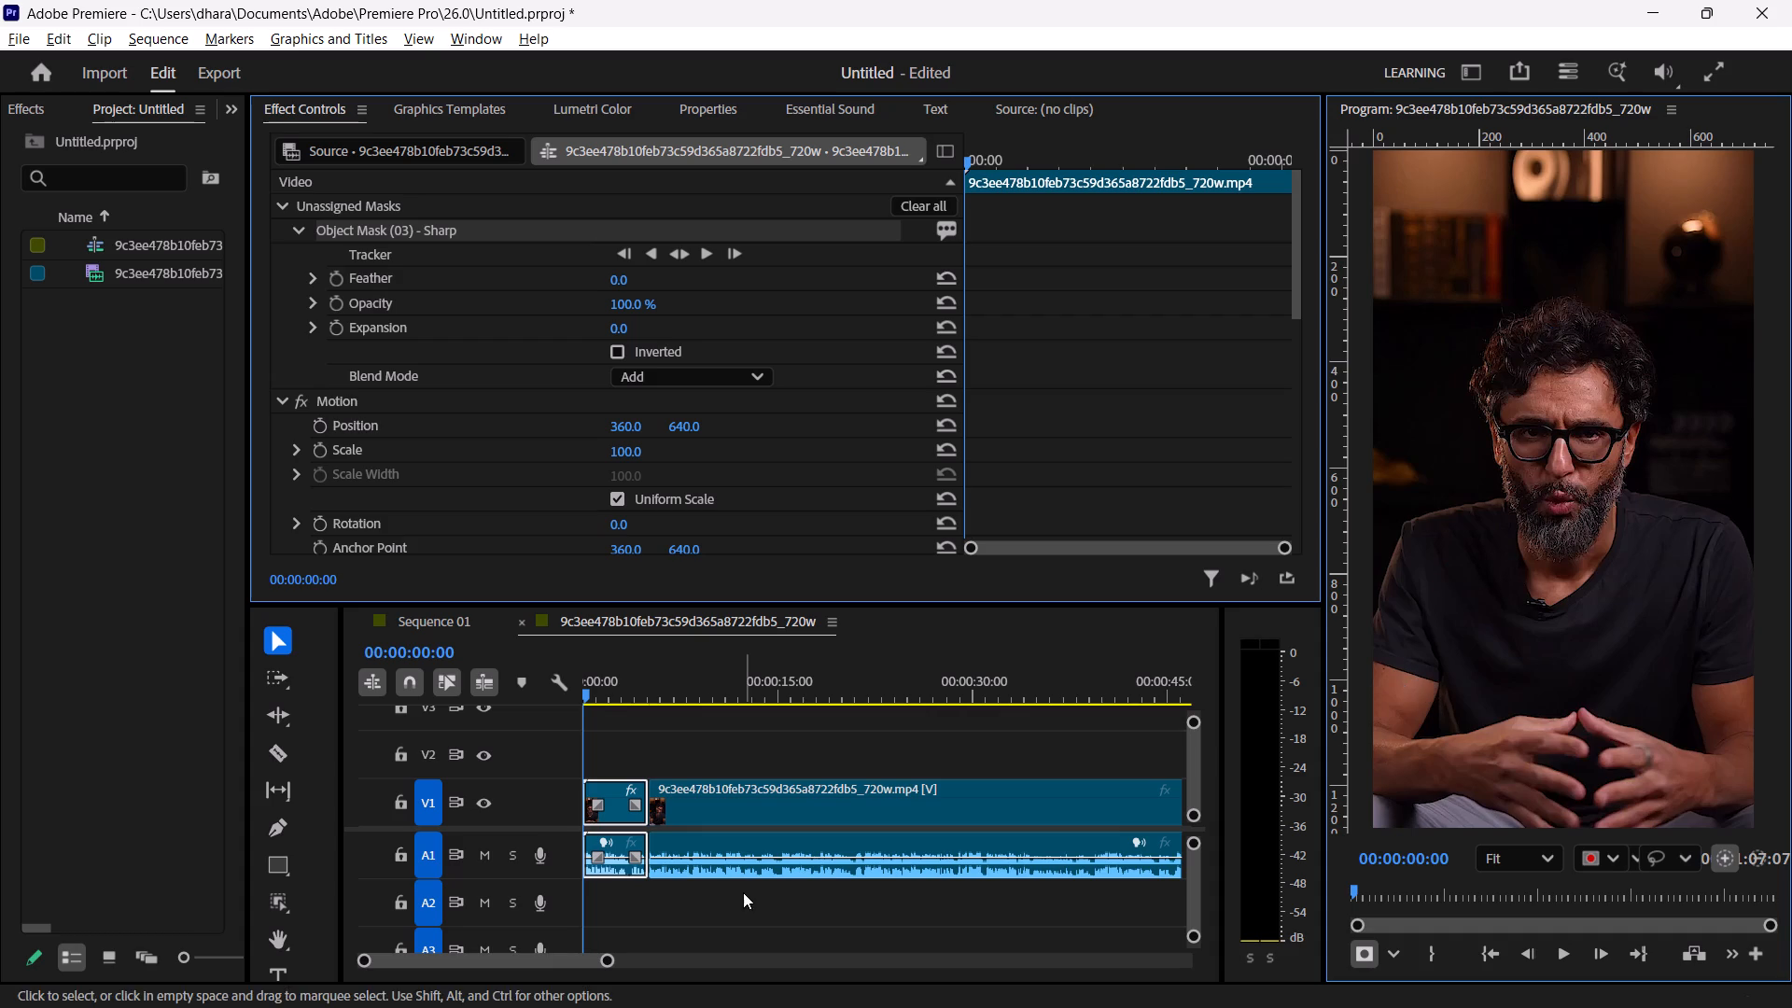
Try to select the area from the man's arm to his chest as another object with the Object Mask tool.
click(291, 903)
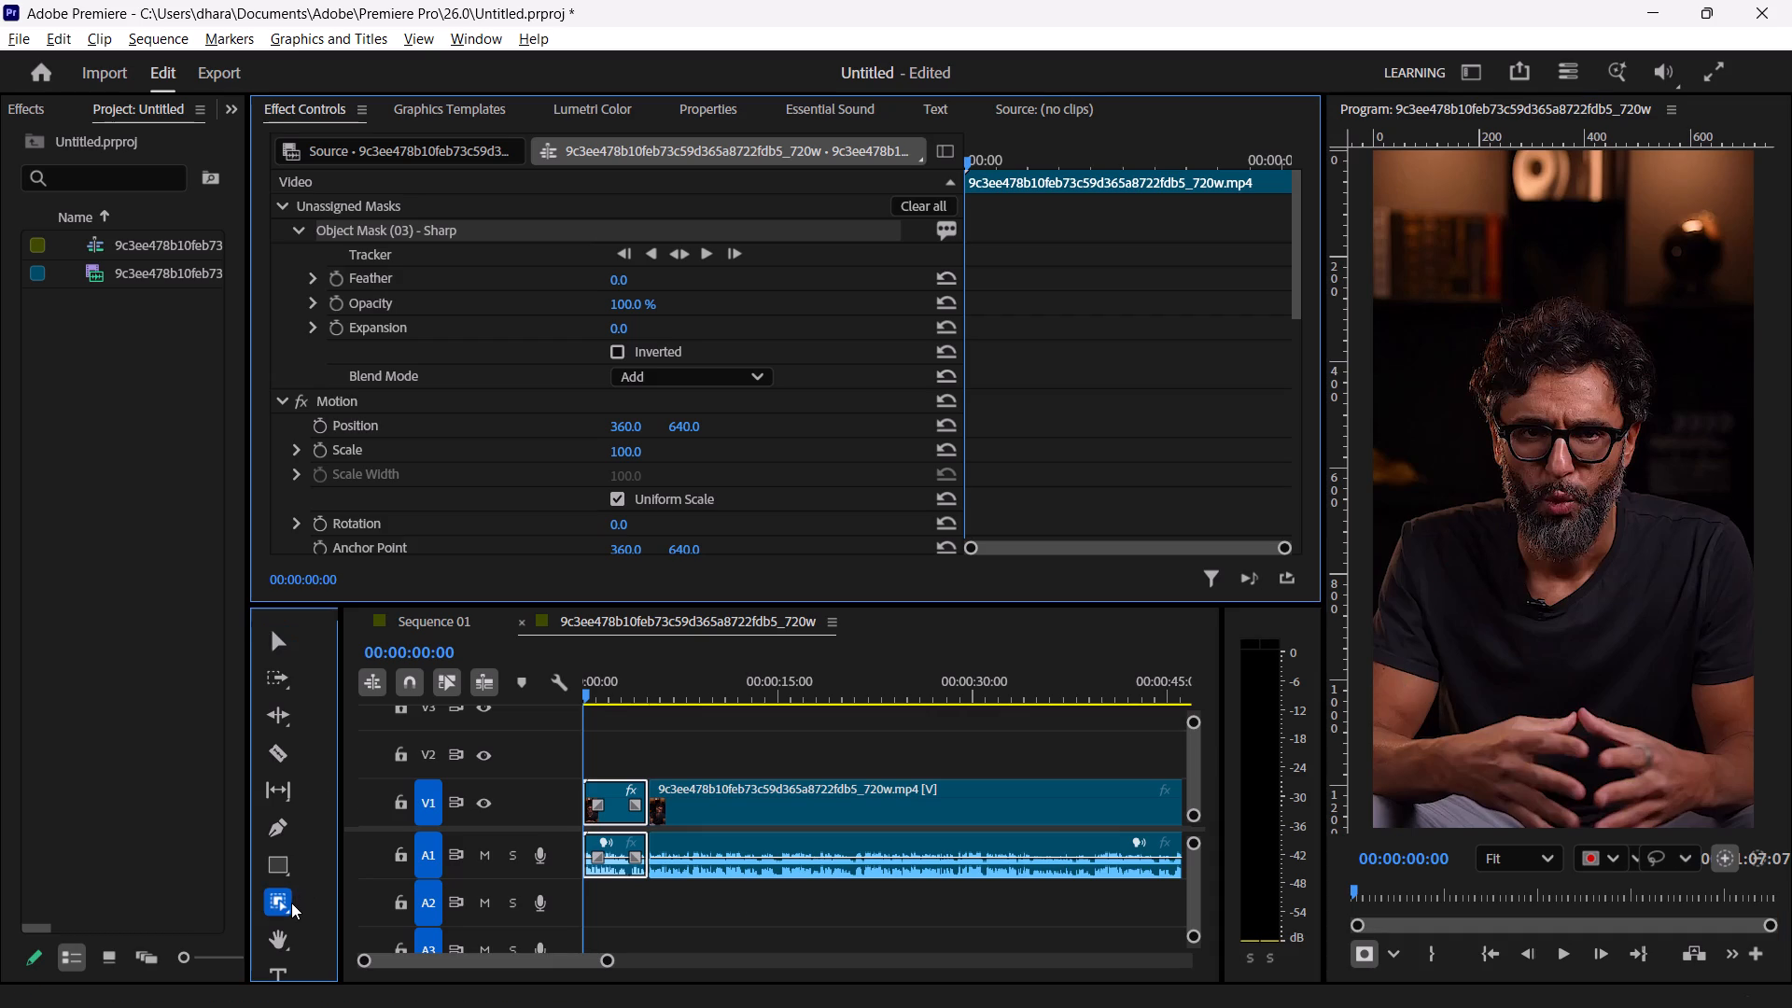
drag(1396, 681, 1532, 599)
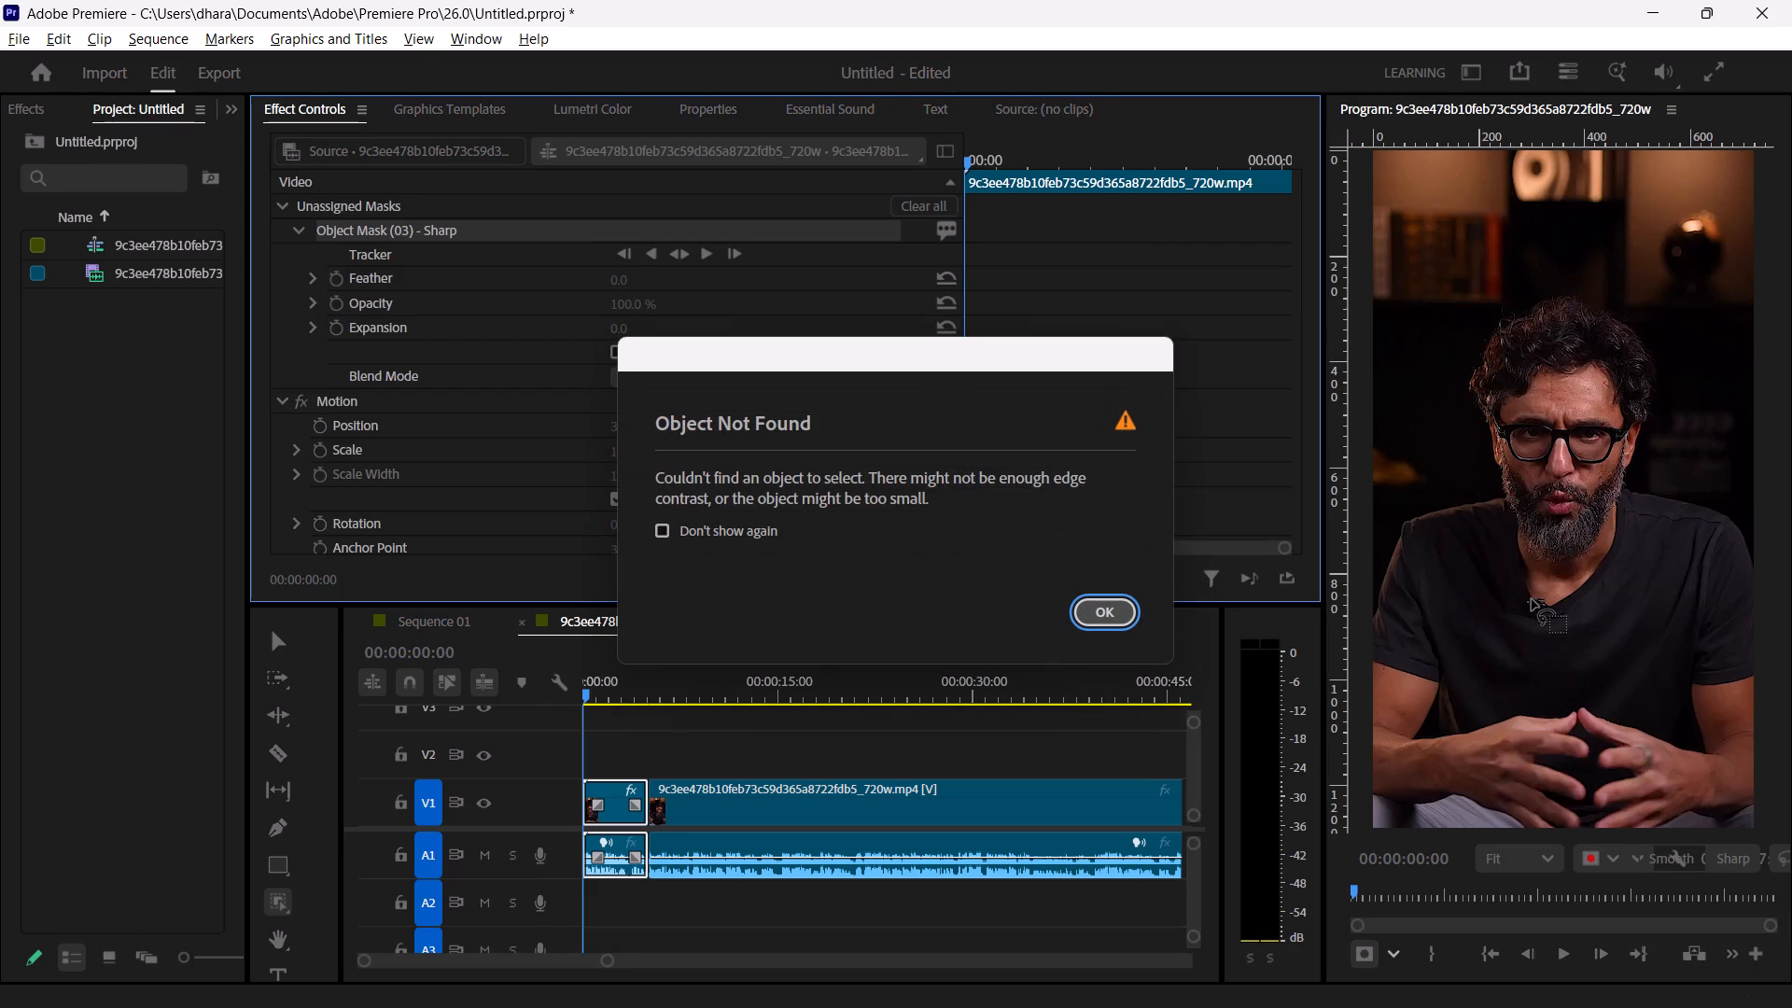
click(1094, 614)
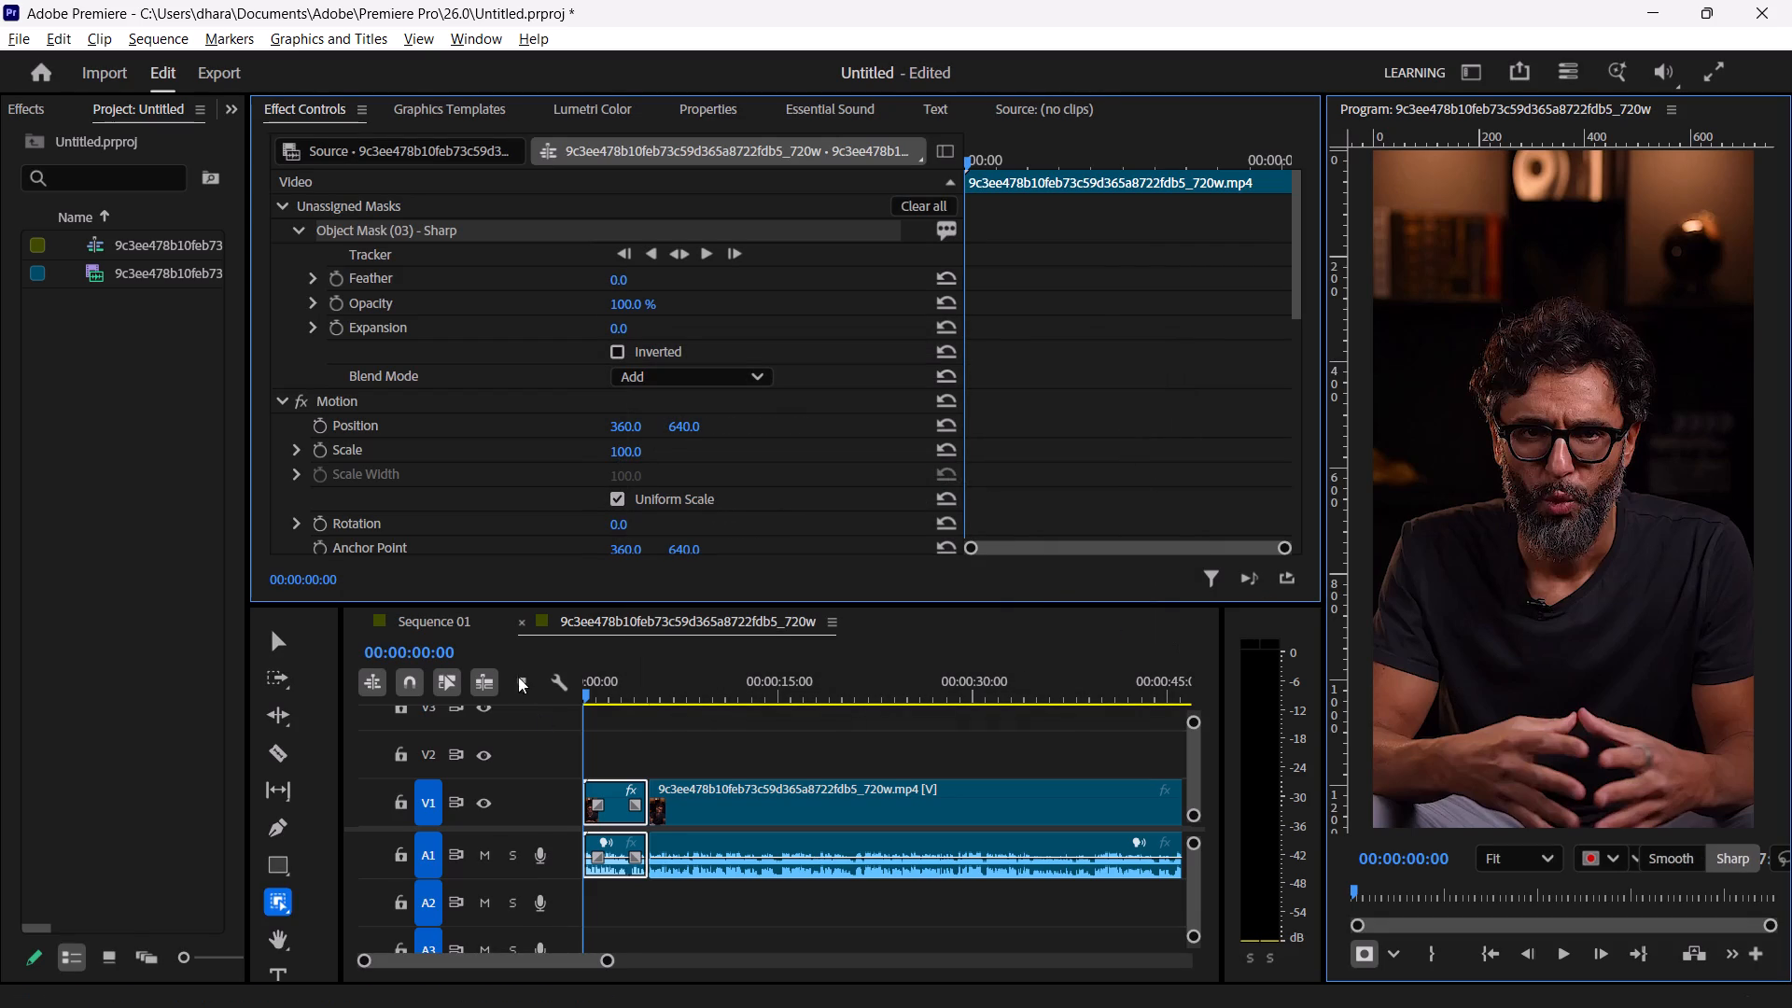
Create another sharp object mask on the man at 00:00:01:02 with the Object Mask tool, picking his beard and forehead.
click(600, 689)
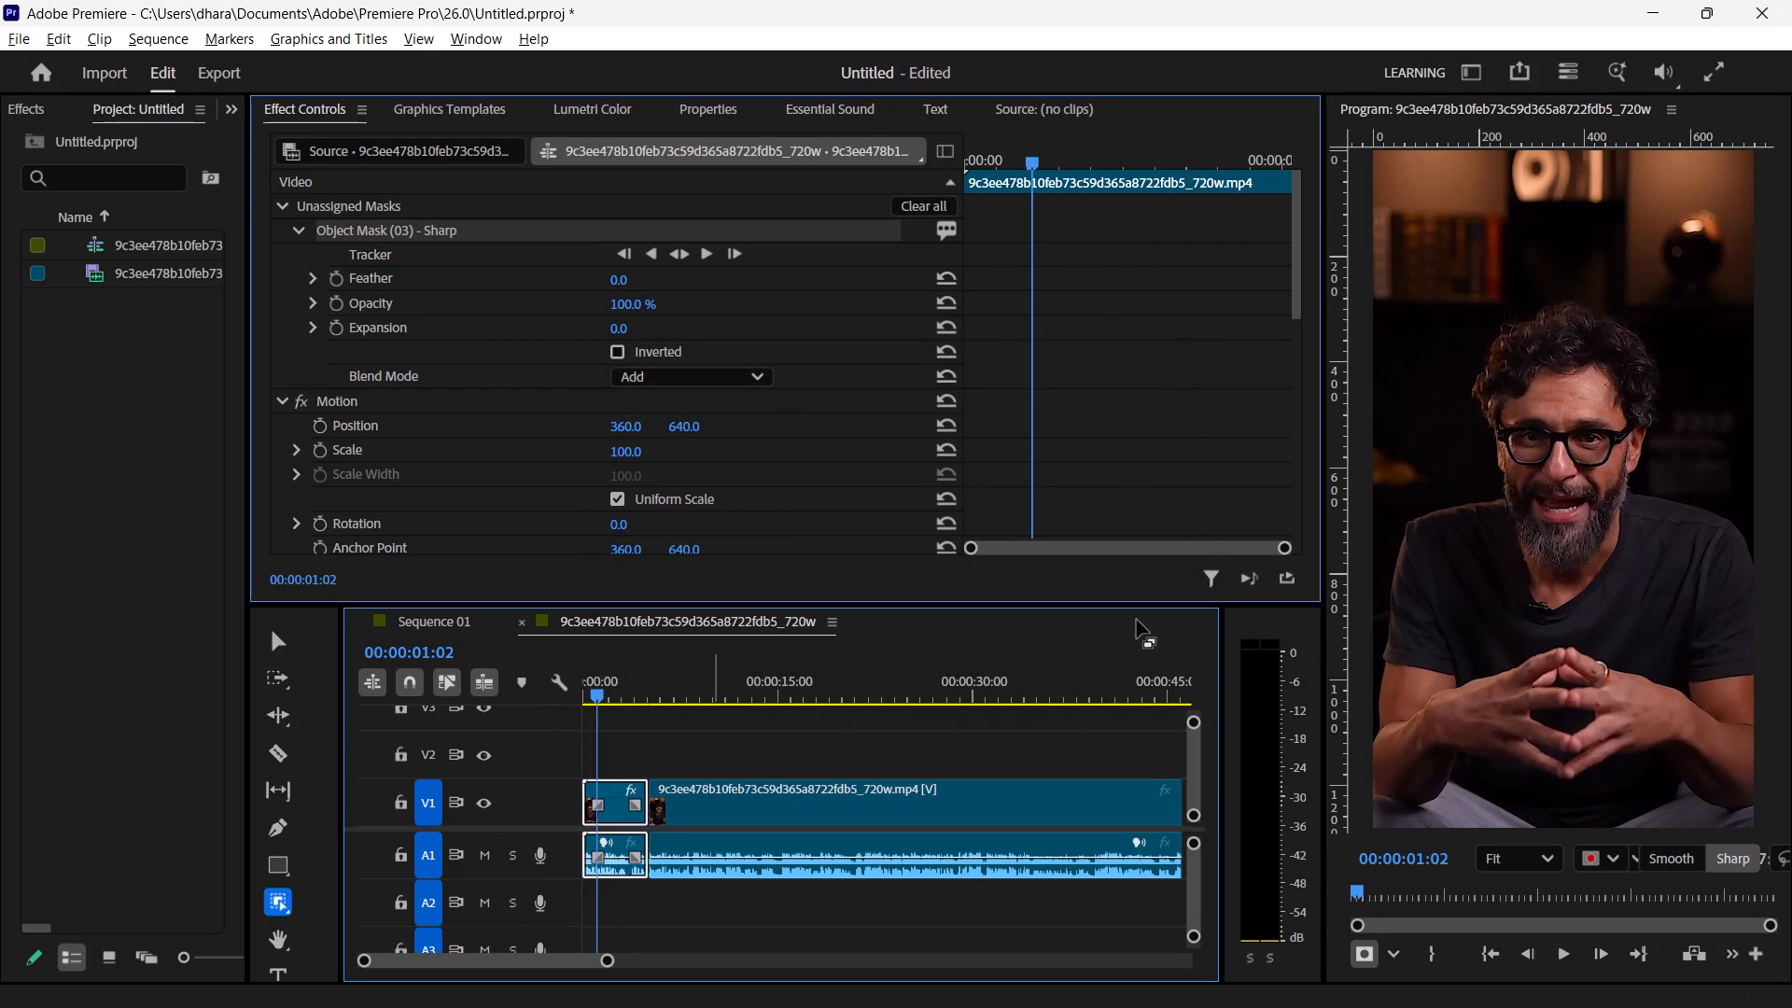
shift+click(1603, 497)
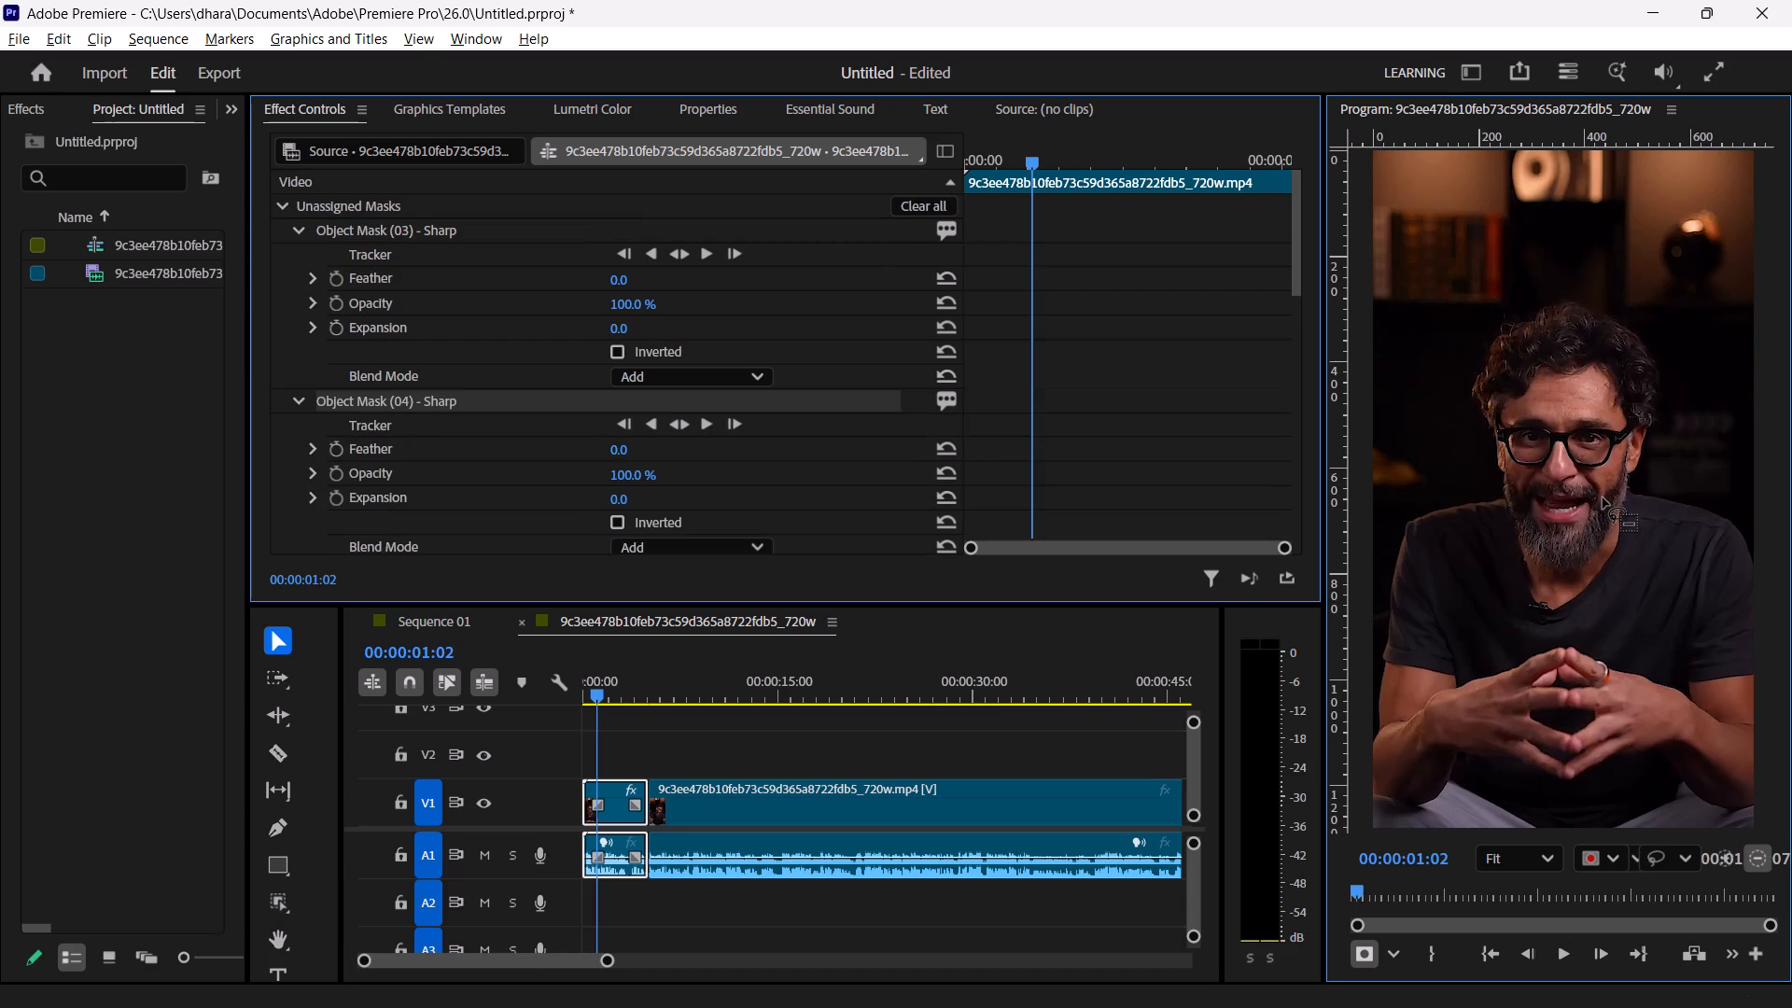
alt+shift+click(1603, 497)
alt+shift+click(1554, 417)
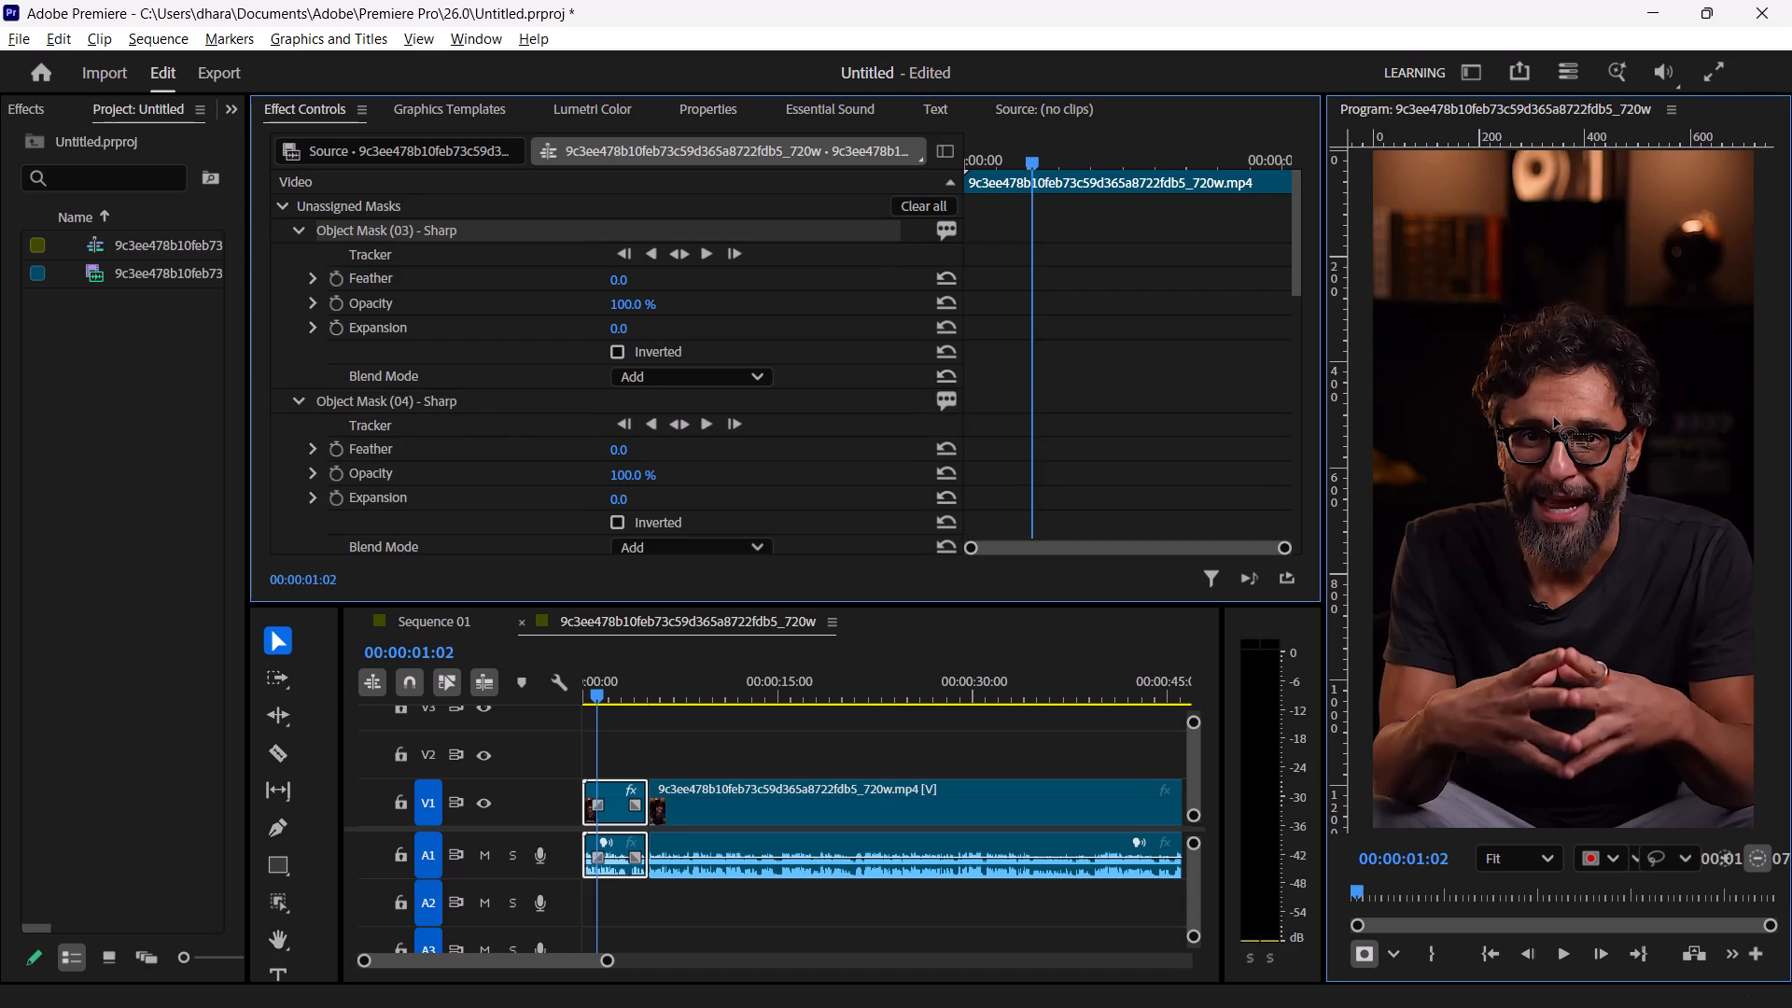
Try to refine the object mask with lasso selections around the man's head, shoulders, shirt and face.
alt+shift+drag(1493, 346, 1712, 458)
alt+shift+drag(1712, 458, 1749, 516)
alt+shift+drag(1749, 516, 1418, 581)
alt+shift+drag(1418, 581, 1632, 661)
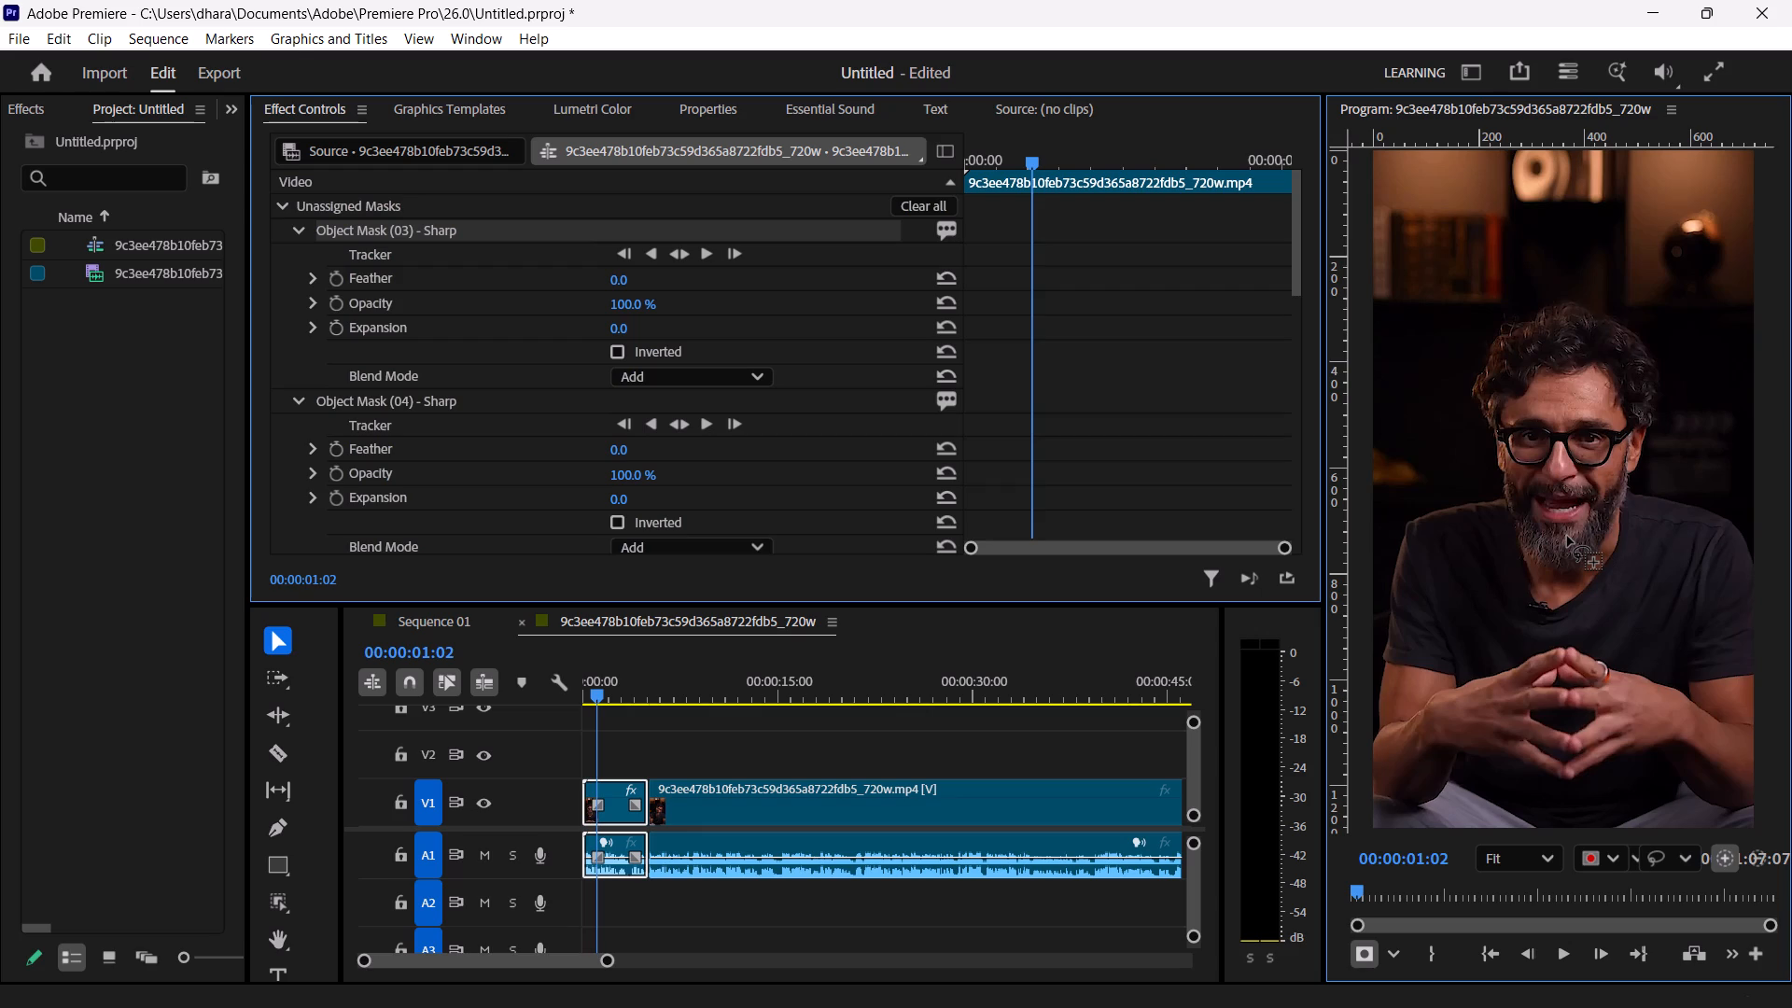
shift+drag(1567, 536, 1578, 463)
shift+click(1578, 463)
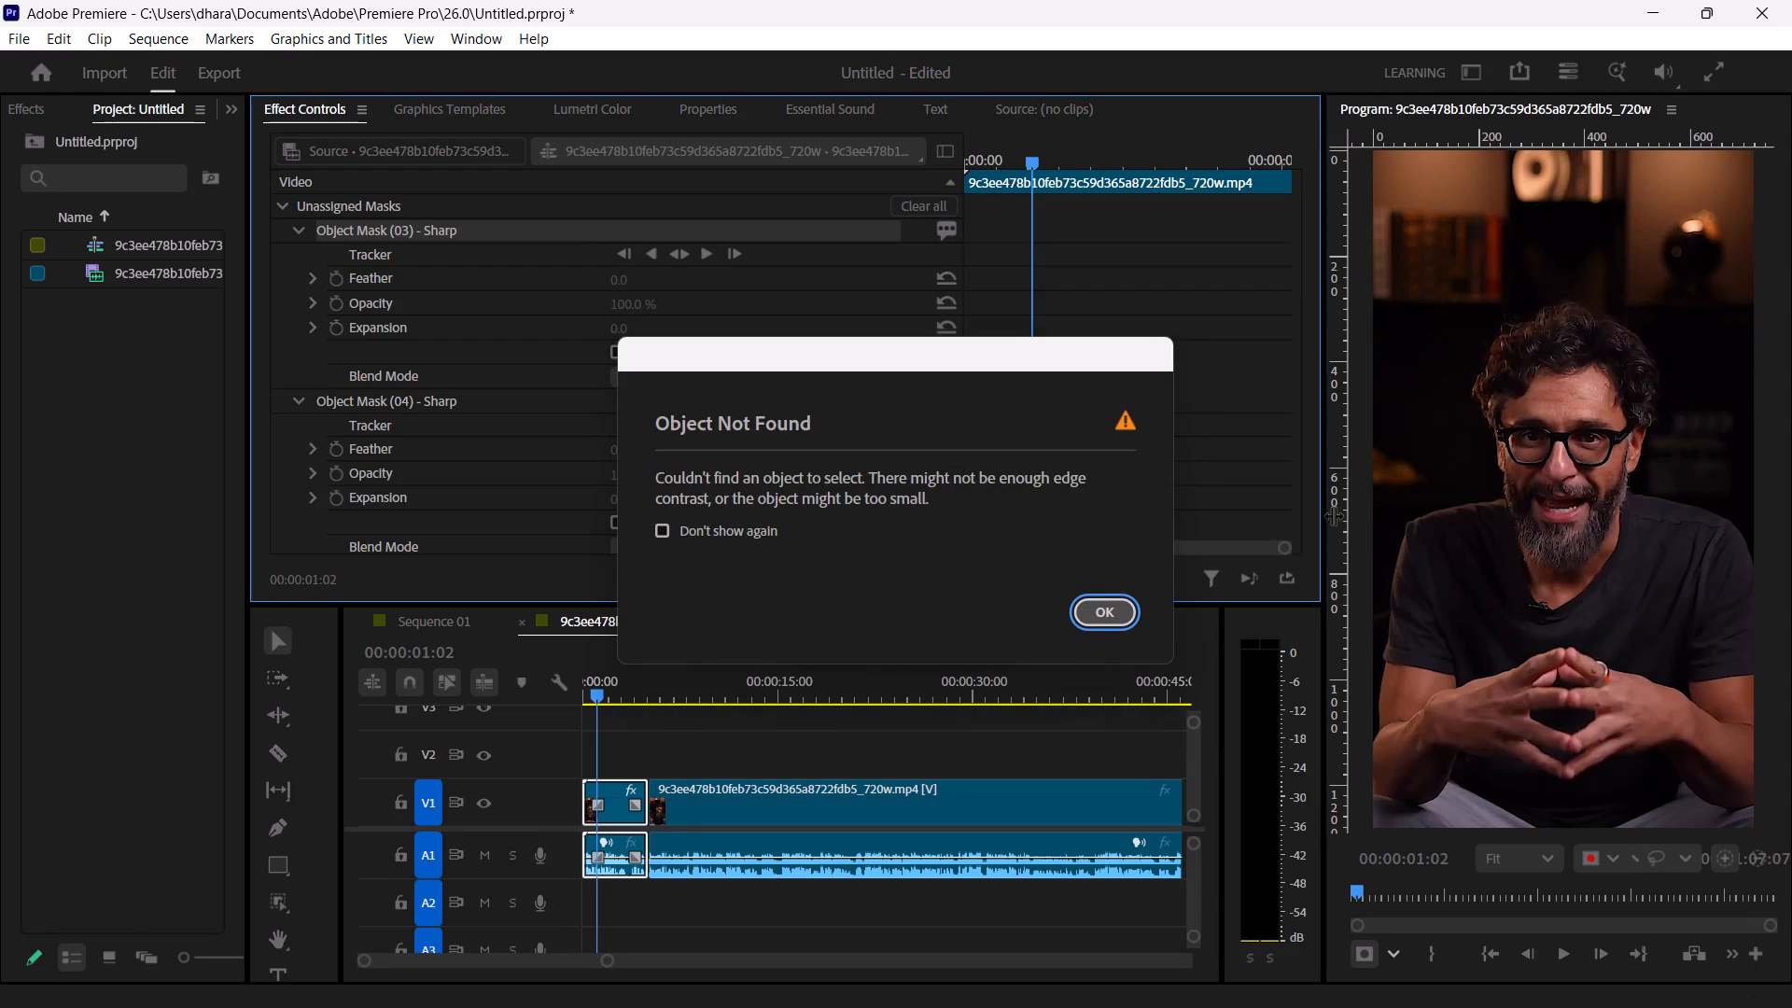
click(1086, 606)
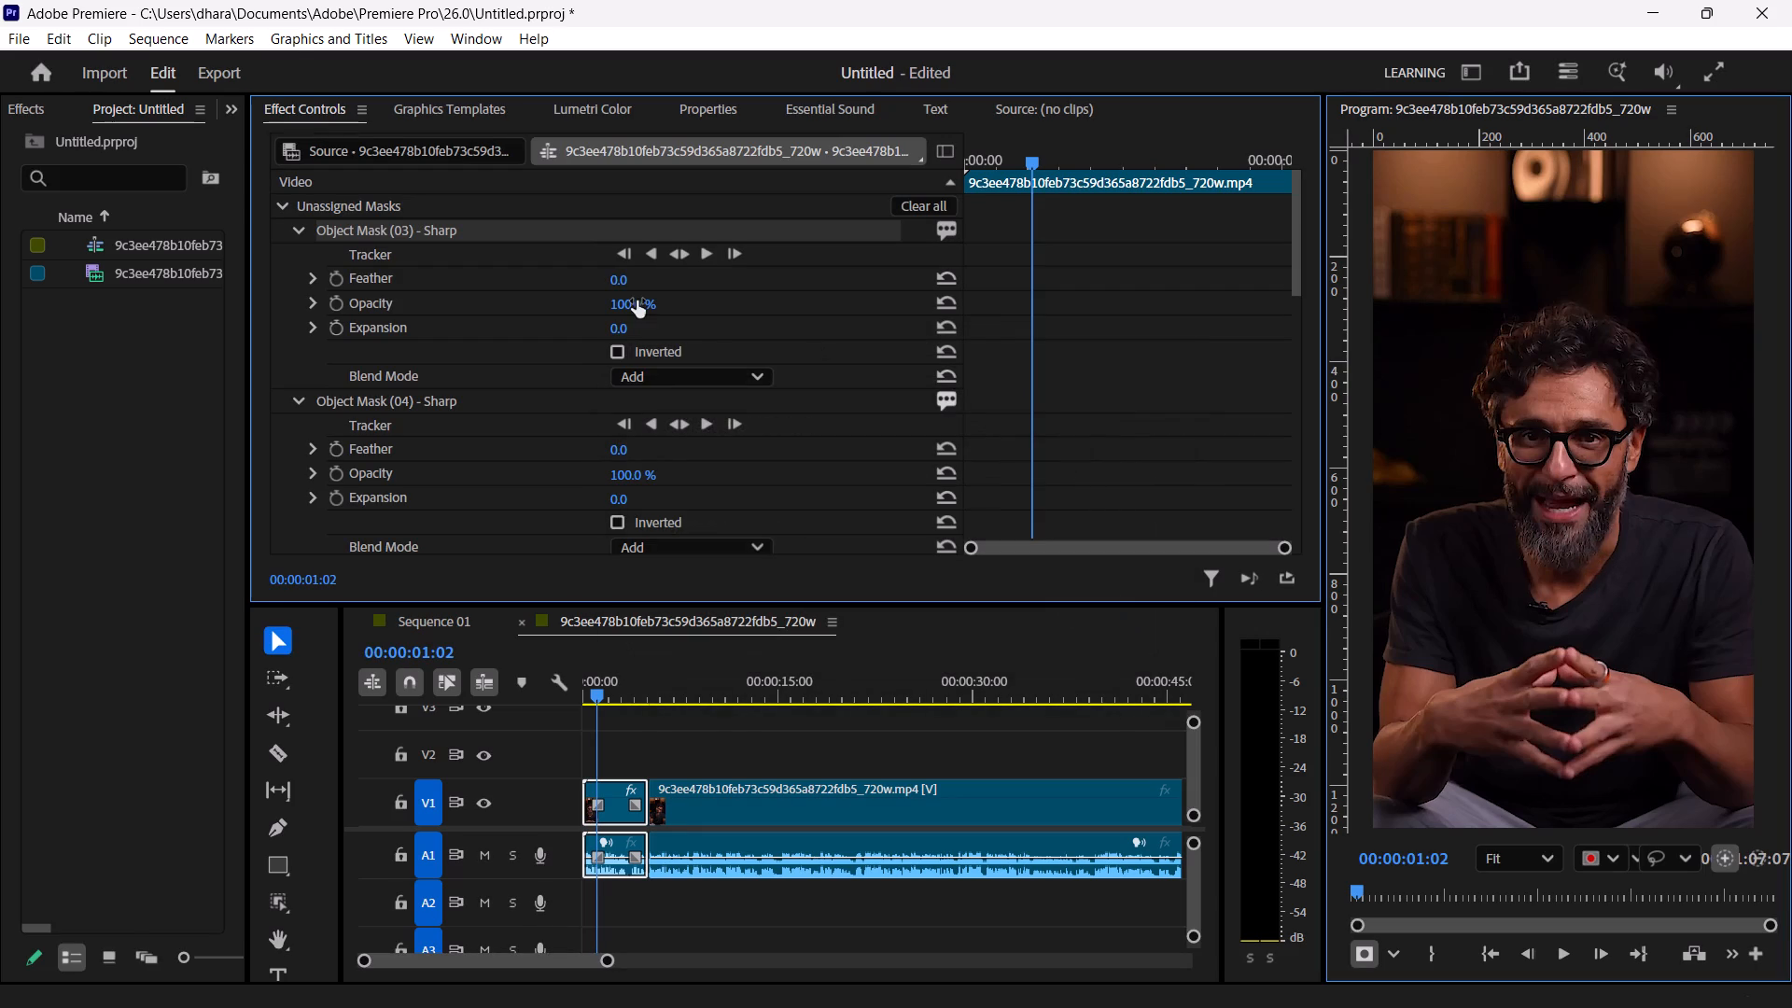
Delete both unassigned object masks from the first clip segment.
click(496, 230)
key(Delete)
key(Delete)
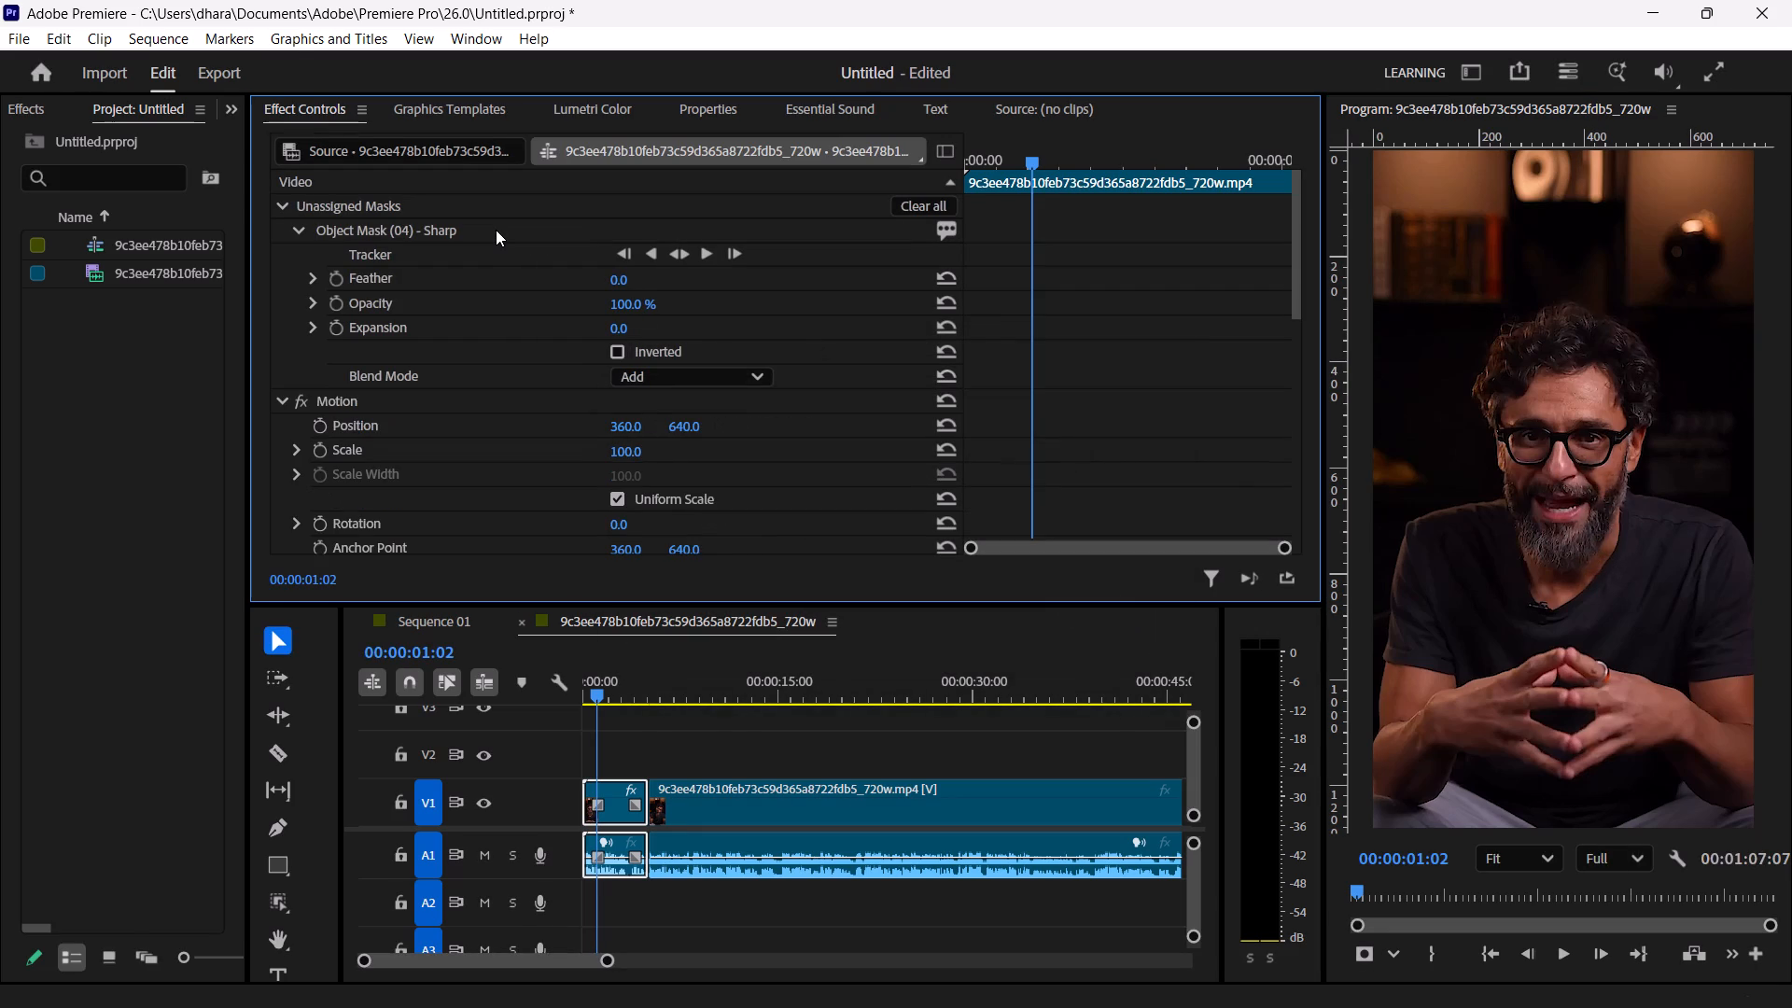
click(496, 230)
click(496, 230)
key(Delete)
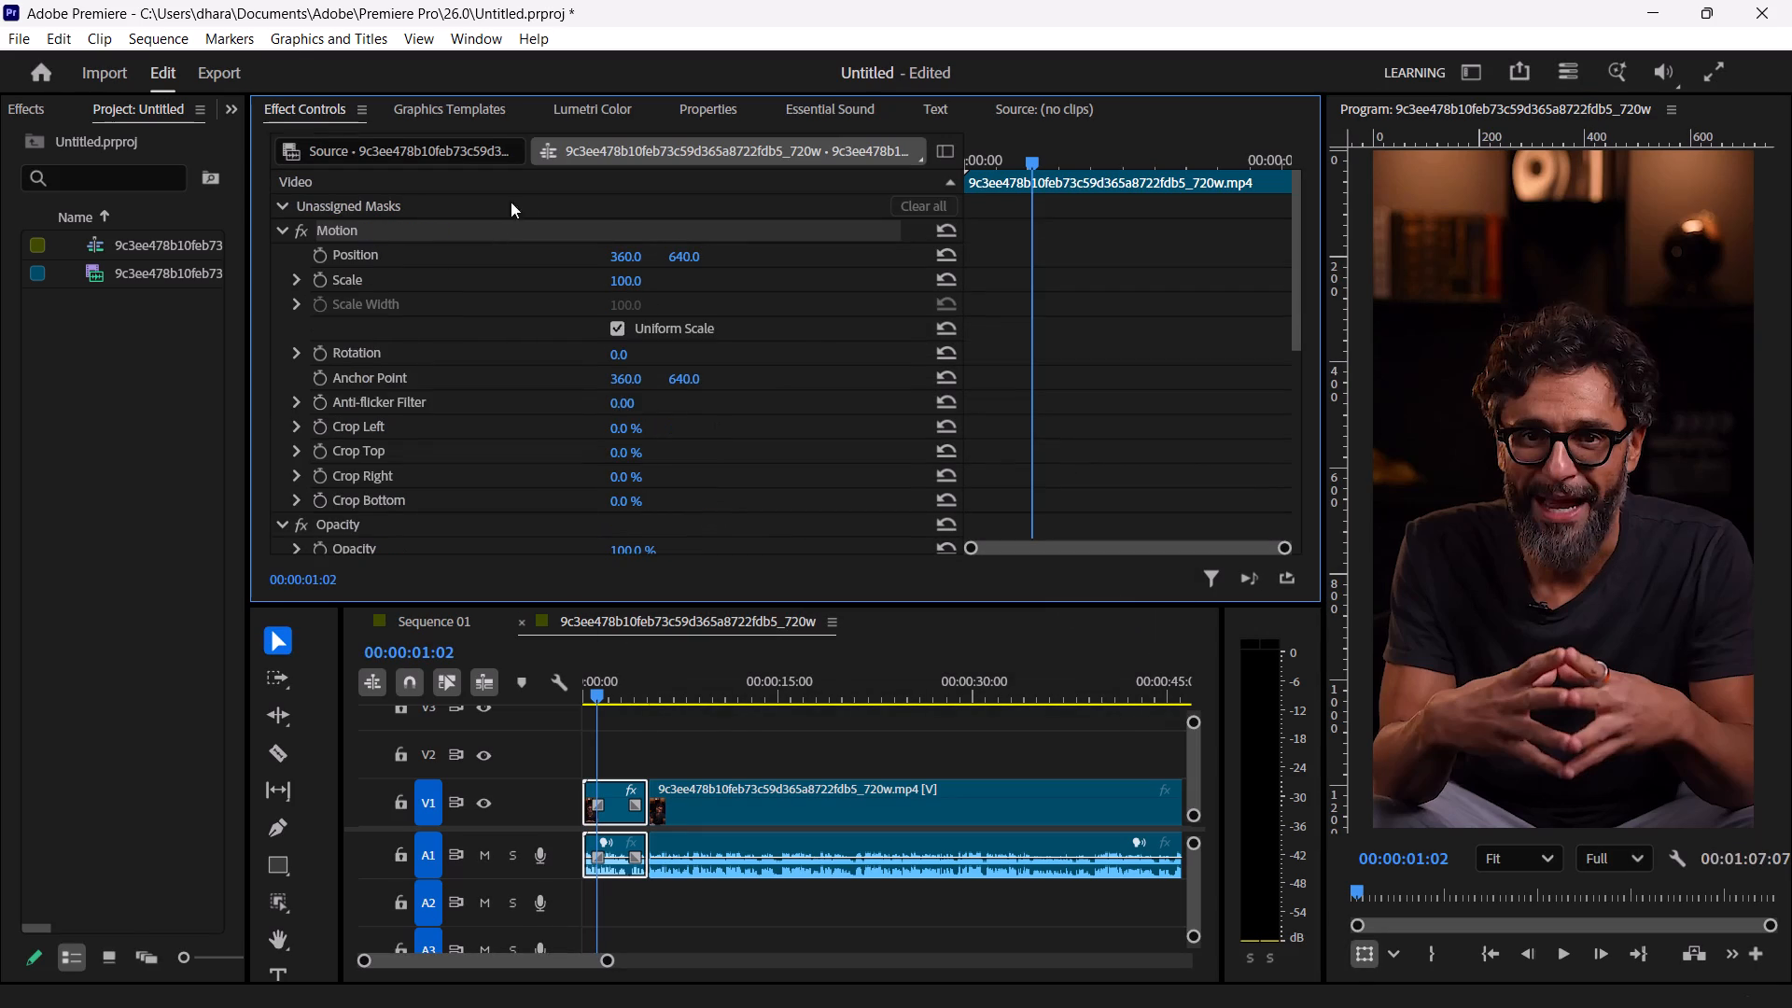
Apply the automatic Basic Correction in Lumetri Color to the first clip segment.
click(455, 118)
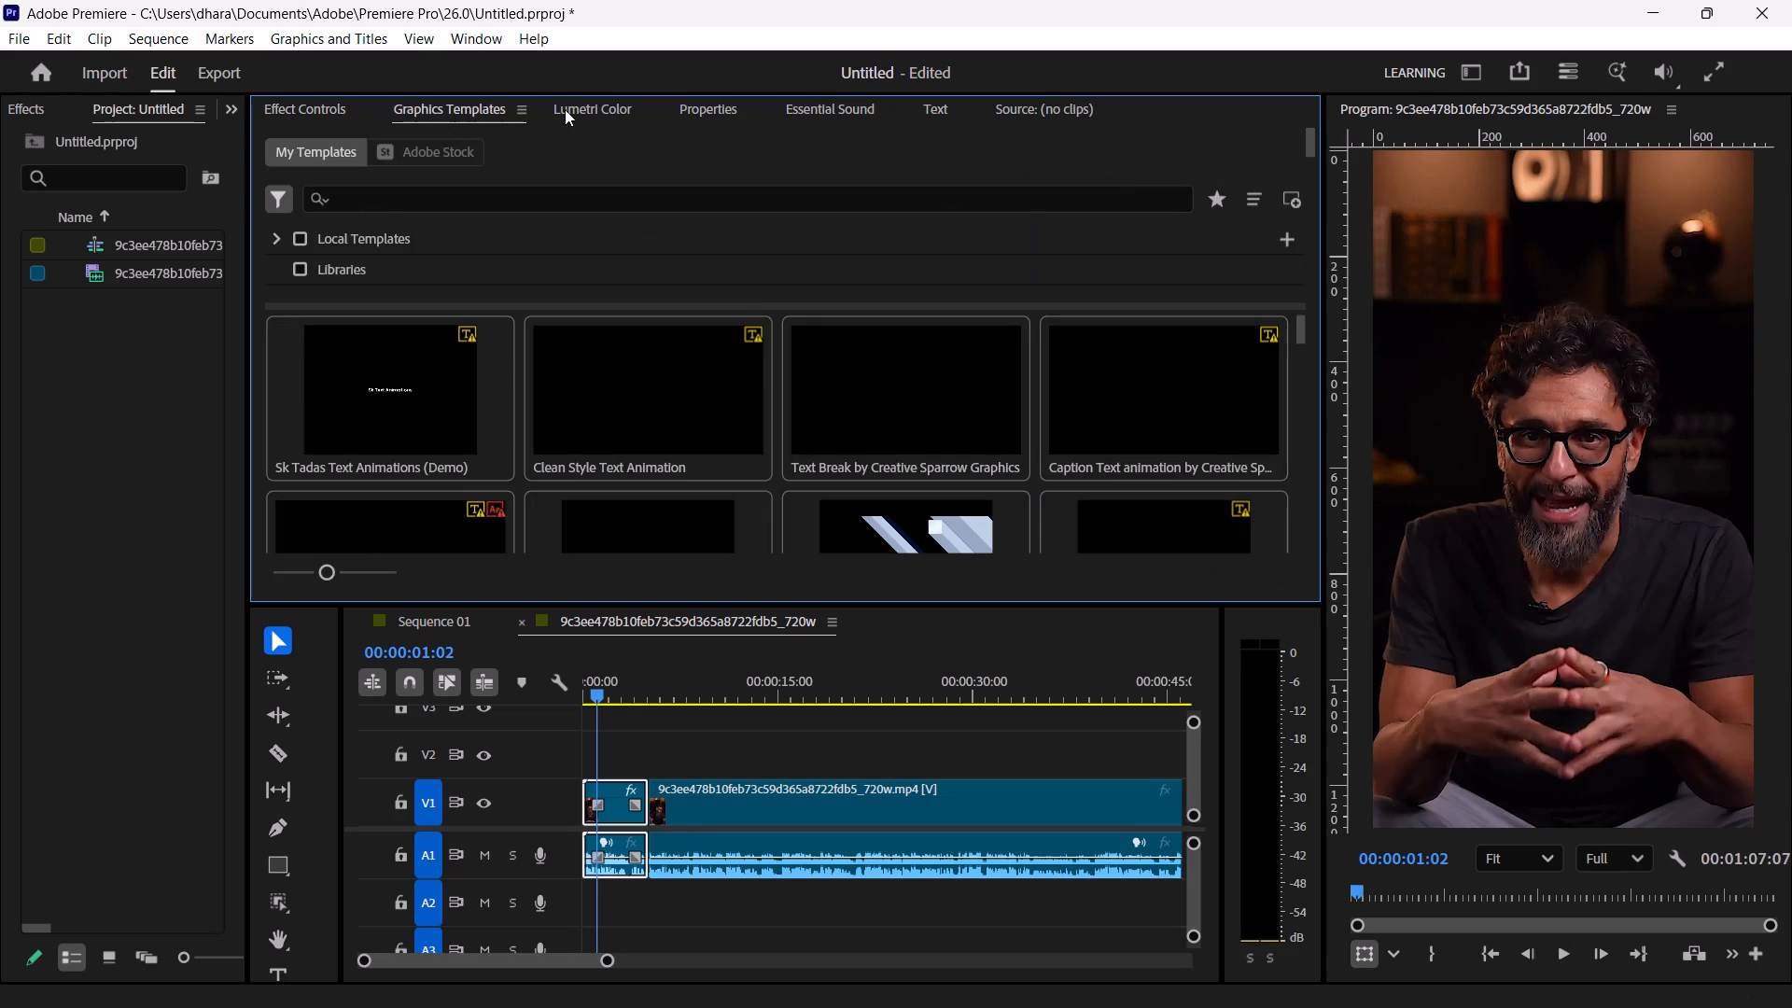
click(605, 109)
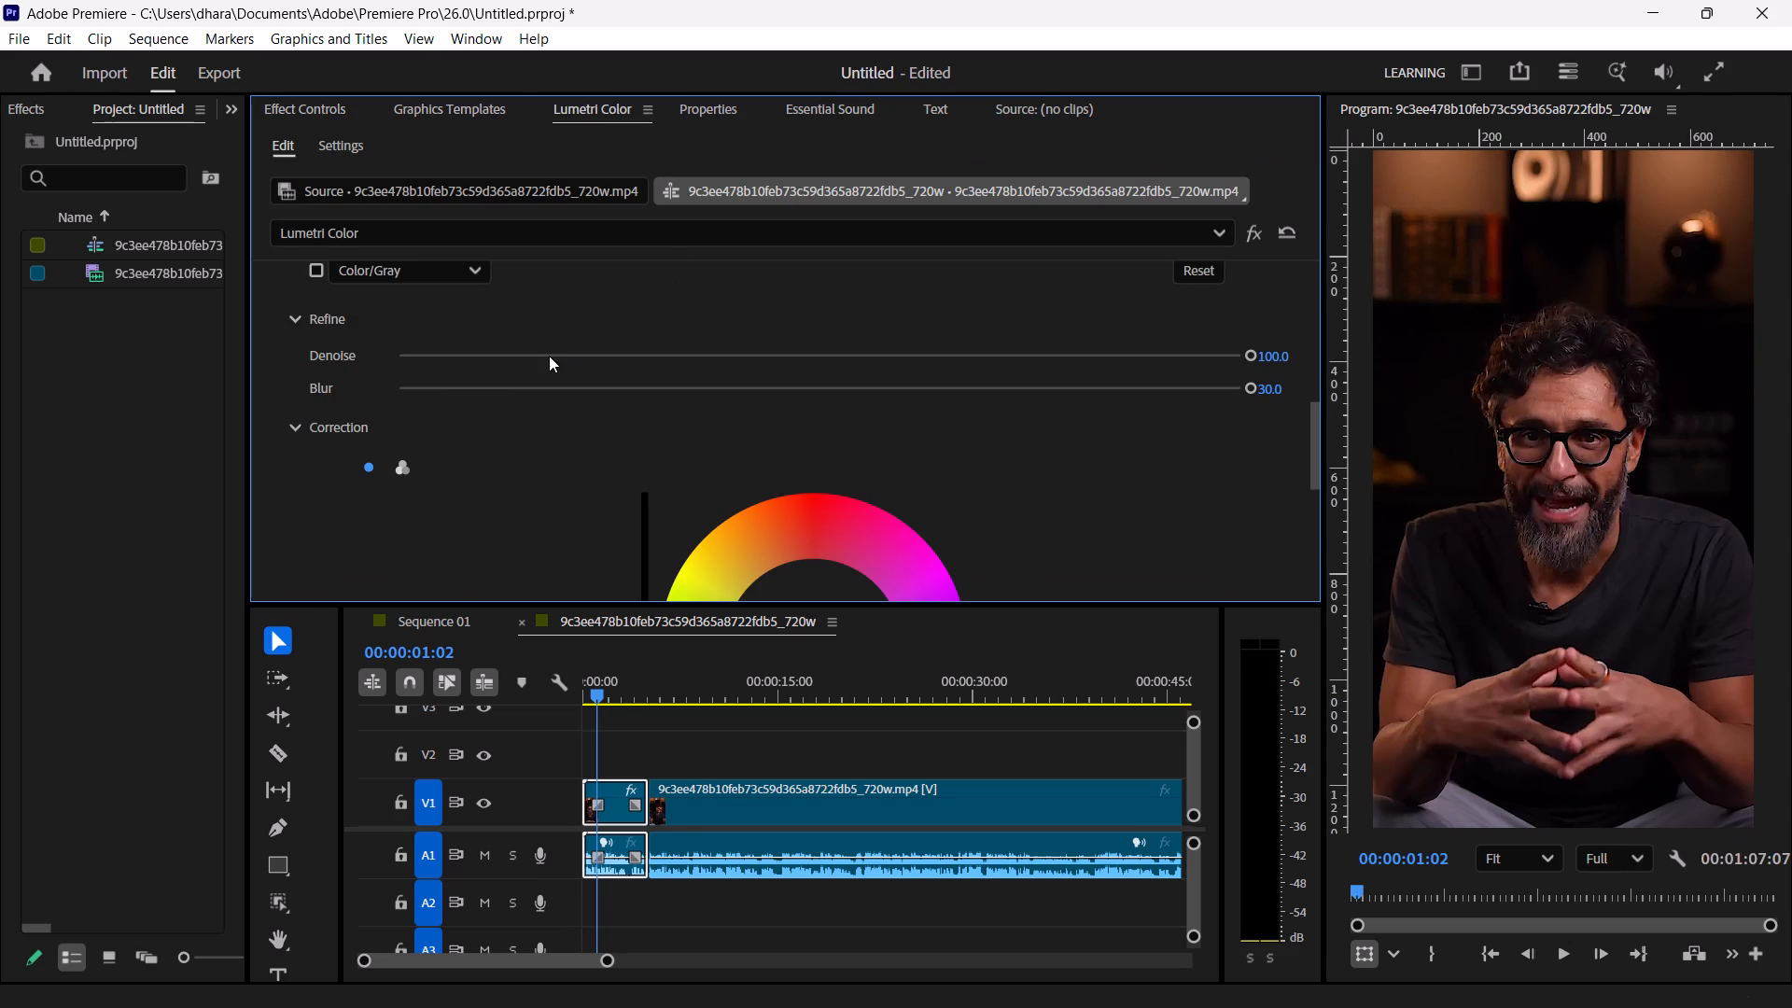
scroll(549, 356, up, 11)
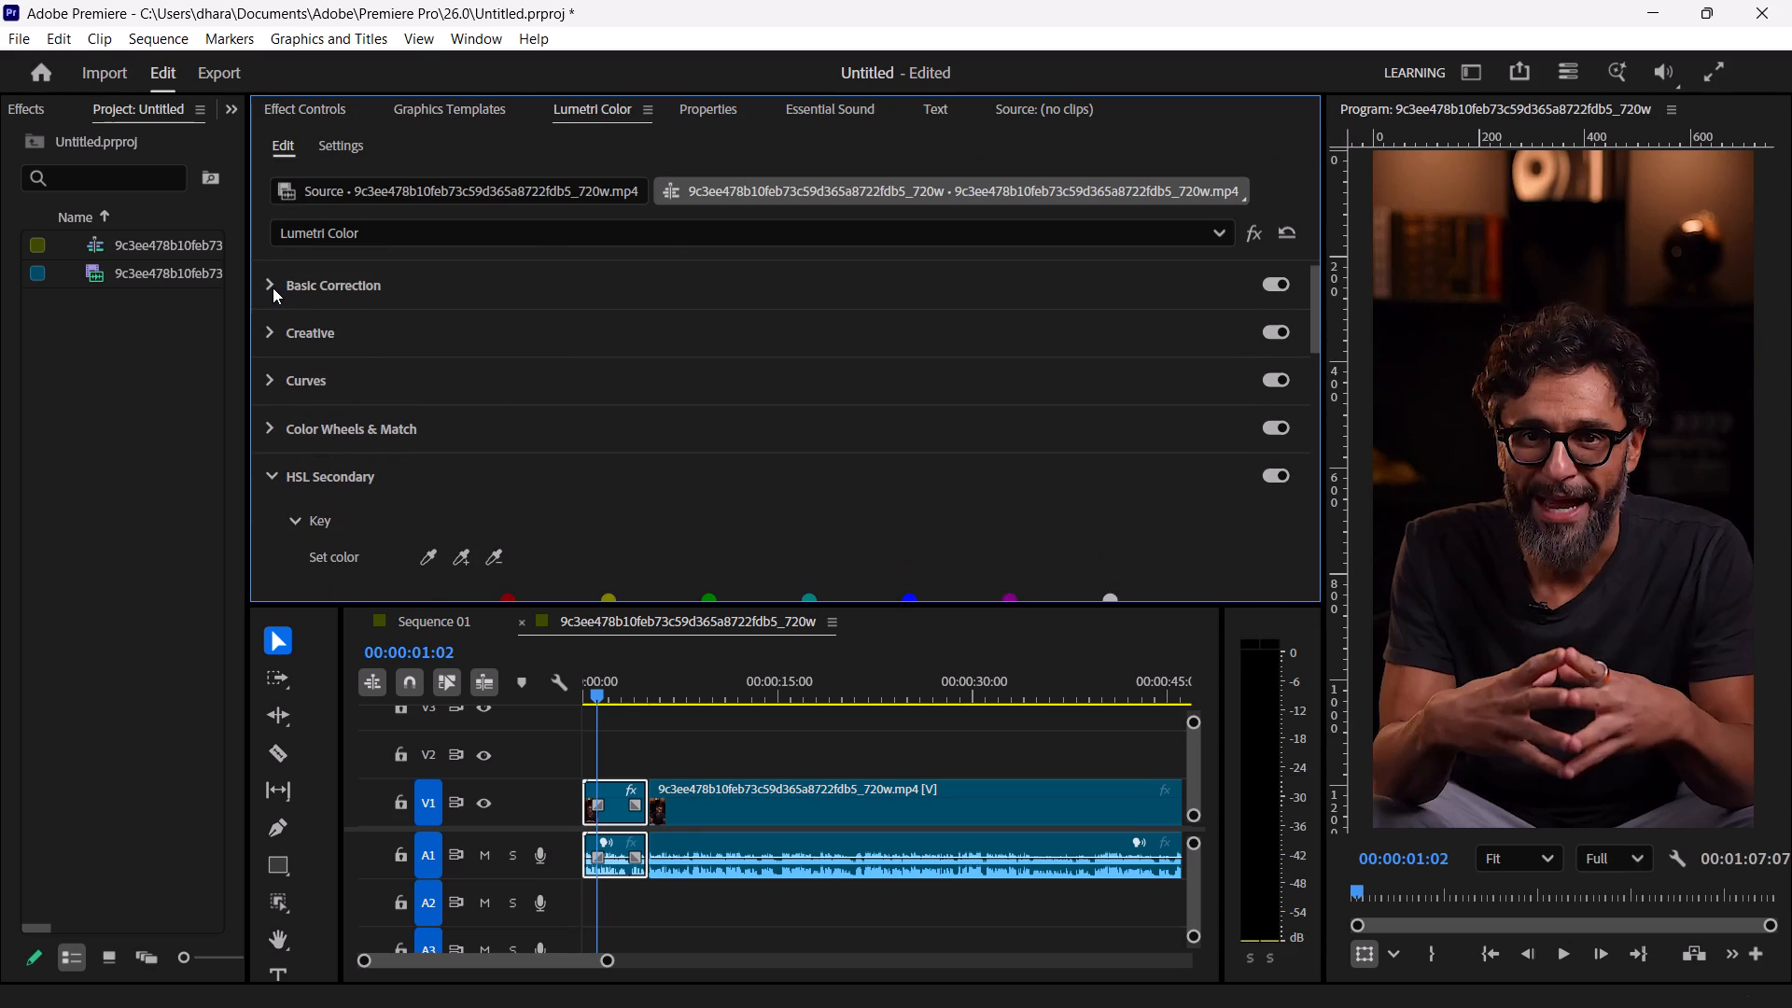
click(268, 286)
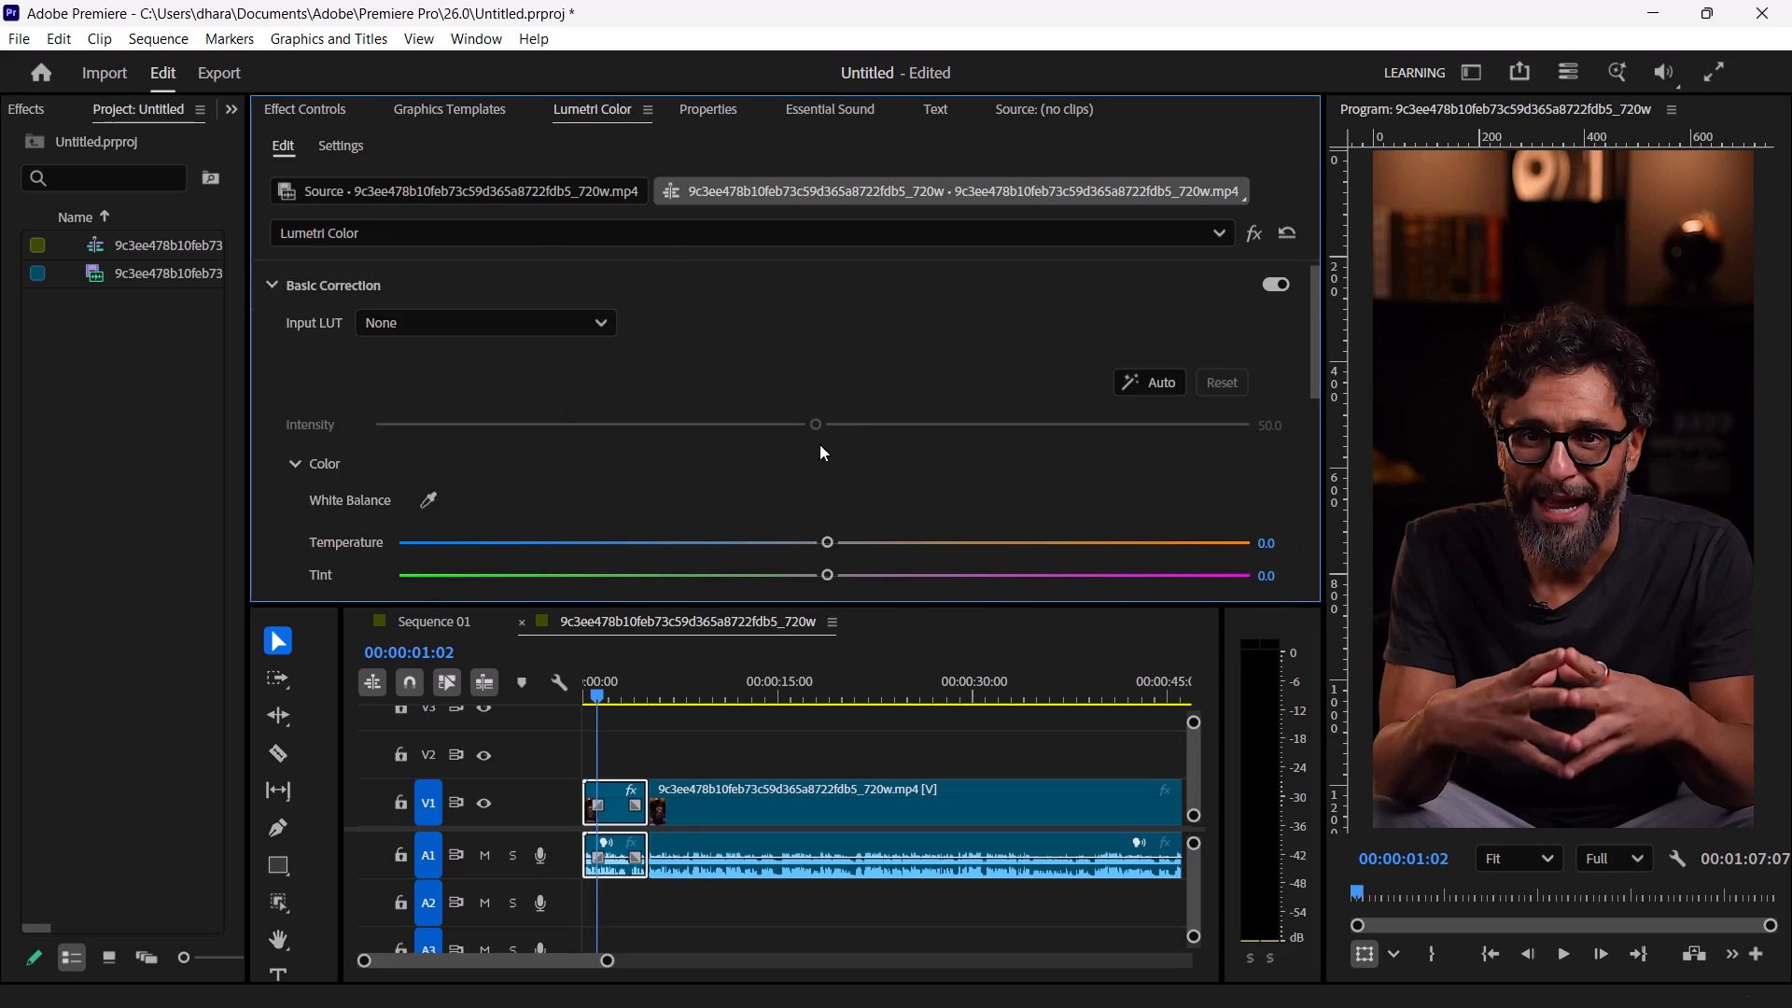
click(820, 423)
click(1139, 383)
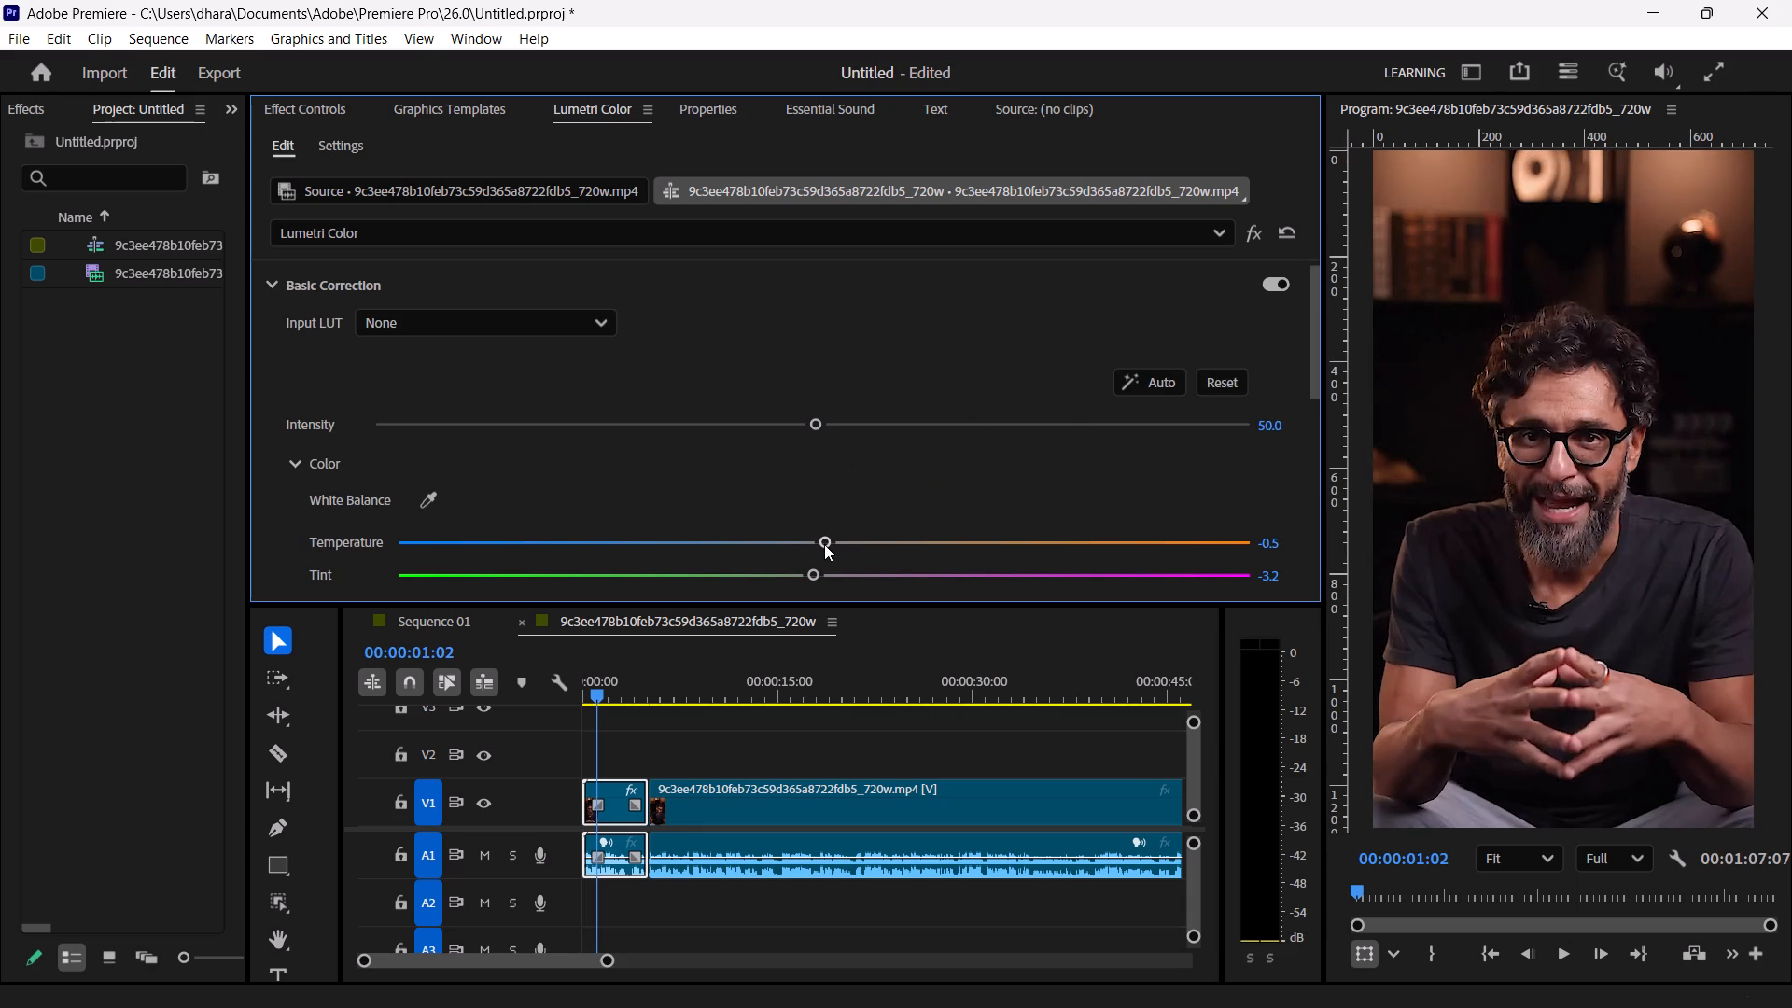
Set the first clip segment's Lumetri Temperature to -15.2 and Tint to 5.3.
drag(824, 544, 763, 544)
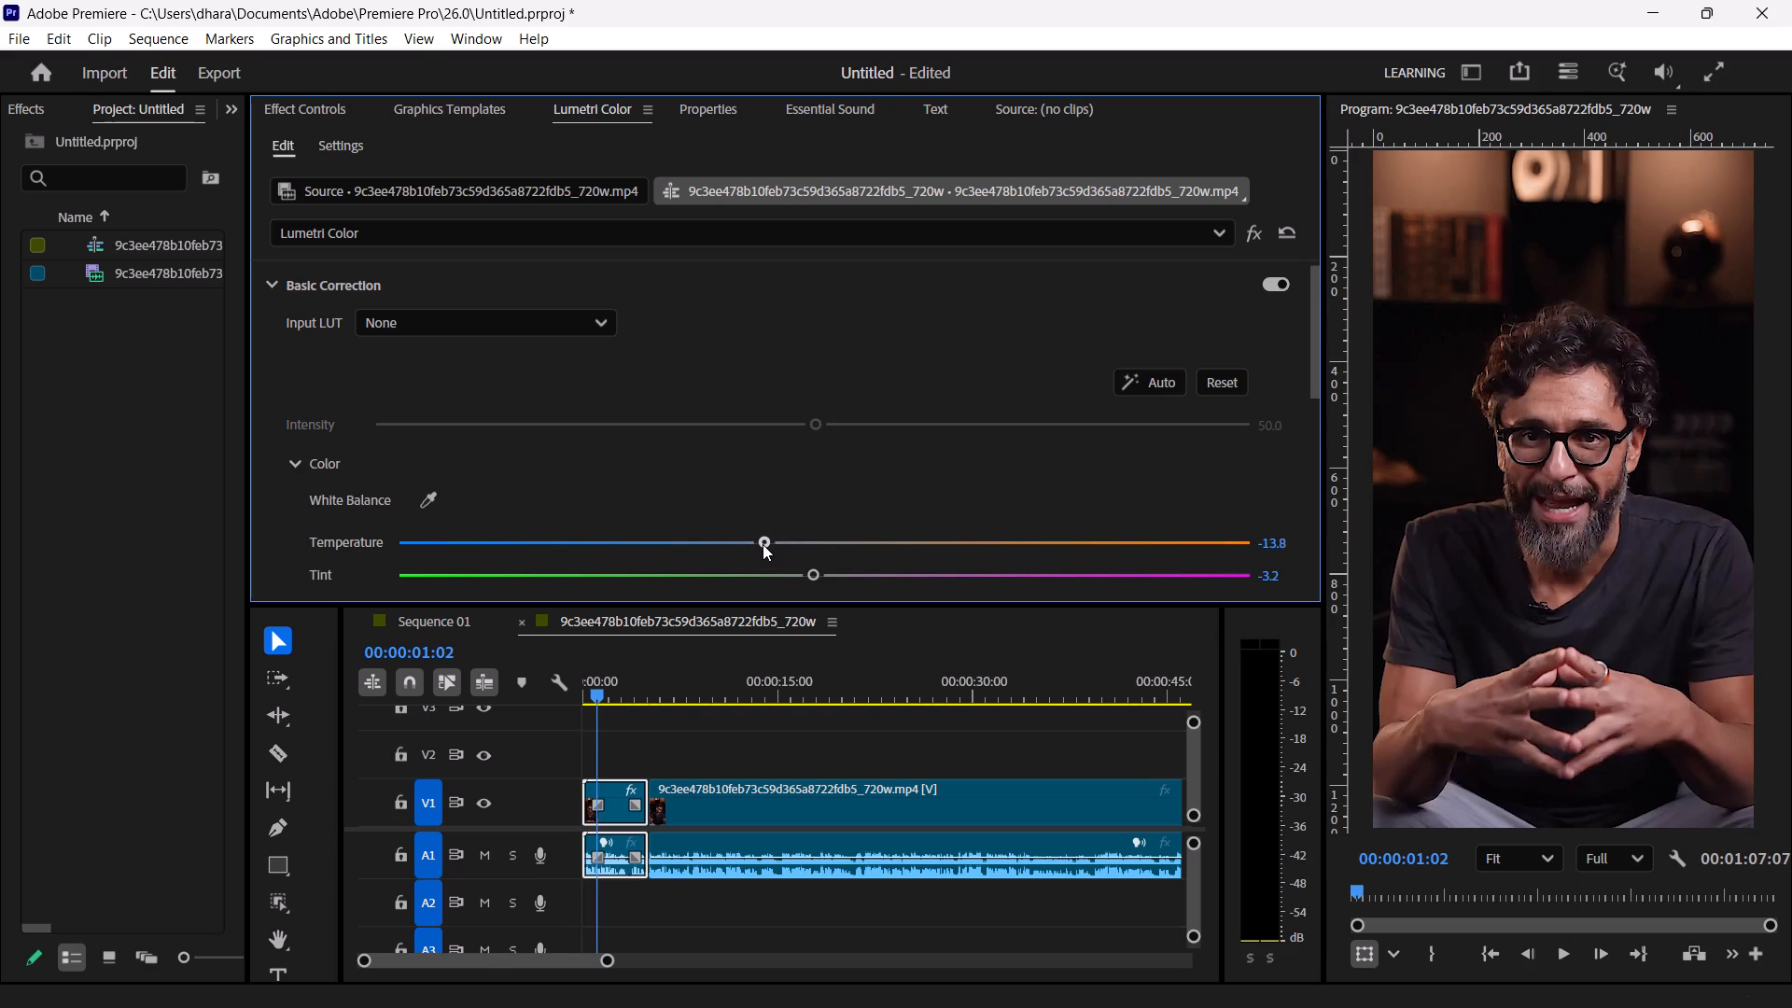
drag(763, 544, 758, 544)
drag(819, 567, 857, 567)
drag(857, 567, 845, 570)
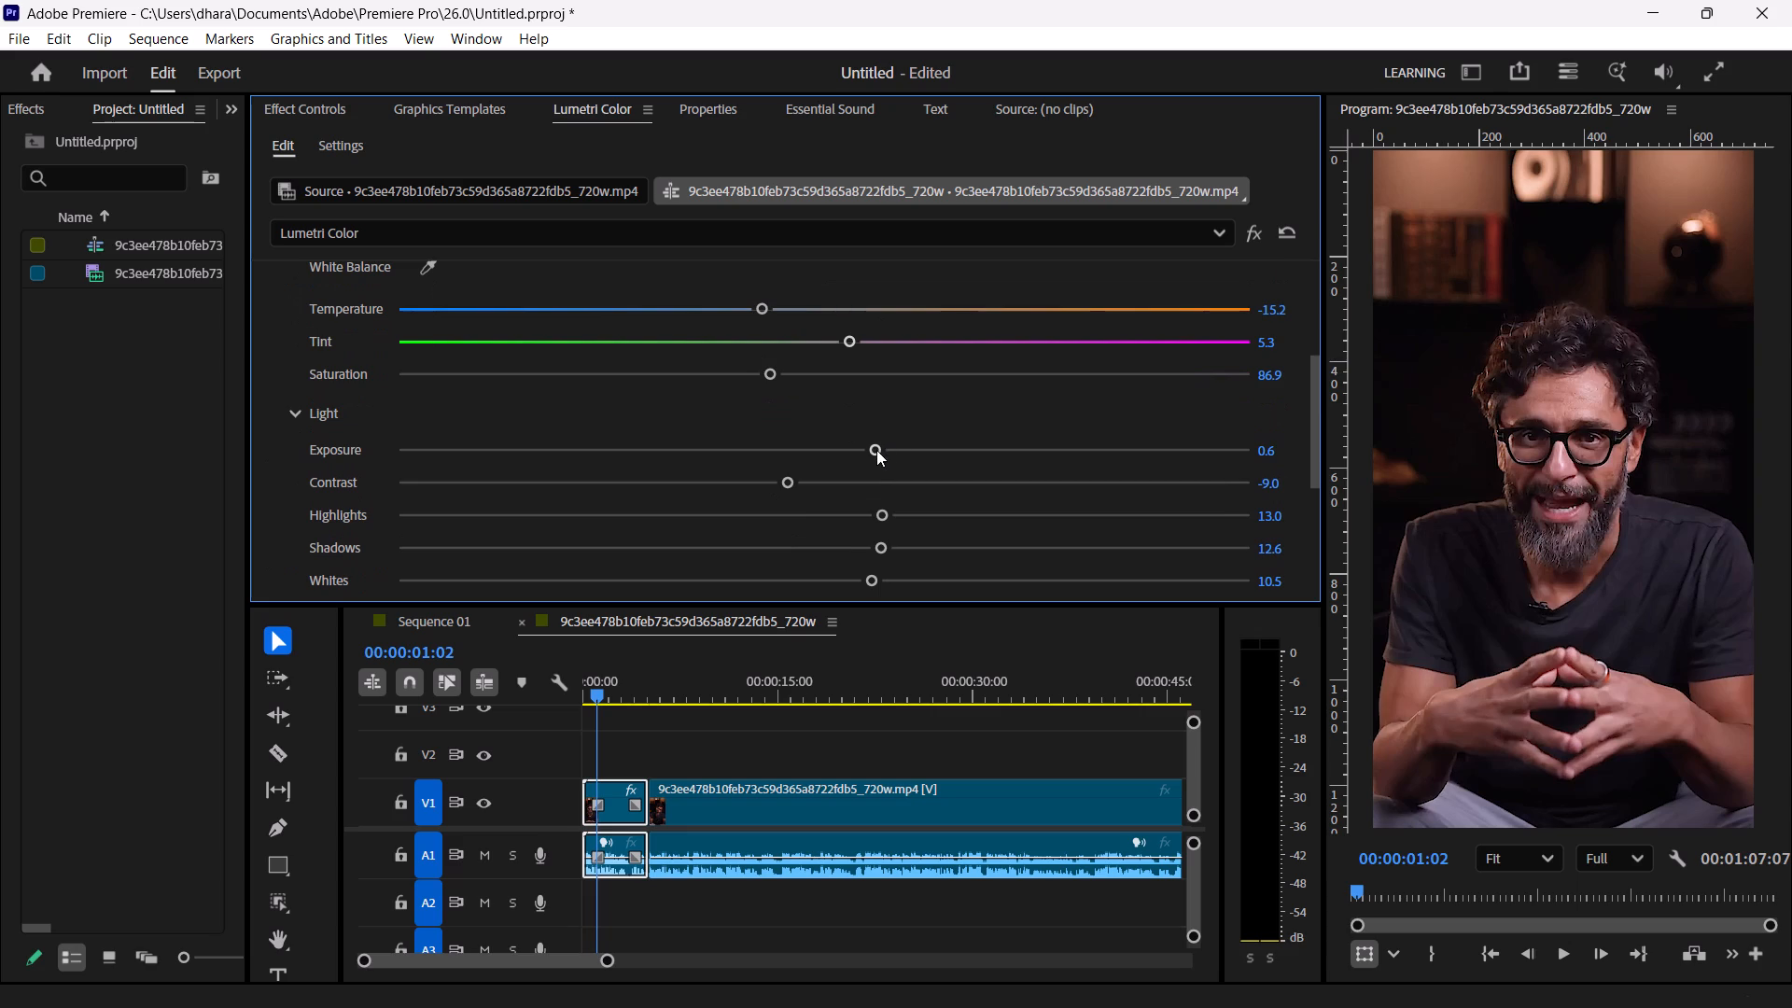
Set the Lumetri Exposure to 0.7 and Contrast to 23.9 for the first clip segment.
drag(876, 450, 758, 447)
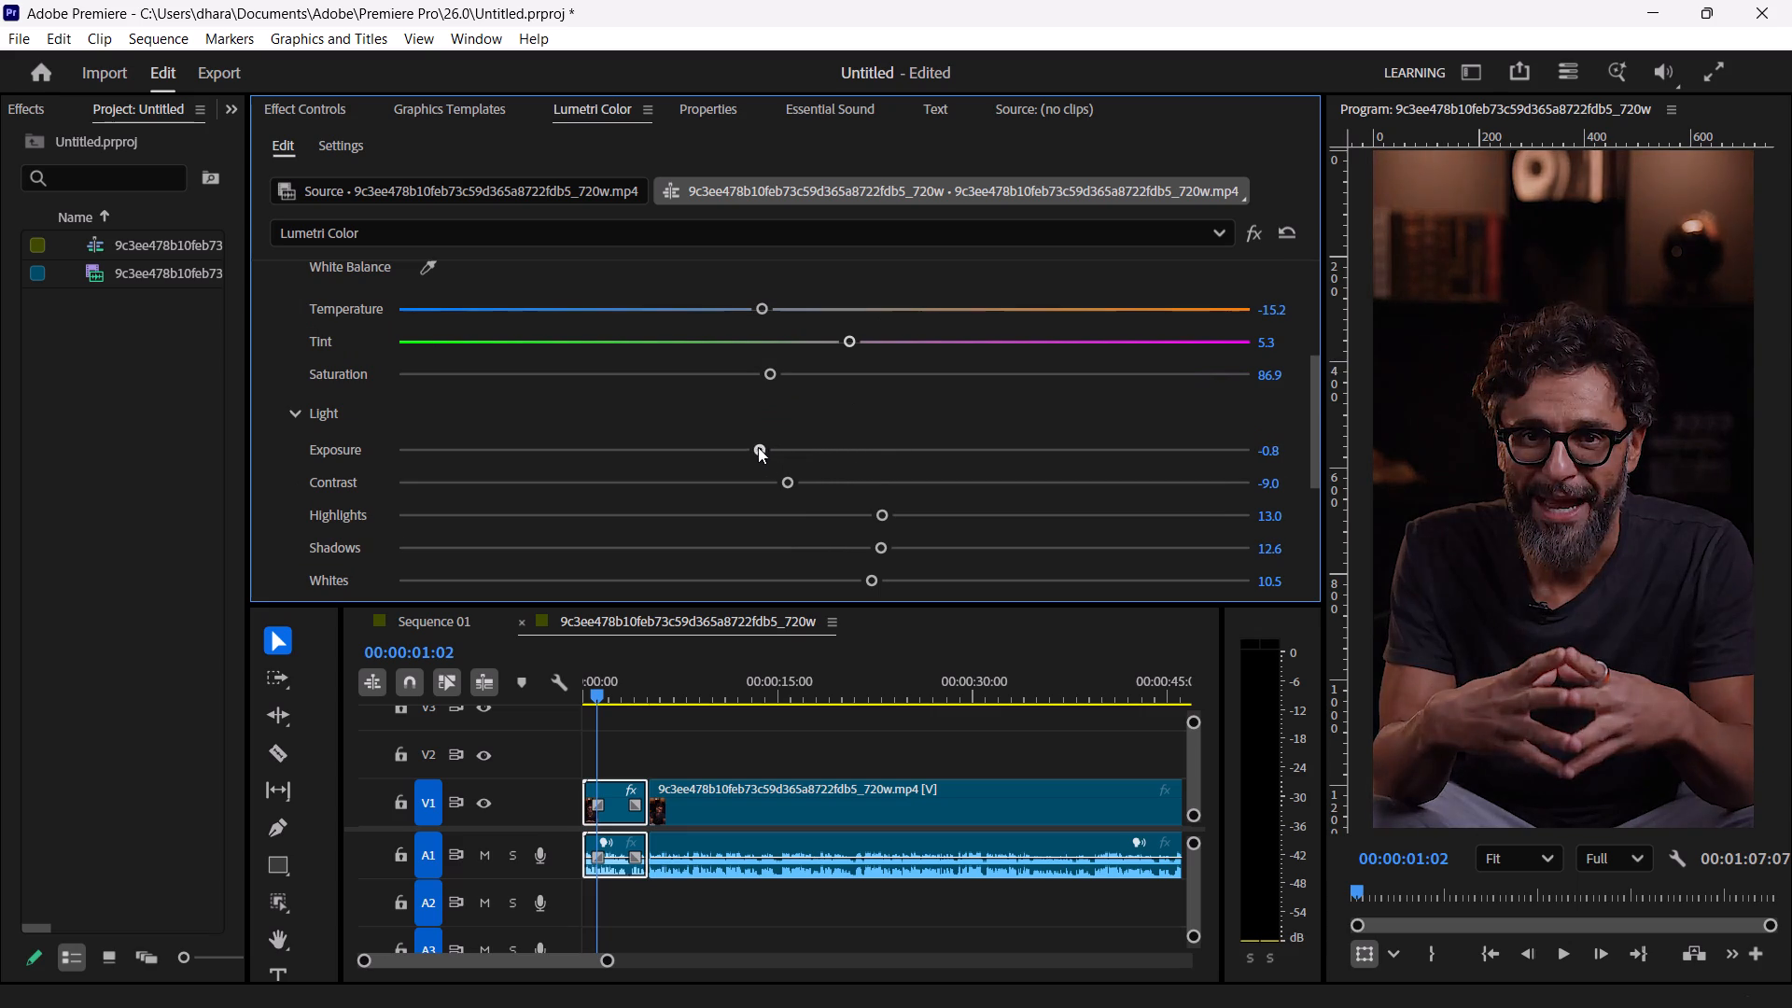
drag(758, 447, 920, 438)
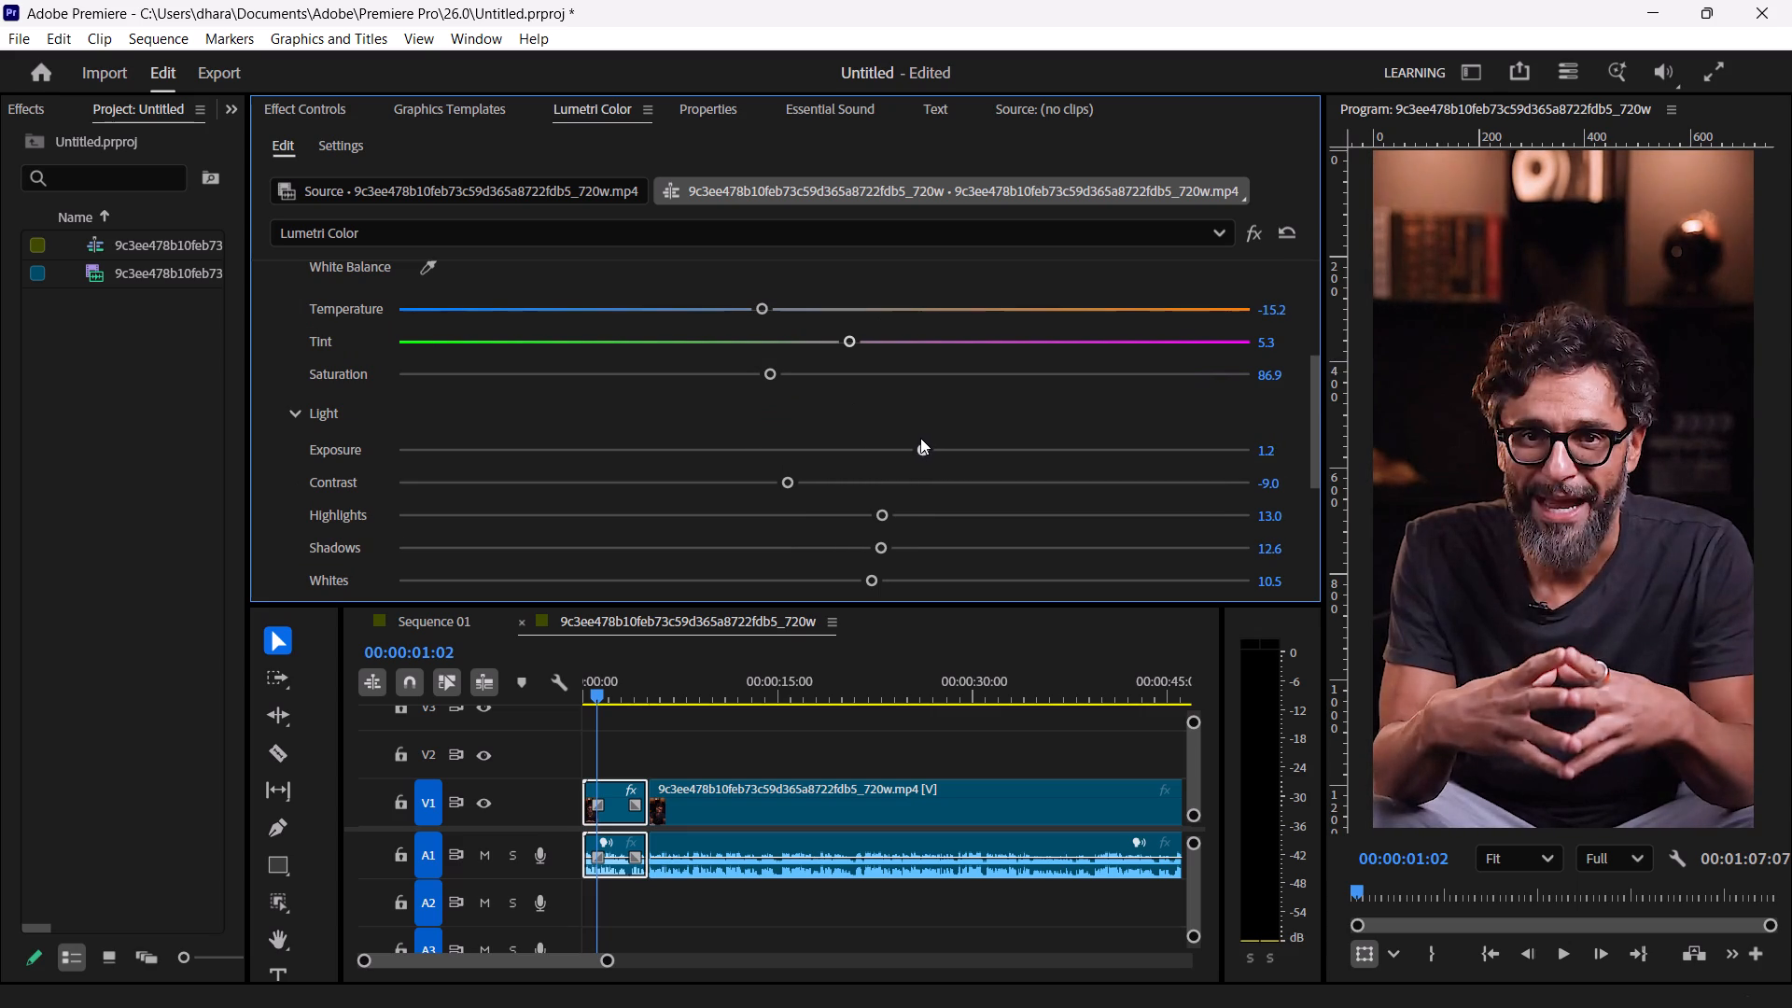
drag(920, 438, 880, 441)
drag(785, 487, 854, 484)
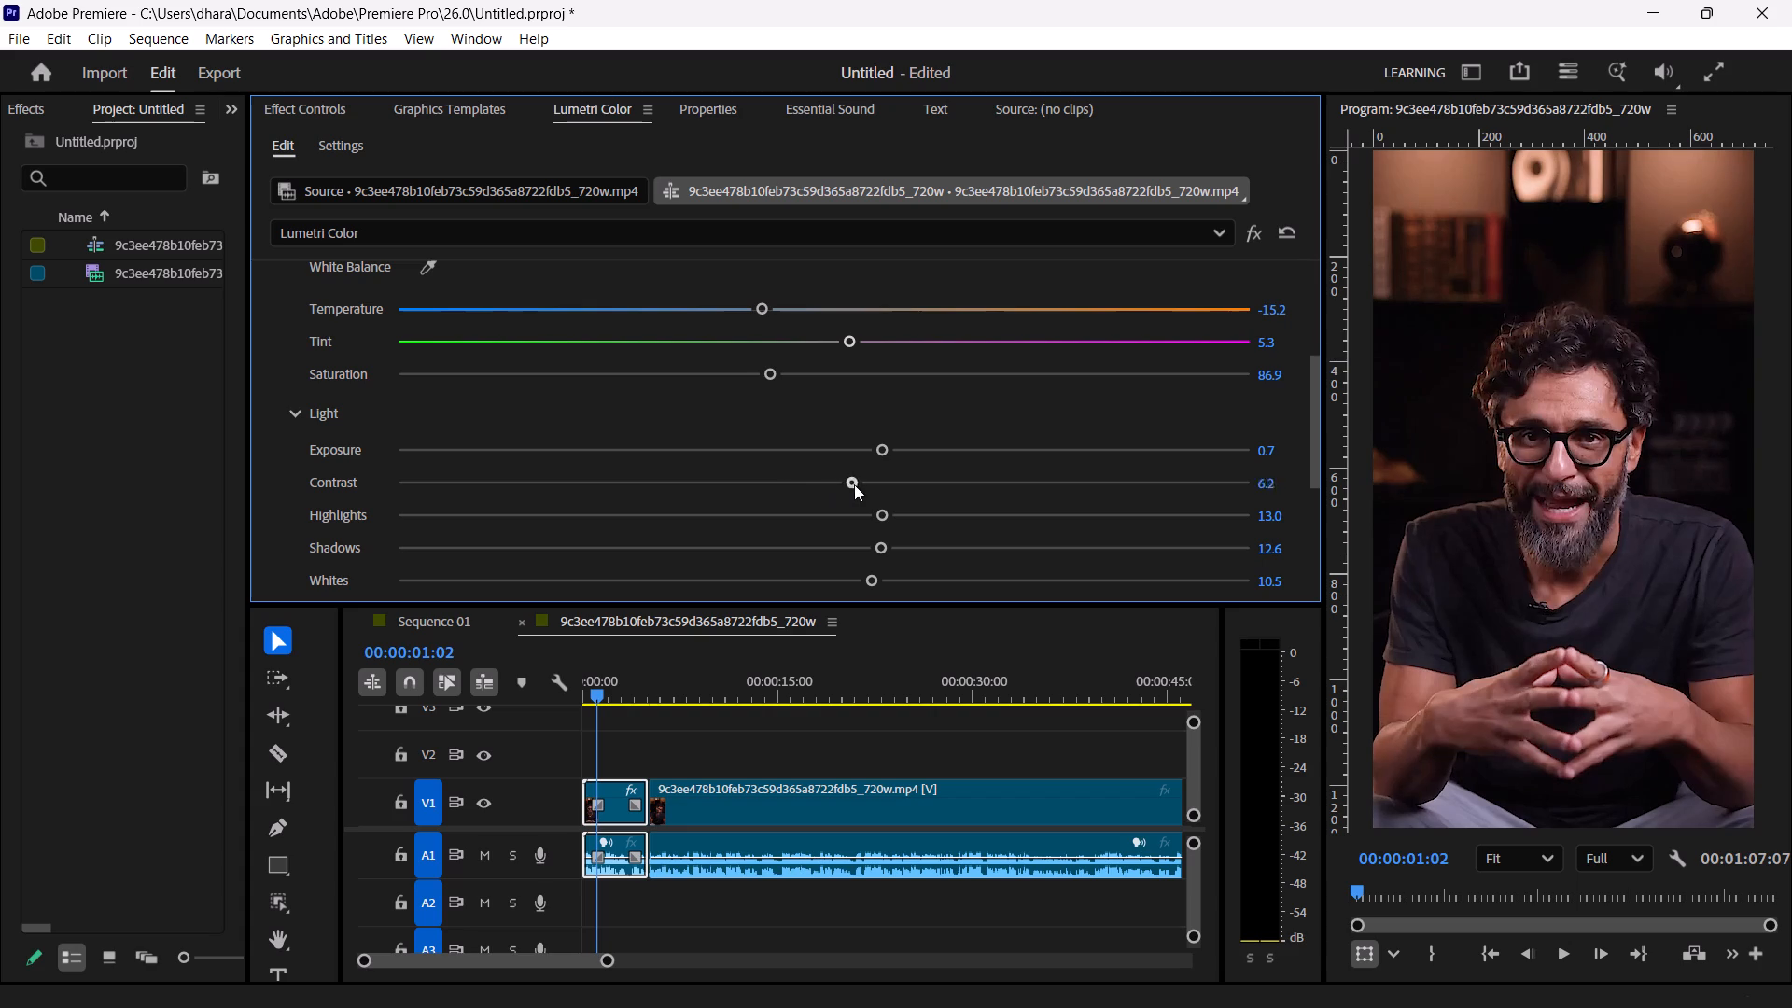
drag(854, 484, 924, 484)
Set the Lumetri Highlights to -28.3 for the first clip segment.
drag(884, 507, 927, 507)
drag(927, 507, 700, 522)
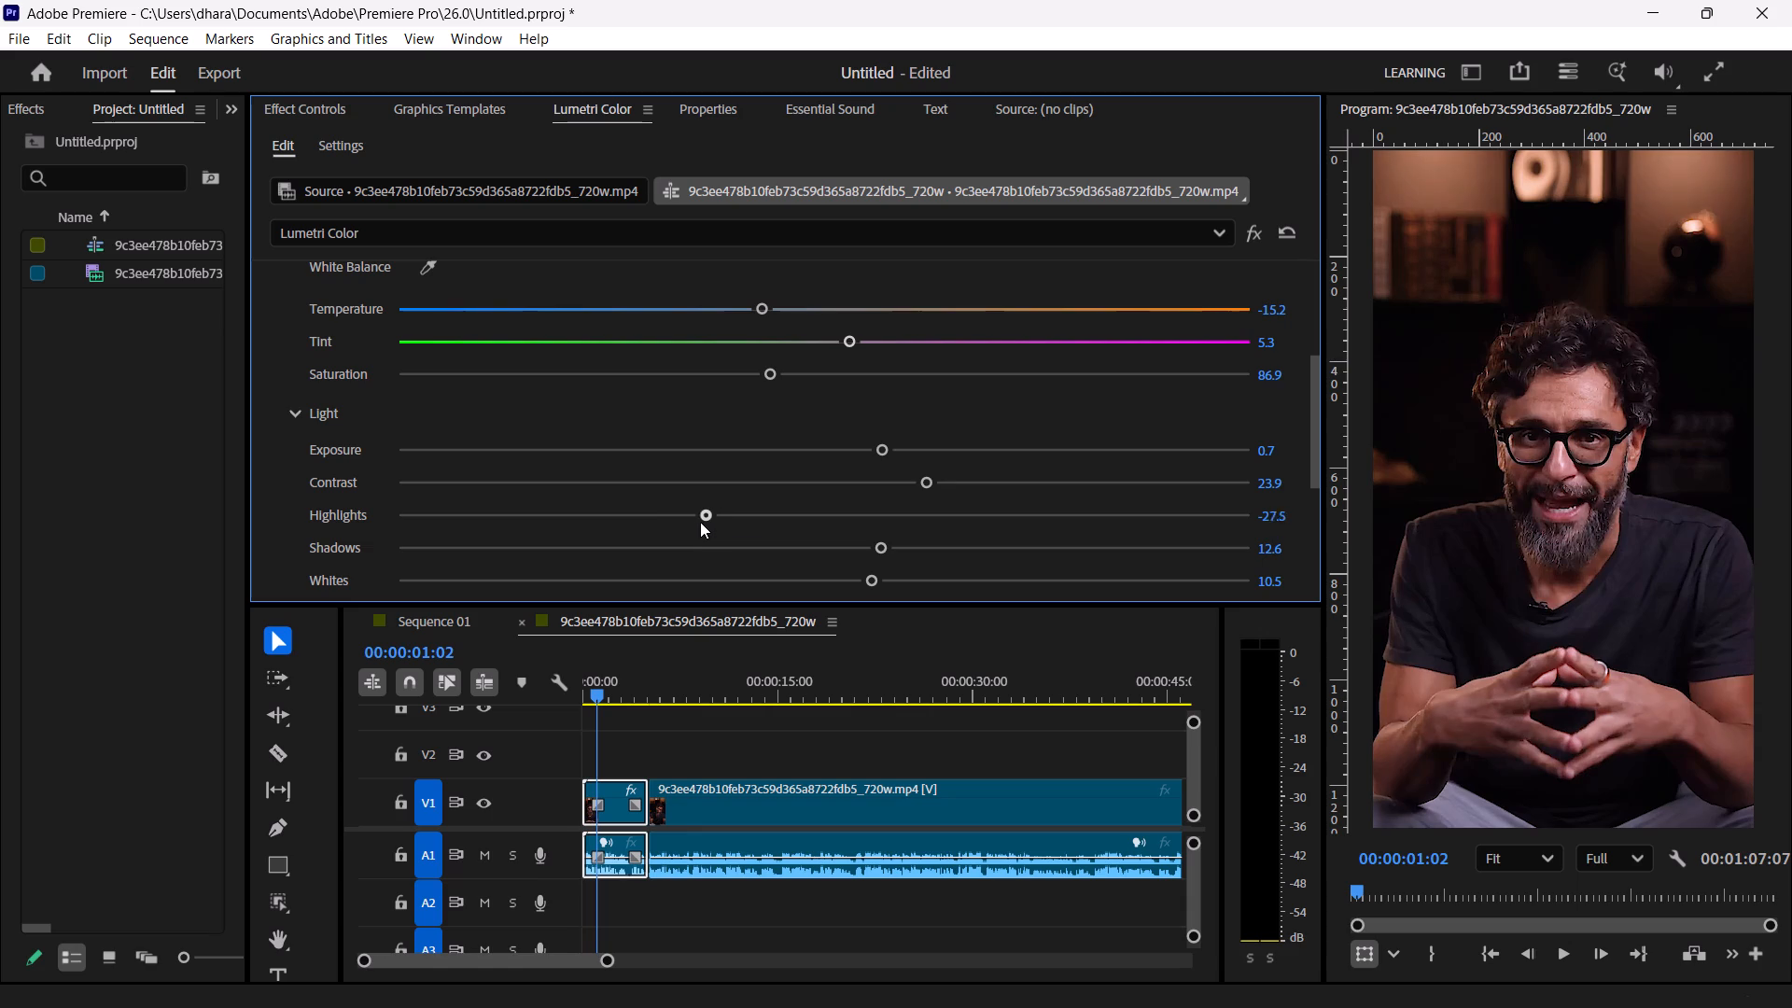
drag(700, 522, 701, 521)
drag(701, 521, 702, 521)
Set the Lumetri Shadows to 5.6 and Whites to 19.8 for the first clip segment.
drag(883, 543, 933, 539)
drag(933, 539, 1124, 530)
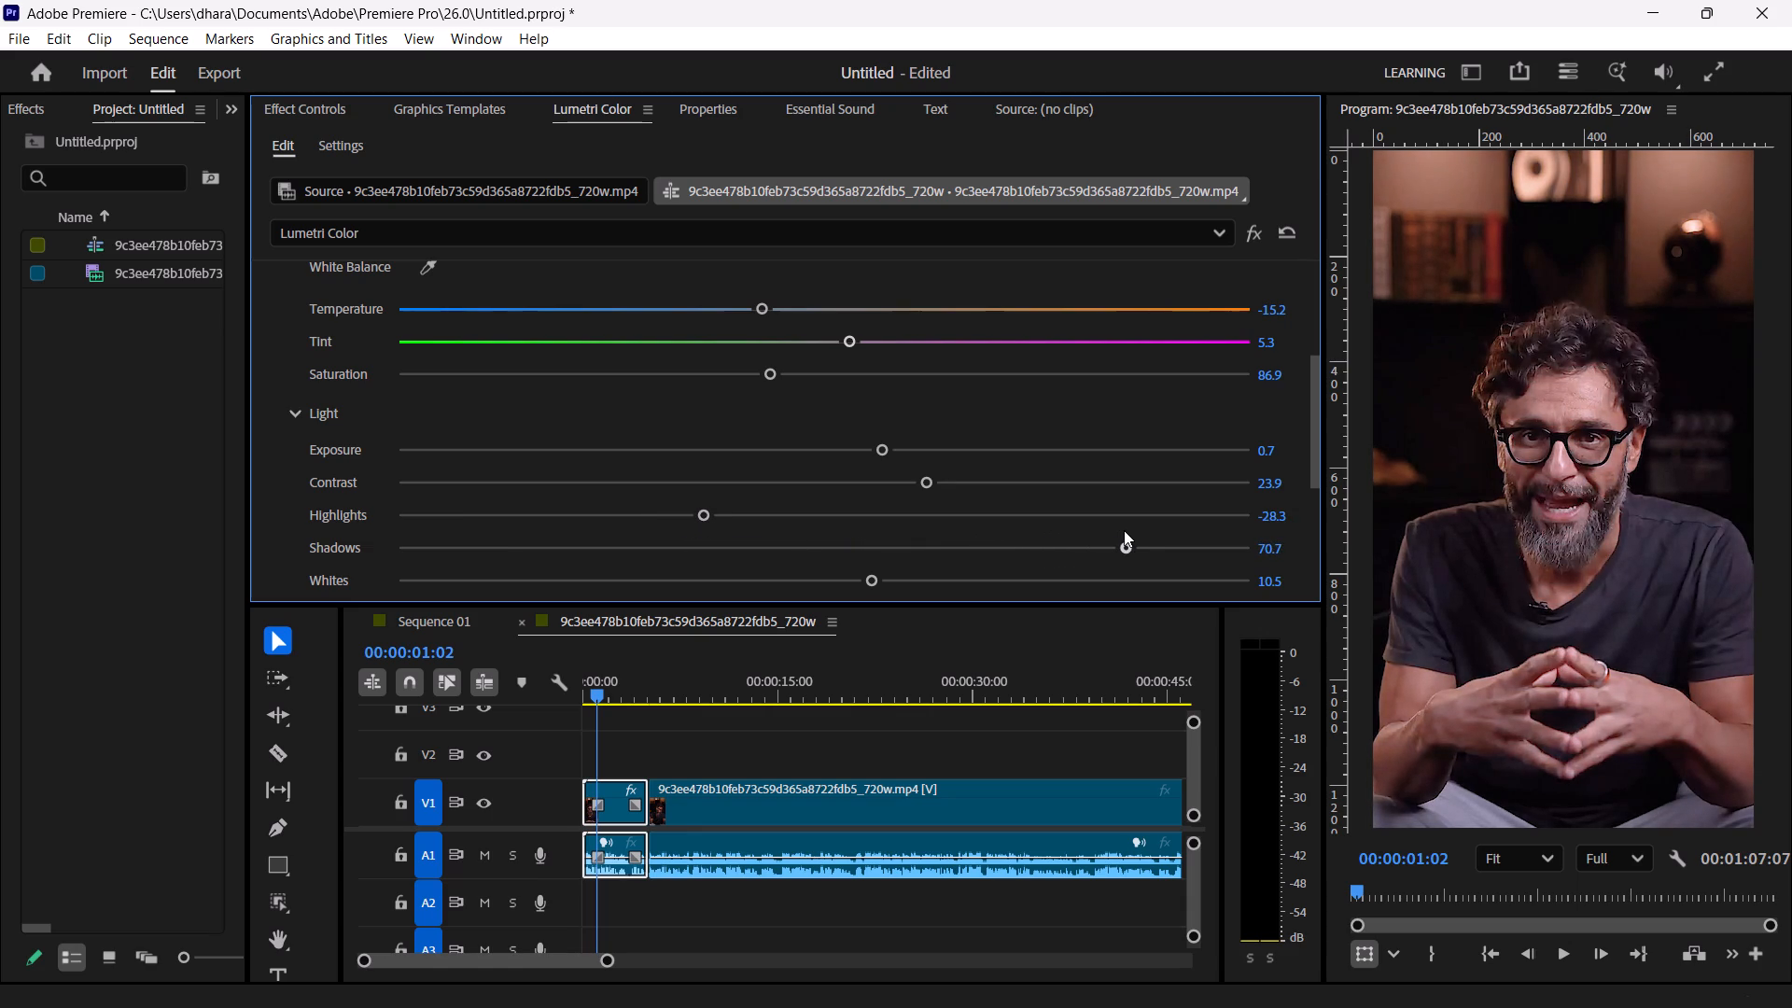
drag(1124, 530, 840, 564)
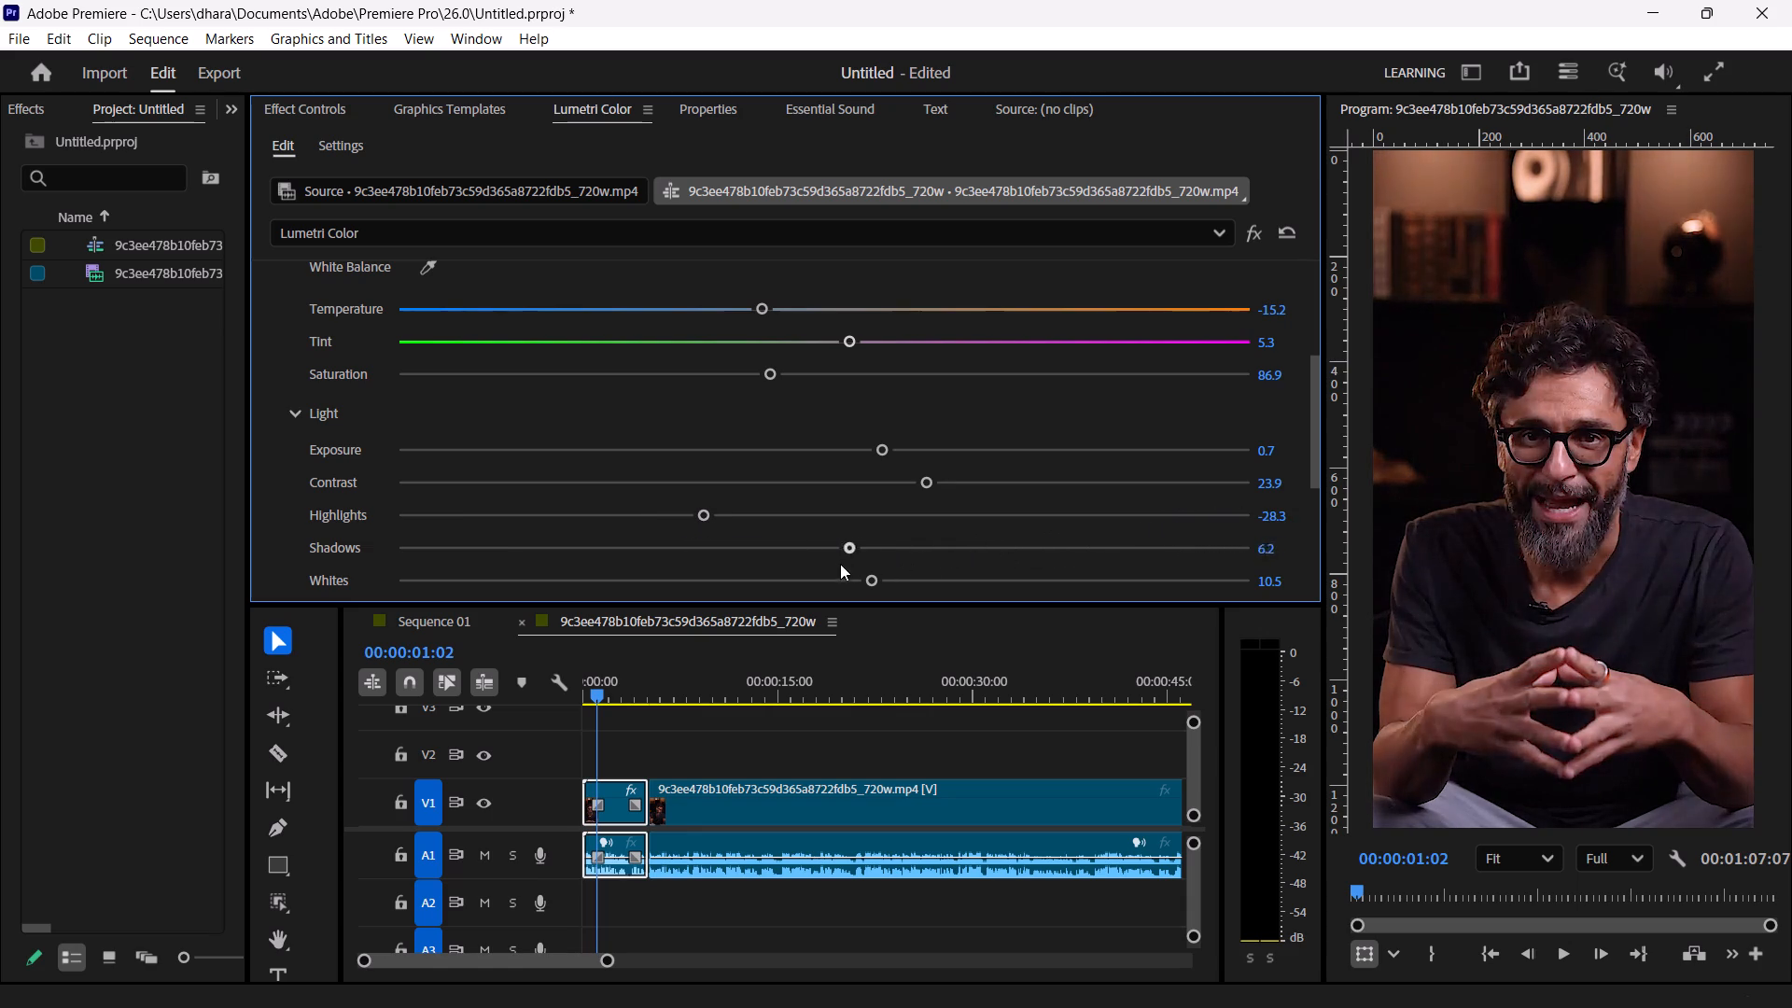
drag(840, 564, 737, 571)
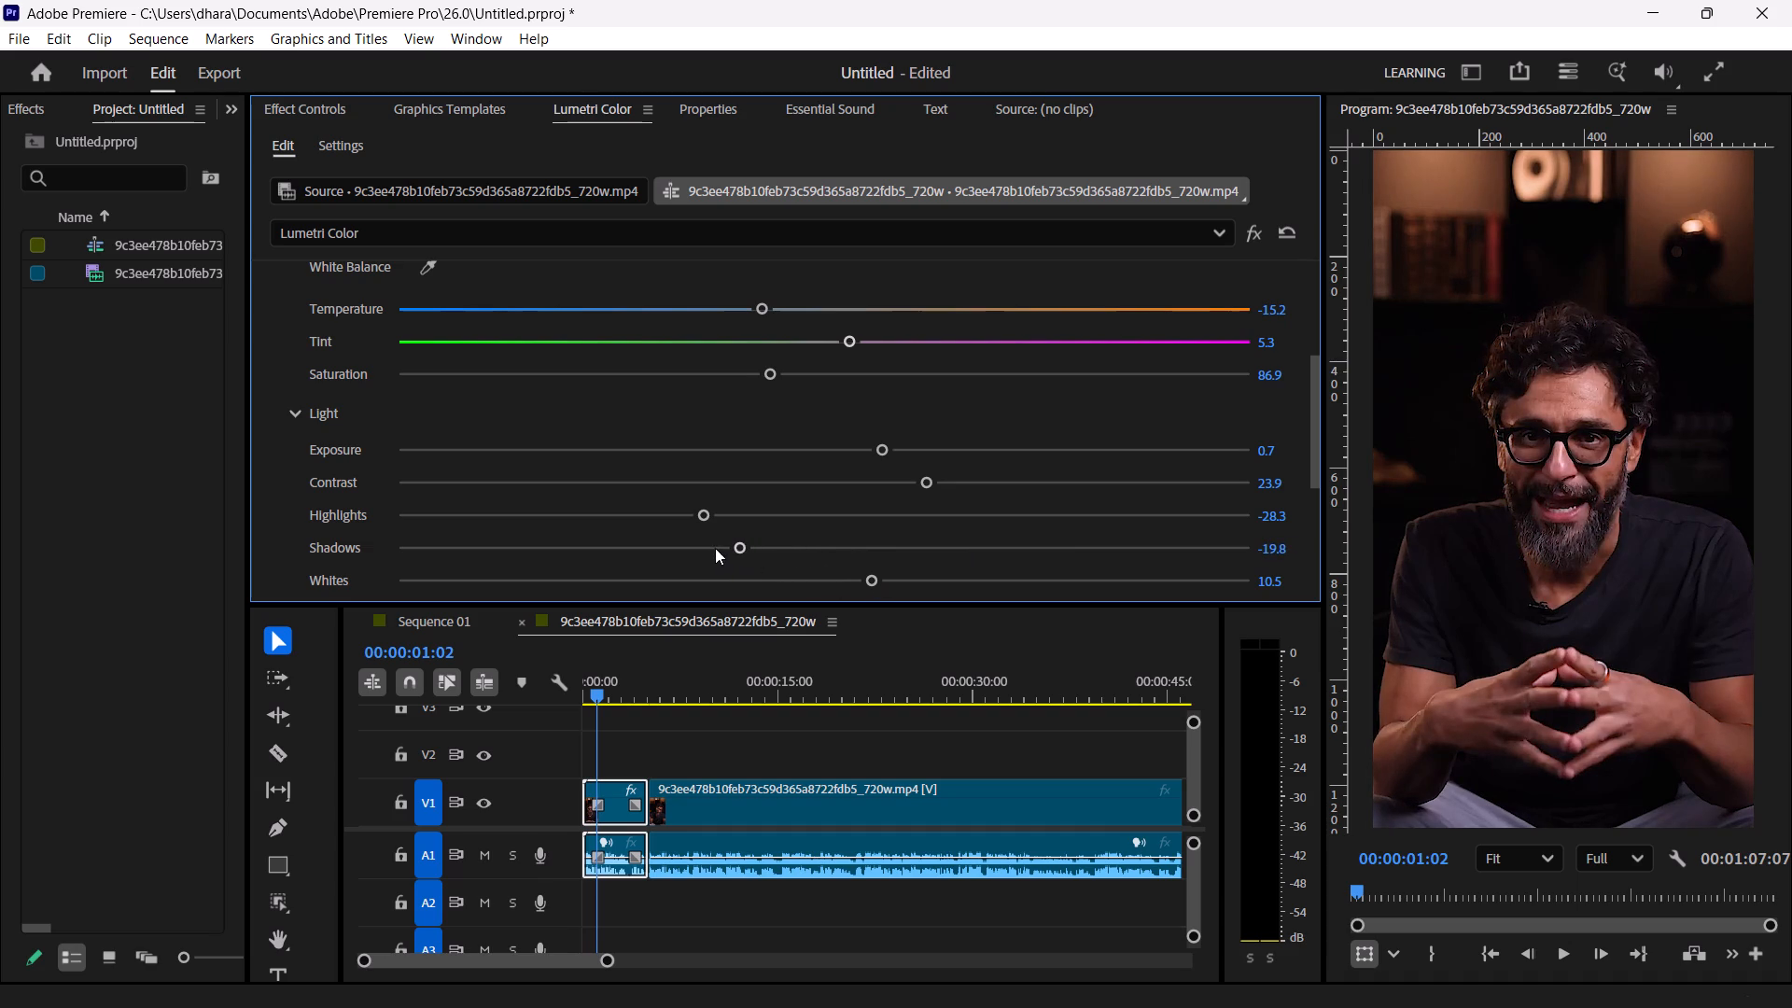
drag(735, 548, 847, 539)
drag(871, 573, 912, 573)
Set the Lumetri Whites to 51.8 for the first clip segment and play back the corrected footage.
drag(912, 573, 1075, 557)
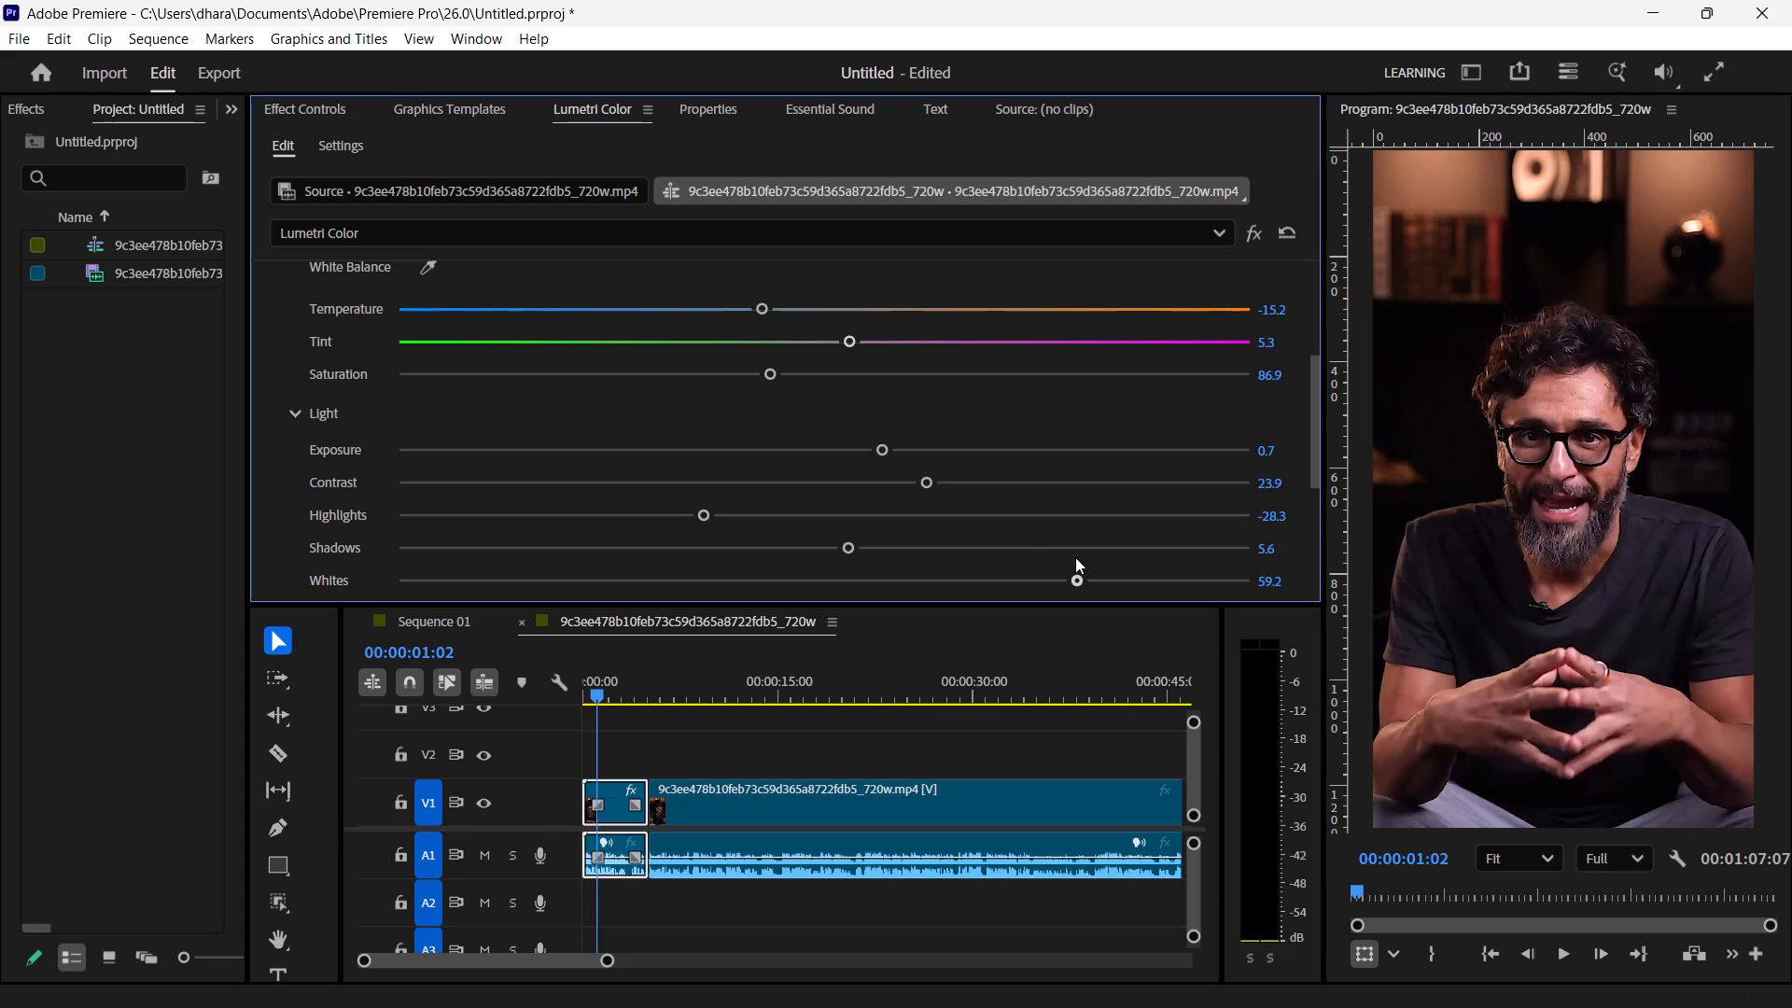
drag(1075, 557, 1043, 568)
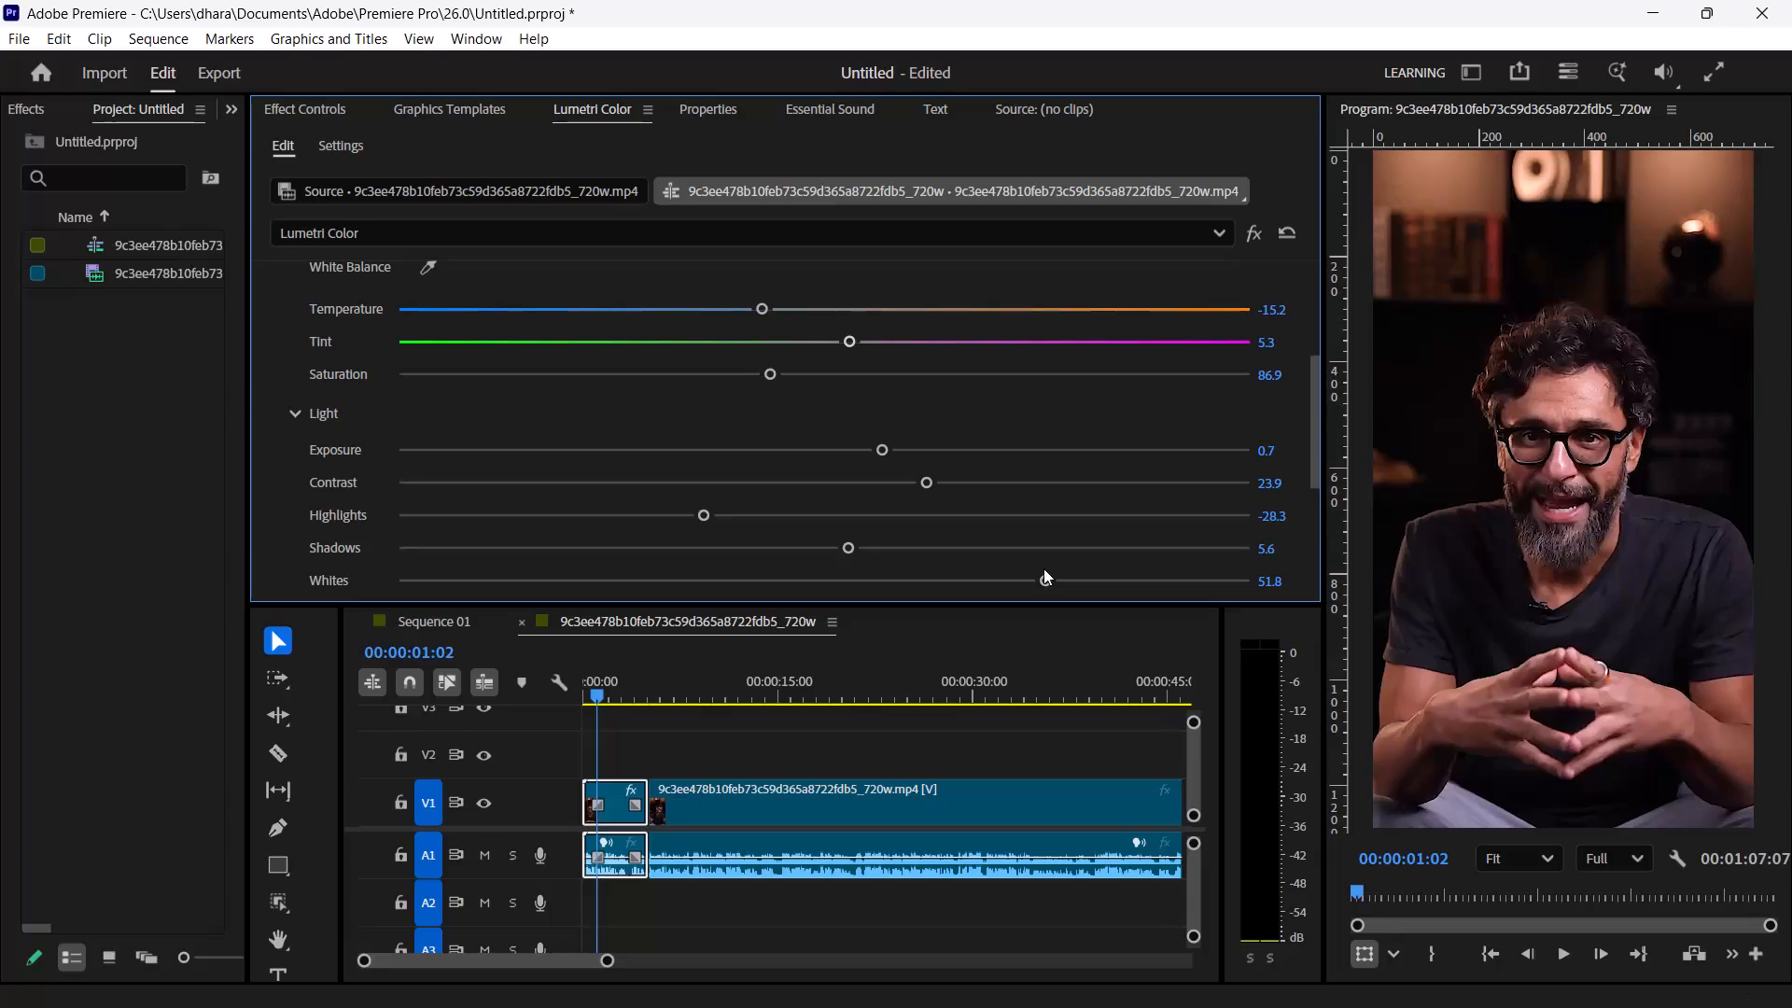
key(space)
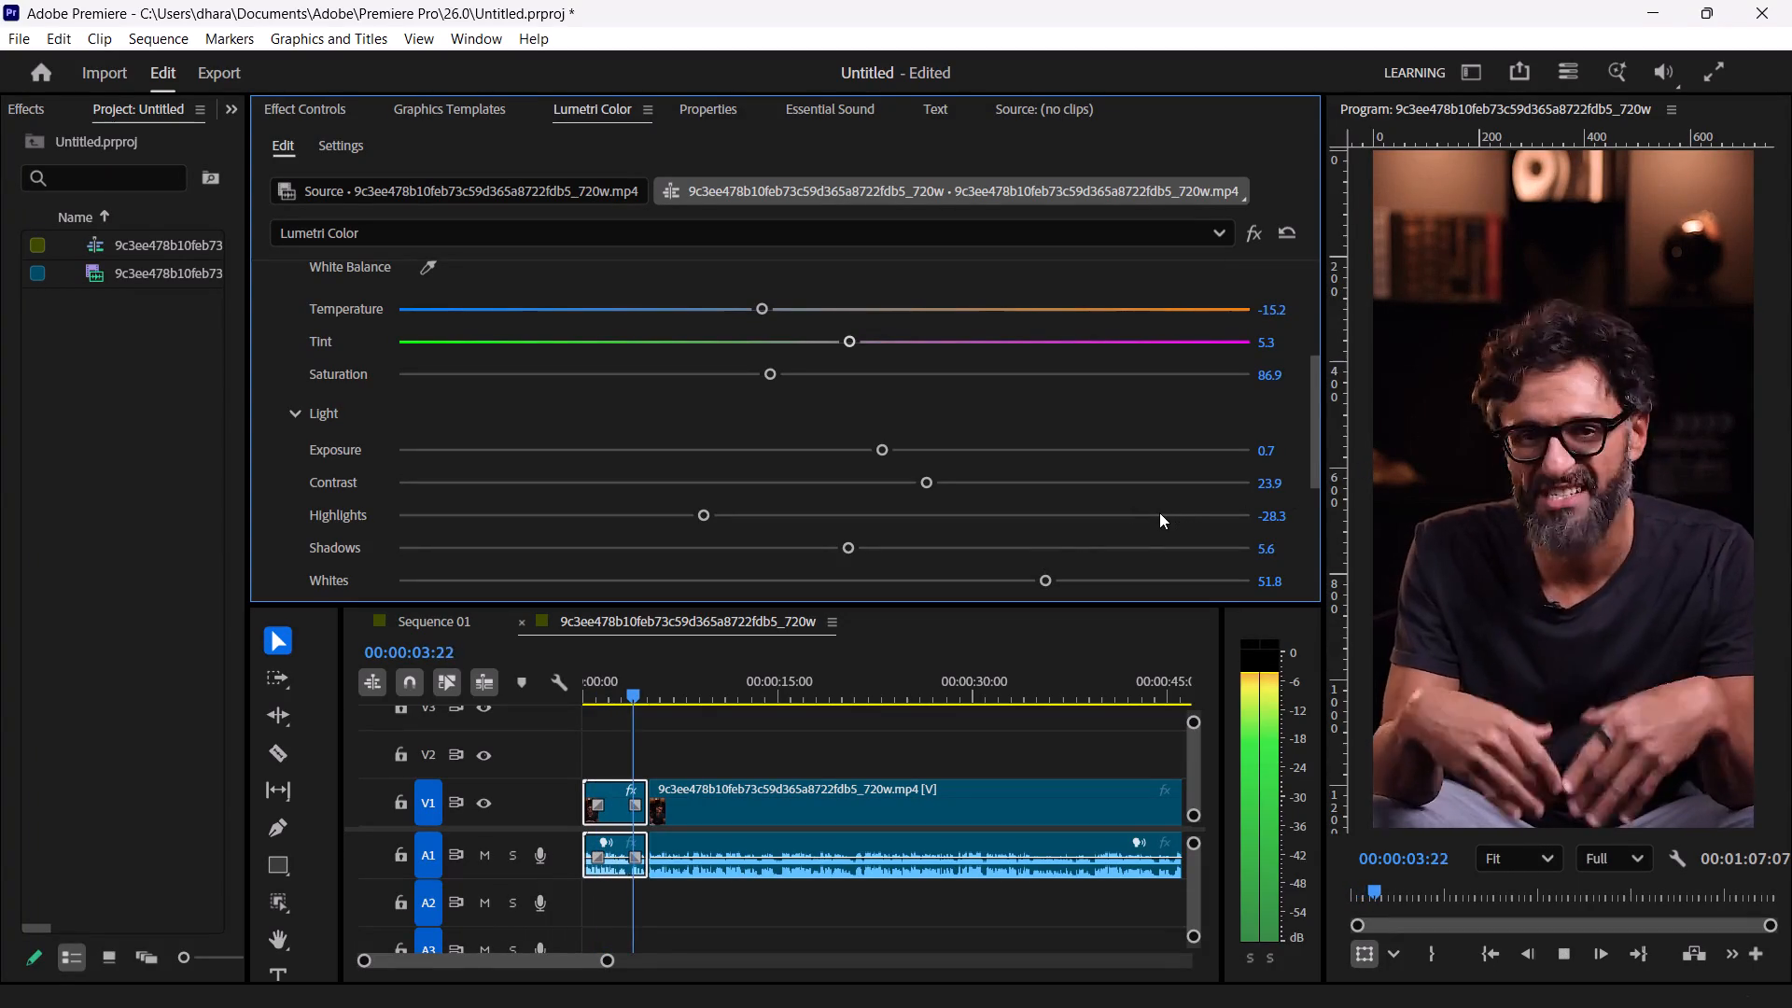
key(space)
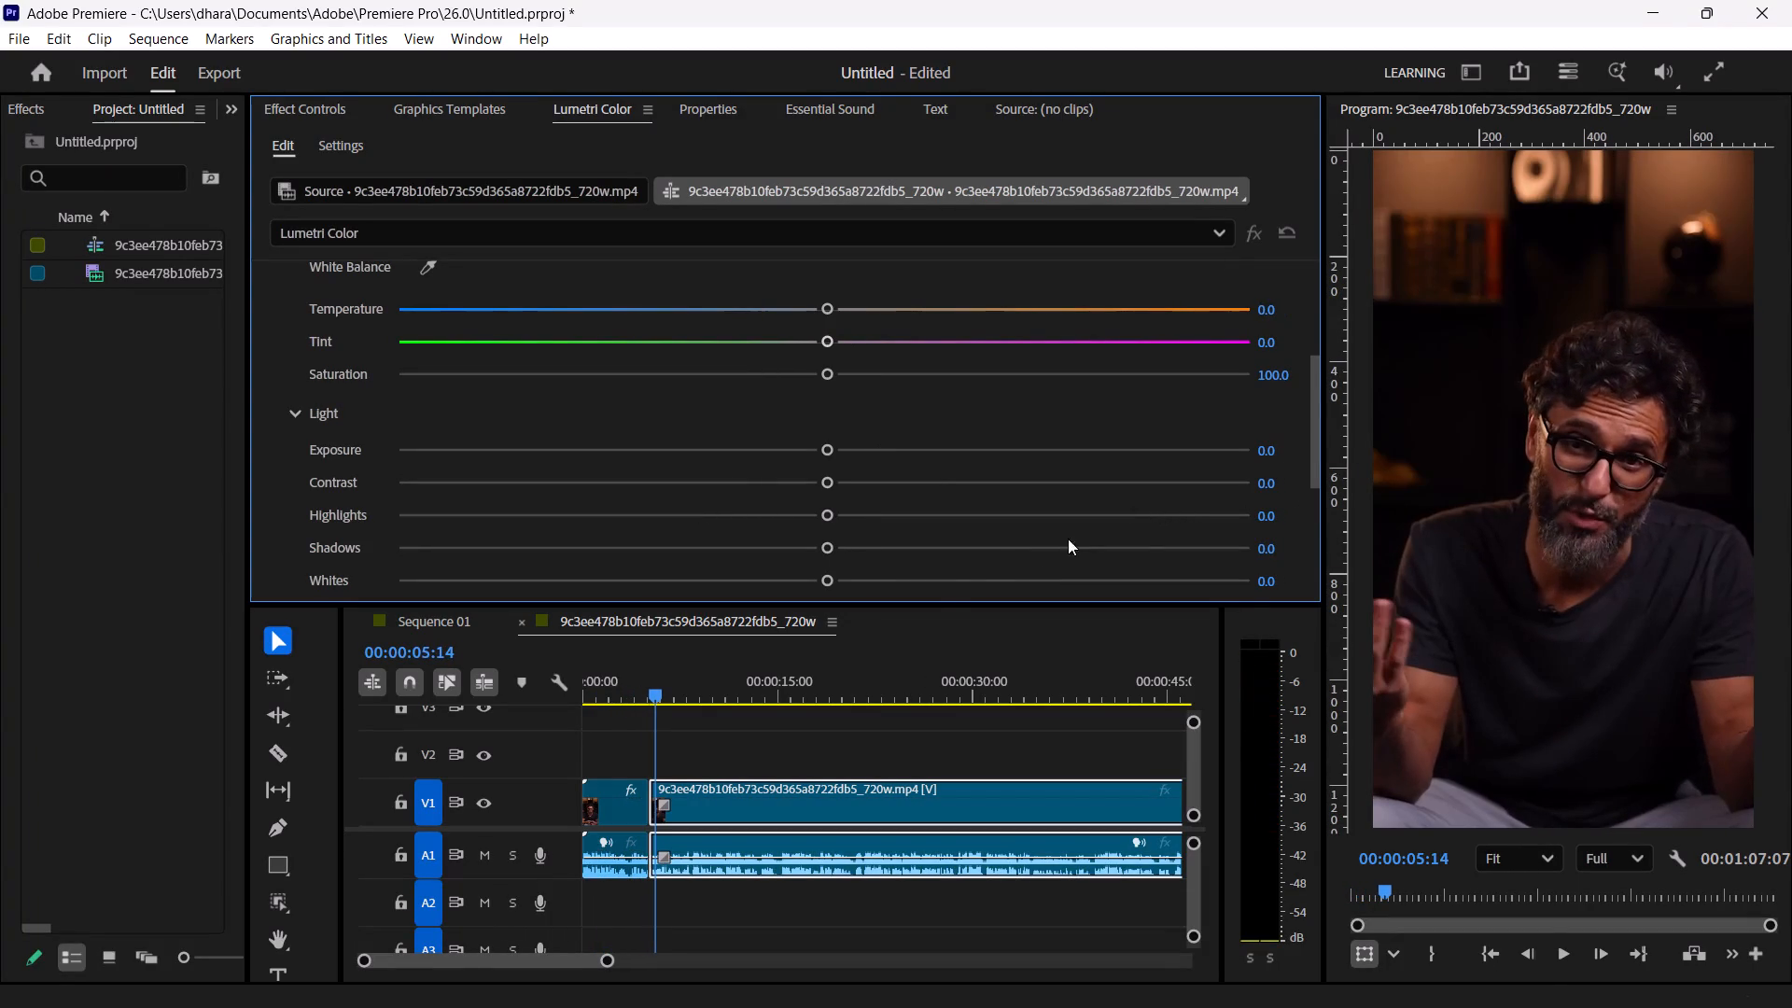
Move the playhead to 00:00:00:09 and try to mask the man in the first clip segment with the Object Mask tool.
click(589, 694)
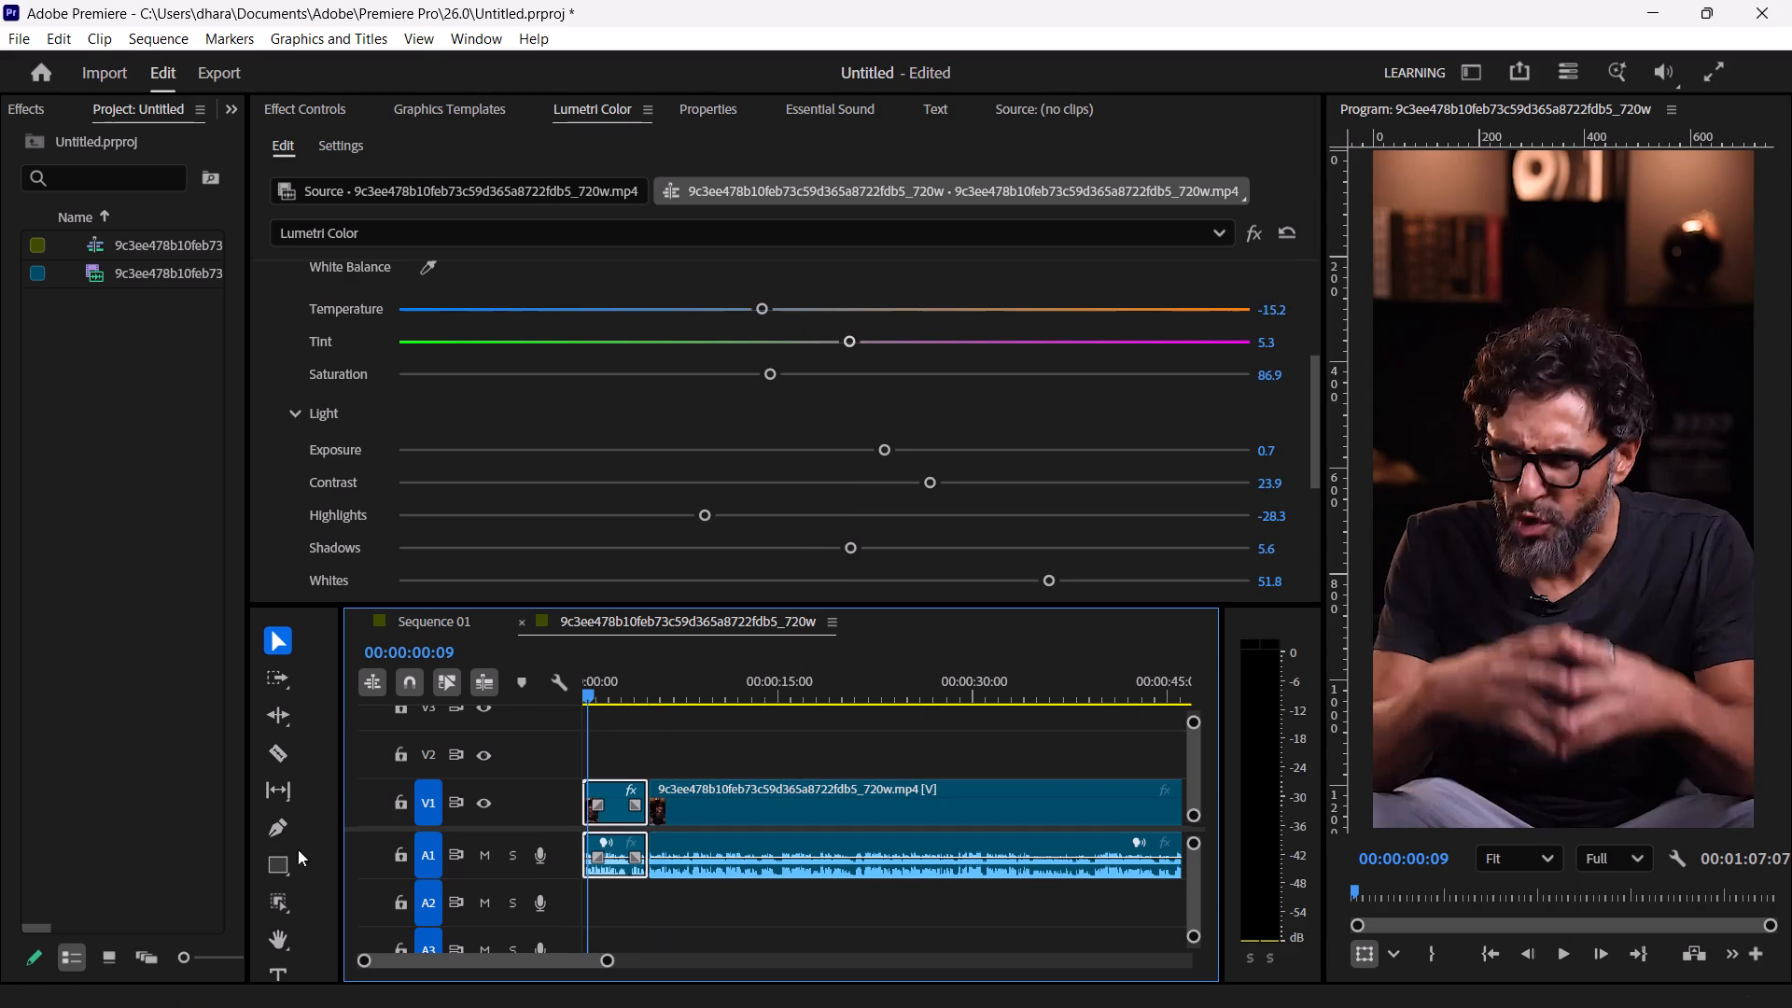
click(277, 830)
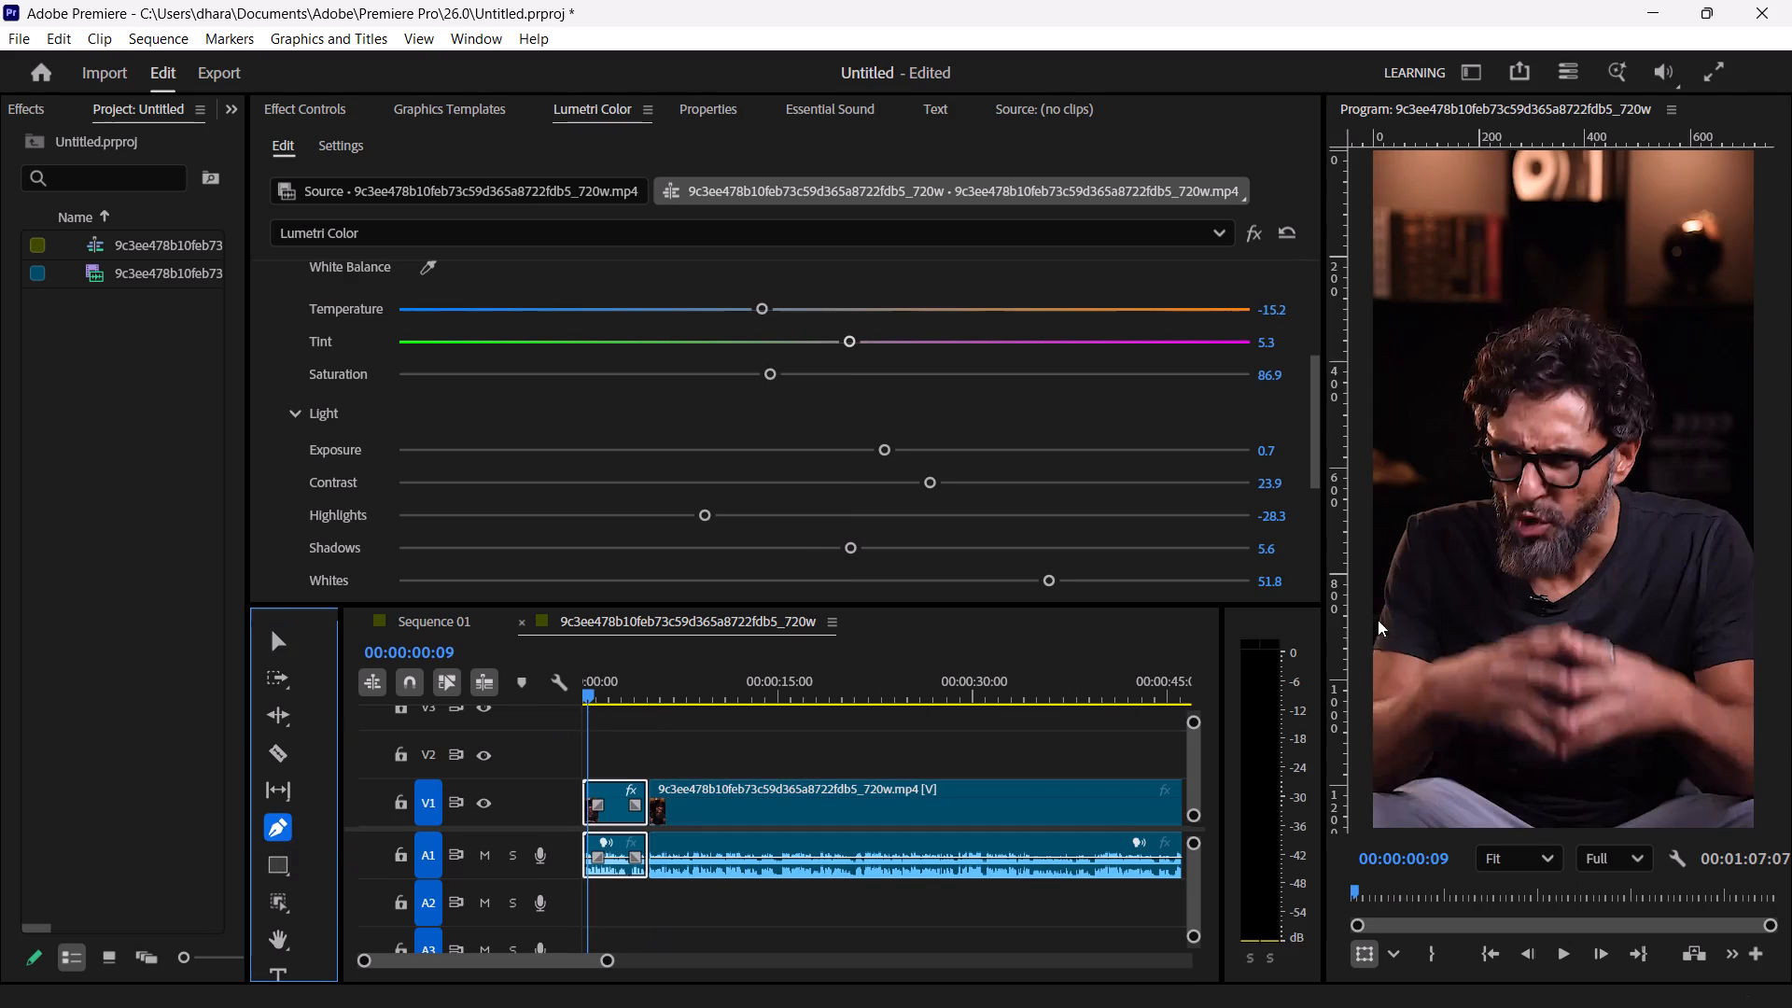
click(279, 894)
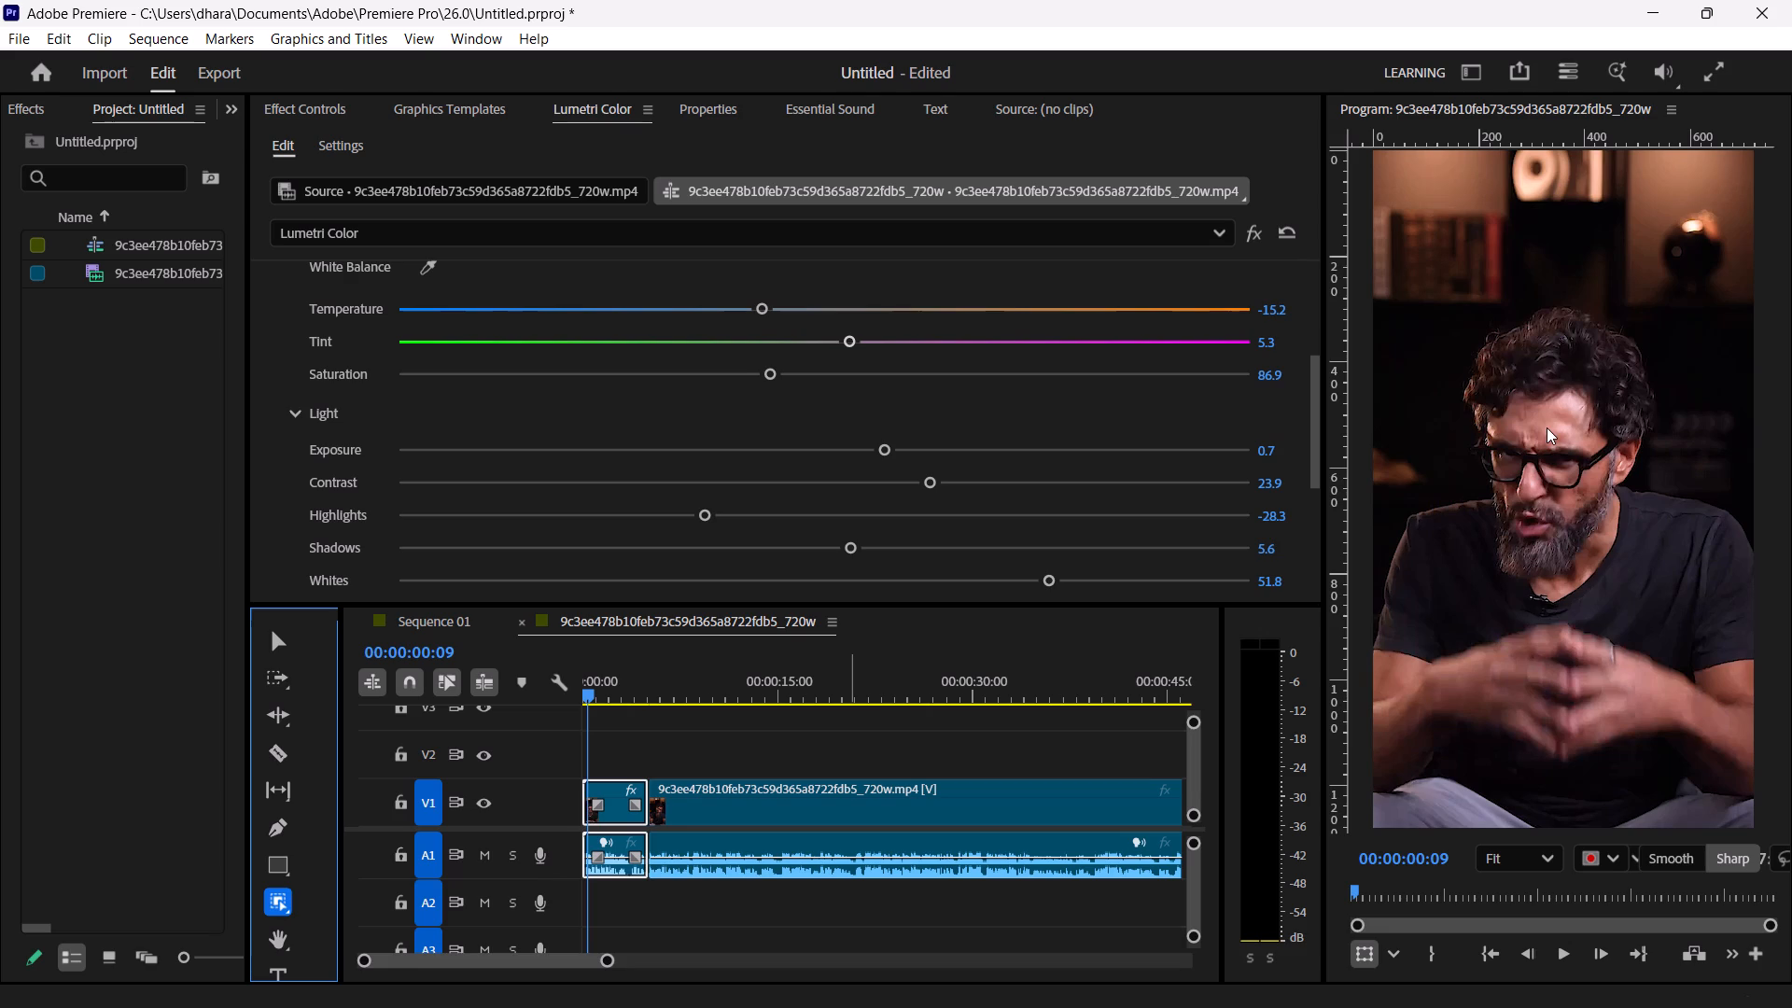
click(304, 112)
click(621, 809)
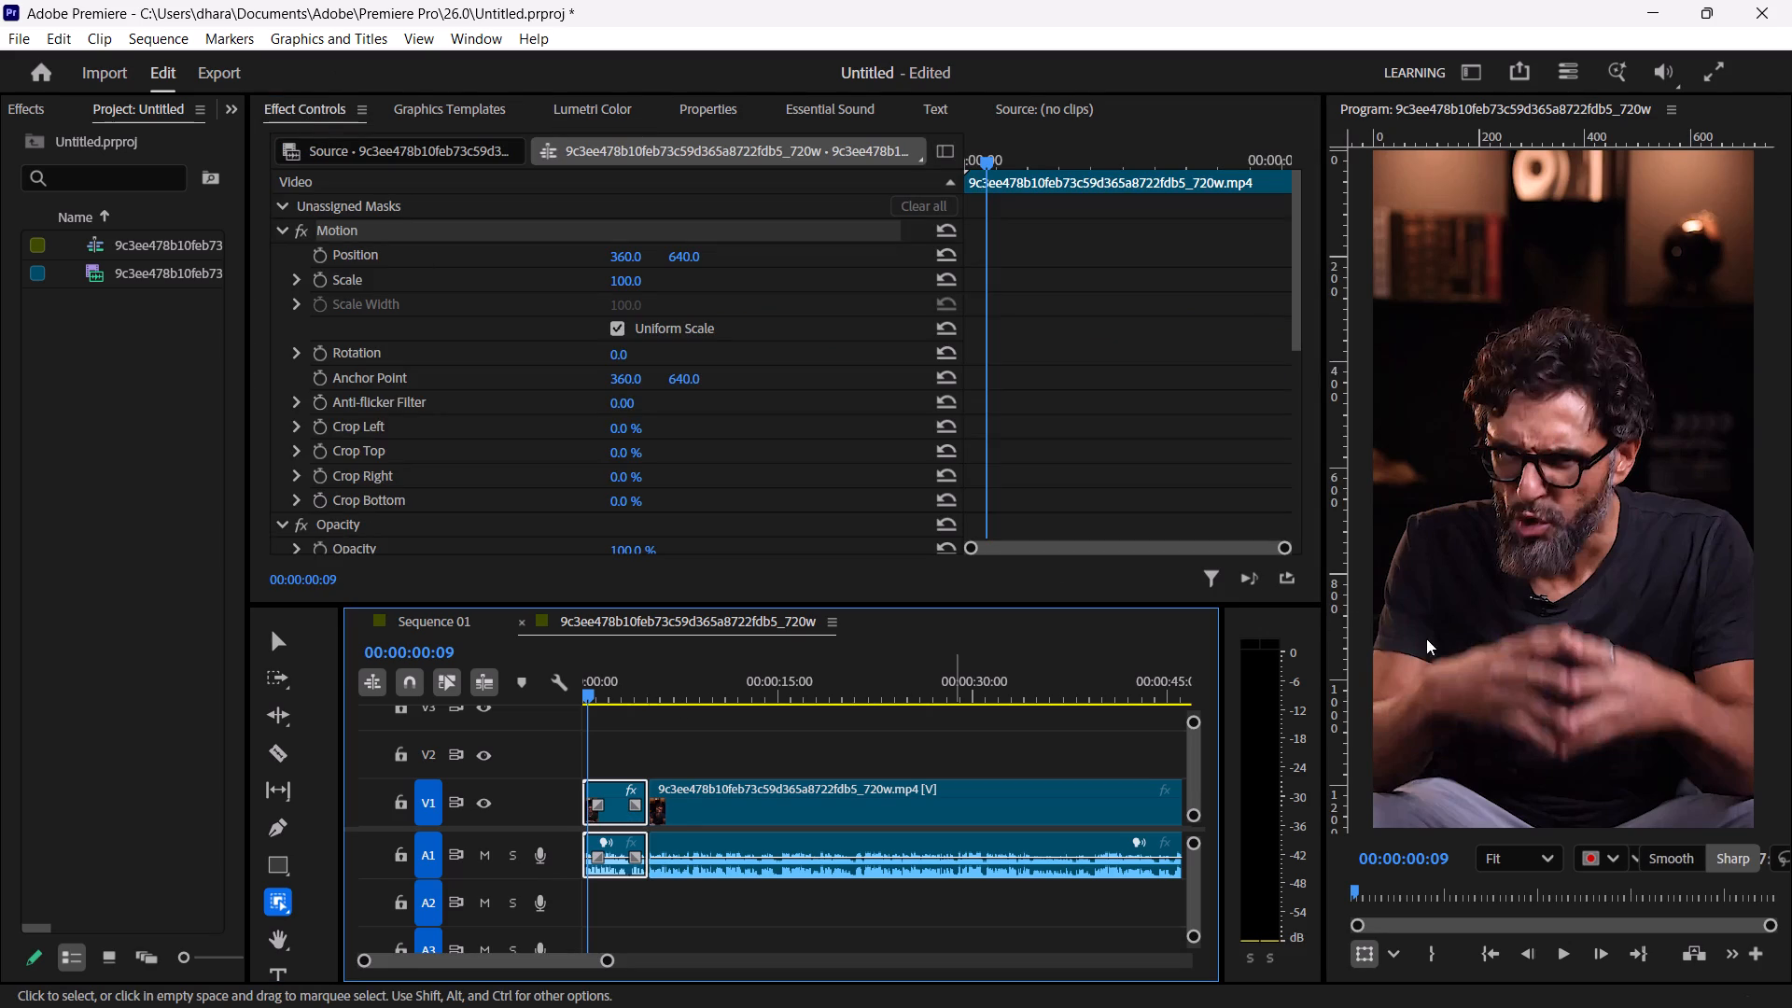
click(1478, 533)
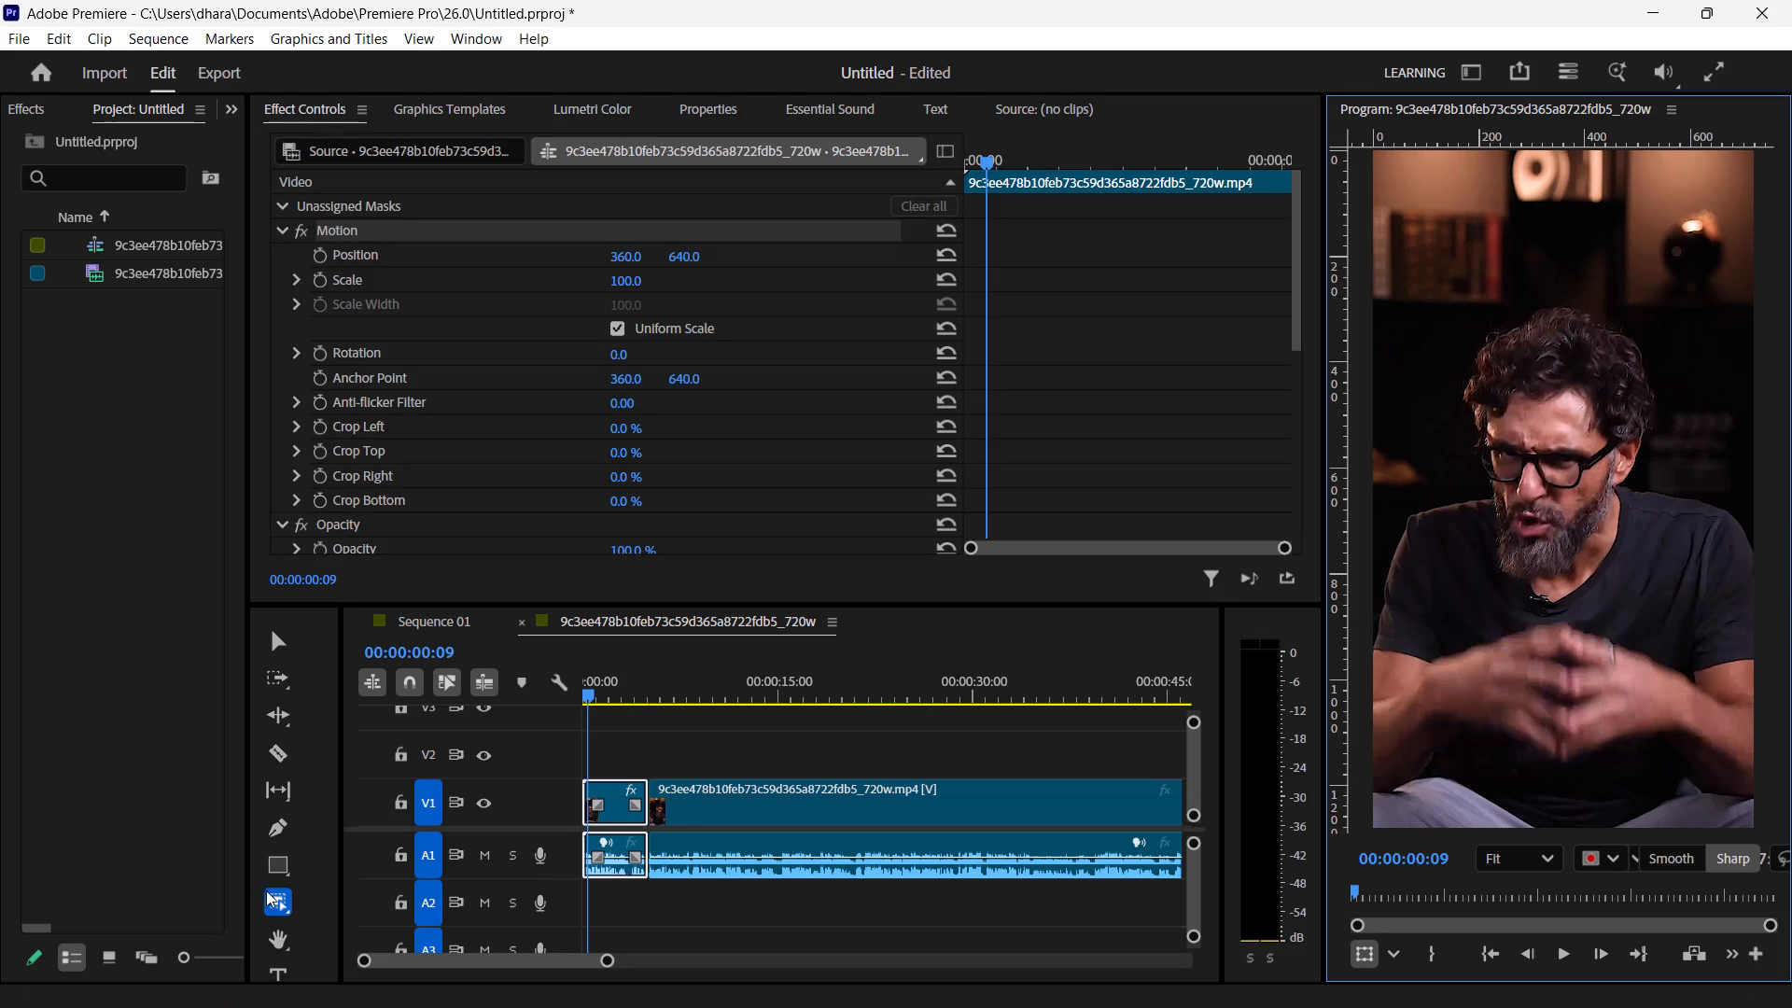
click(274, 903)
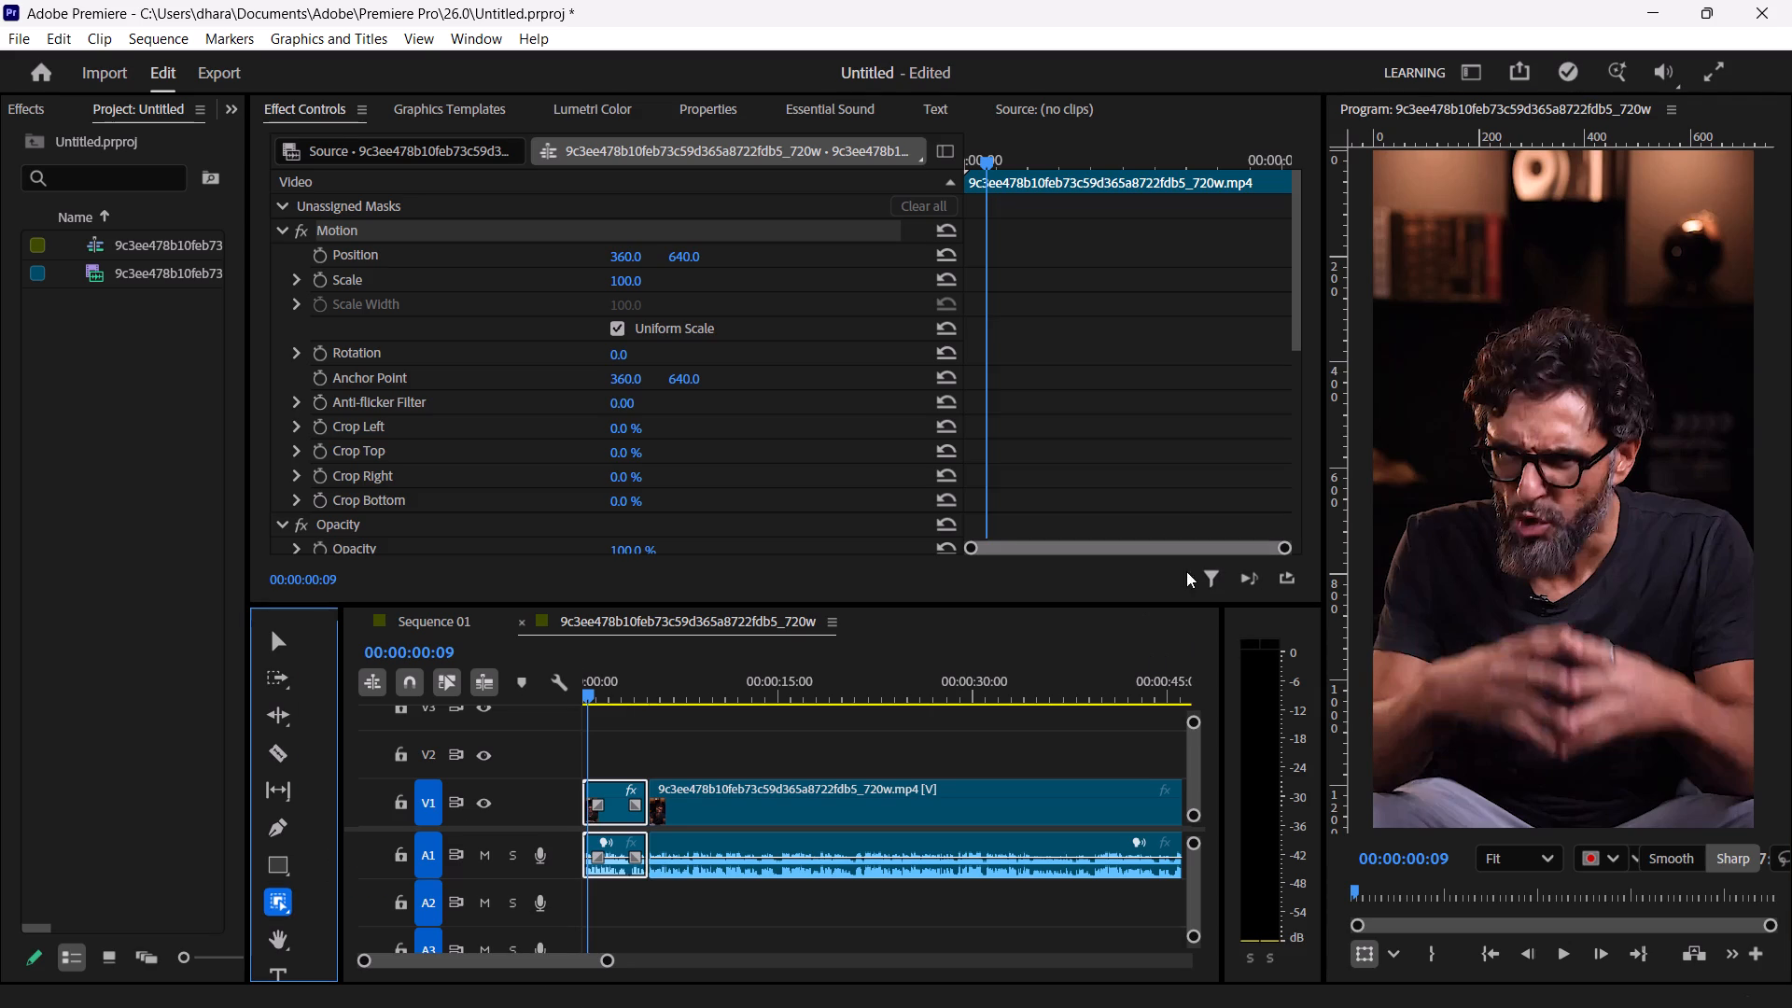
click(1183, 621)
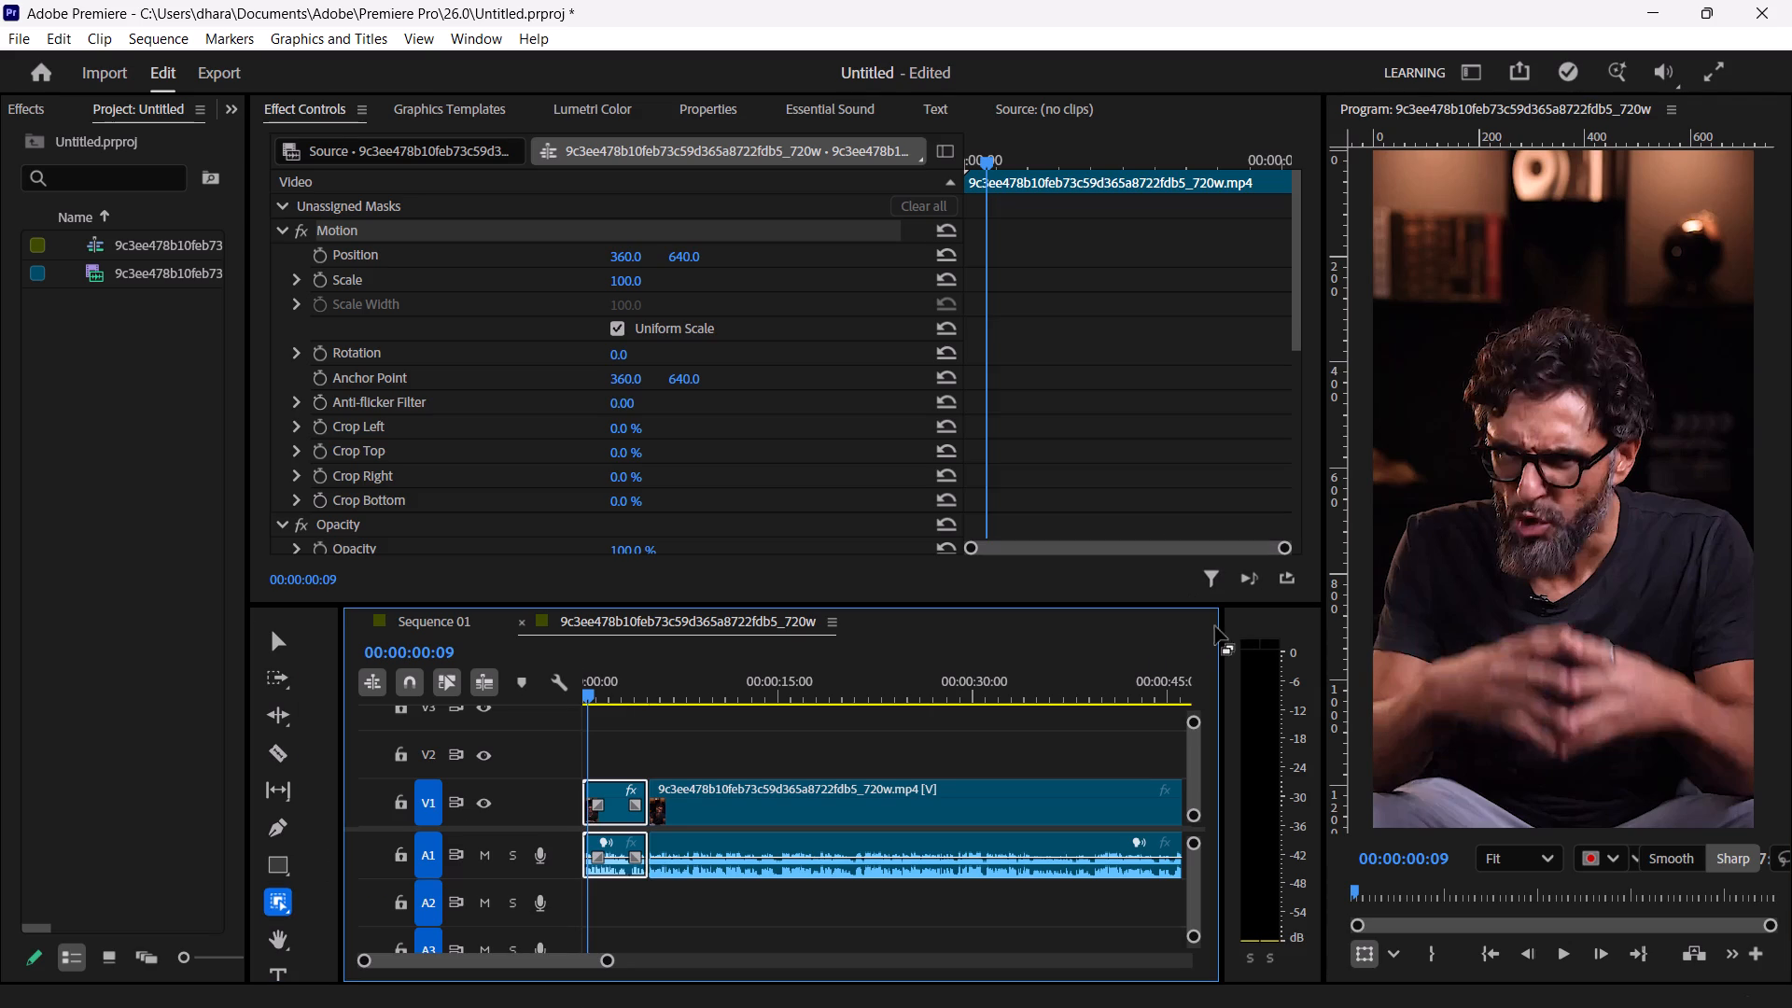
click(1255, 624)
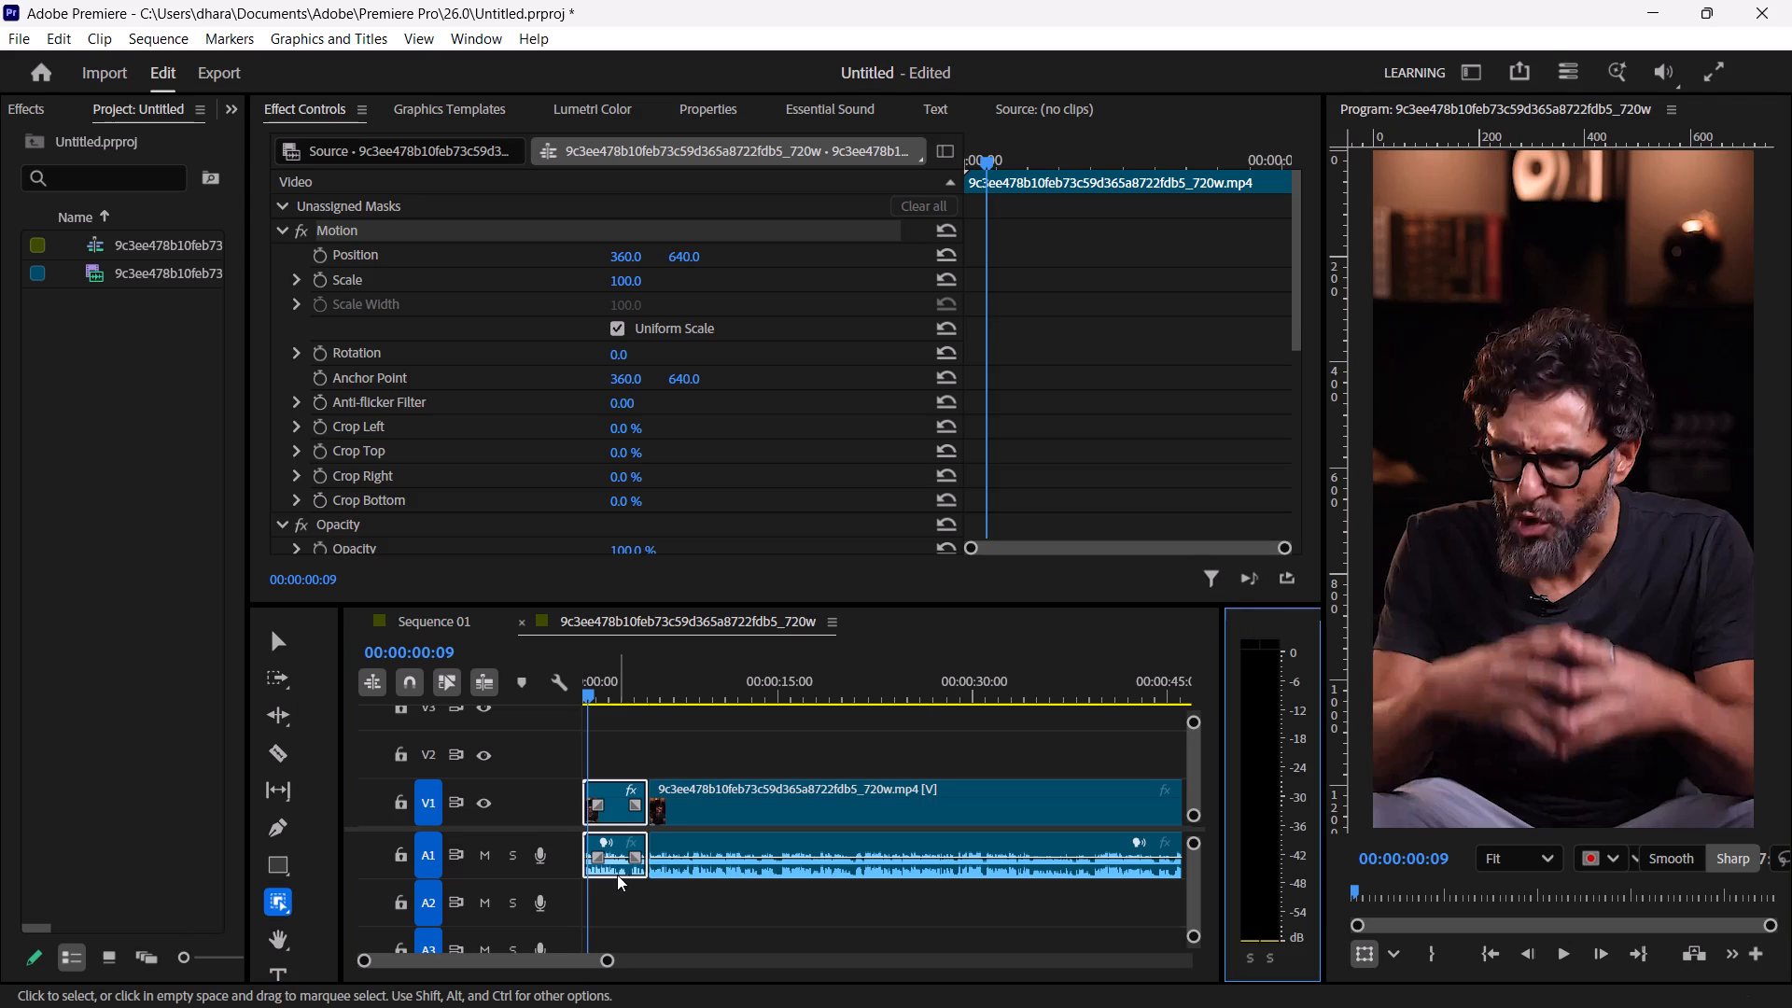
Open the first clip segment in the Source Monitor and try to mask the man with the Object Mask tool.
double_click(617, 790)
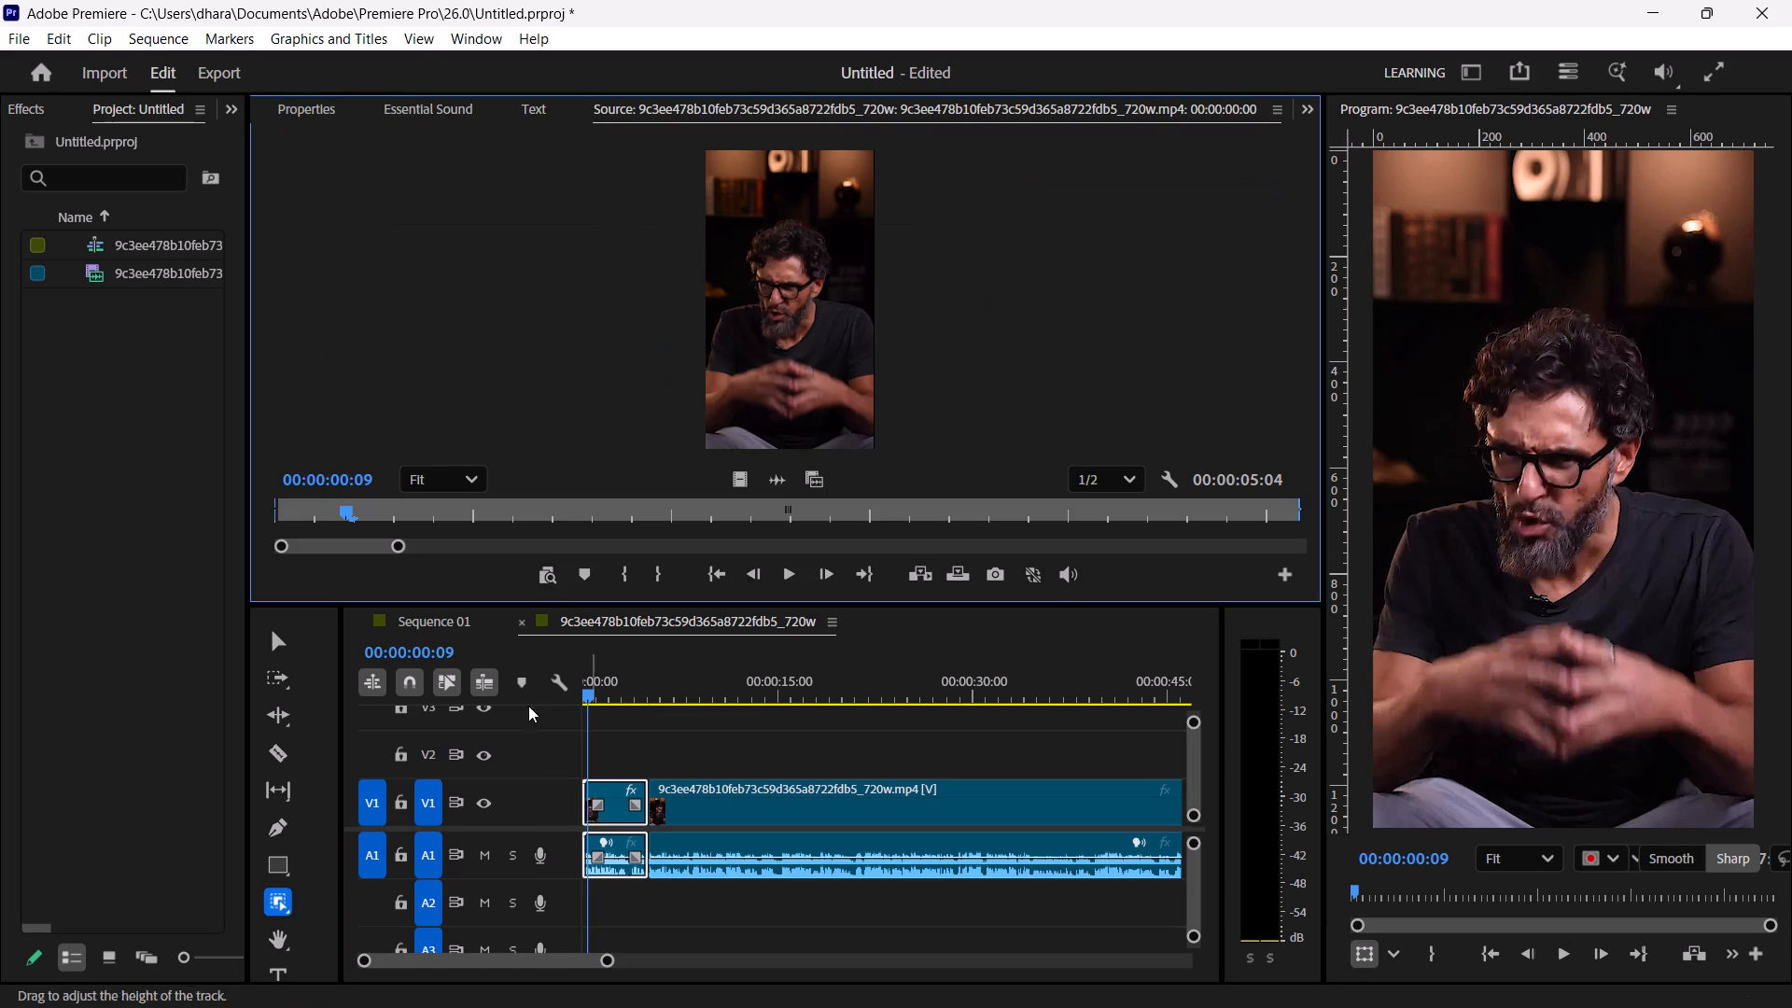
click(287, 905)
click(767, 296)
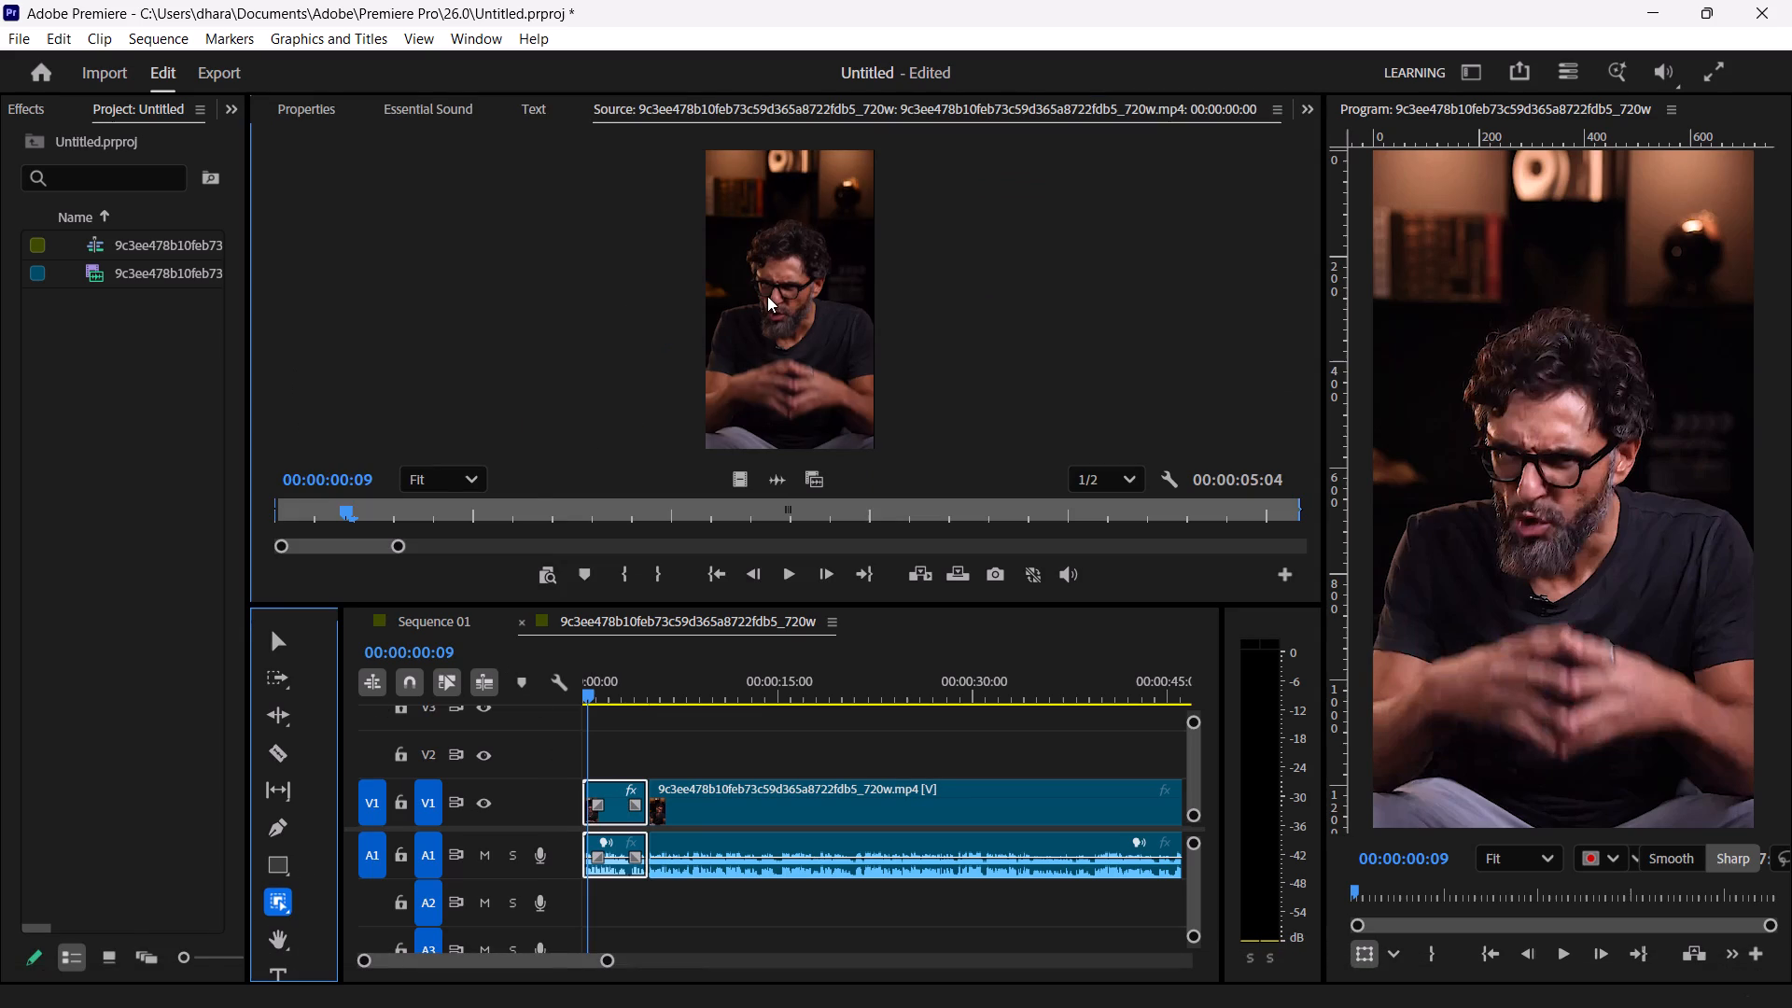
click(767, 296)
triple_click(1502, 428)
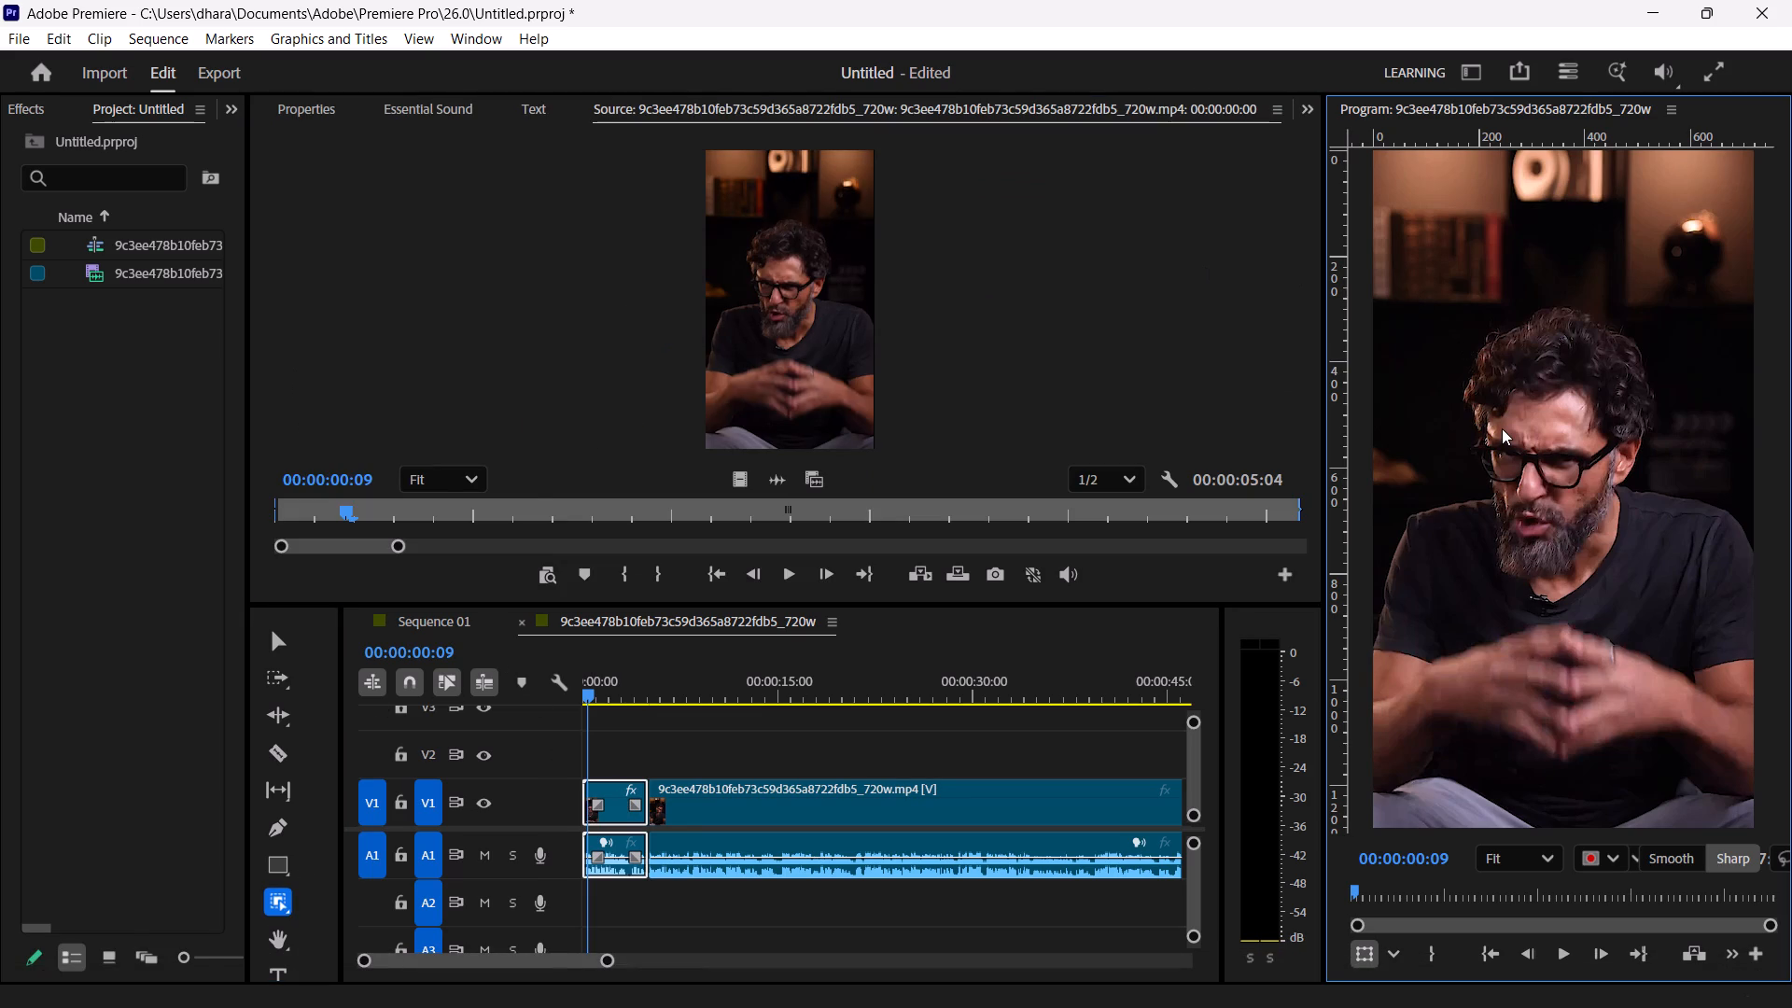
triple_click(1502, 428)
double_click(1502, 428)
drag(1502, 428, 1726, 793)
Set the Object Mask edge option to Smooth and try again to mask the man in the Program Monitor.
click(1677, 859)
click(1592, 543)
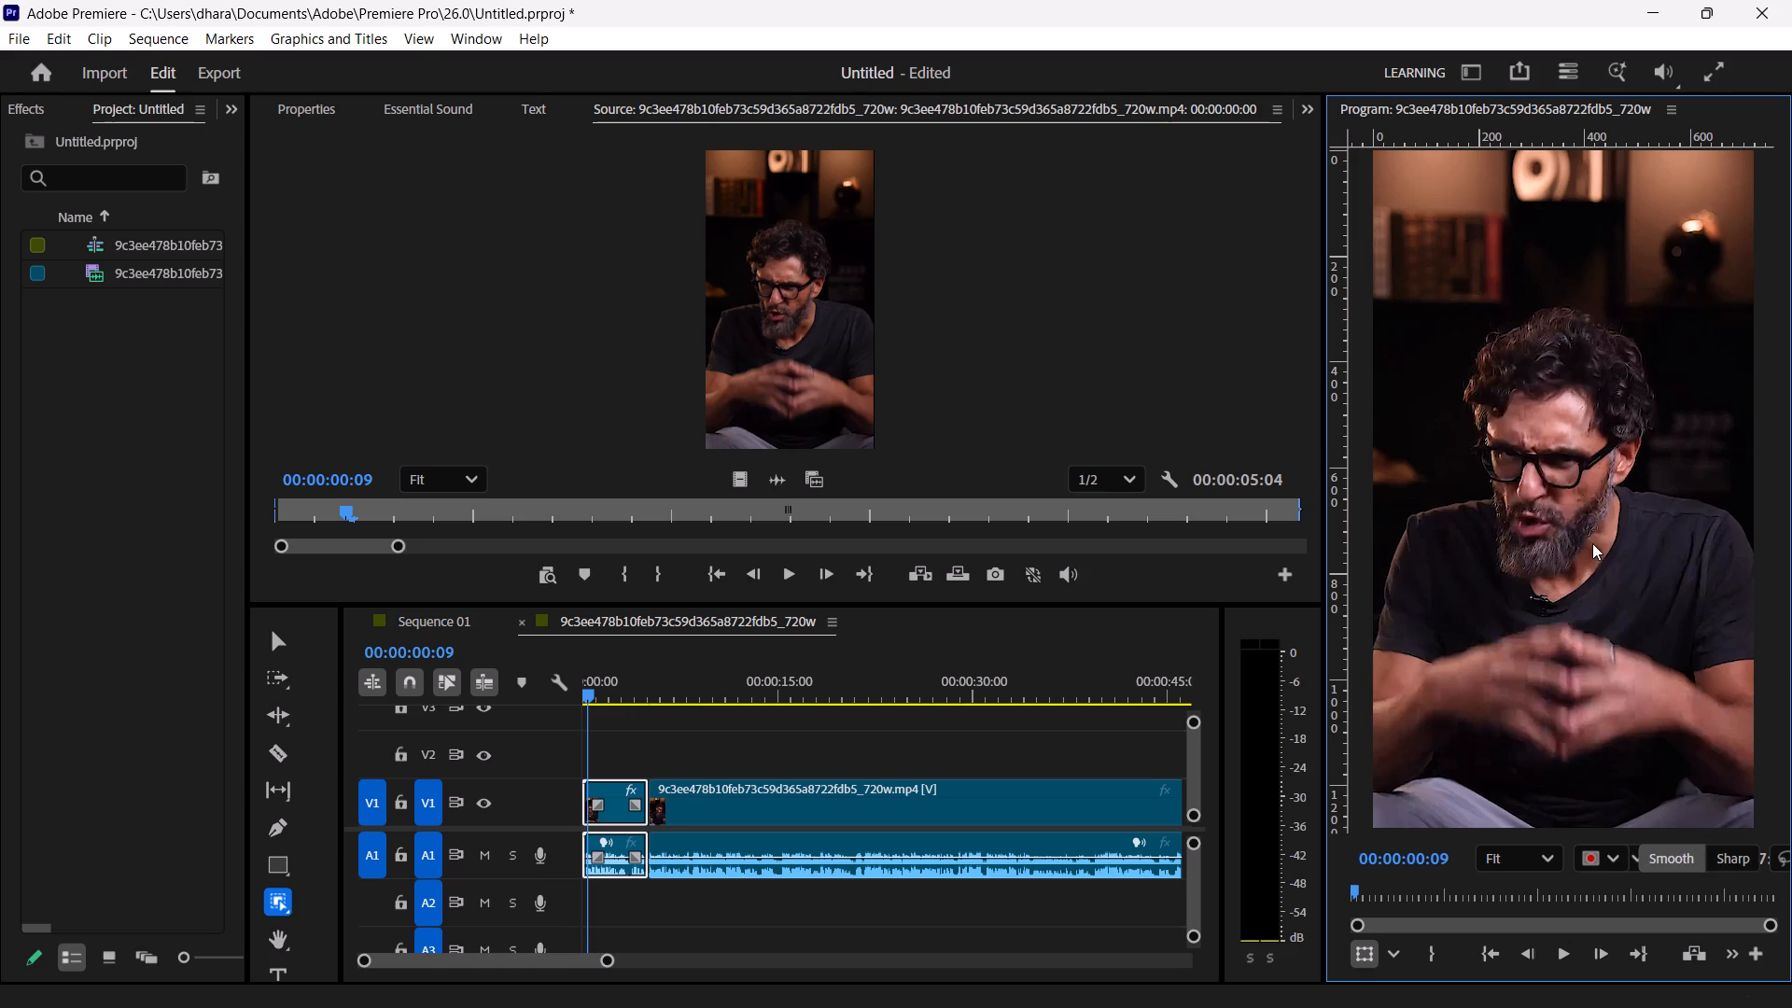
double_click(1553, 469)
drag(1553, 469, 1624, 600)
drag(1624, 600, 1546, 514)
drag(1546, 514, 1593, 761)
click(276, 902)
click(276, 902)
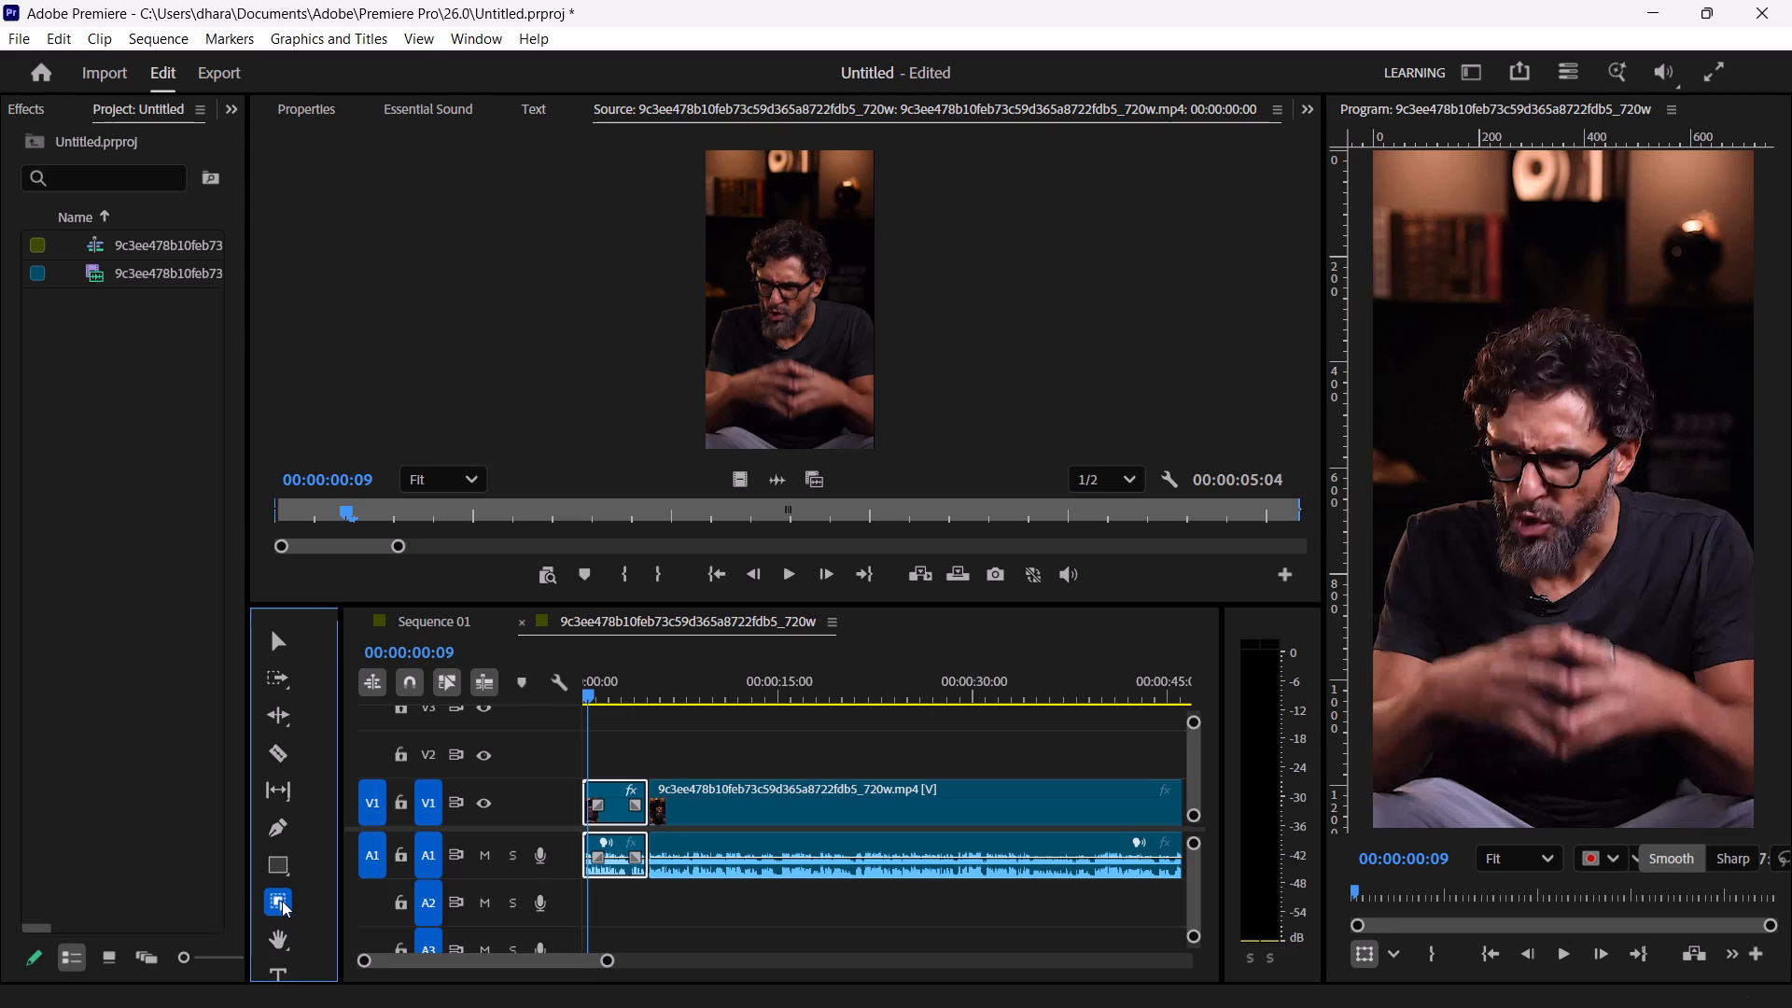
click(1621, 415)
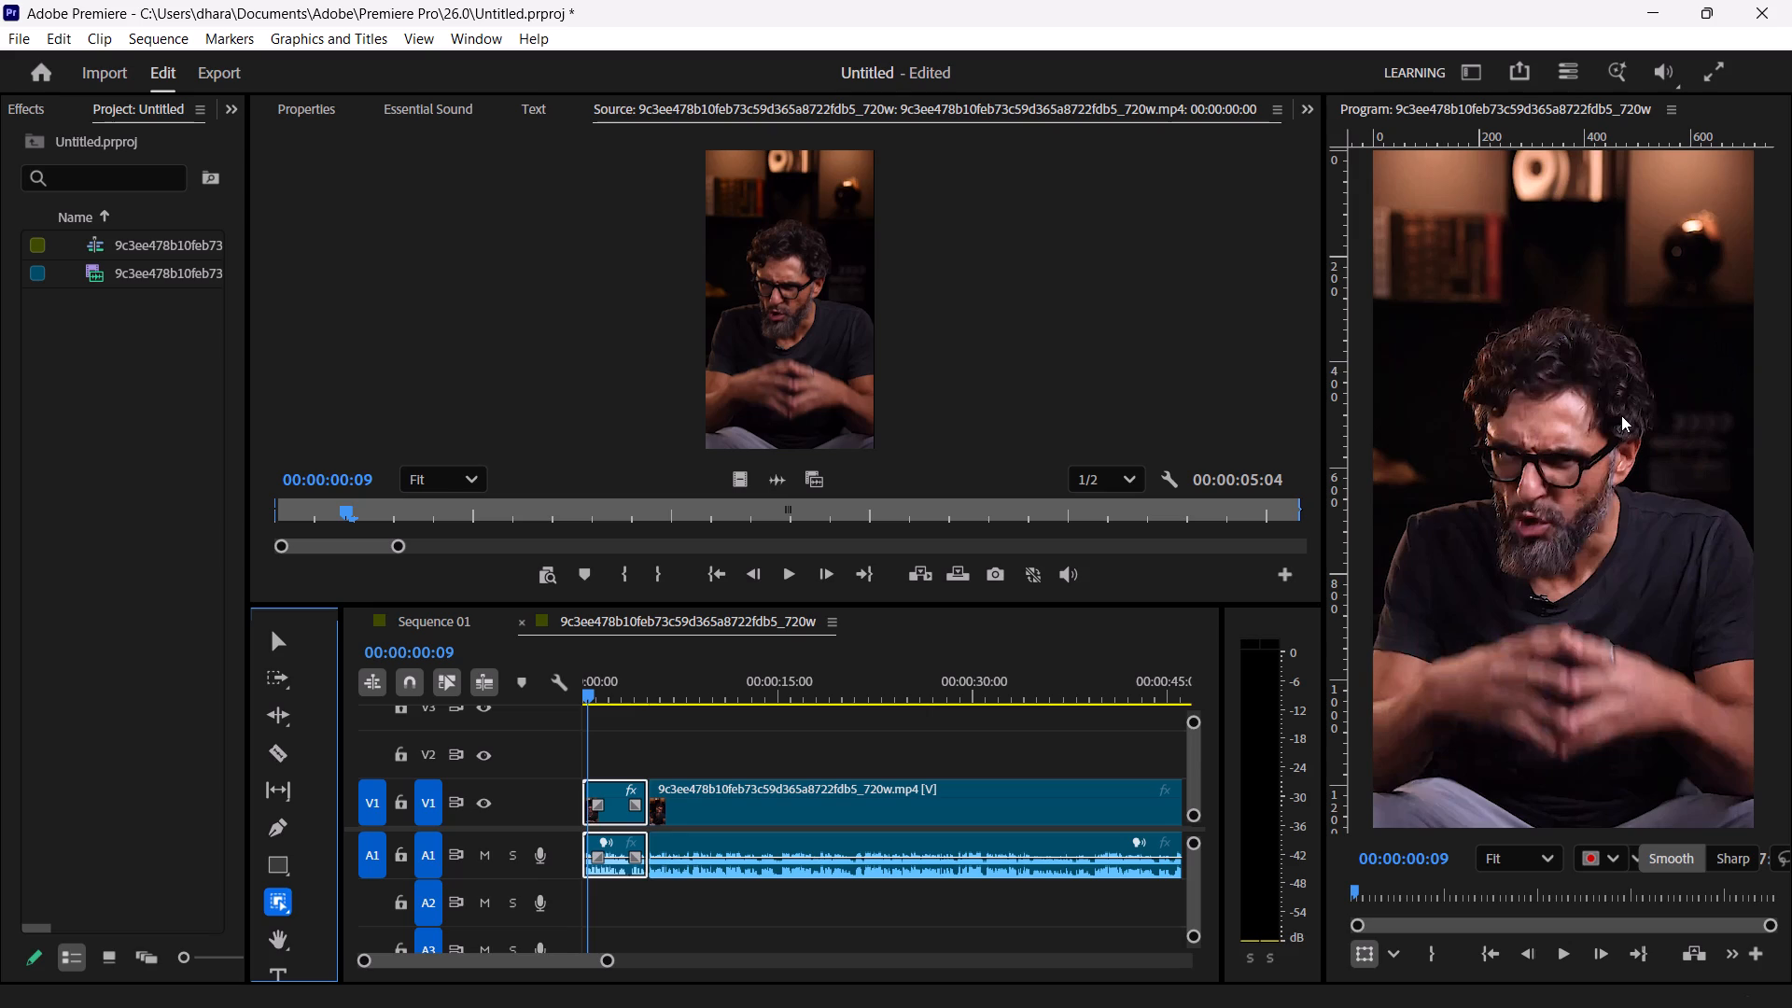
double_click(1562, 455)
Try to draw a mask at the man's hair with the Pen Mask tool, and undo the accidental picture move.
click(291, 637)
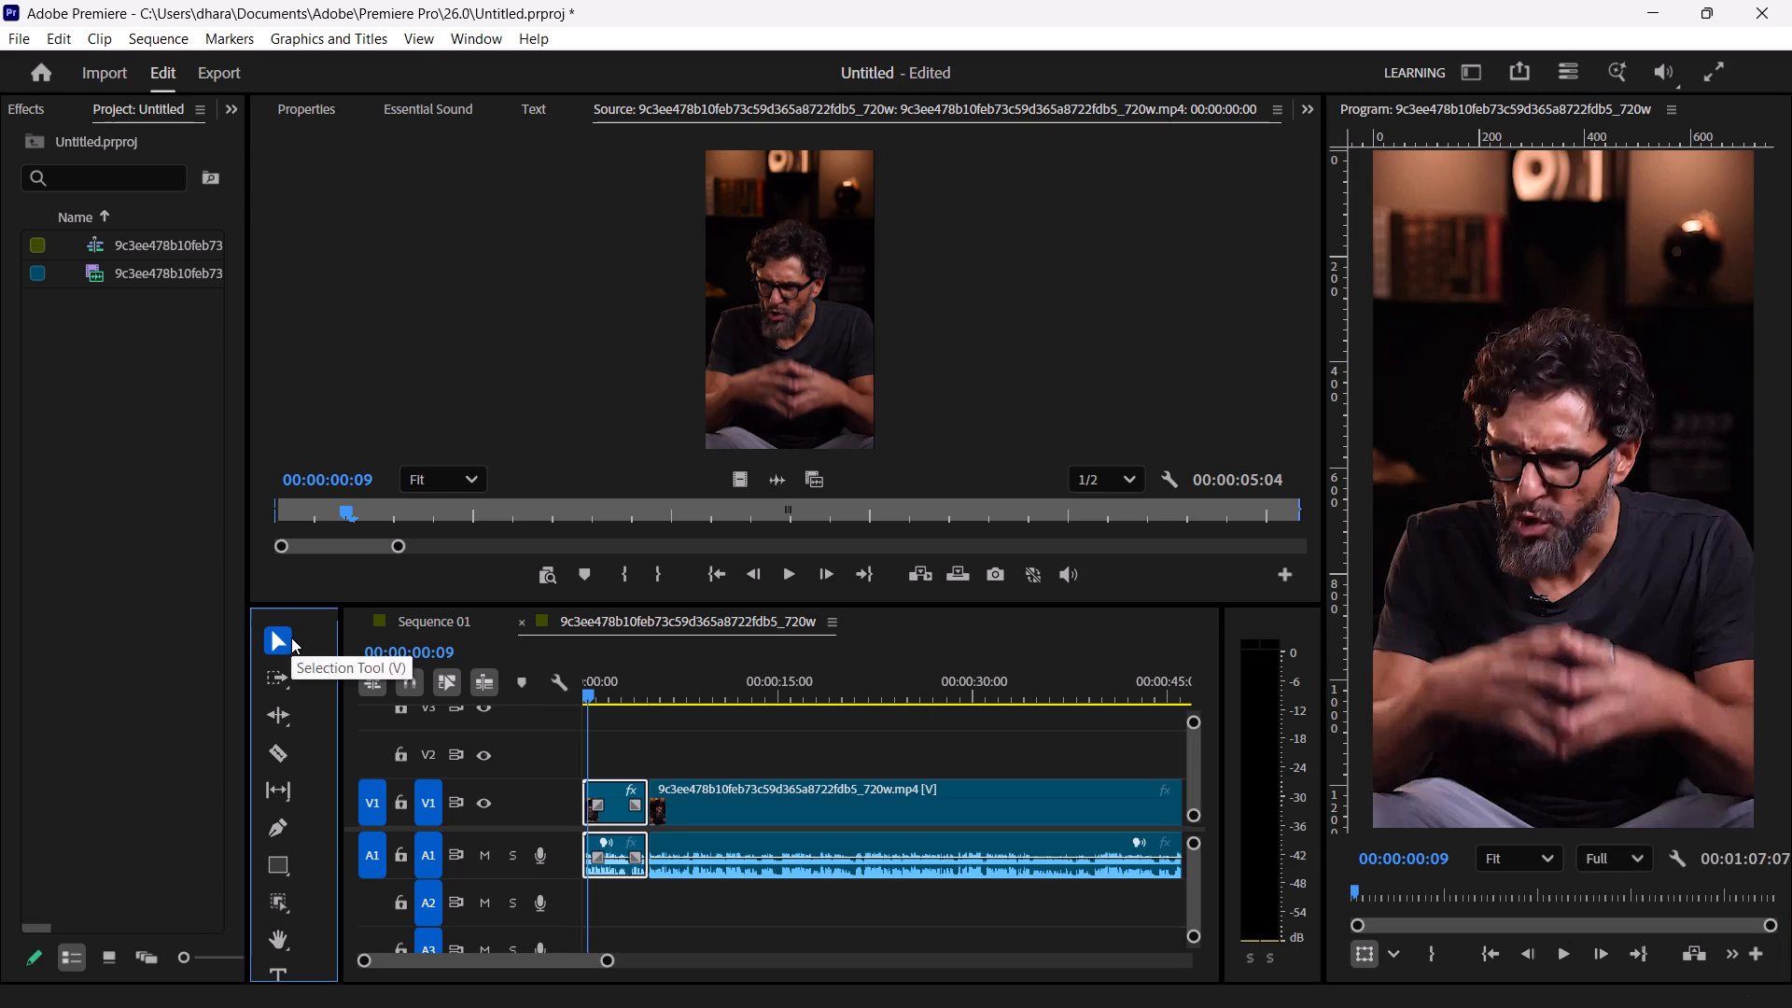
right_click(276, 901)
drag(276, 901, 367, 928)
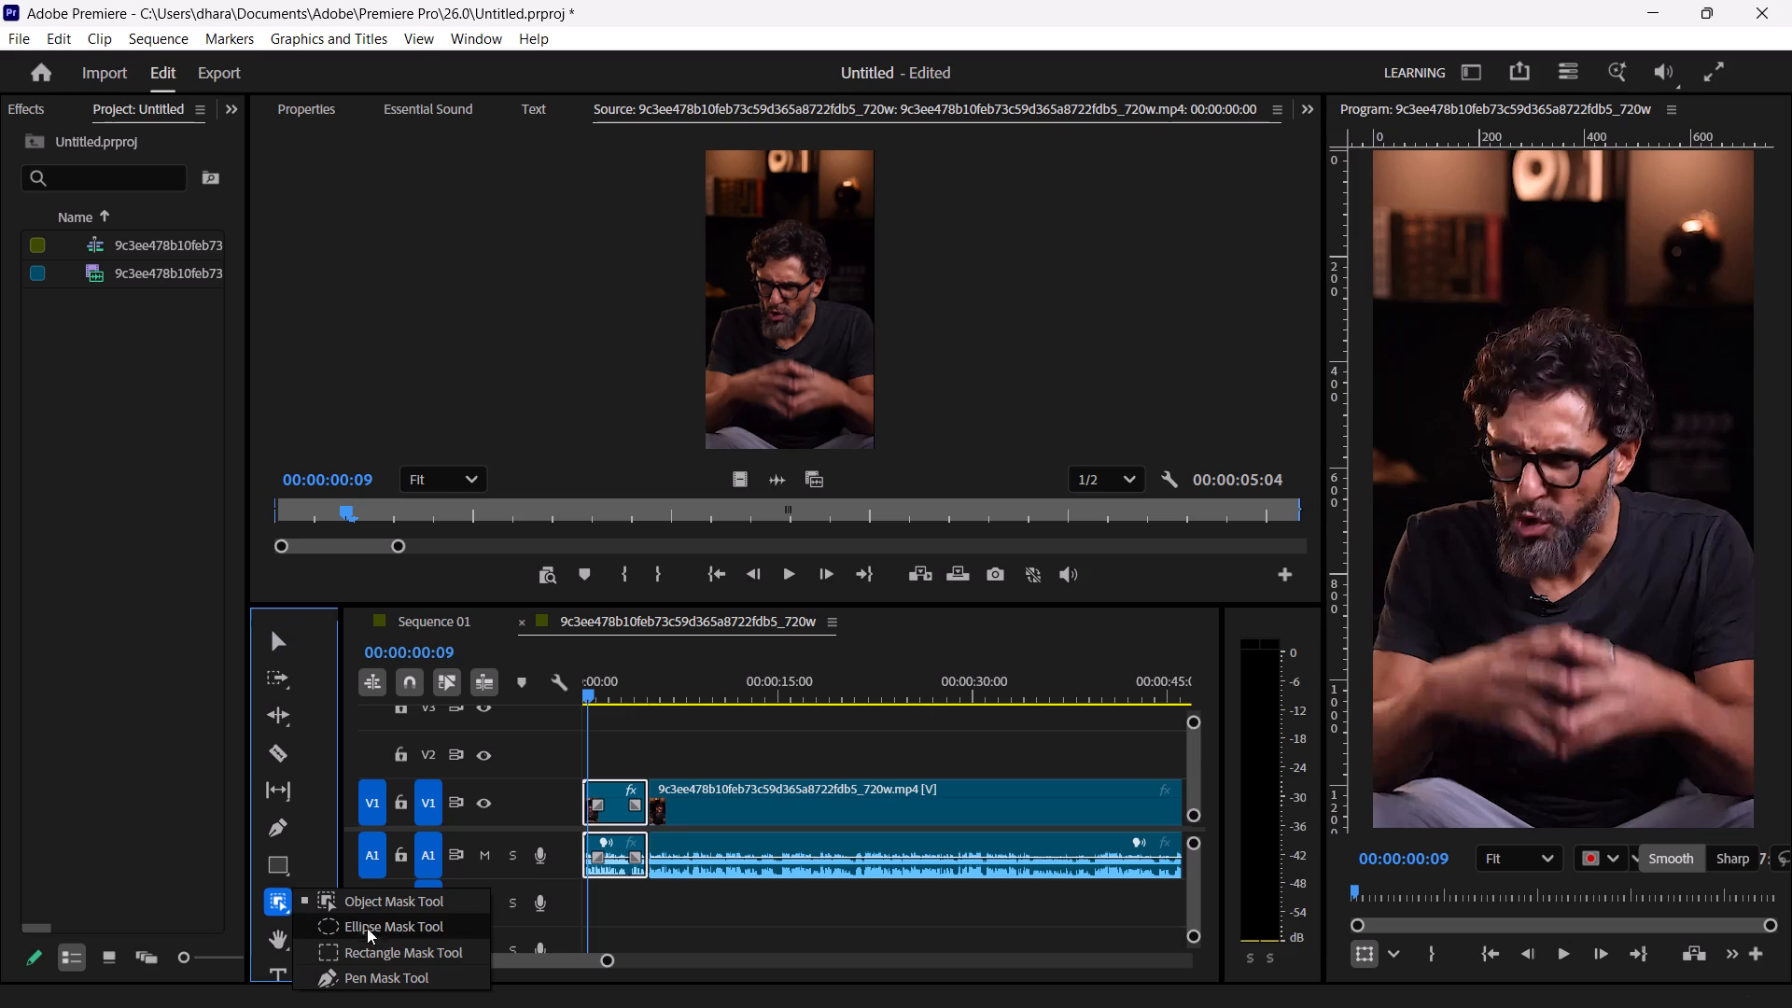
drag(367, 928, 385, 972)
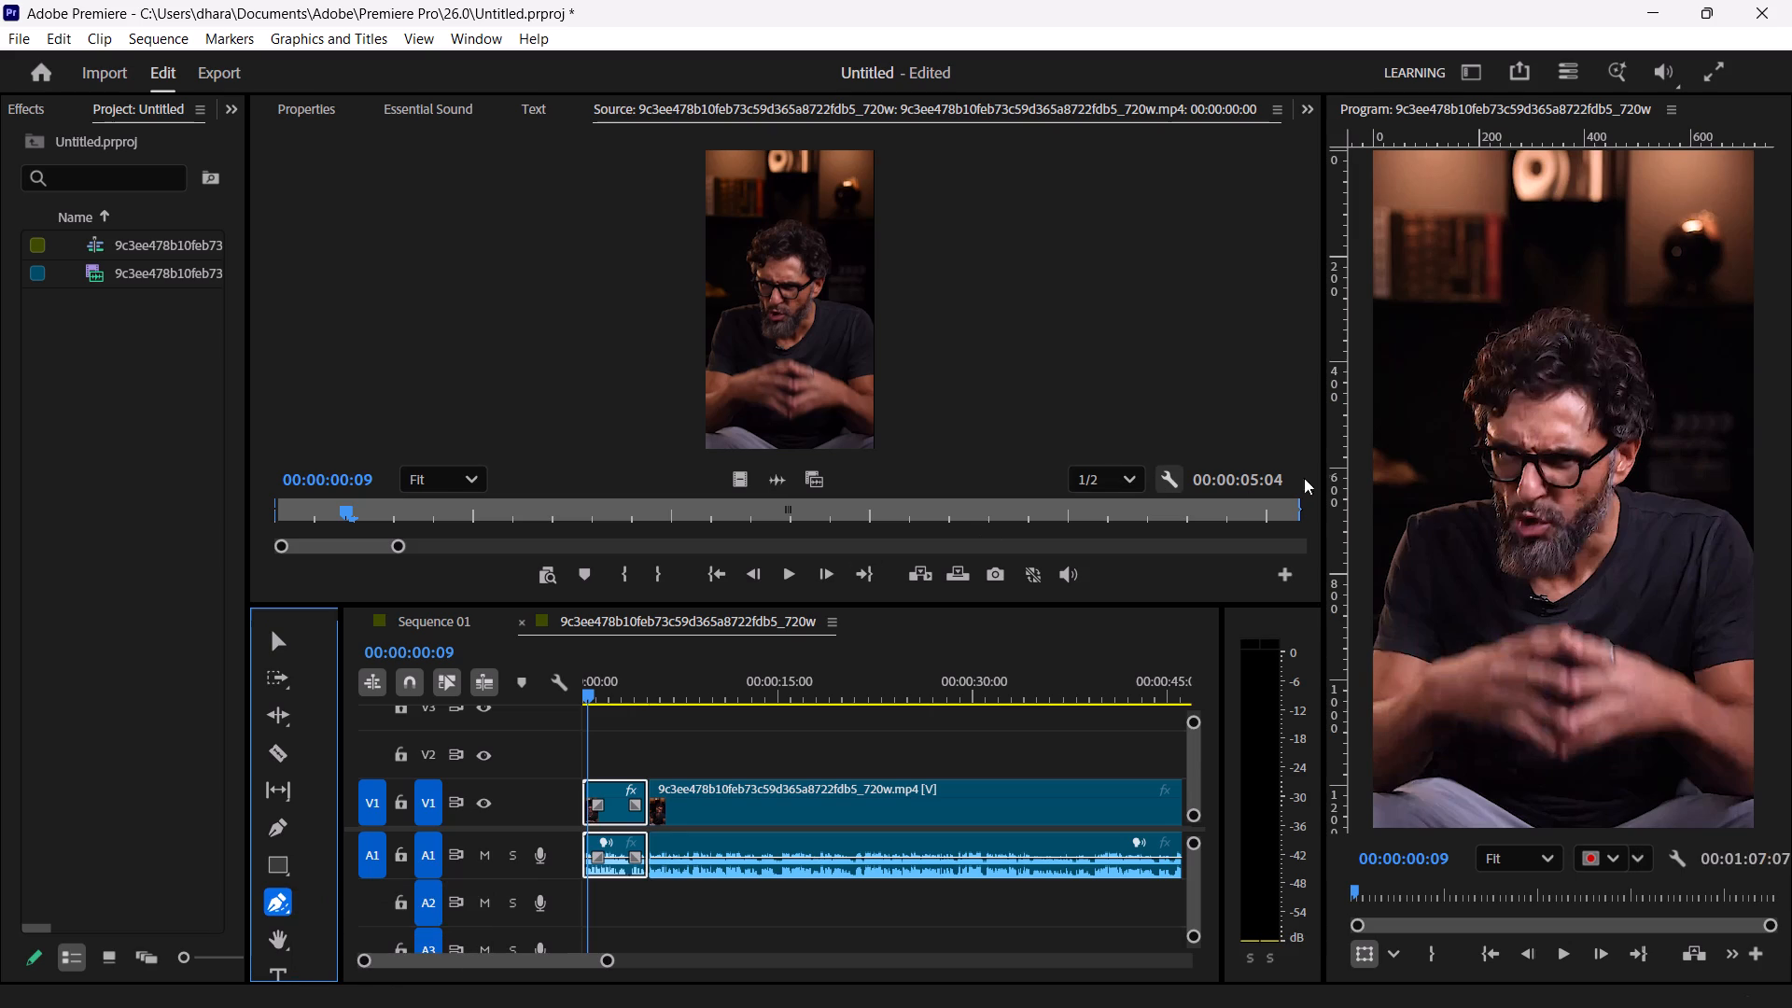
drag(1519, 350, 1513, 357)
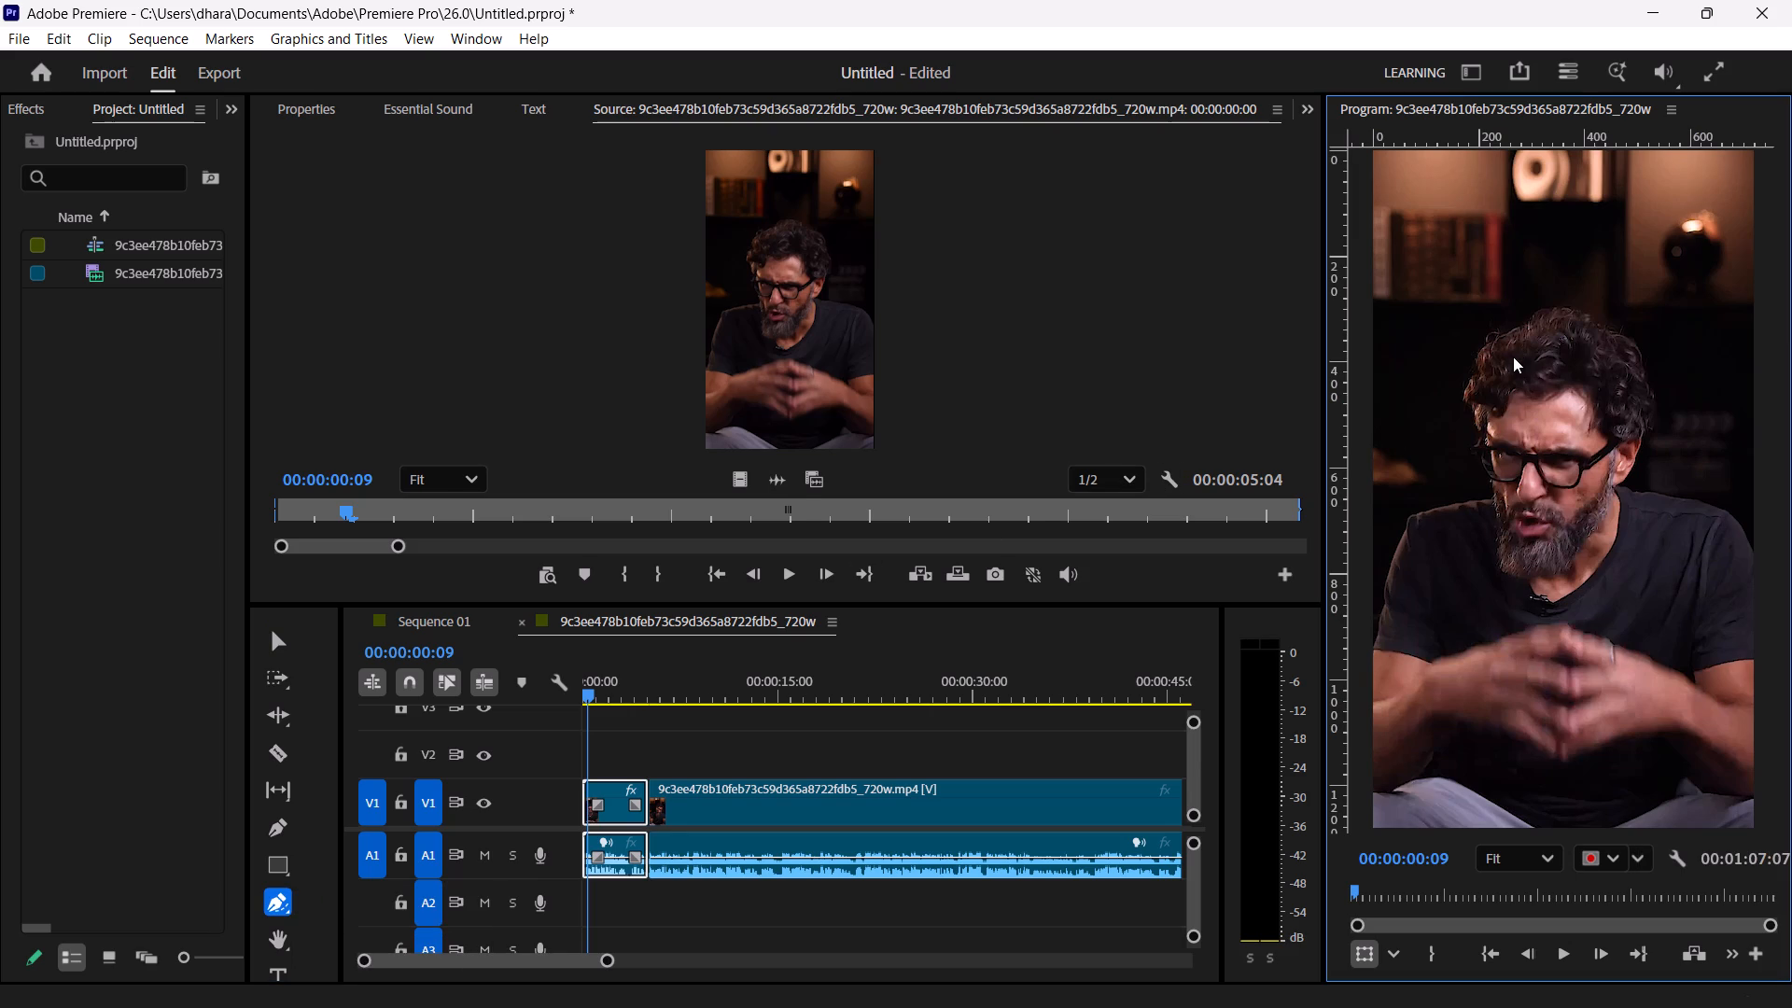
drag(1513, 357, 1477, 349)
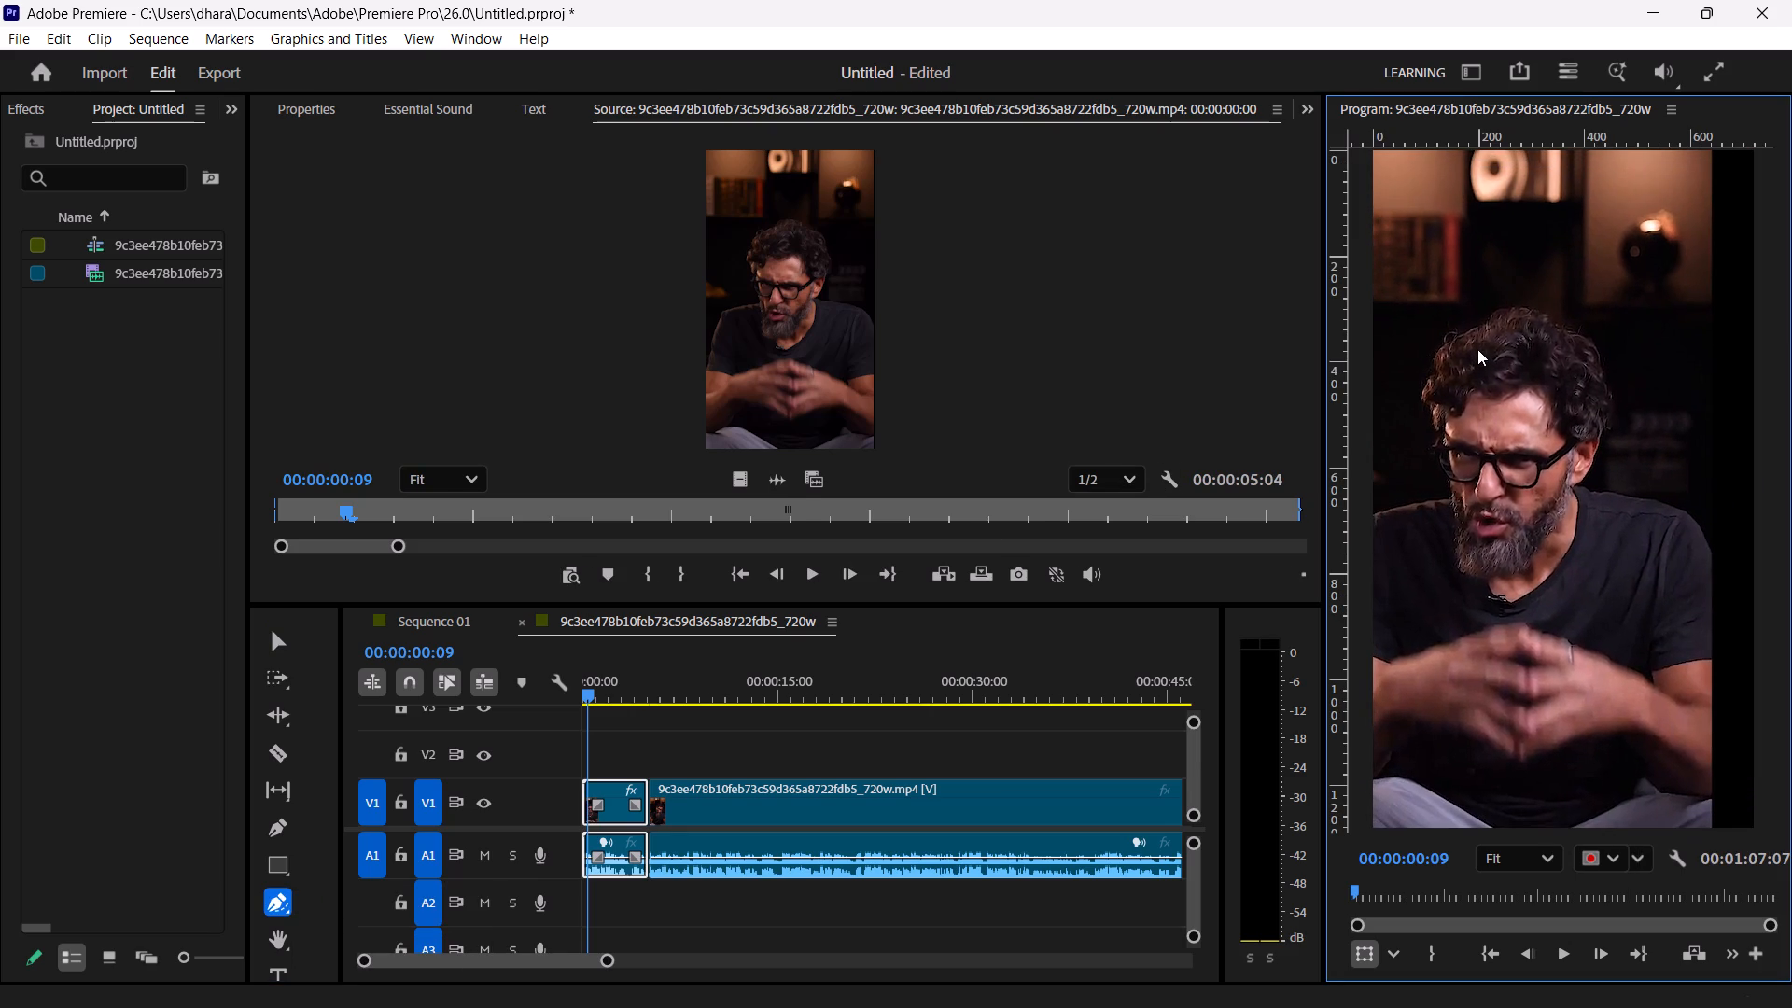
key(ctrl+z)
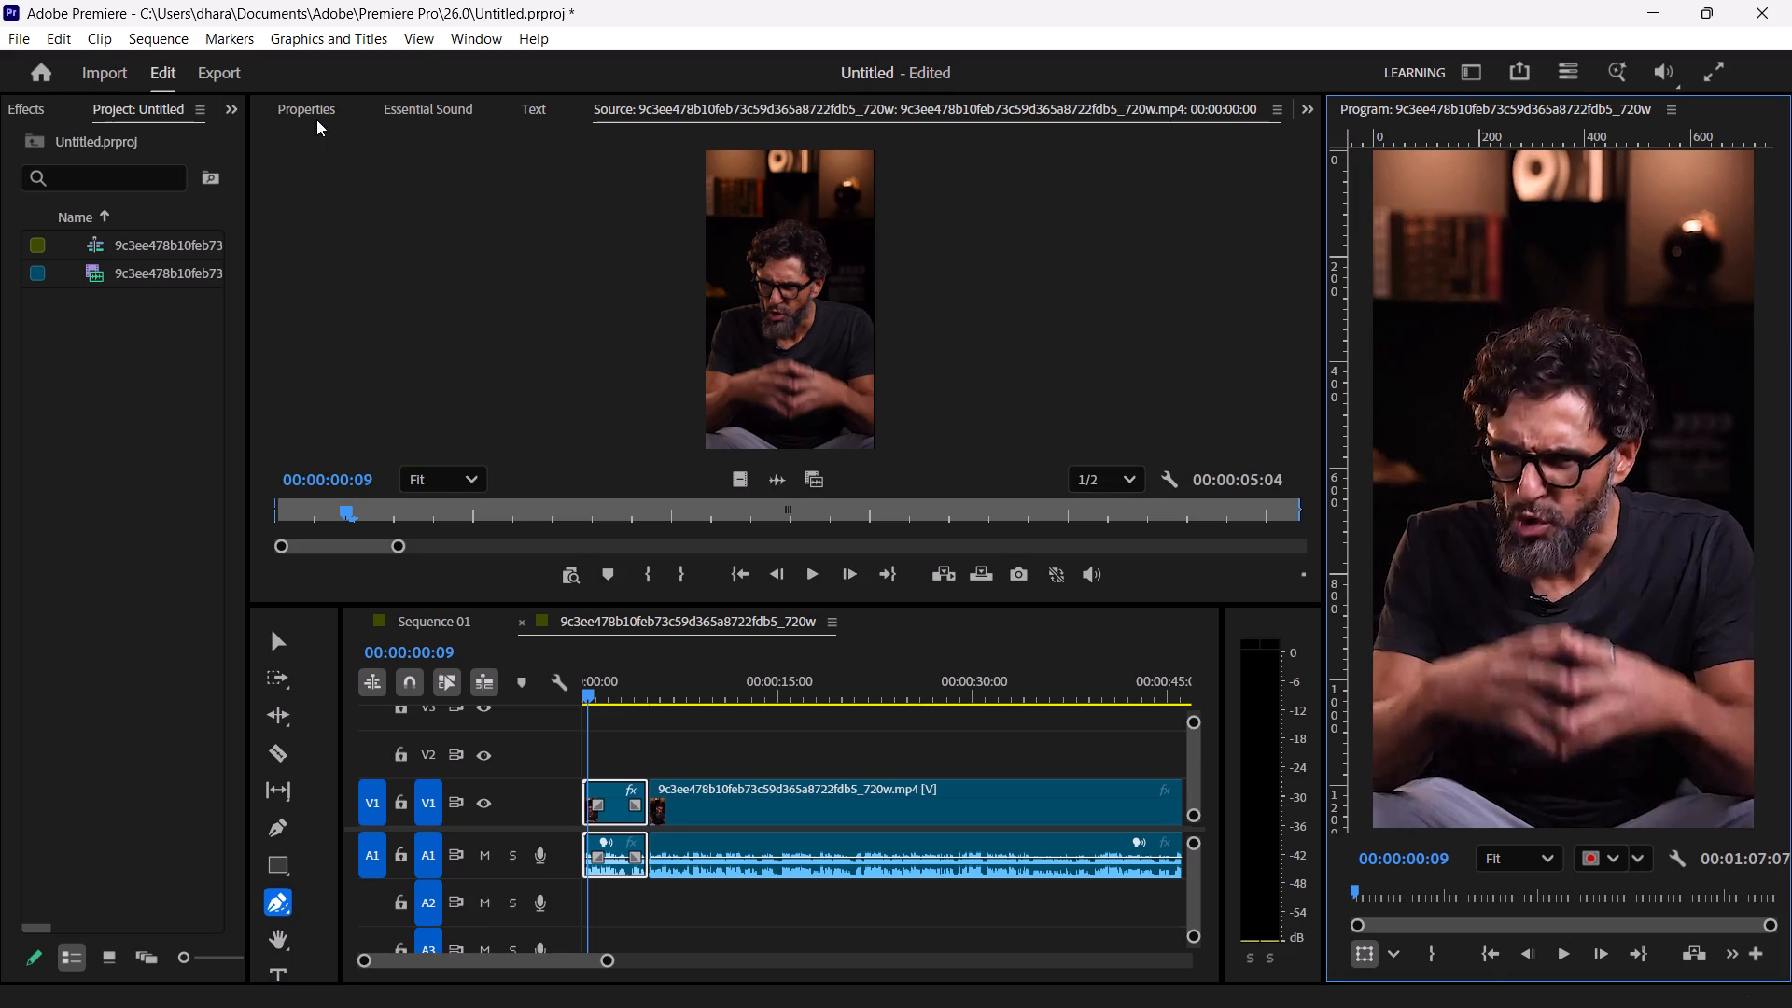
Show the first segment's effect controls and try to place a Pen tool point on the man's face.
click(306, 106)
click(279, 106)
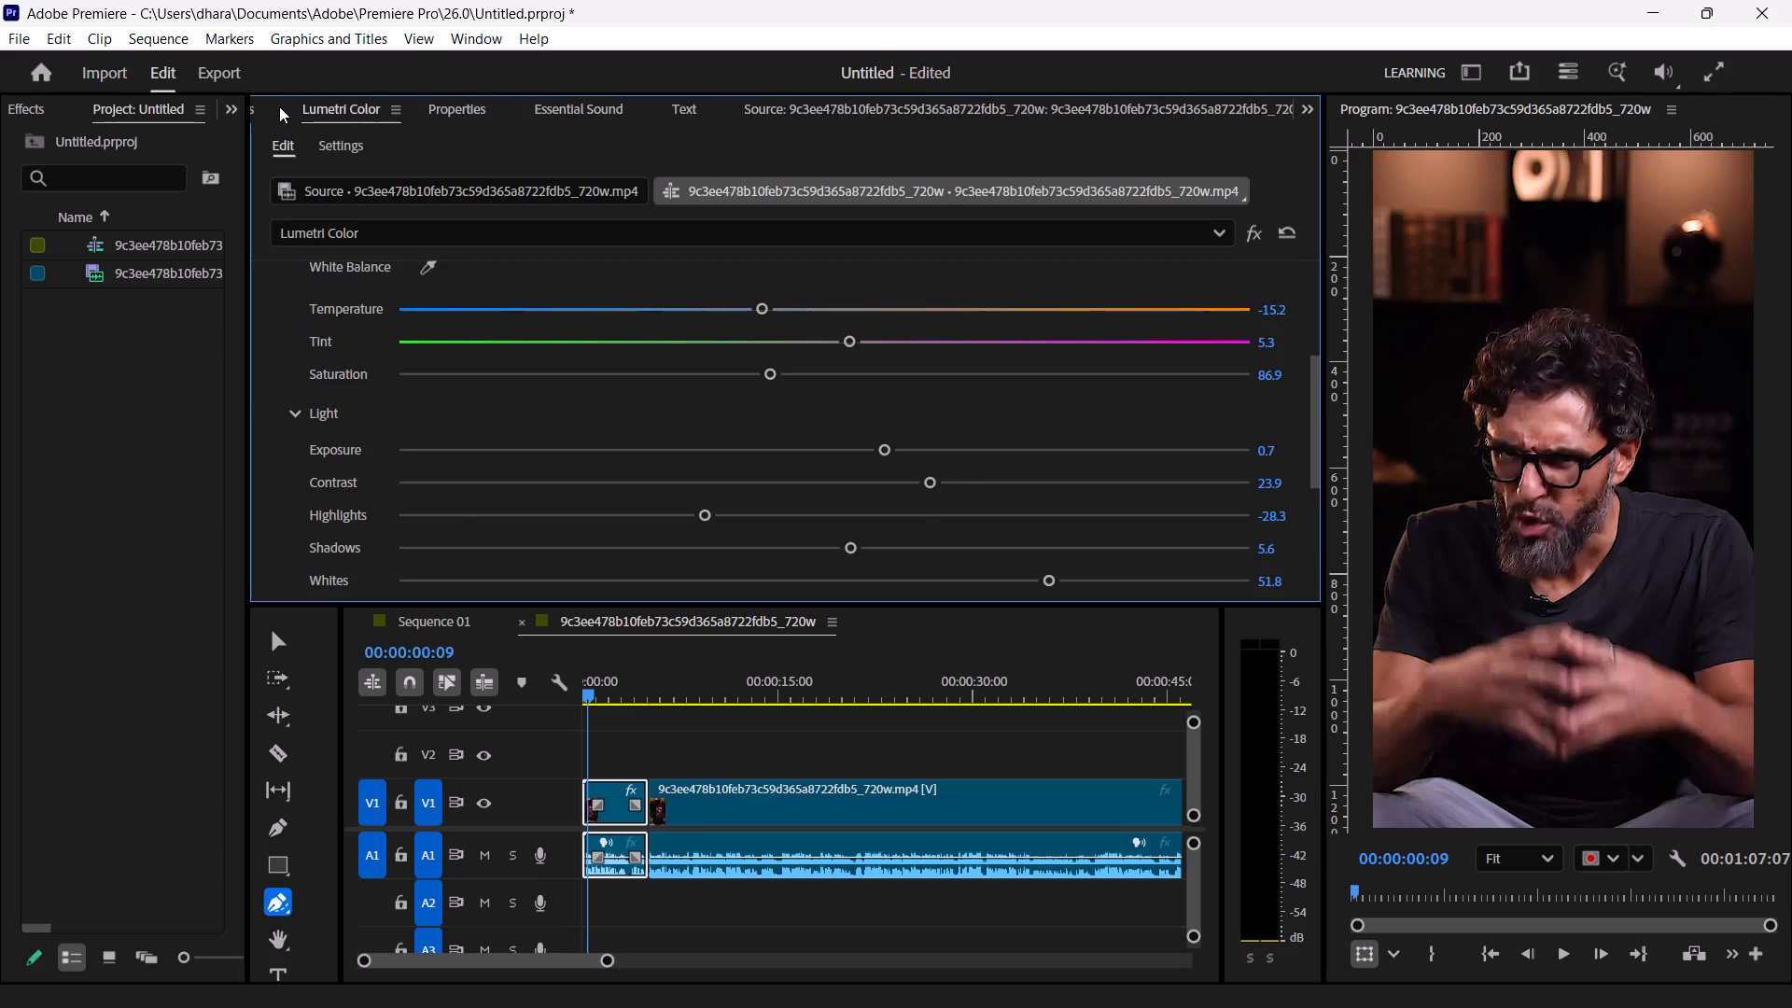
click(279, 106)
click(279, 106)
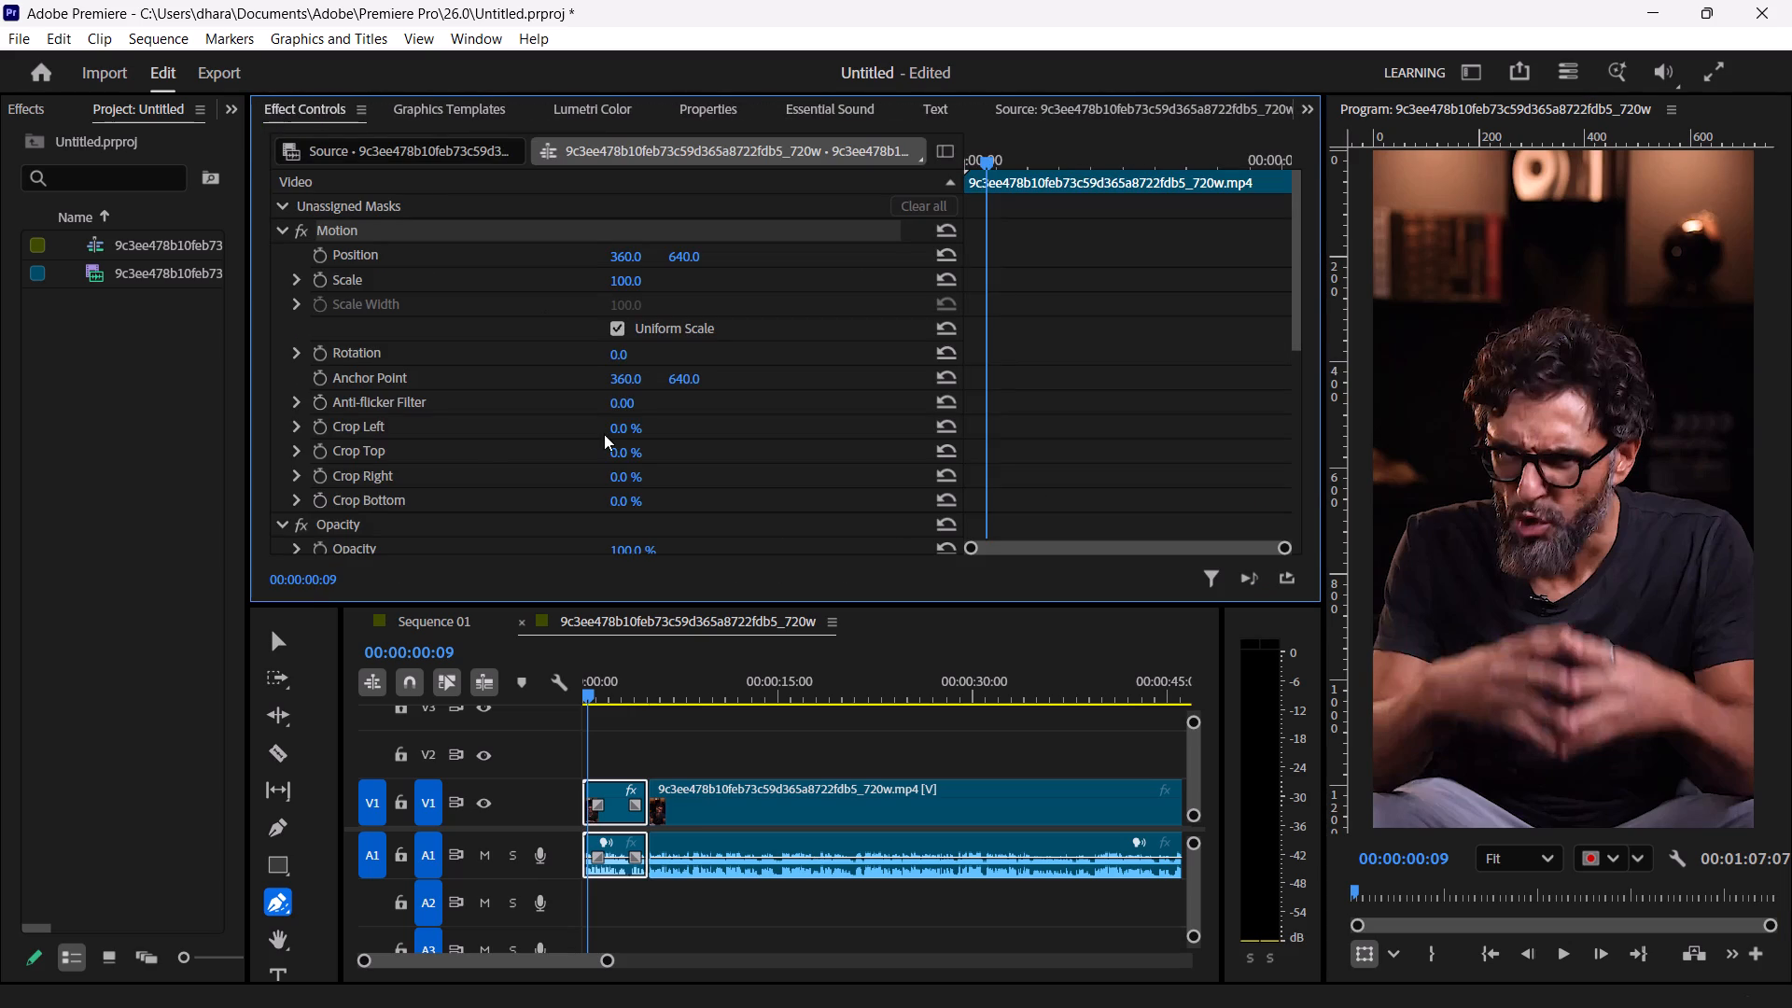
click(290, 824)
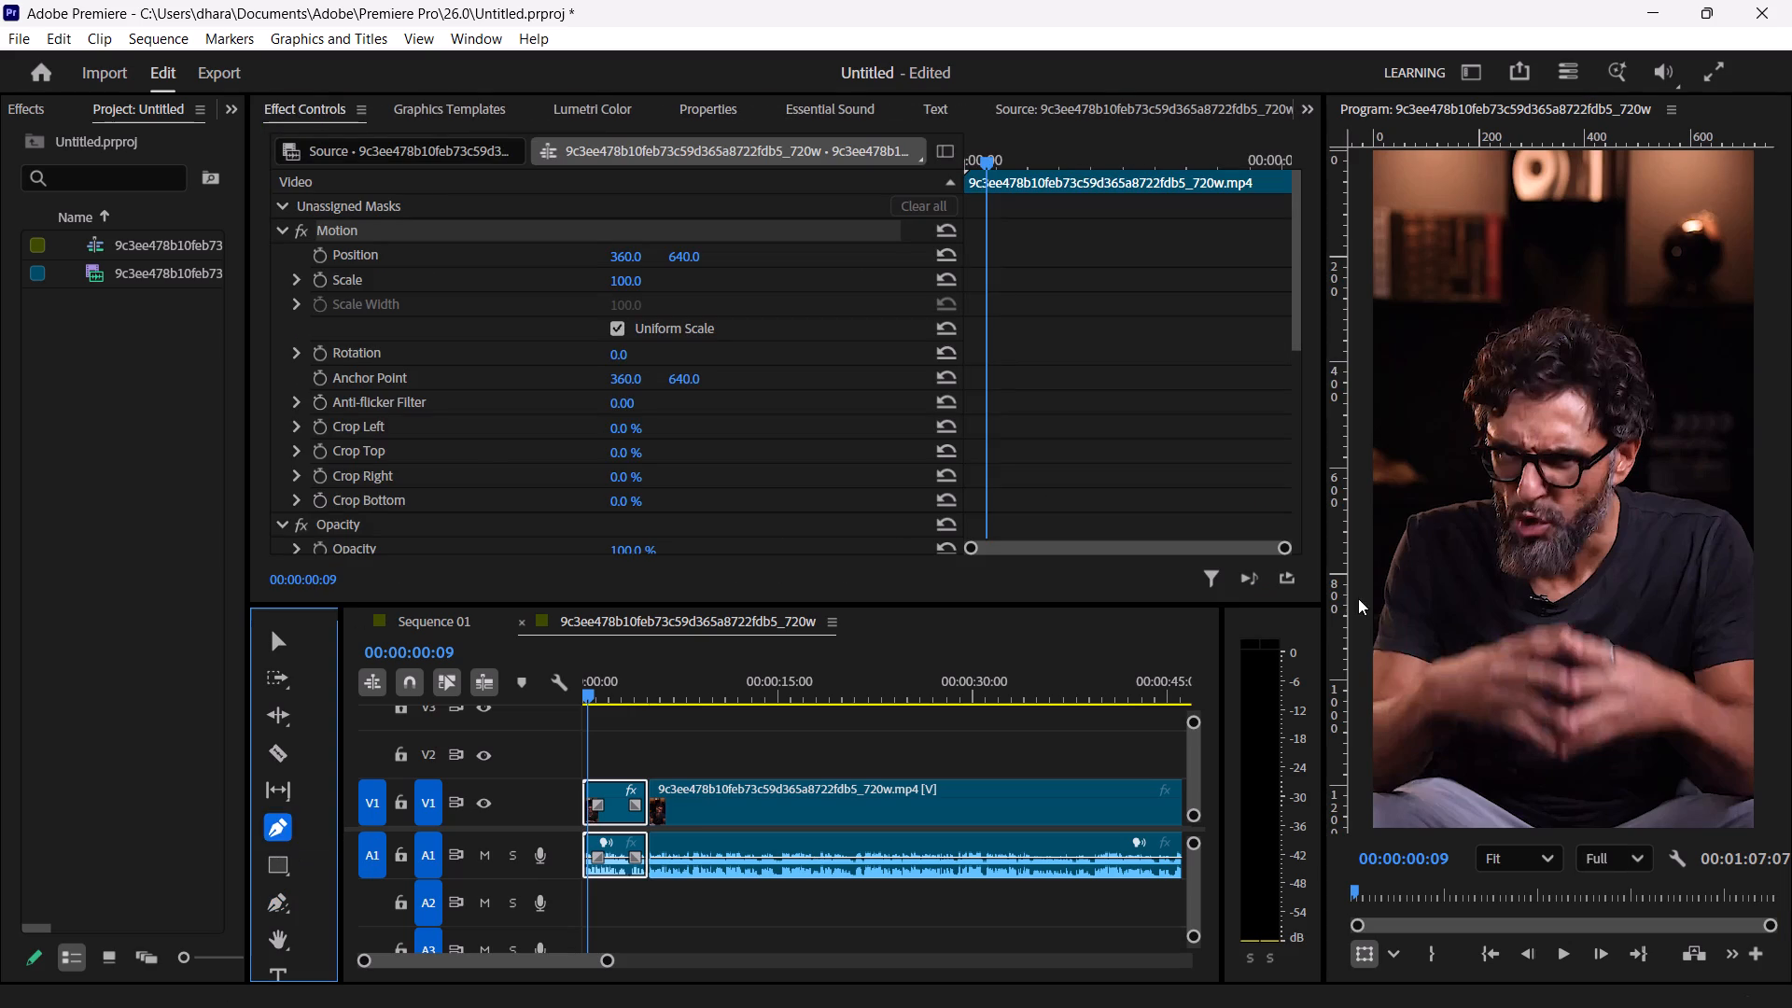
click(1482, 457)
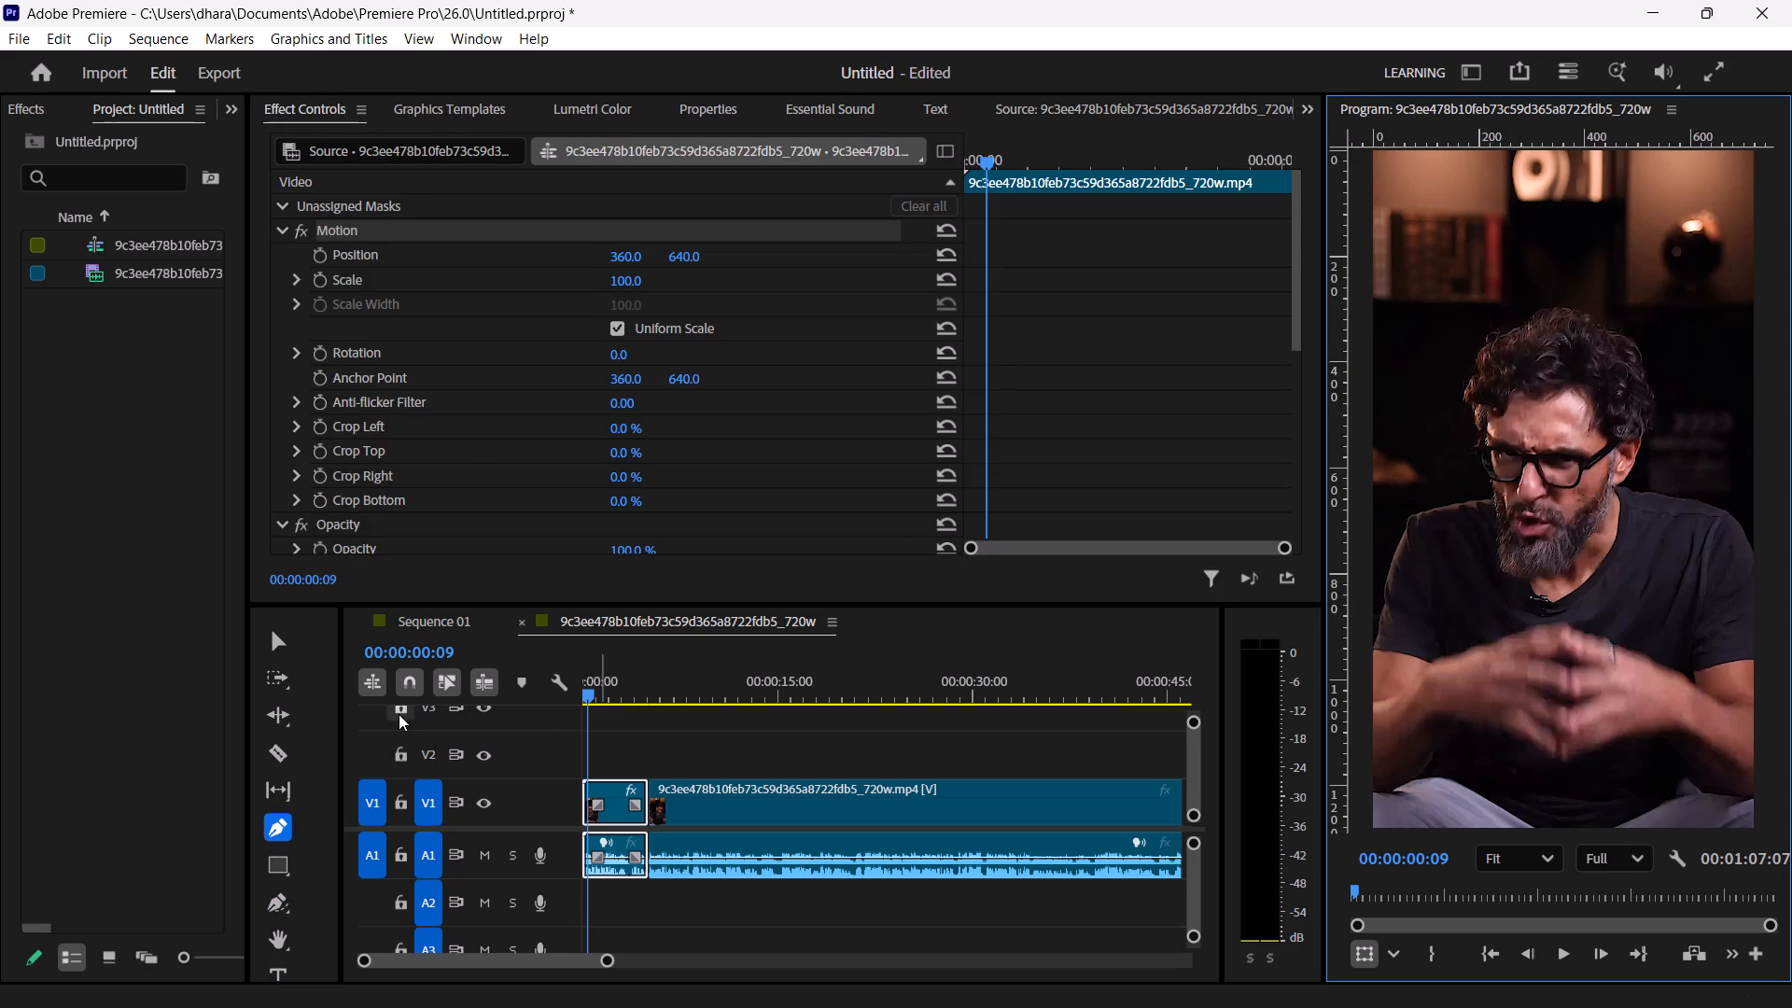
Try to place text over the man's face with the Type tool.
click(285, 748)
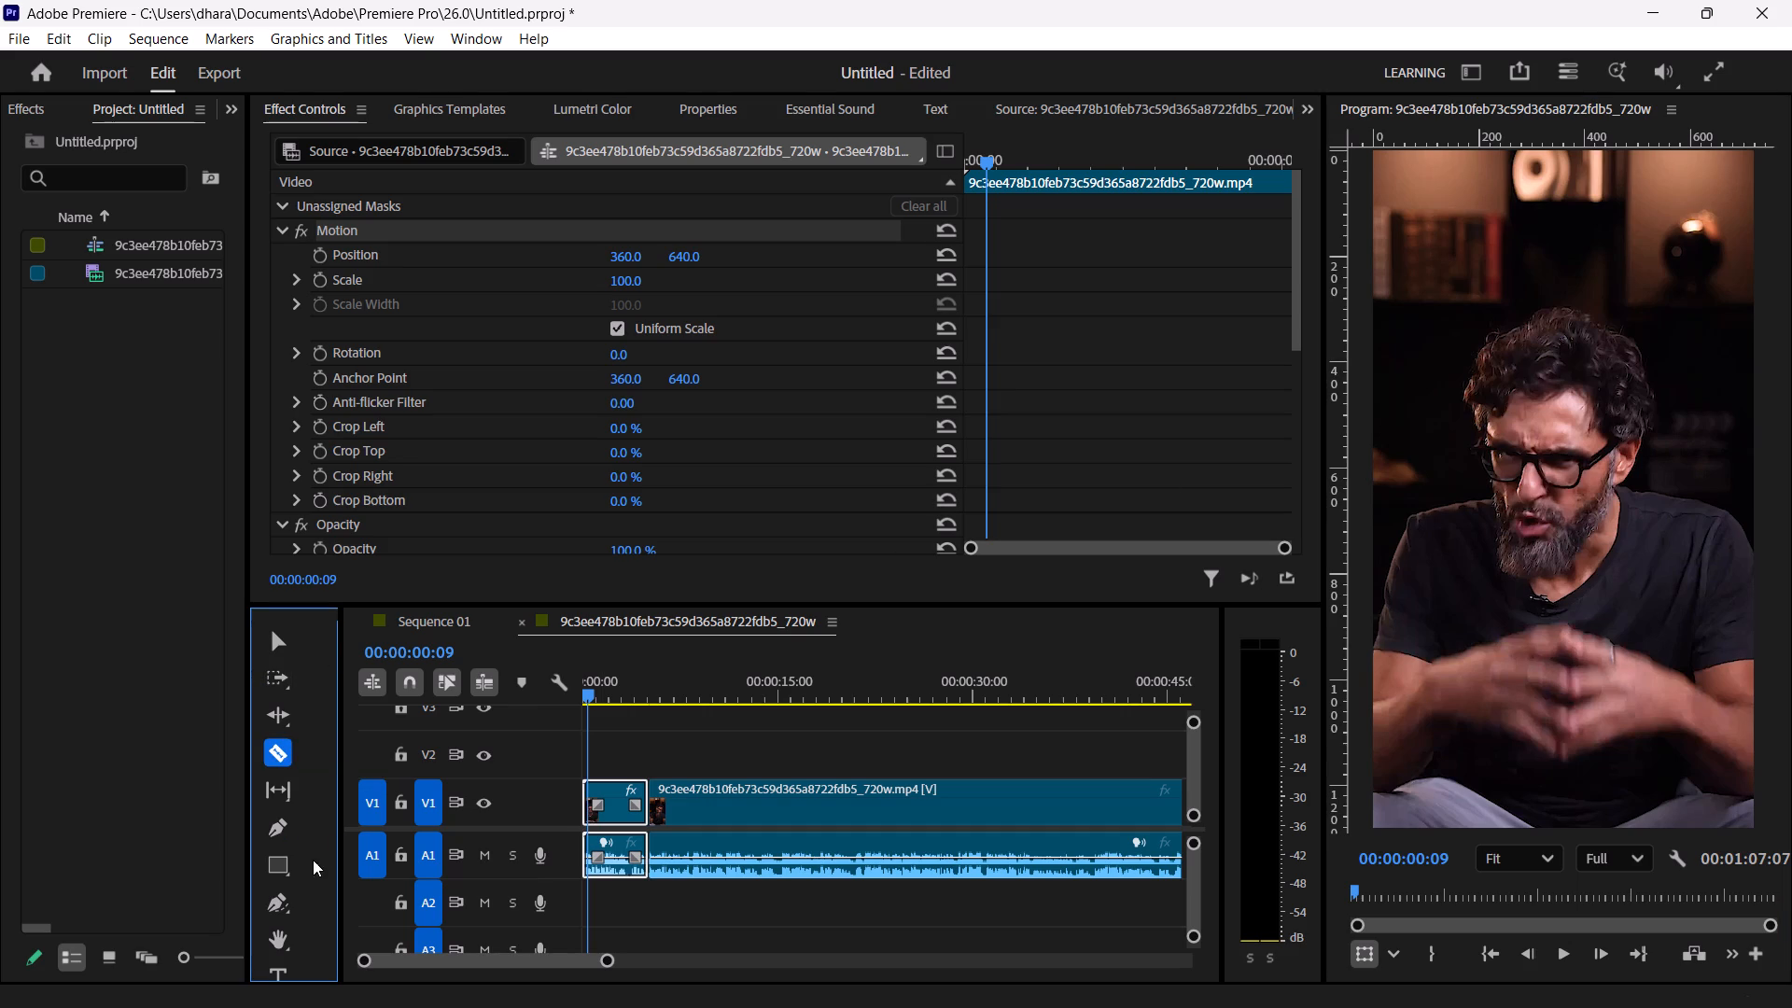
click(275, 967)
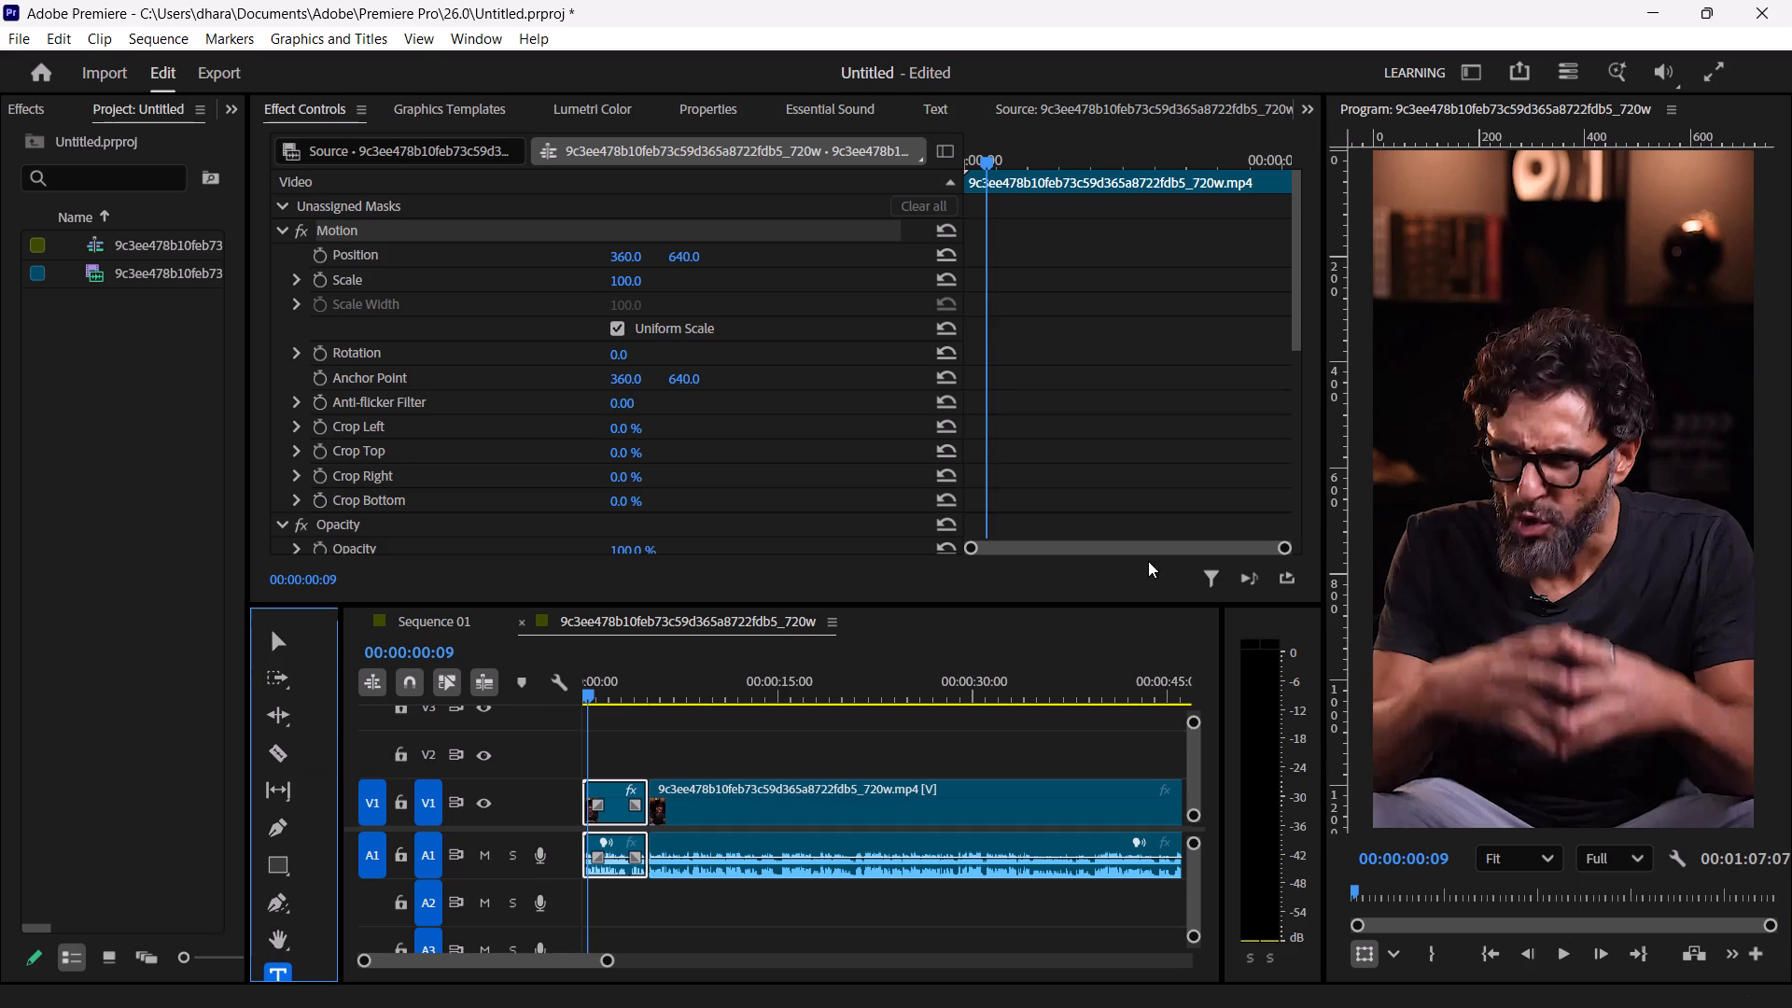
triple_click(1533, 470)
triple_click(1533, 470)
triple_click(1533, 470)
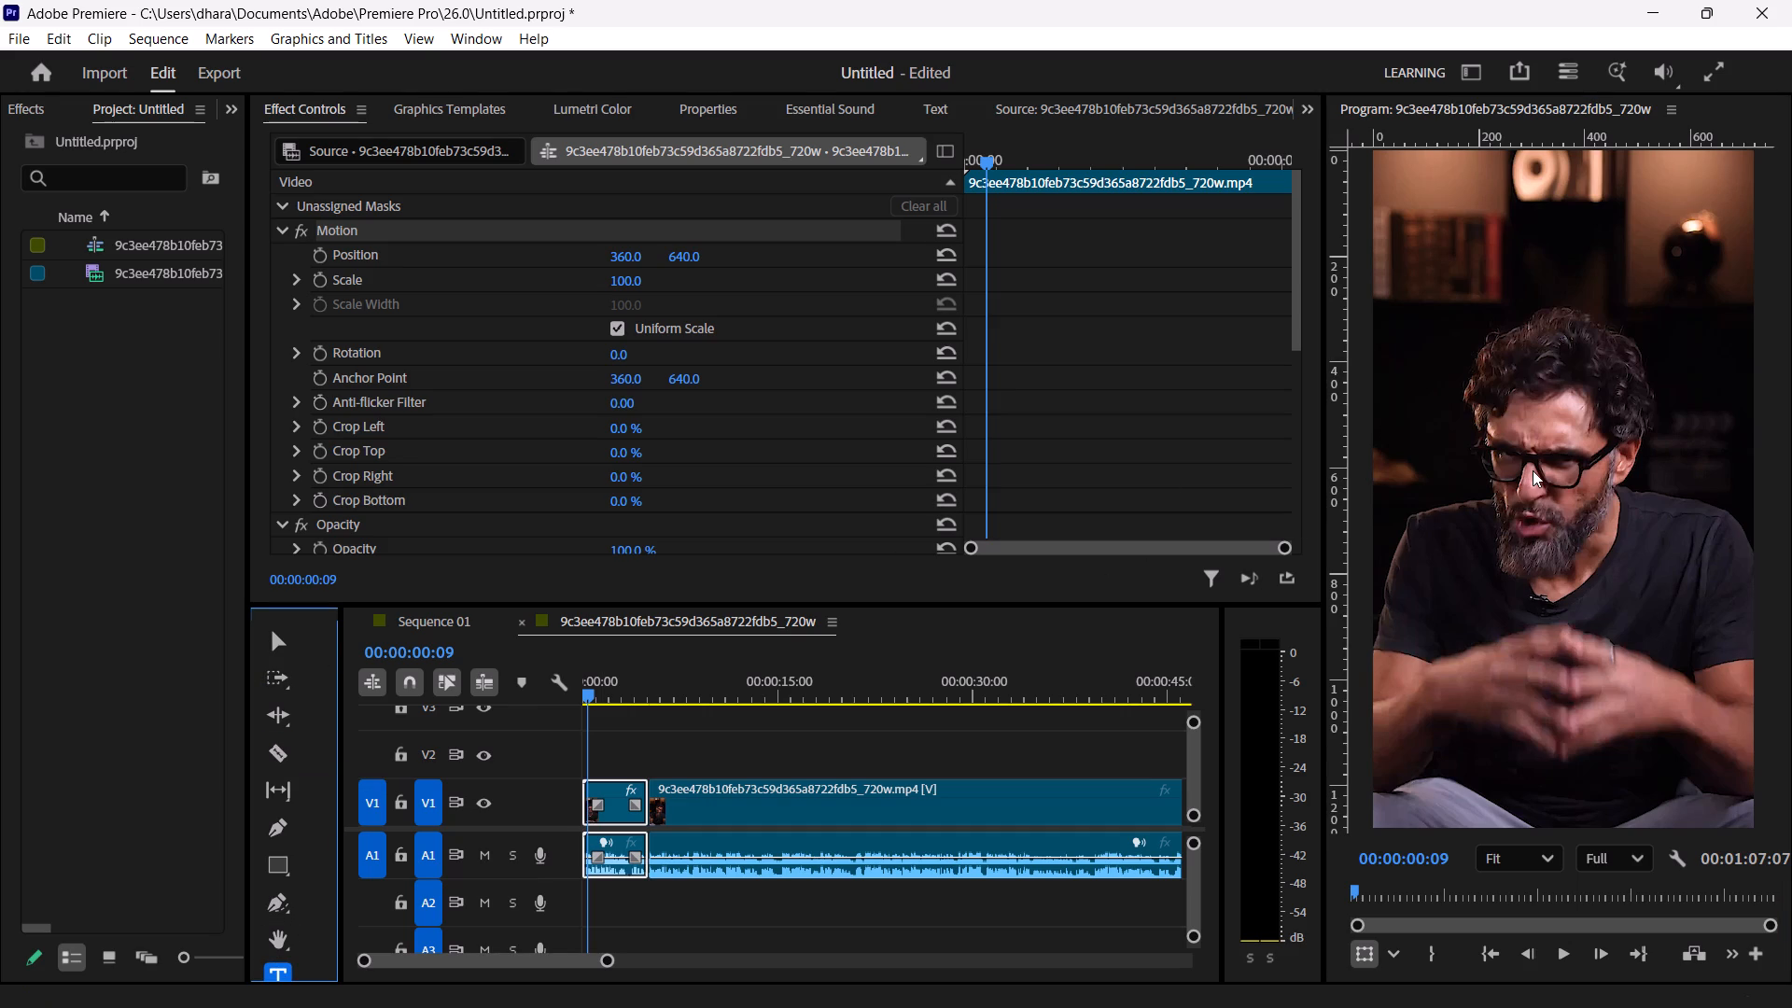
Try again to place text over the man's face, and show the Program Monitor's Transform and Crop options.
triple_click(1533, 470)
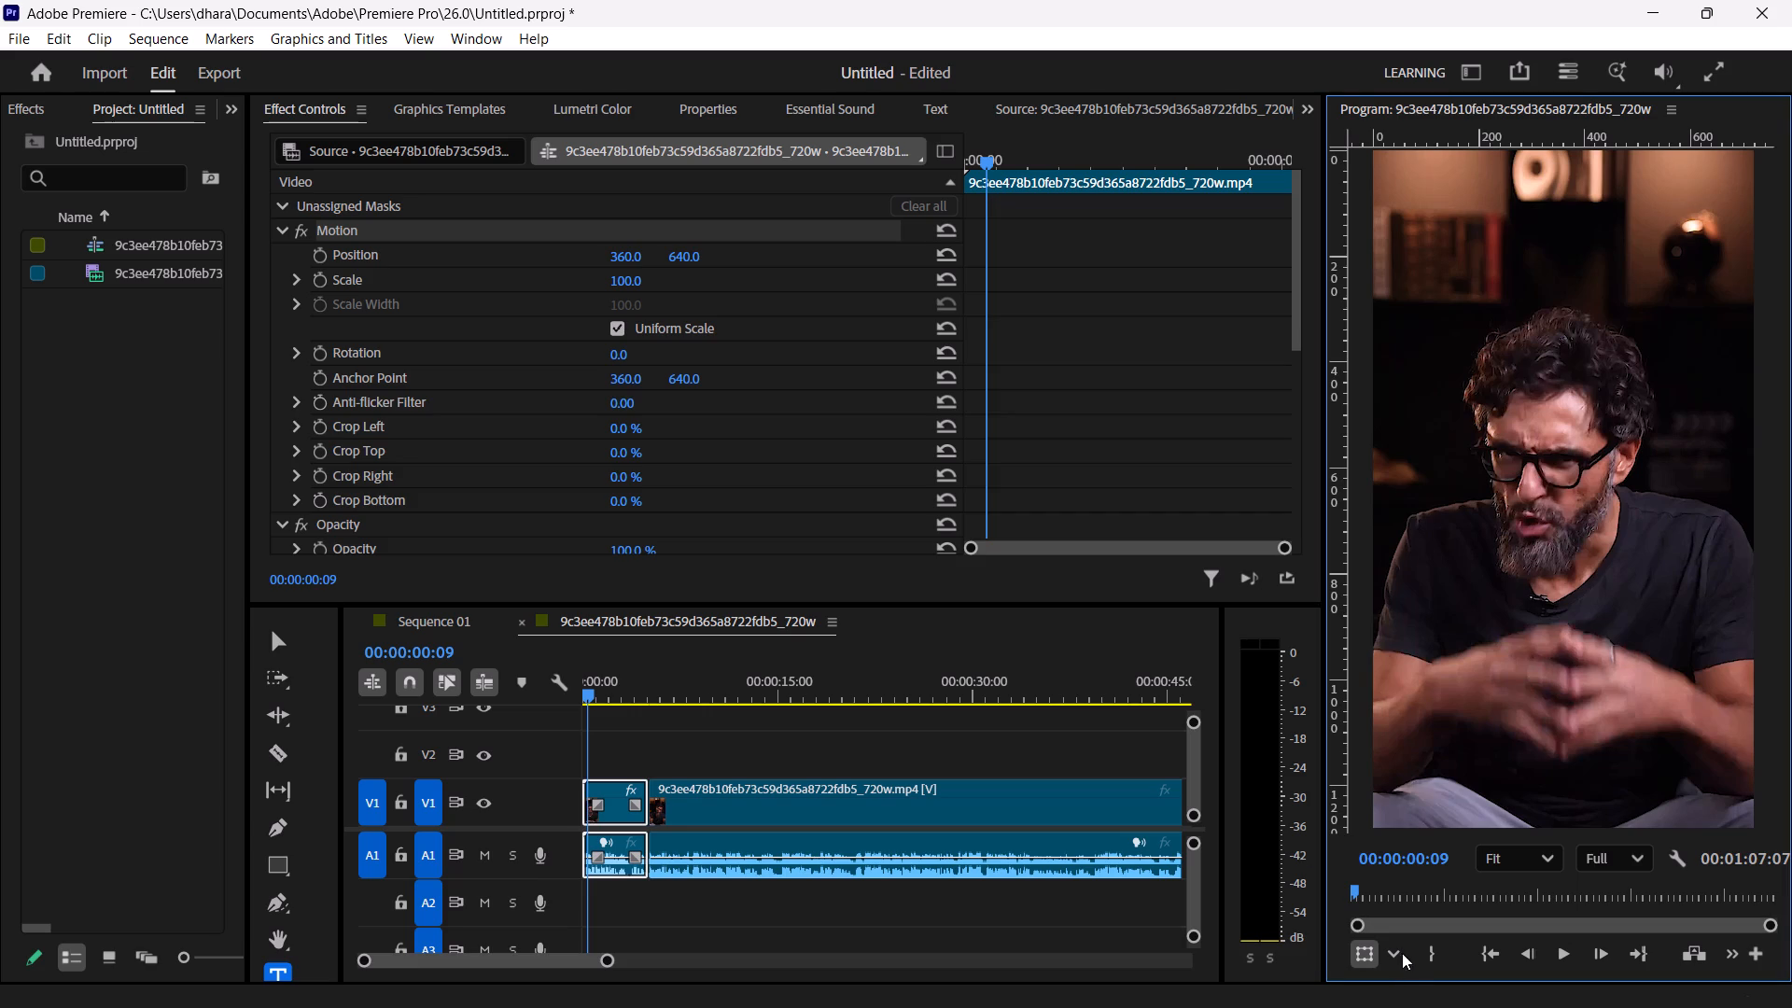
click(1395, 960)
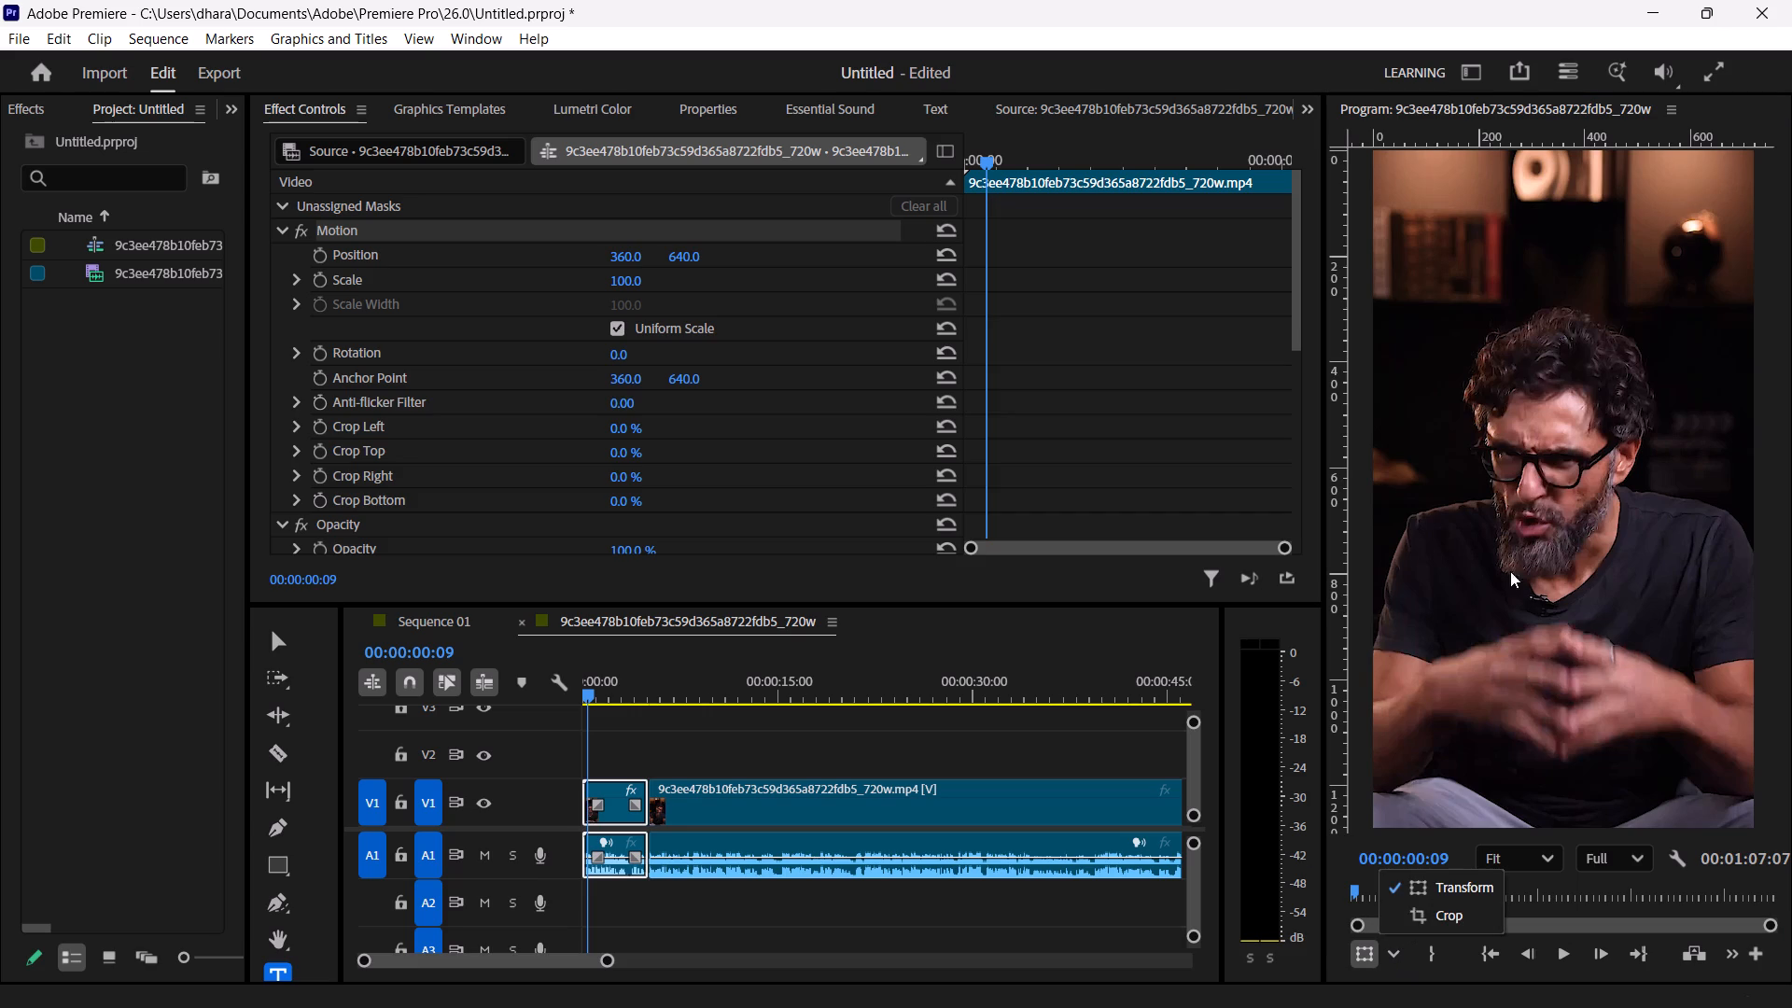
Close Premiere without saving Untitled.prproj, and close the browser window with the YouTube tutorials.
click(1751, 0)
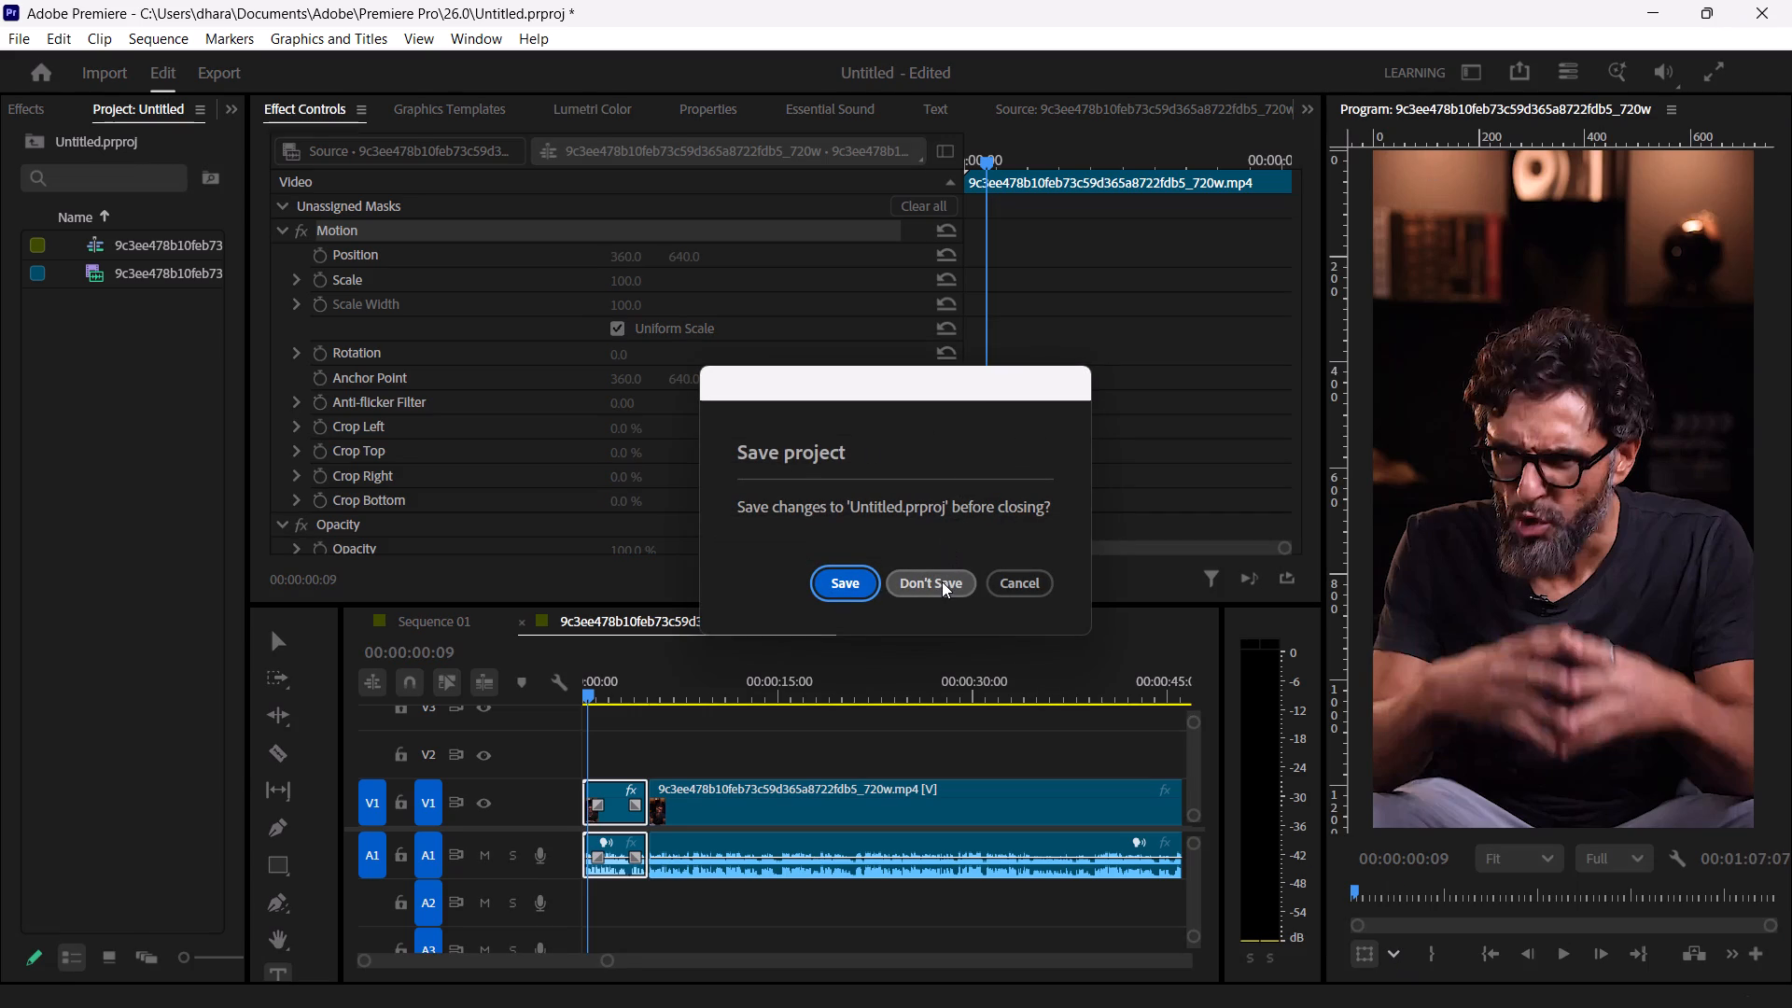
click(942, 581)
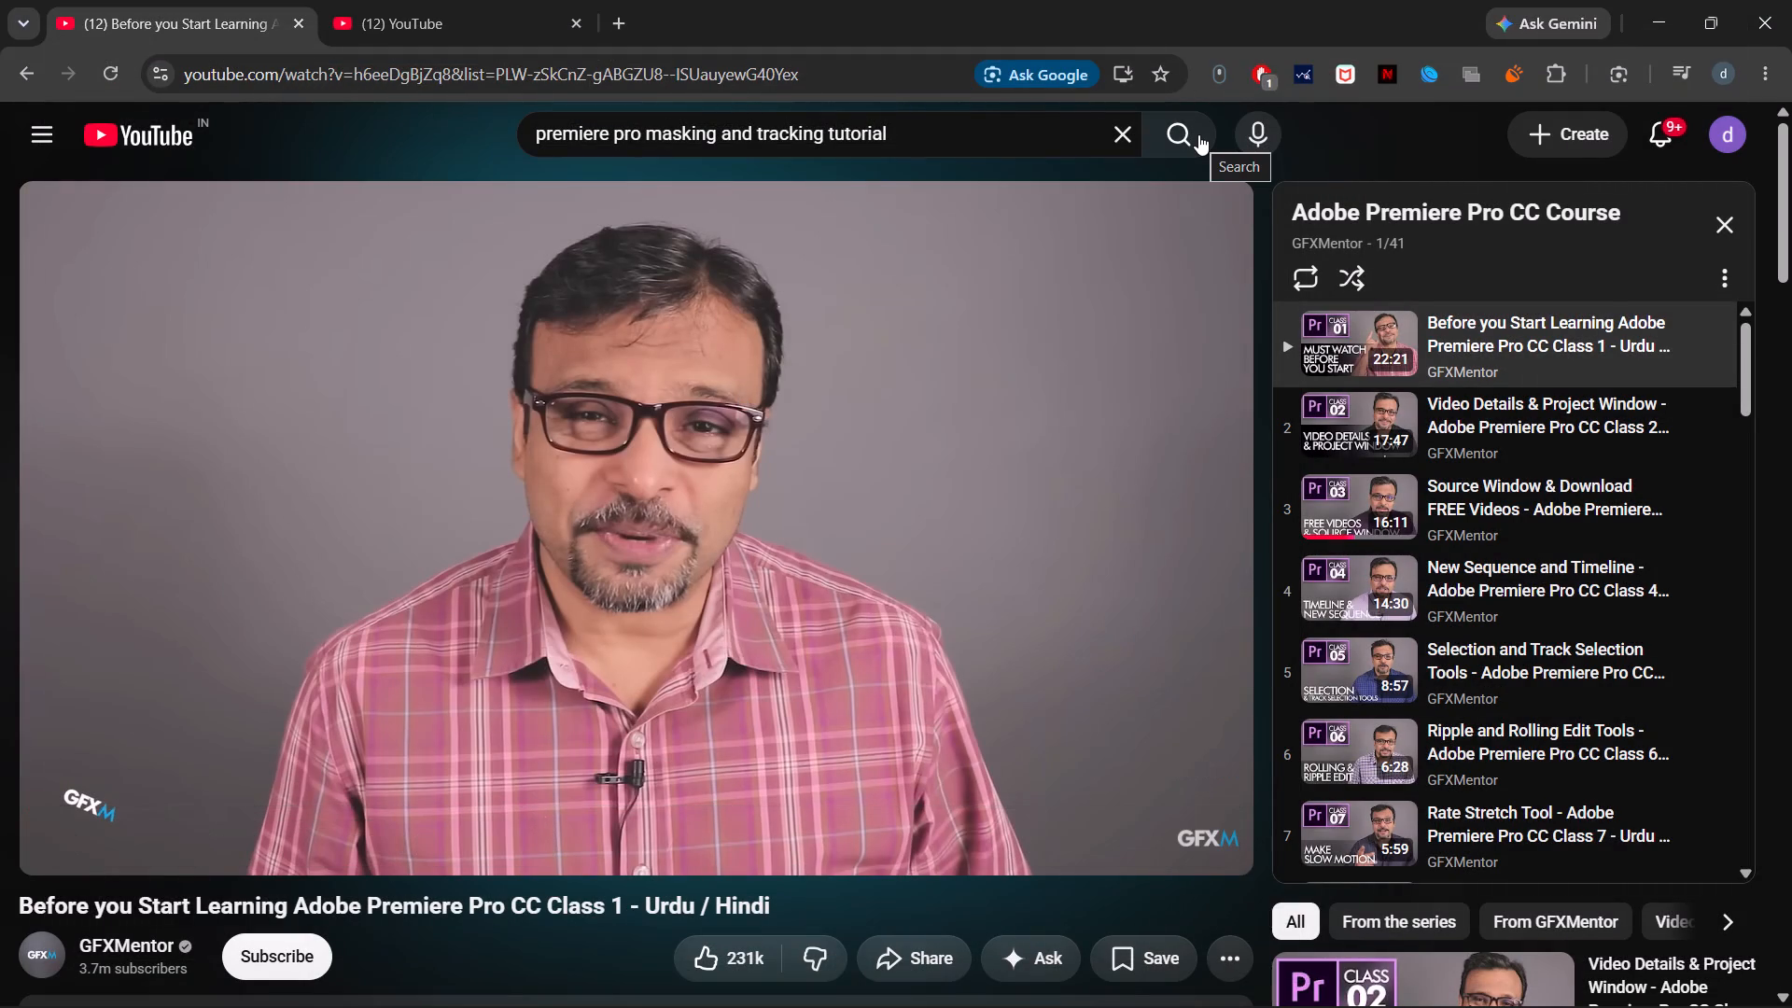
click(1791, 0)
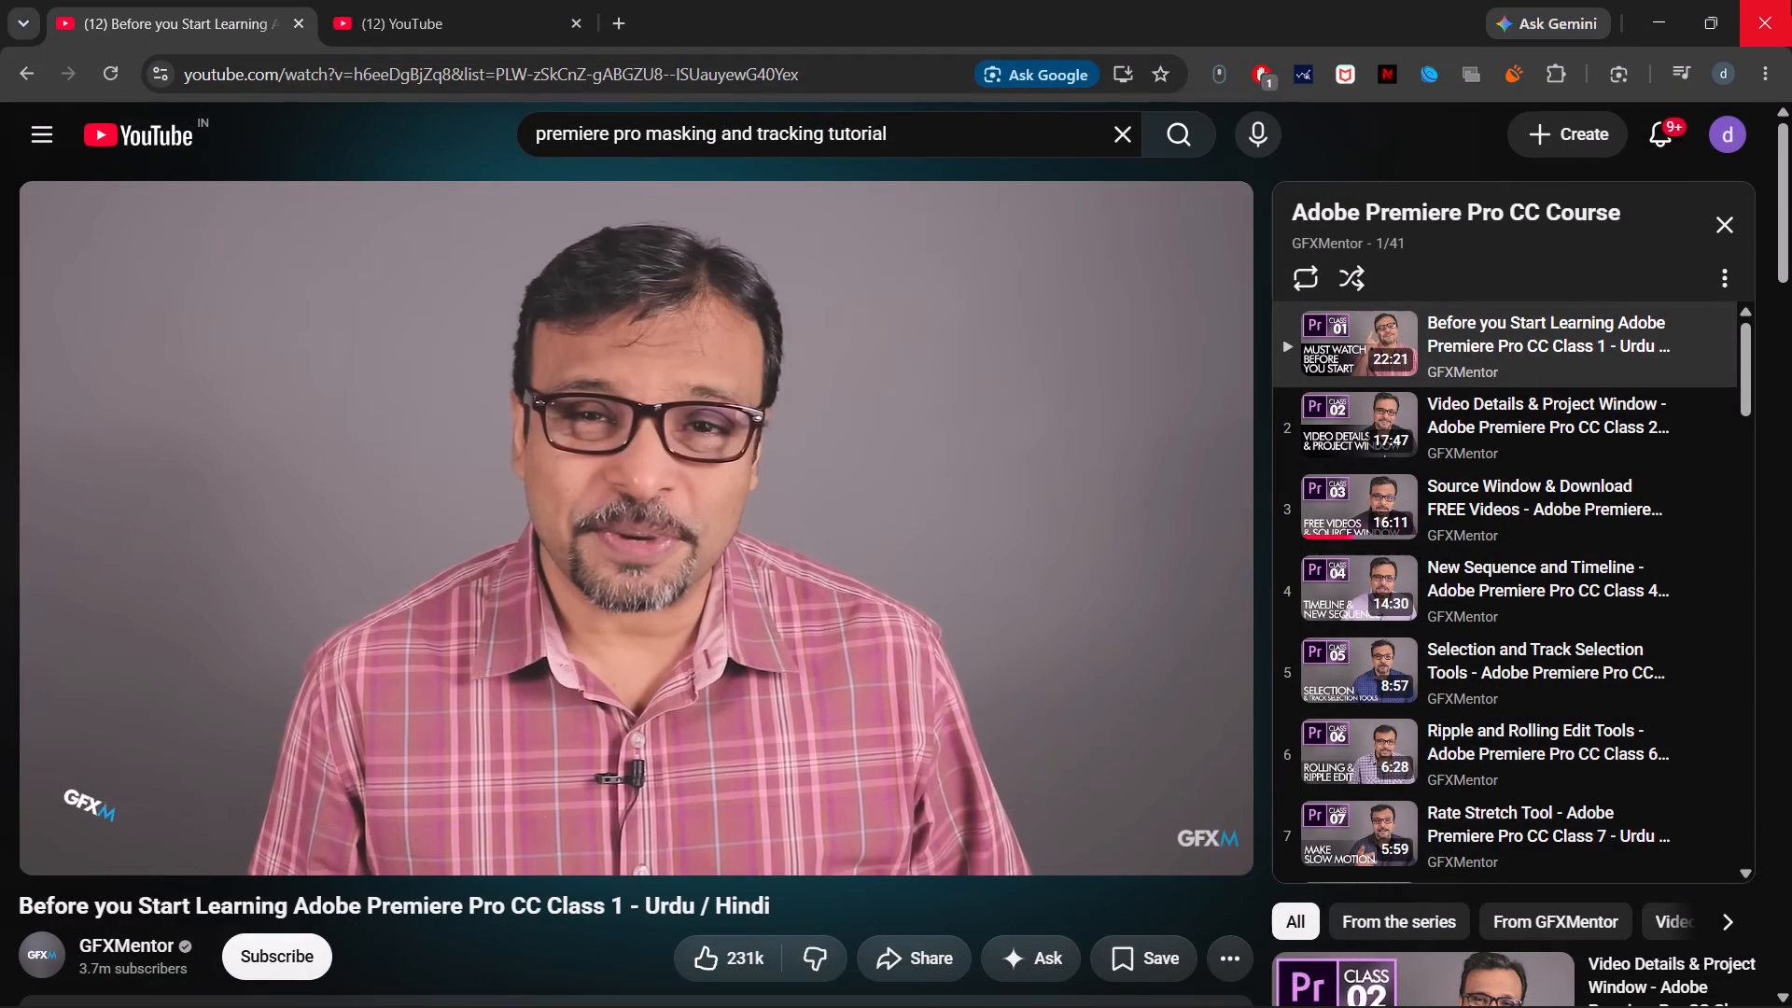
click(1791, 0)
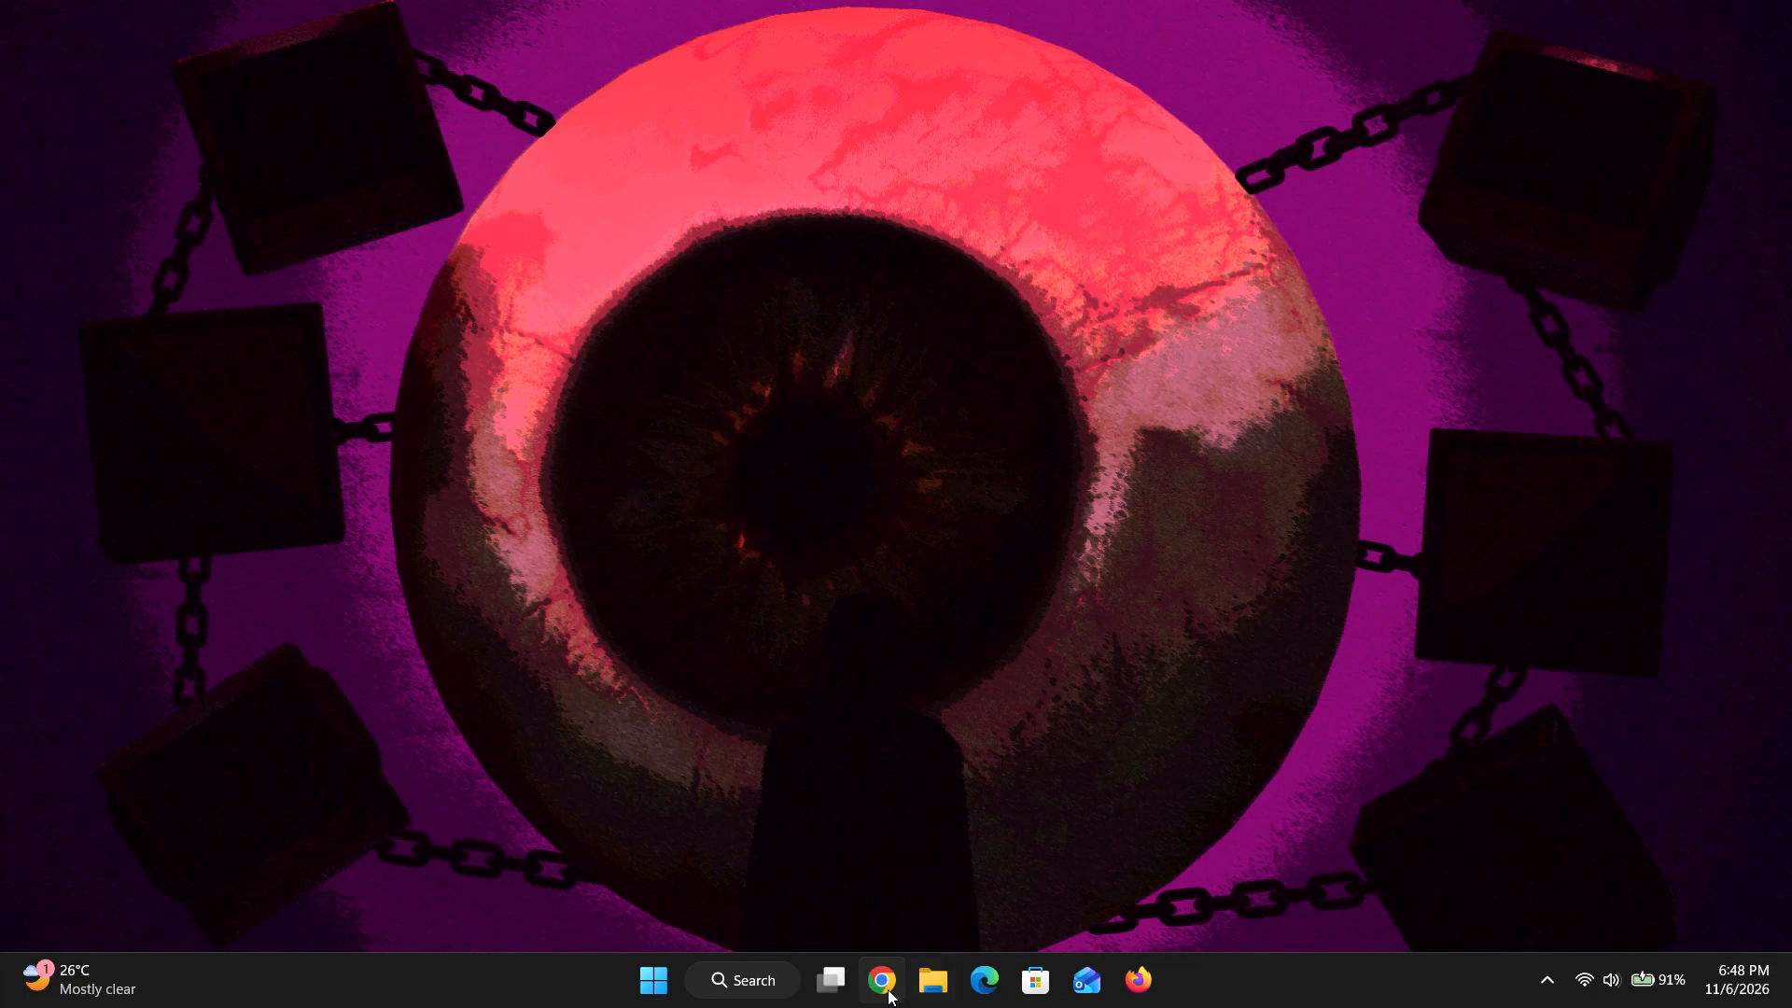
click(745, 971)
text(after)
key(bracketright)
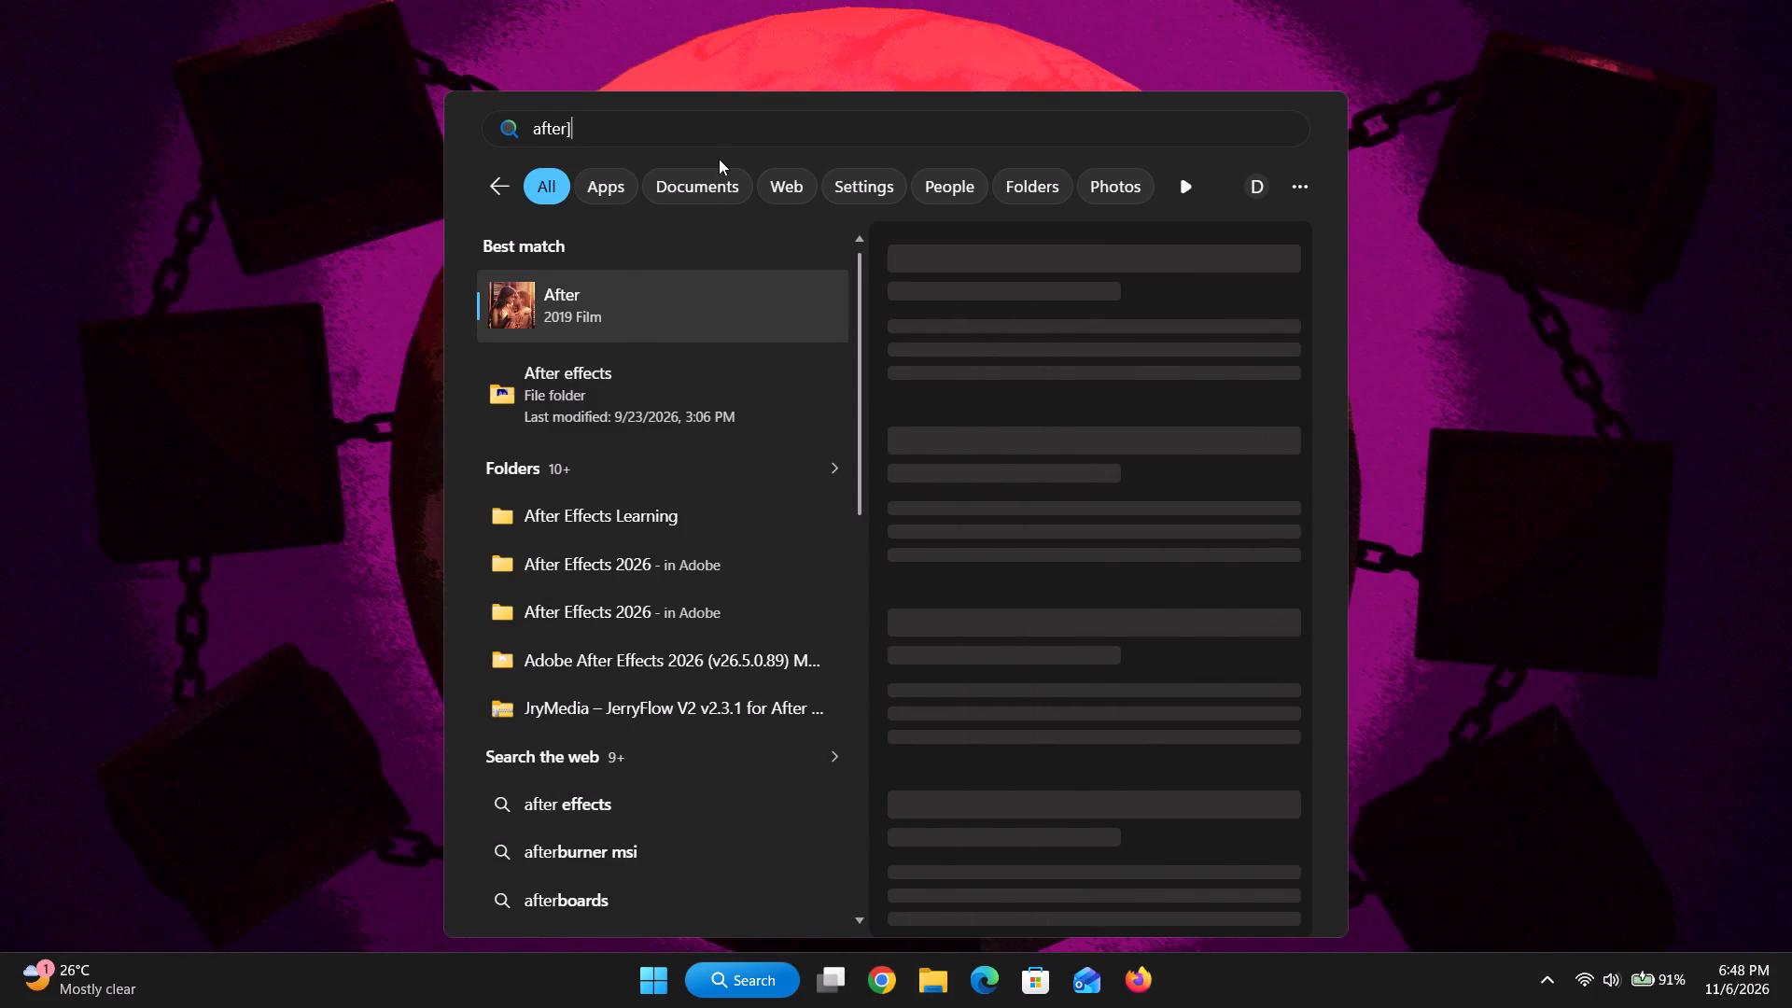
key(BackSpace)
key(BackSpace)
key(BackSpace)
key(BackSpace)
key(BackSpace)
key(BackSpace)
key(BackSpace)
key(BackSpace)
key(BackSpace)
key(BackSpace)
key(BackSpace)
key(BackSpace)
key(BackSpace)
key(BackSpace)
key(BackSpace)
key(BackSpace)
Search the computer for "pre" and launch Adobe Premiere Pro 2026.
text(pre)
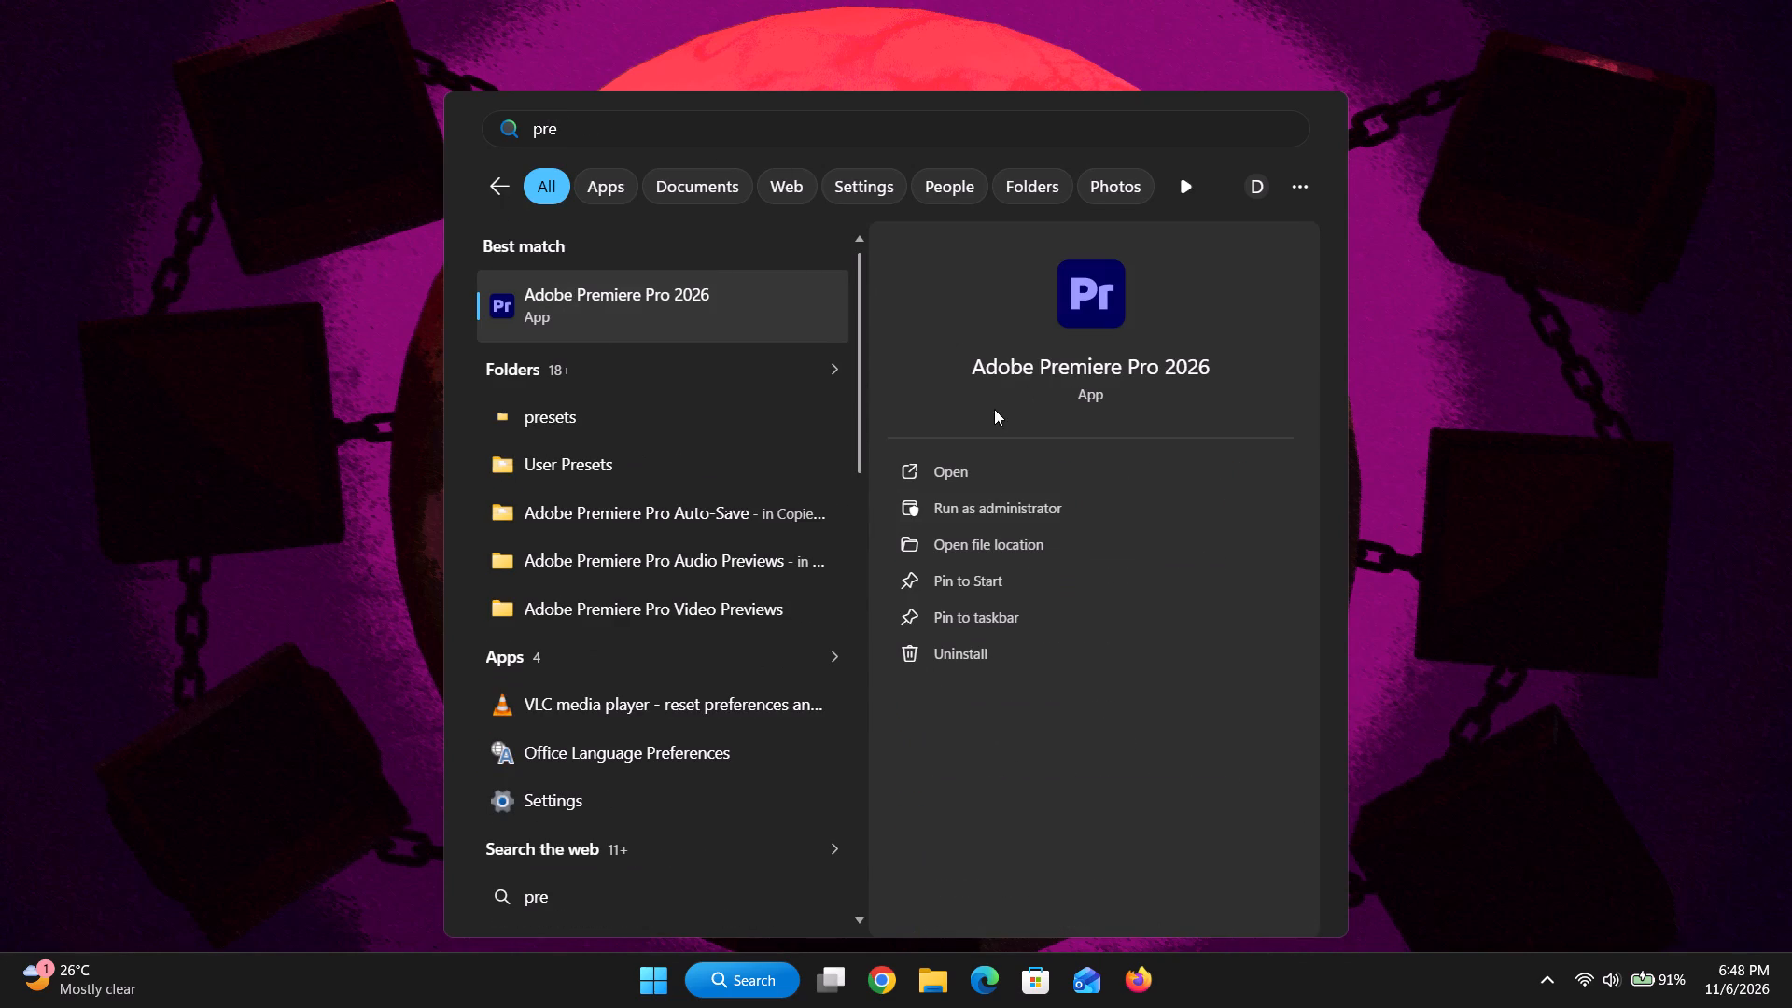
click(944, 472)
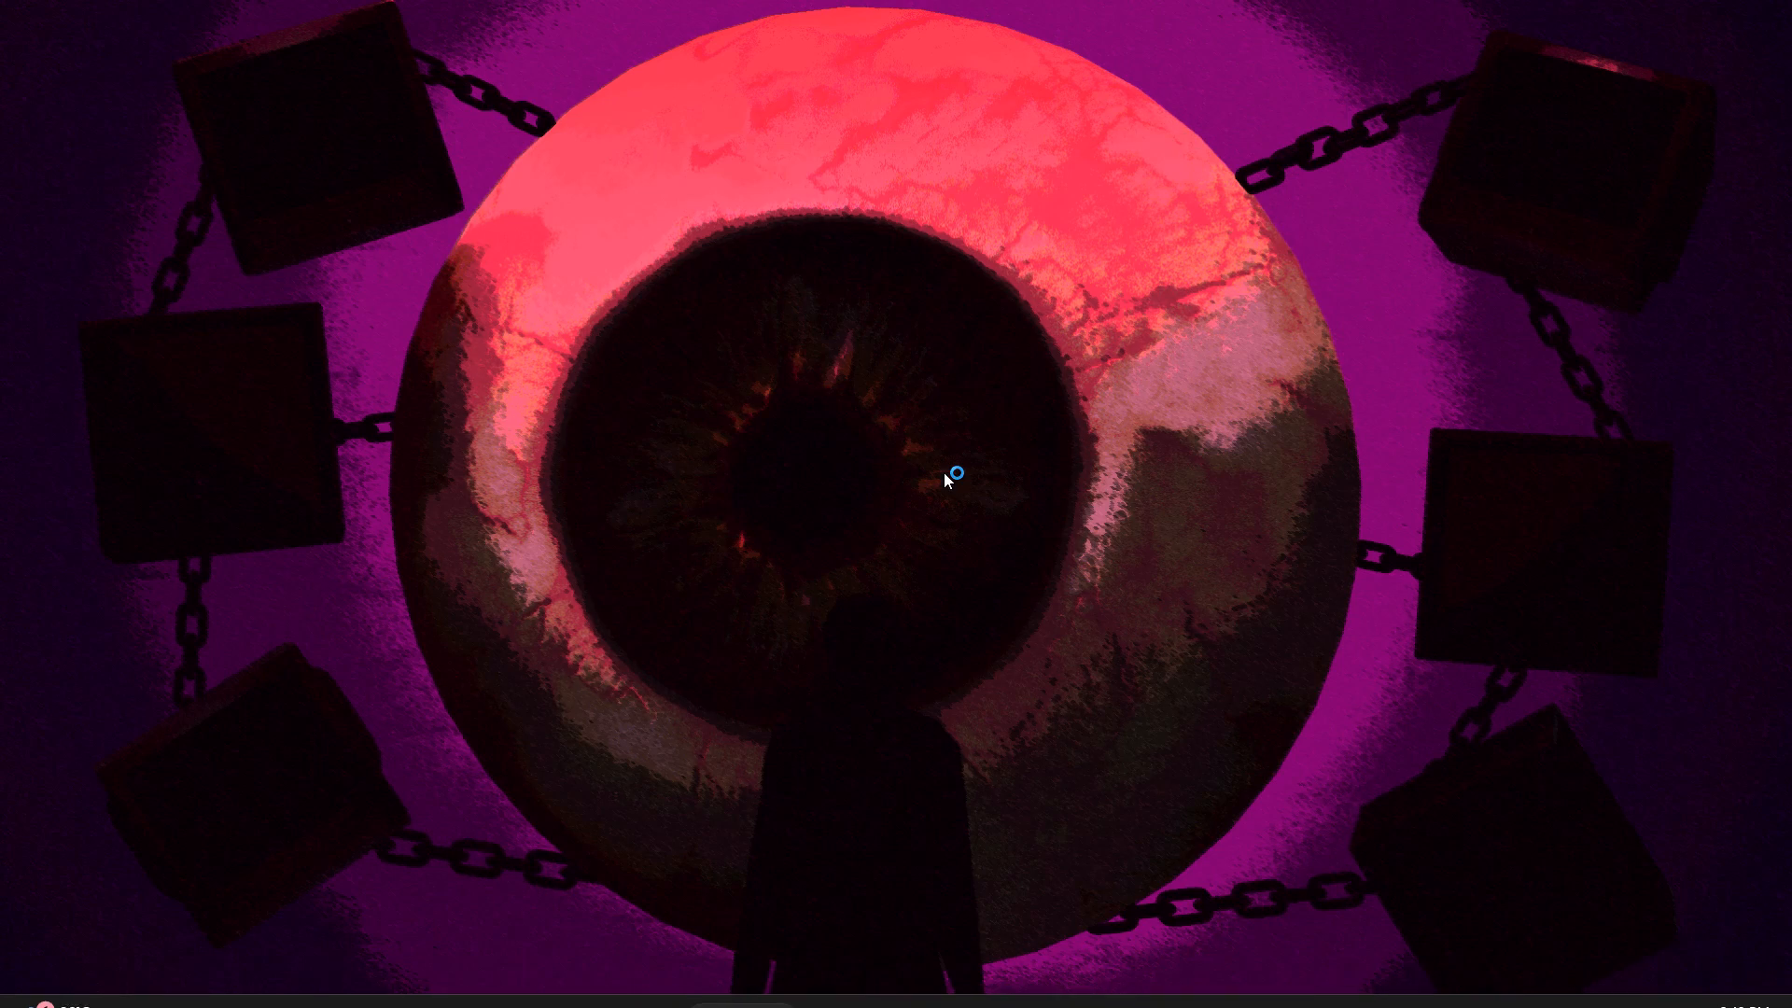
Open Google Chrome with the first listed profile, and close the stray File Explorer window.
click(890, 972)
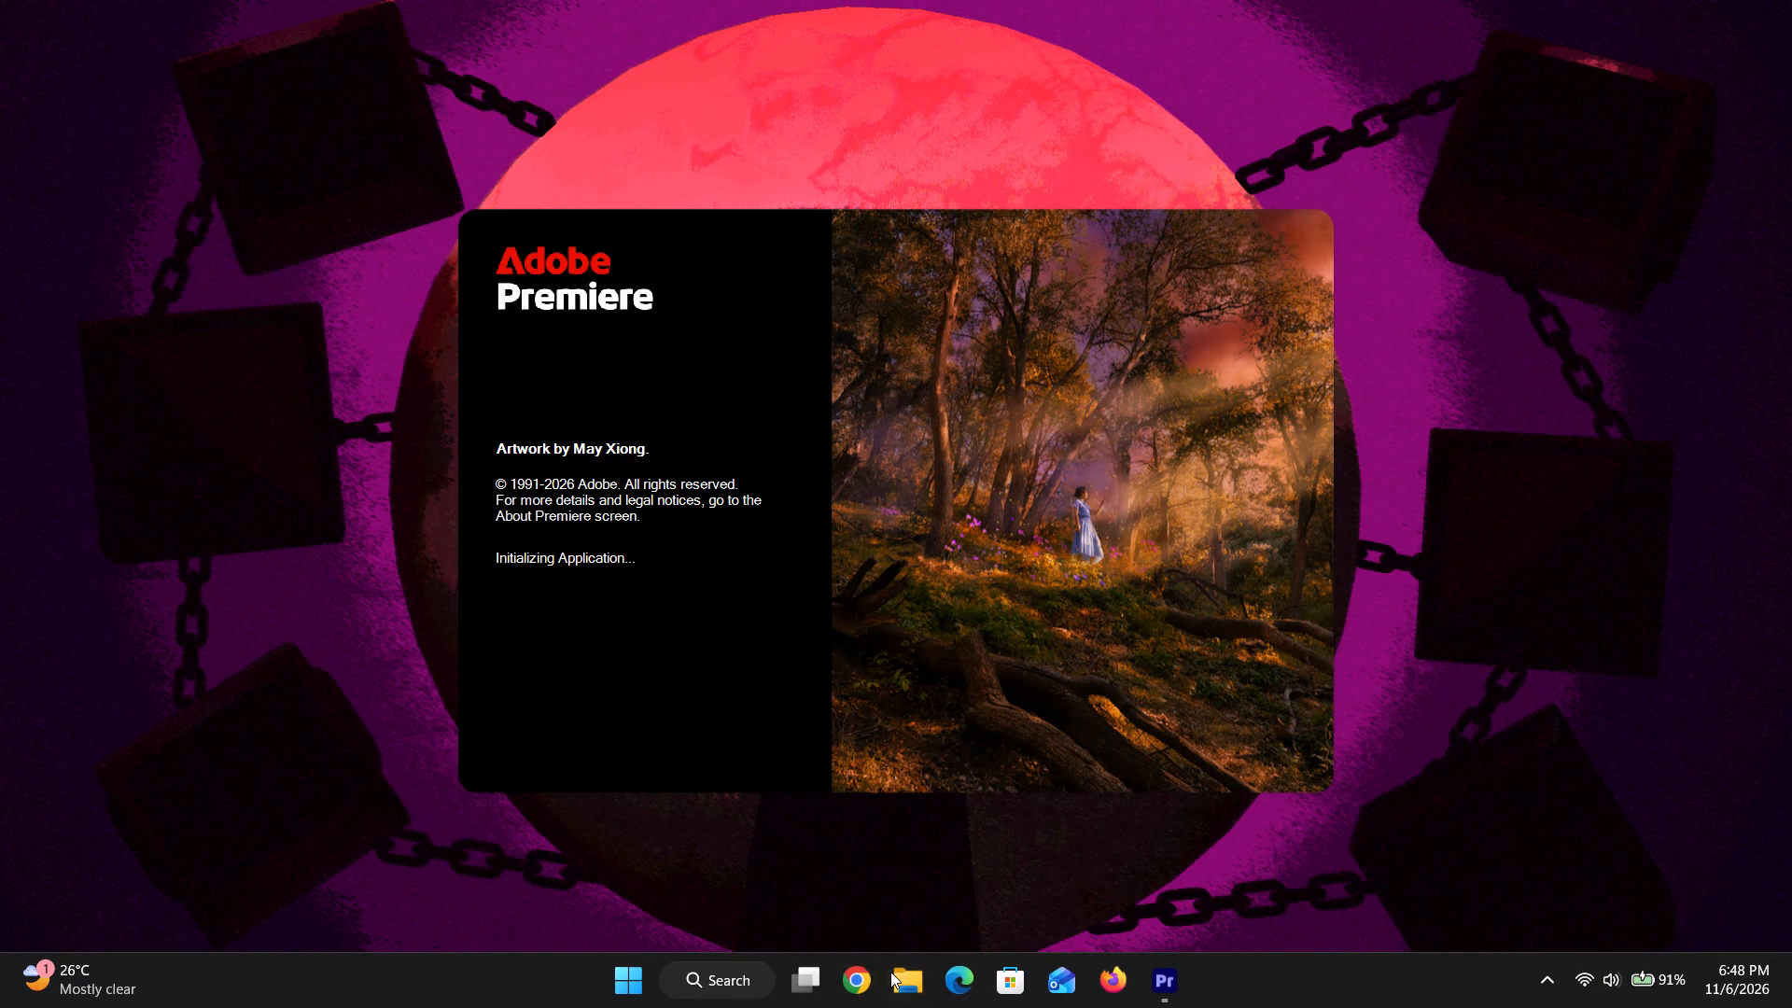
click(850, 972)
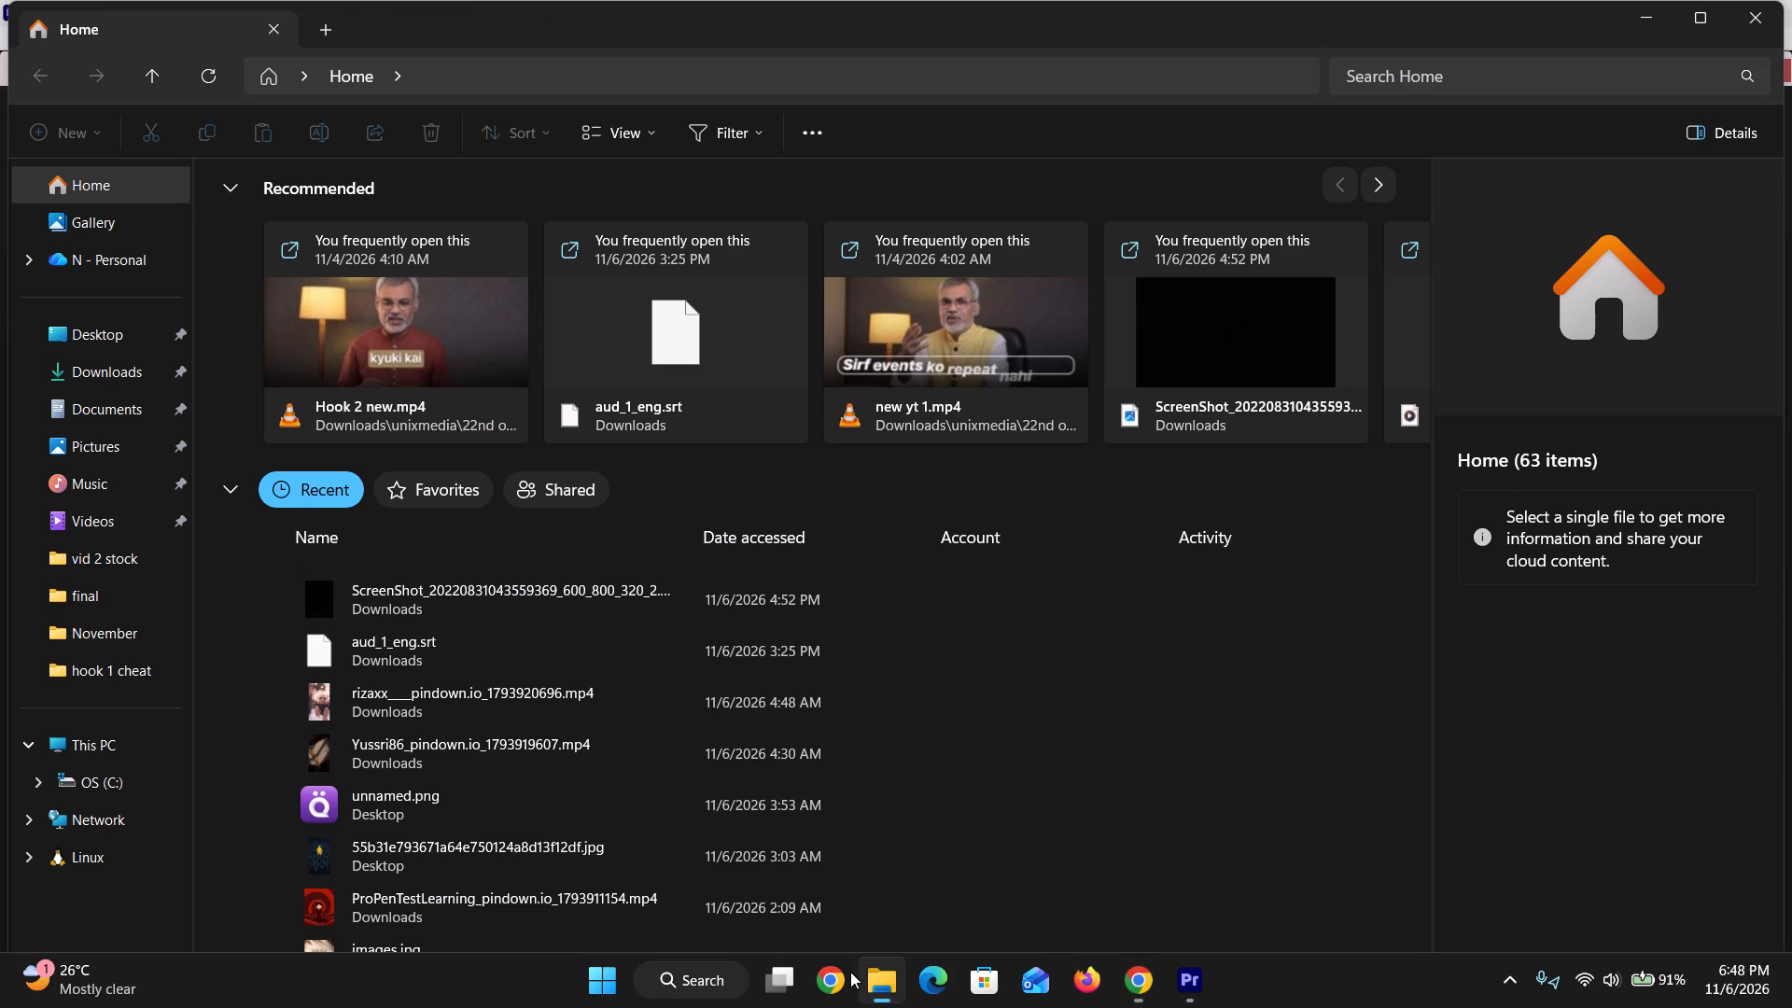
click(1766, 5)
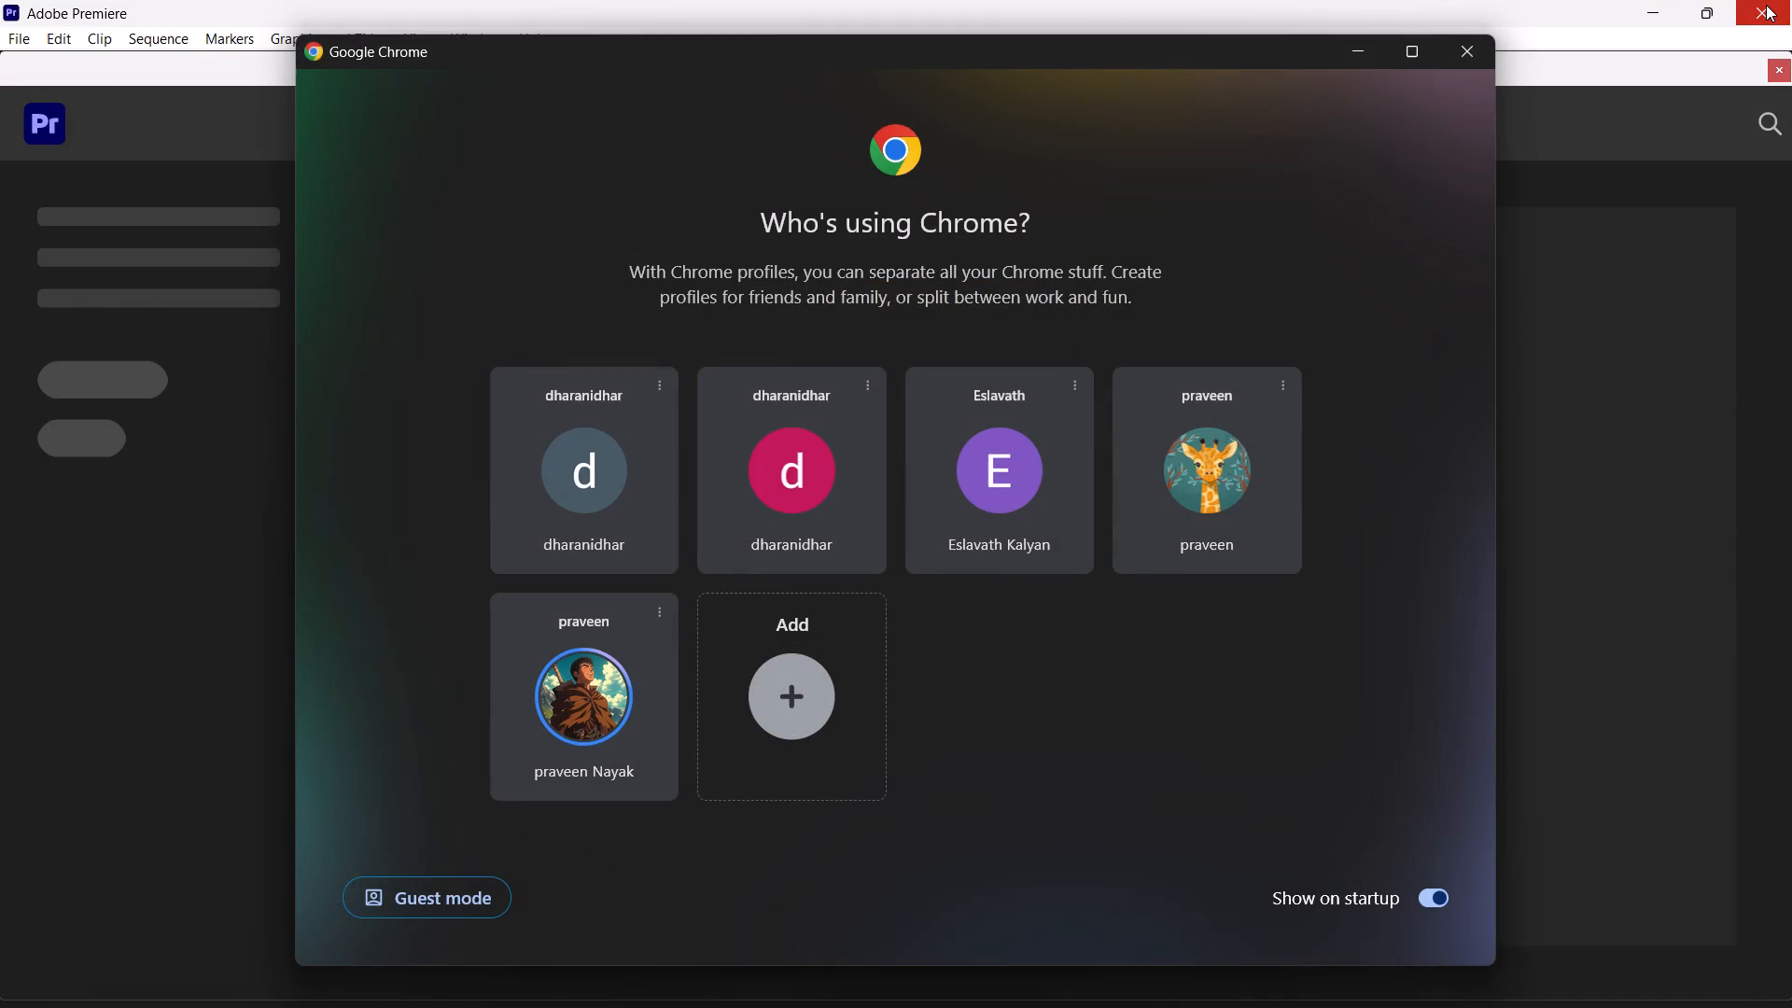
click(623, 511)
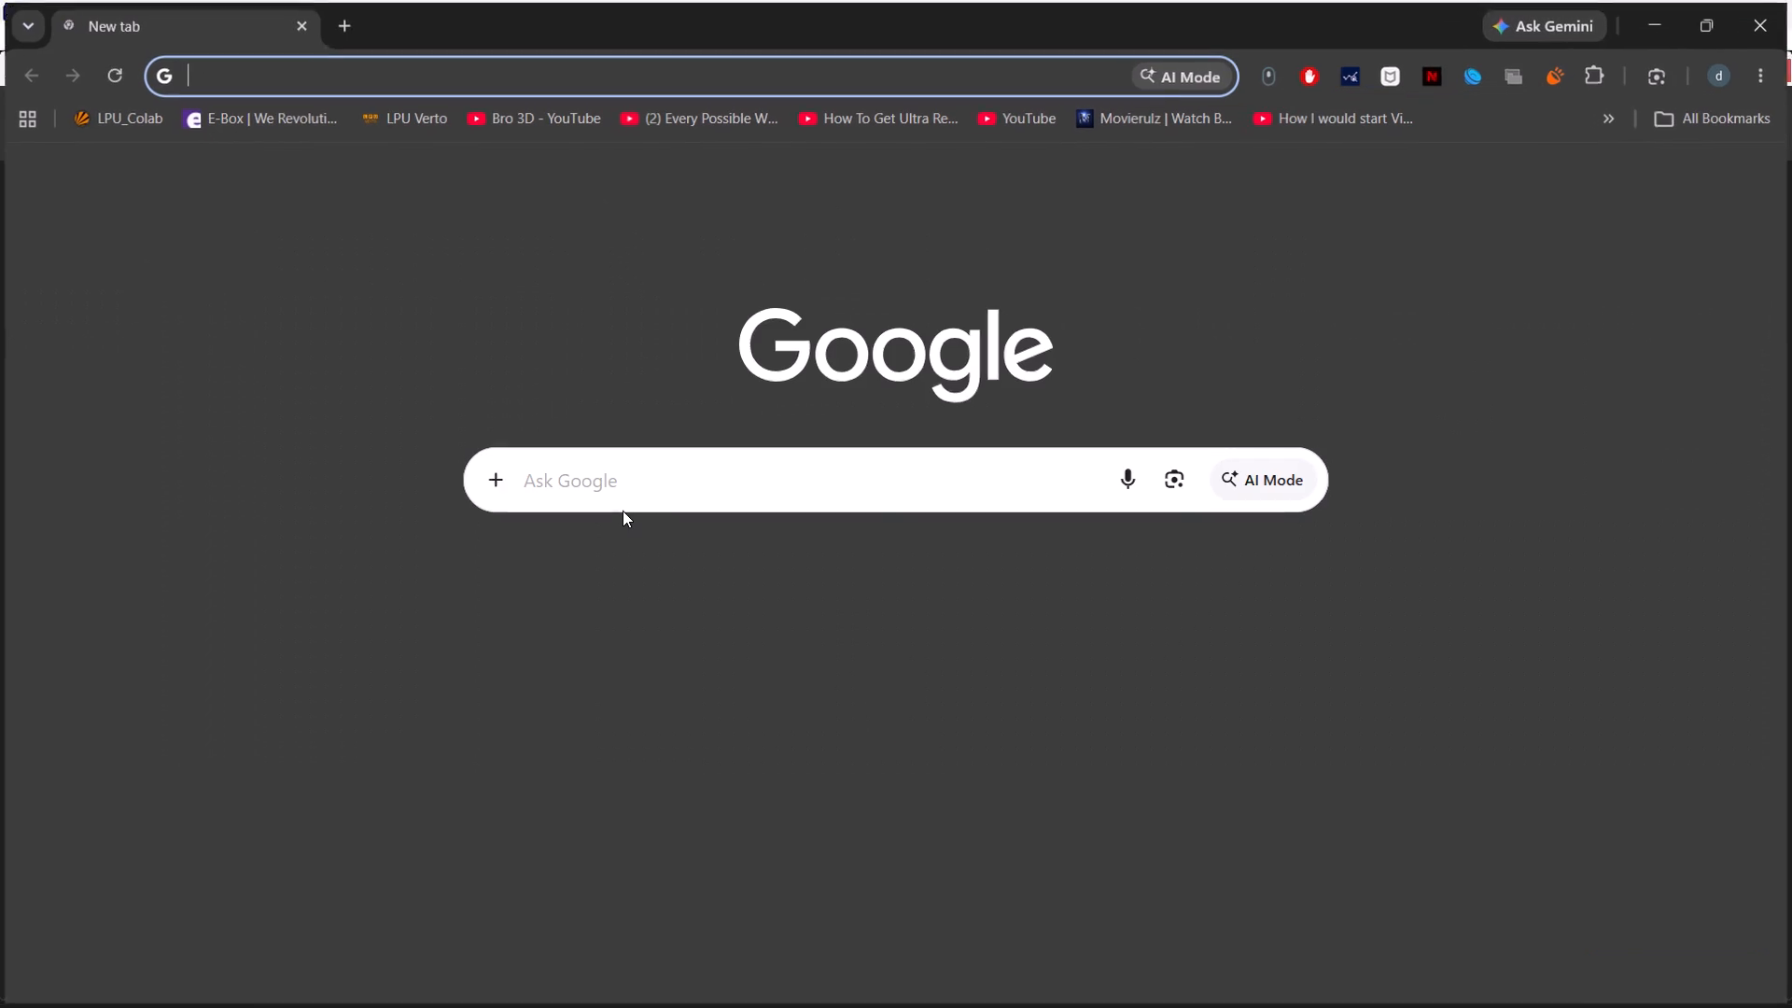
Enter "pinterest" as the web address and open the suggested PinDown Pinterest Video Downloader site.
click(820, 64)
text(pinteresr)
key(BackSpace)
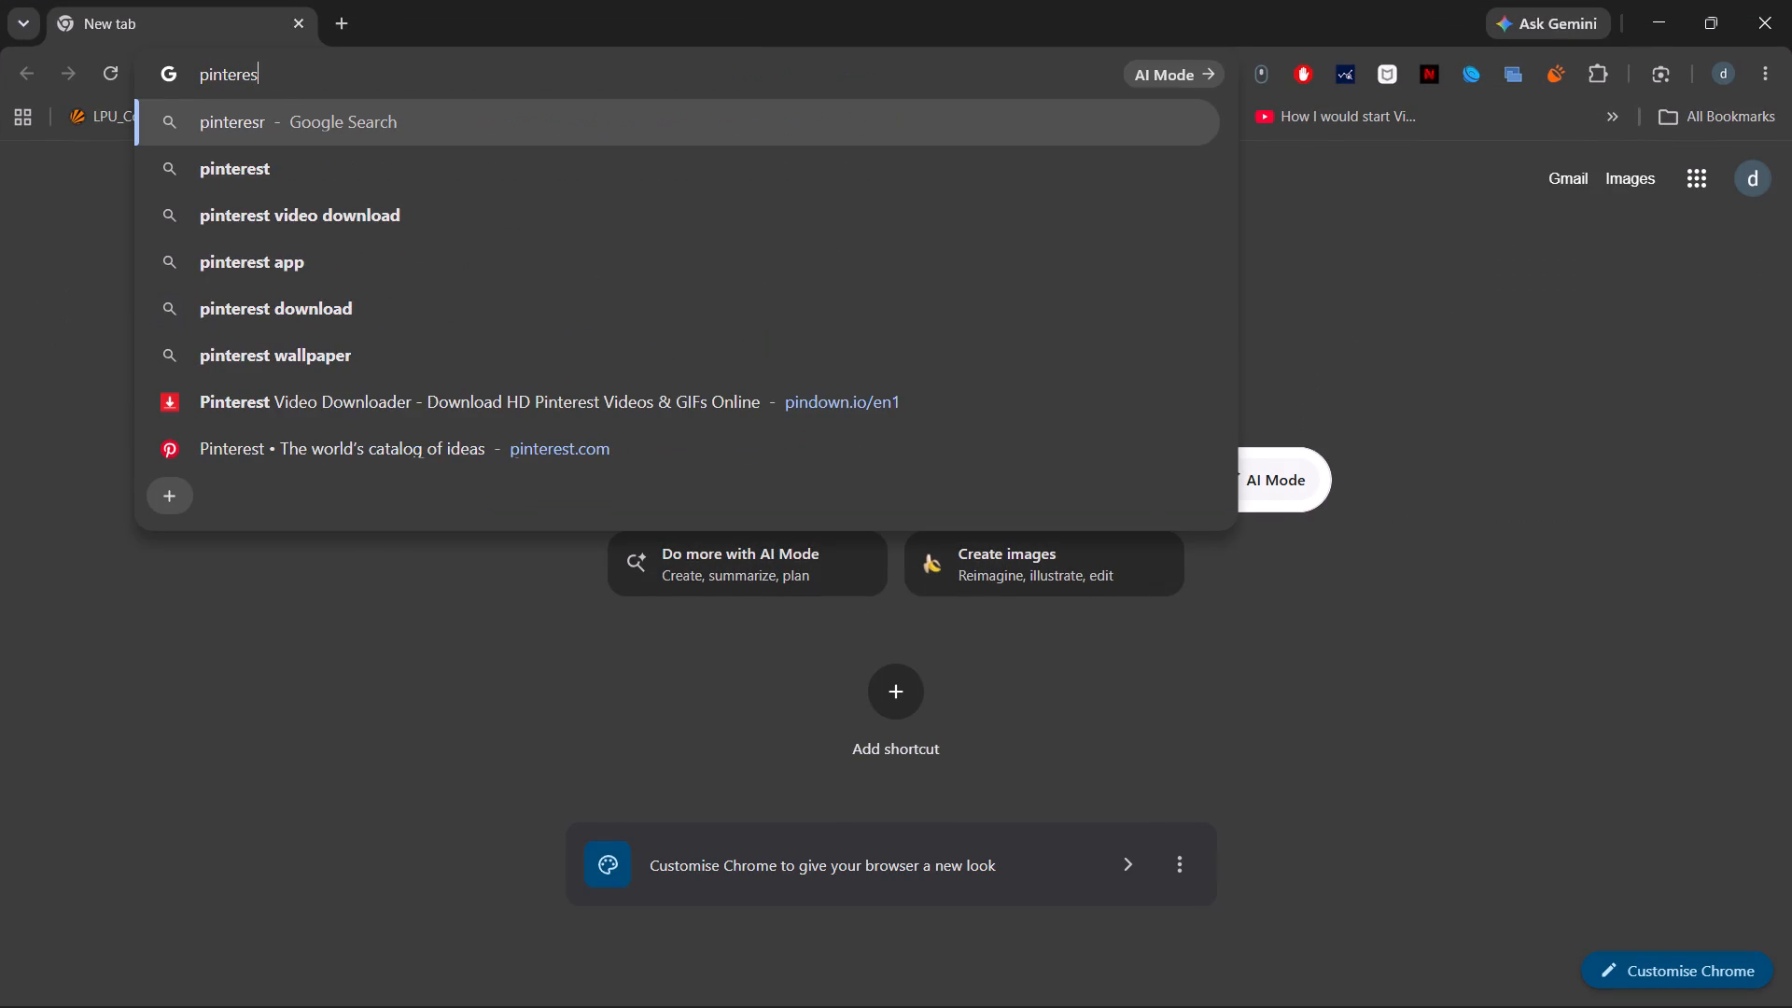
key(t)
key(Return)
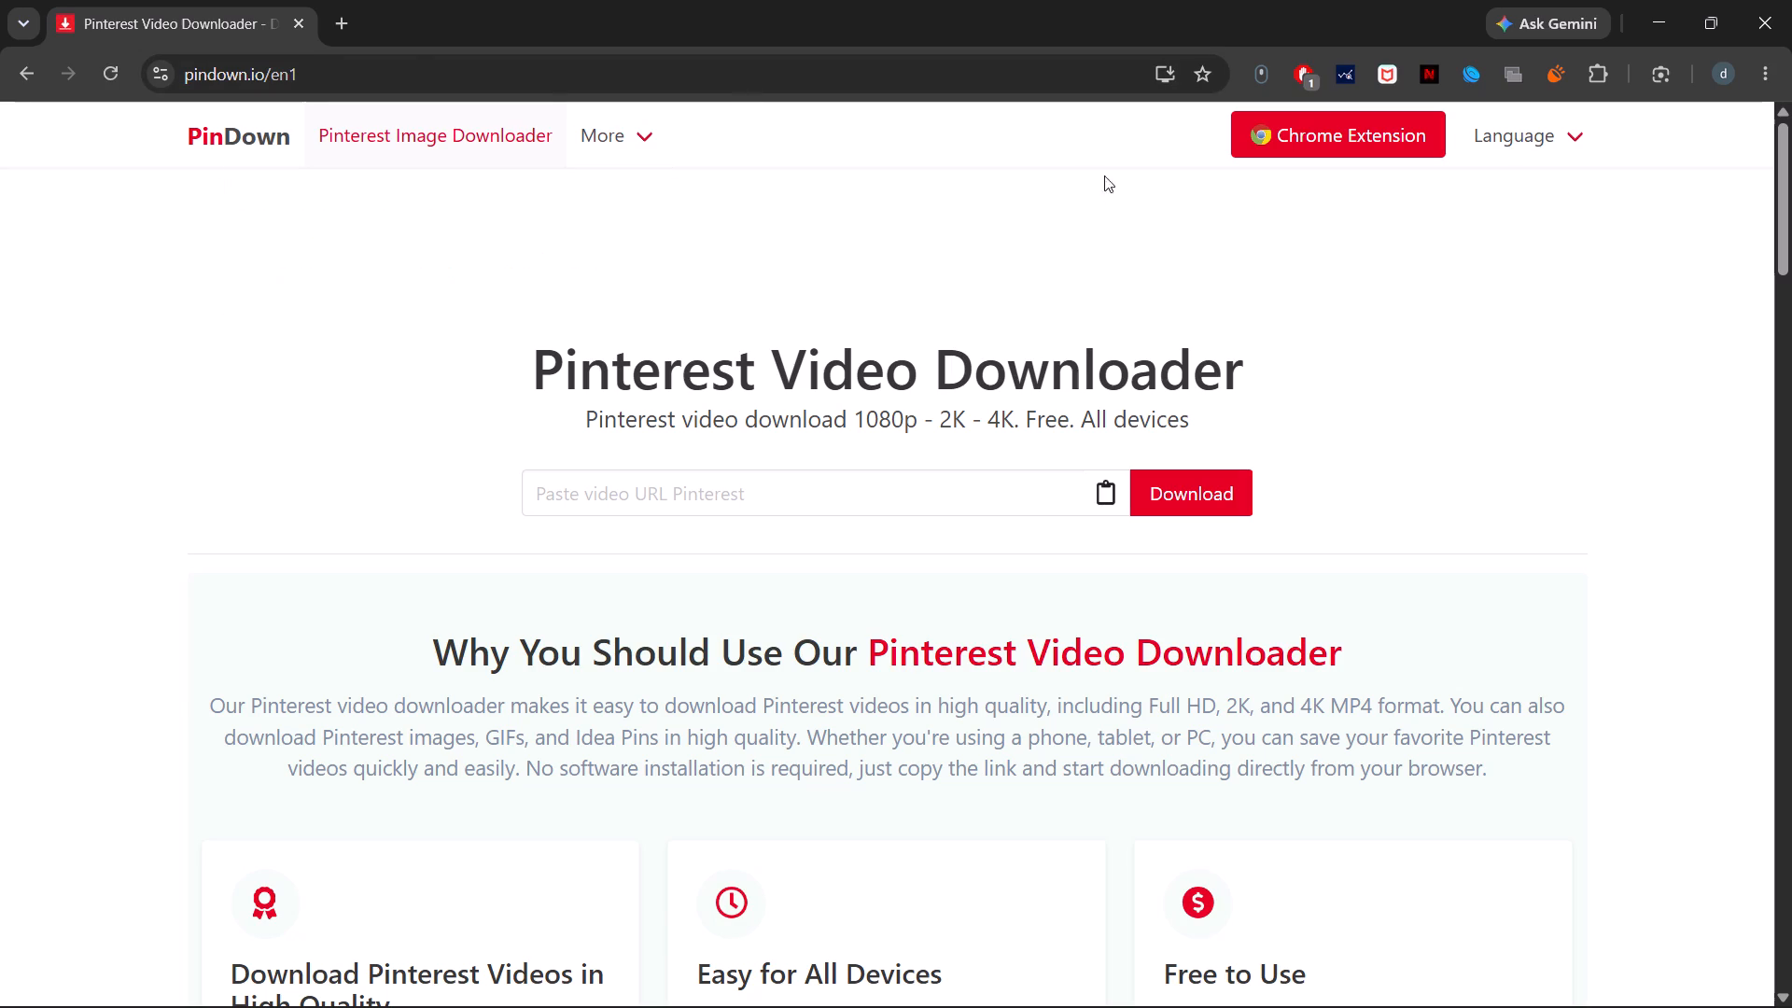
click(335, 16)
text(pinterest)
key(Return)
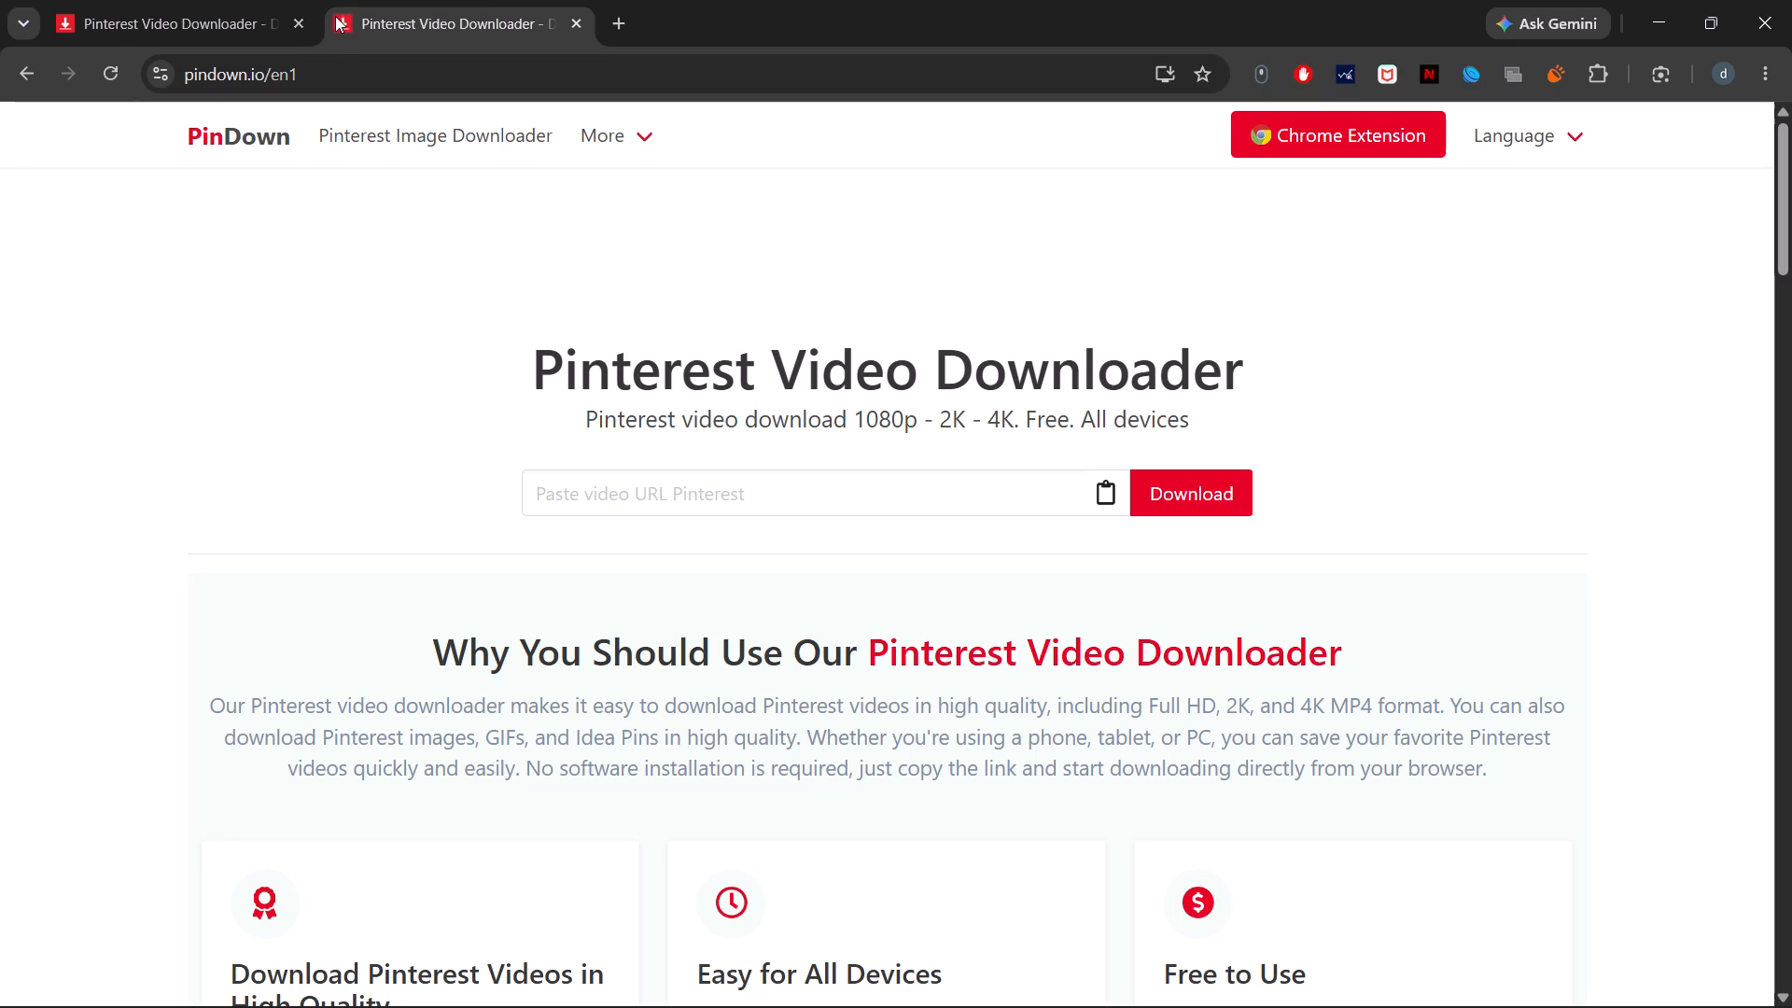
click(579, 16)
Search Google for "pinterest" in a new browser tab and open the Pinterest site from the results.
click(338, 35)
text(pinterest)
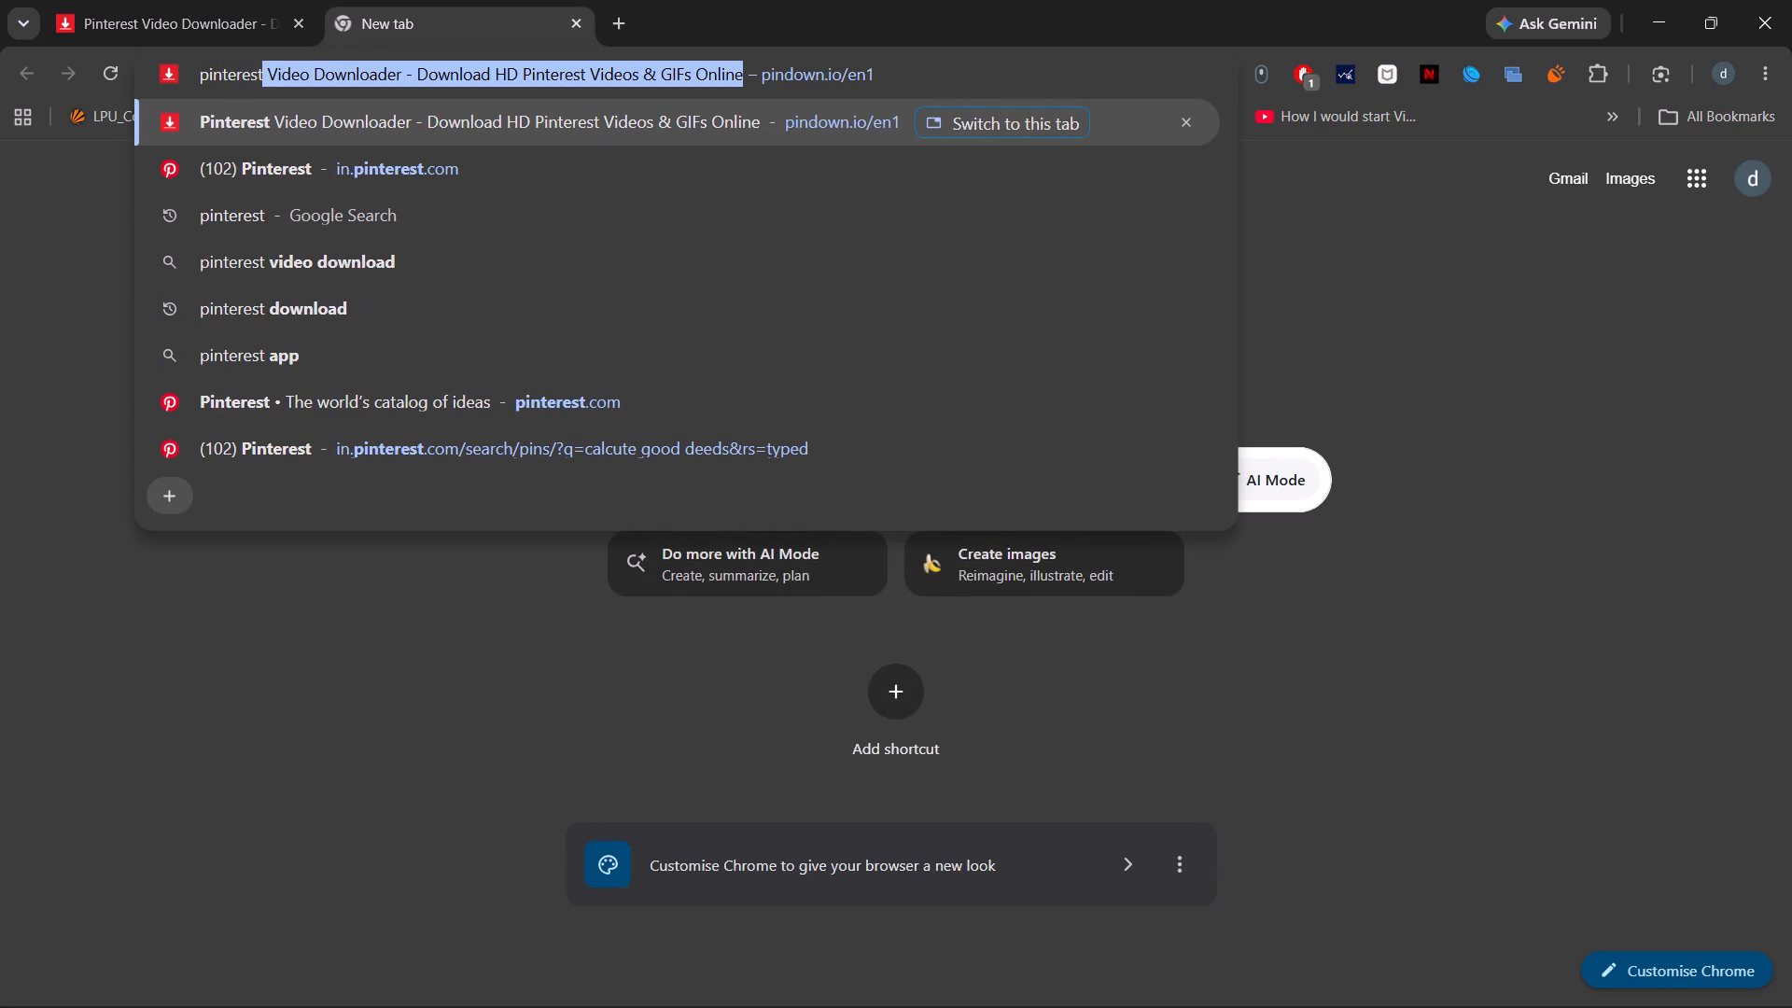
key(space)
key(Return)
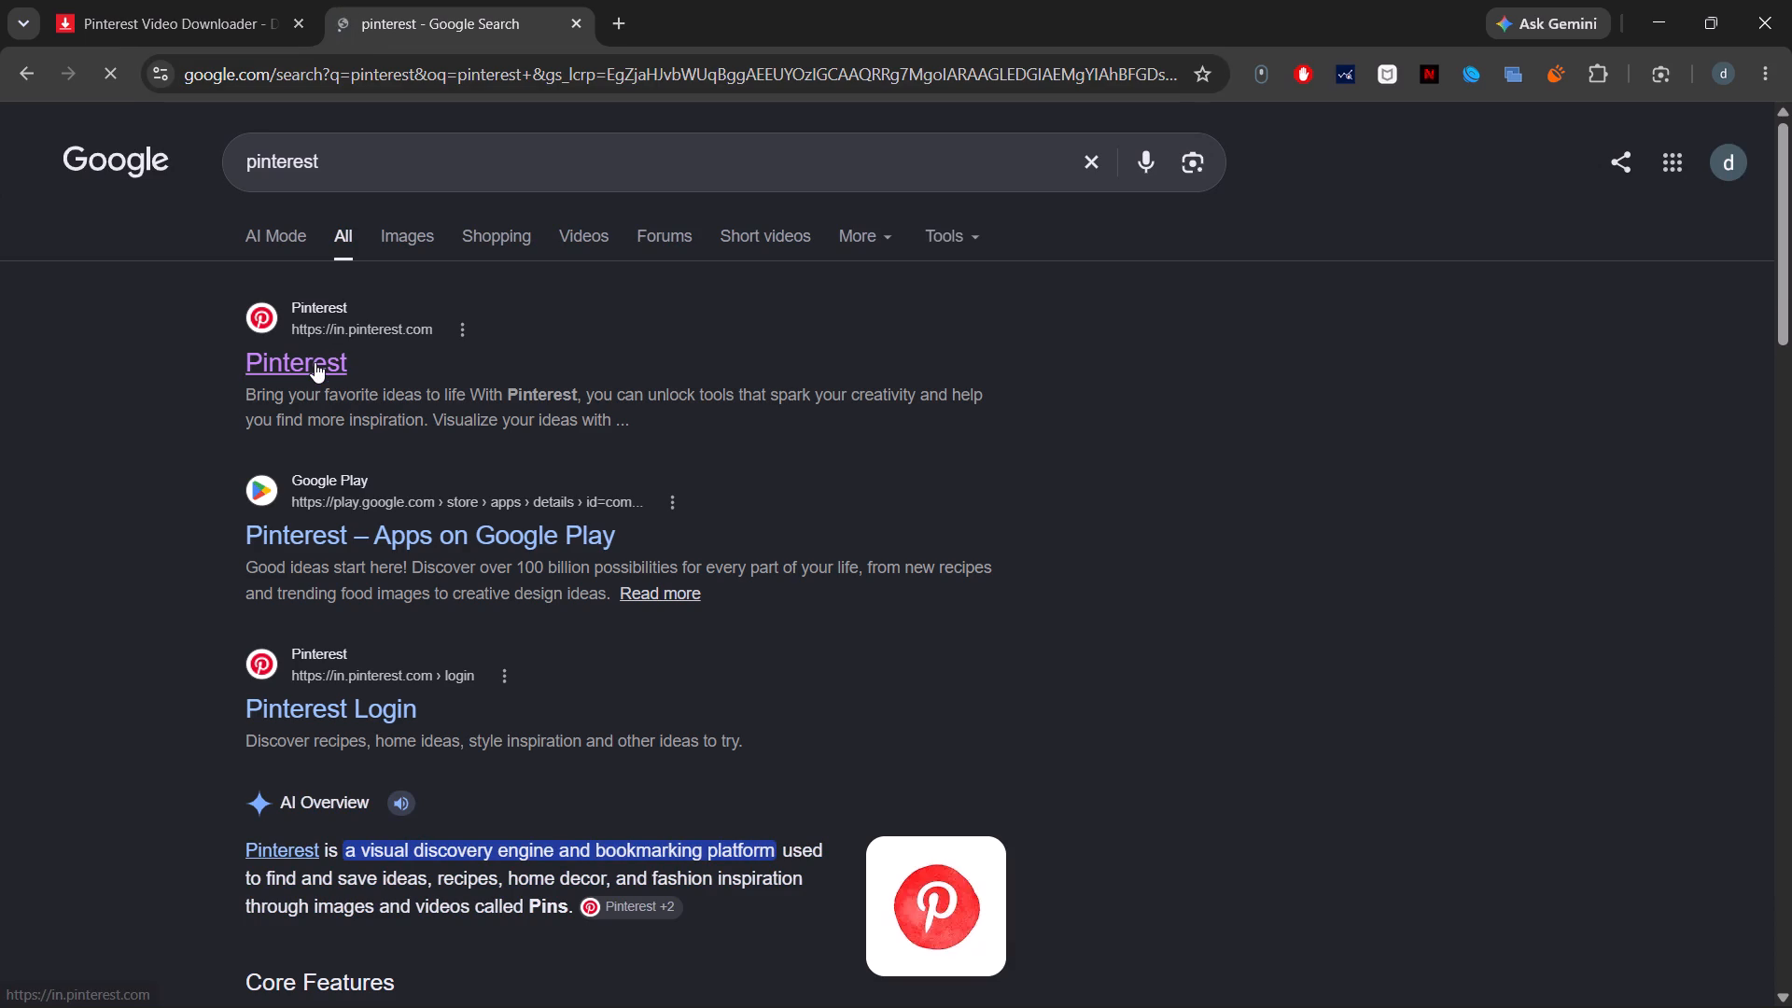
click(315, 362)
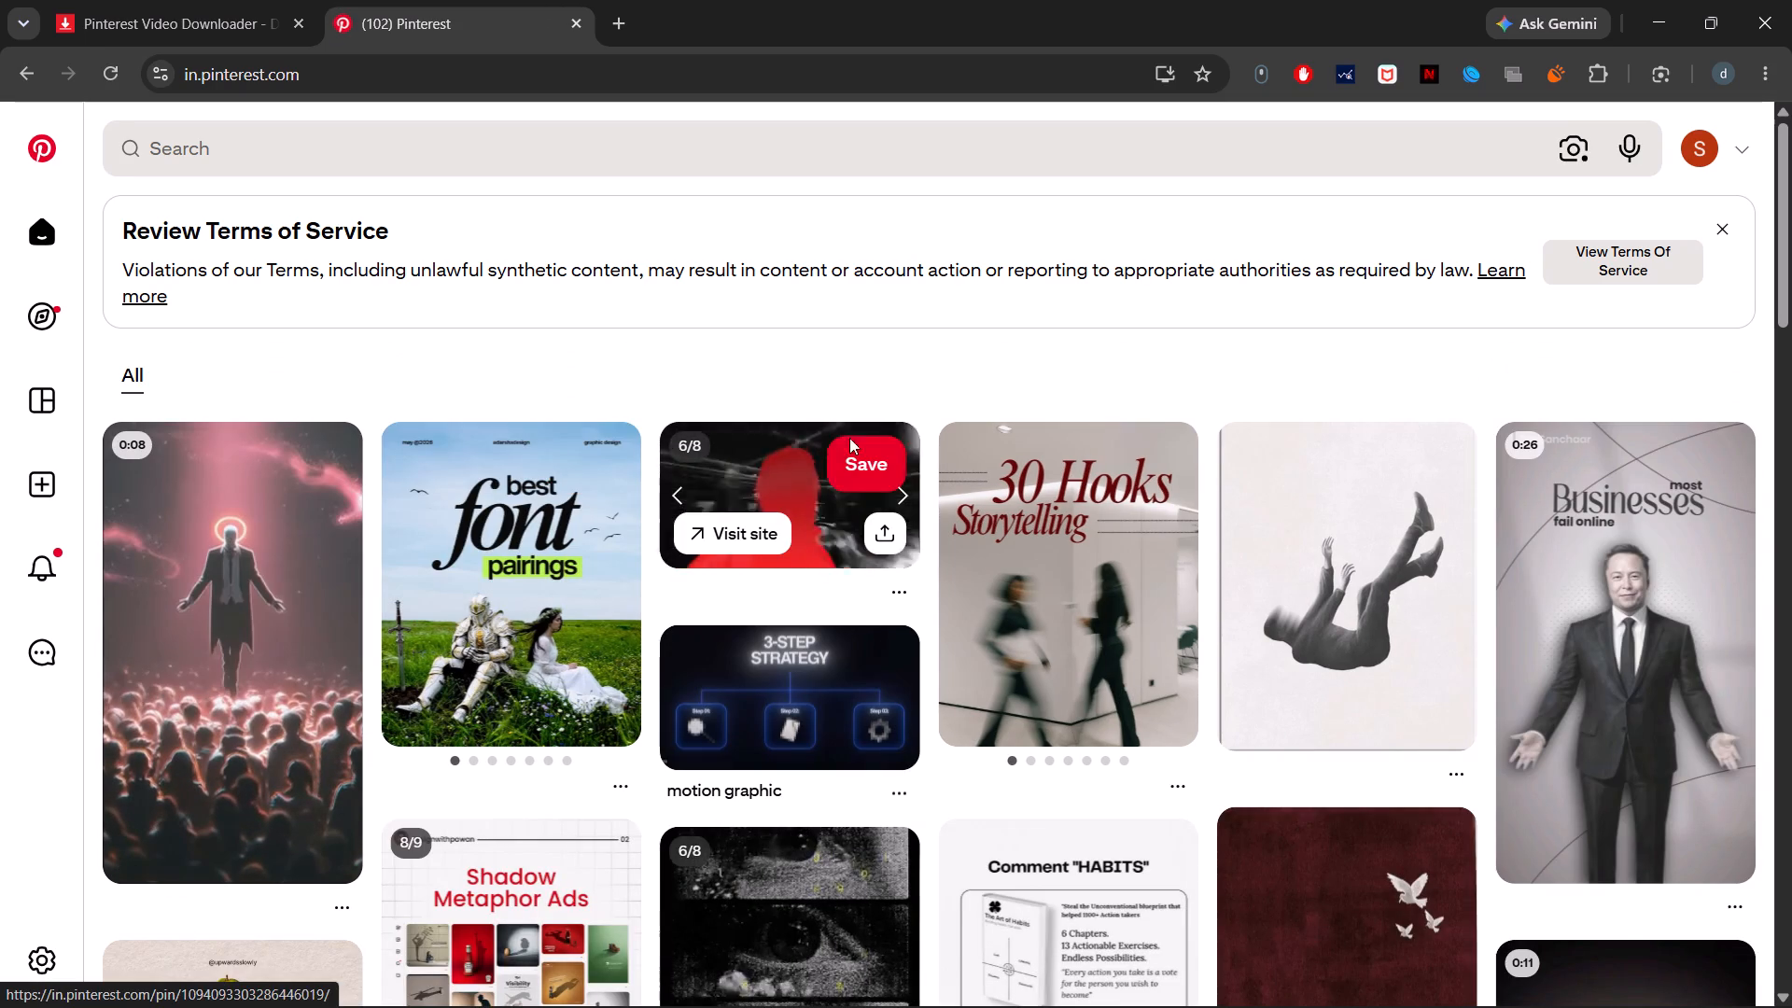
Browse the Pinterest home feed for usable video clips.
scroll(1095, 565, down, 5)
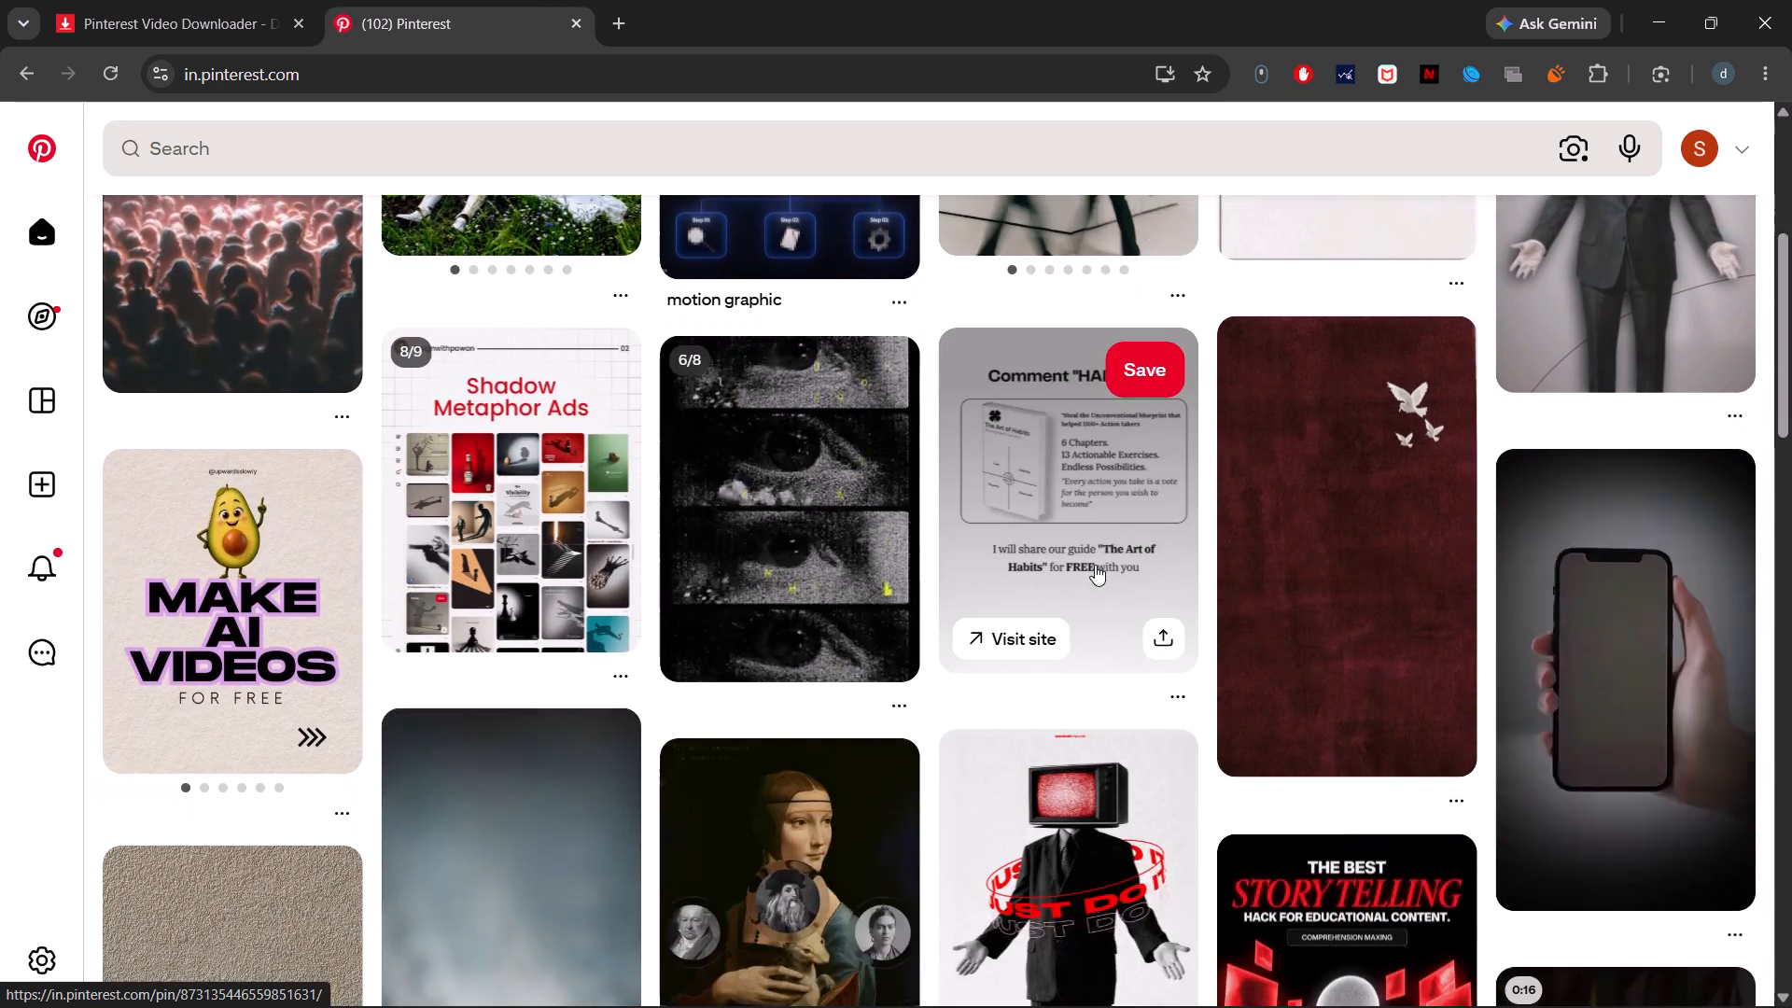
scroll(1095, 565, down, 8)
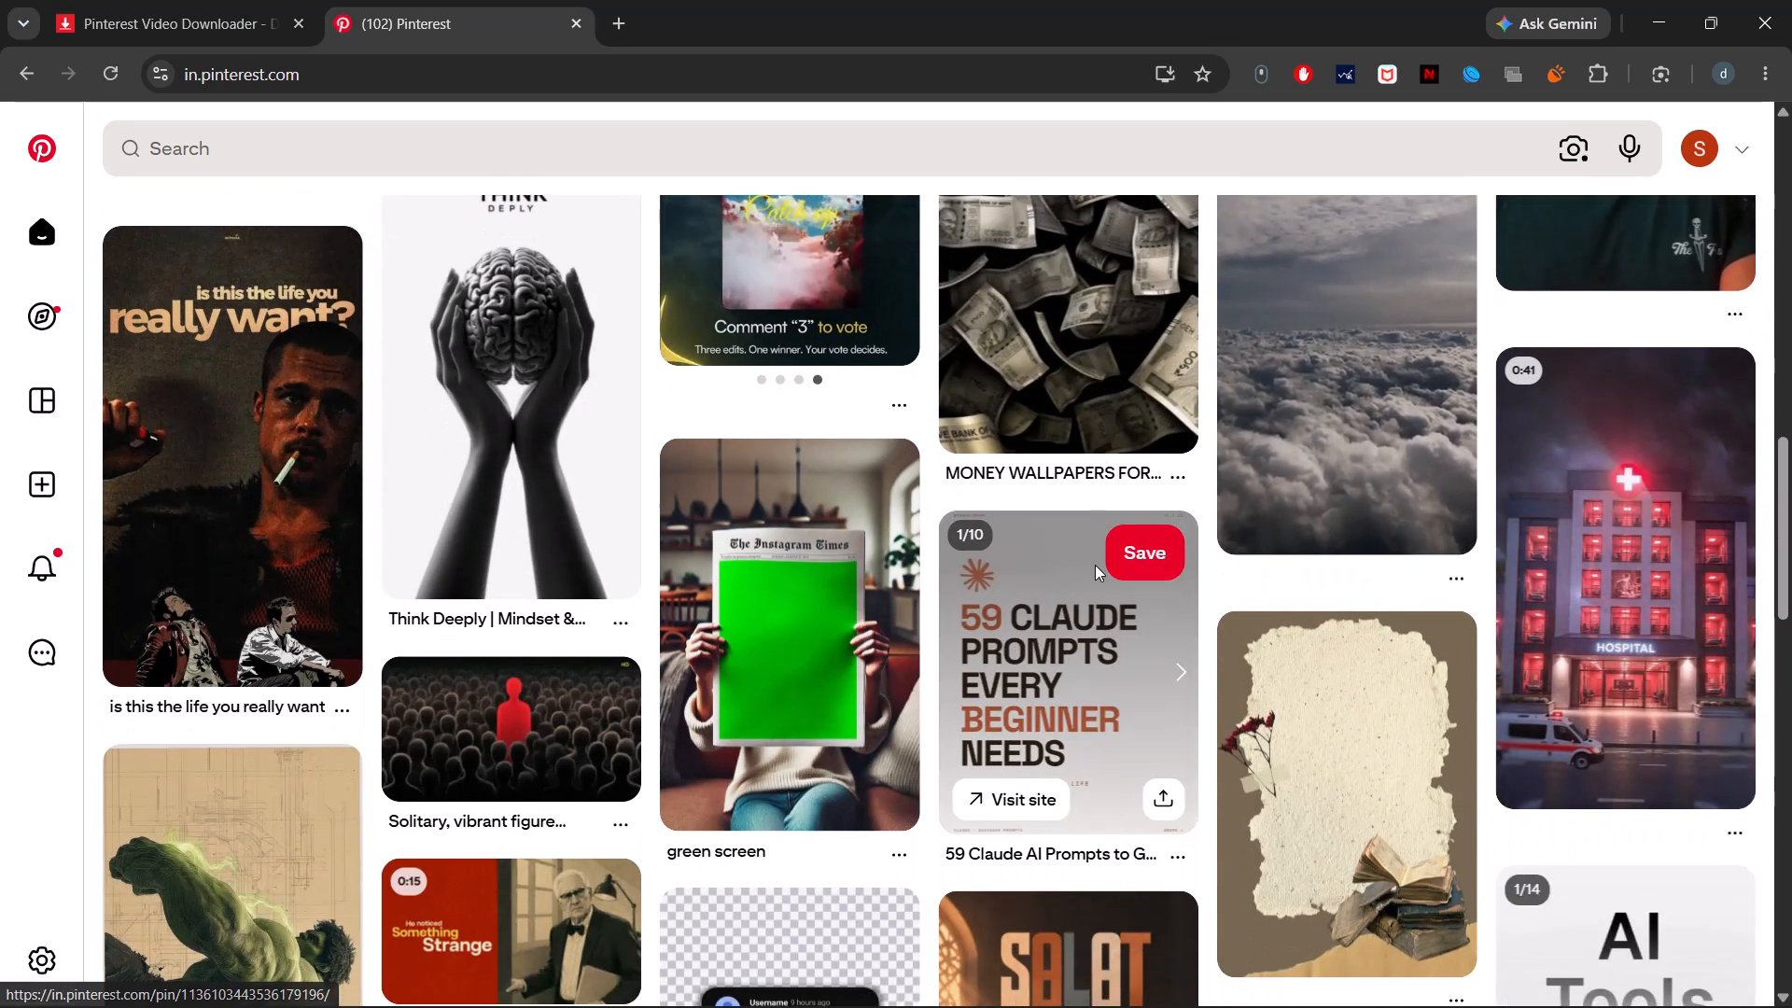
scroll(1095, 565, down, 5)
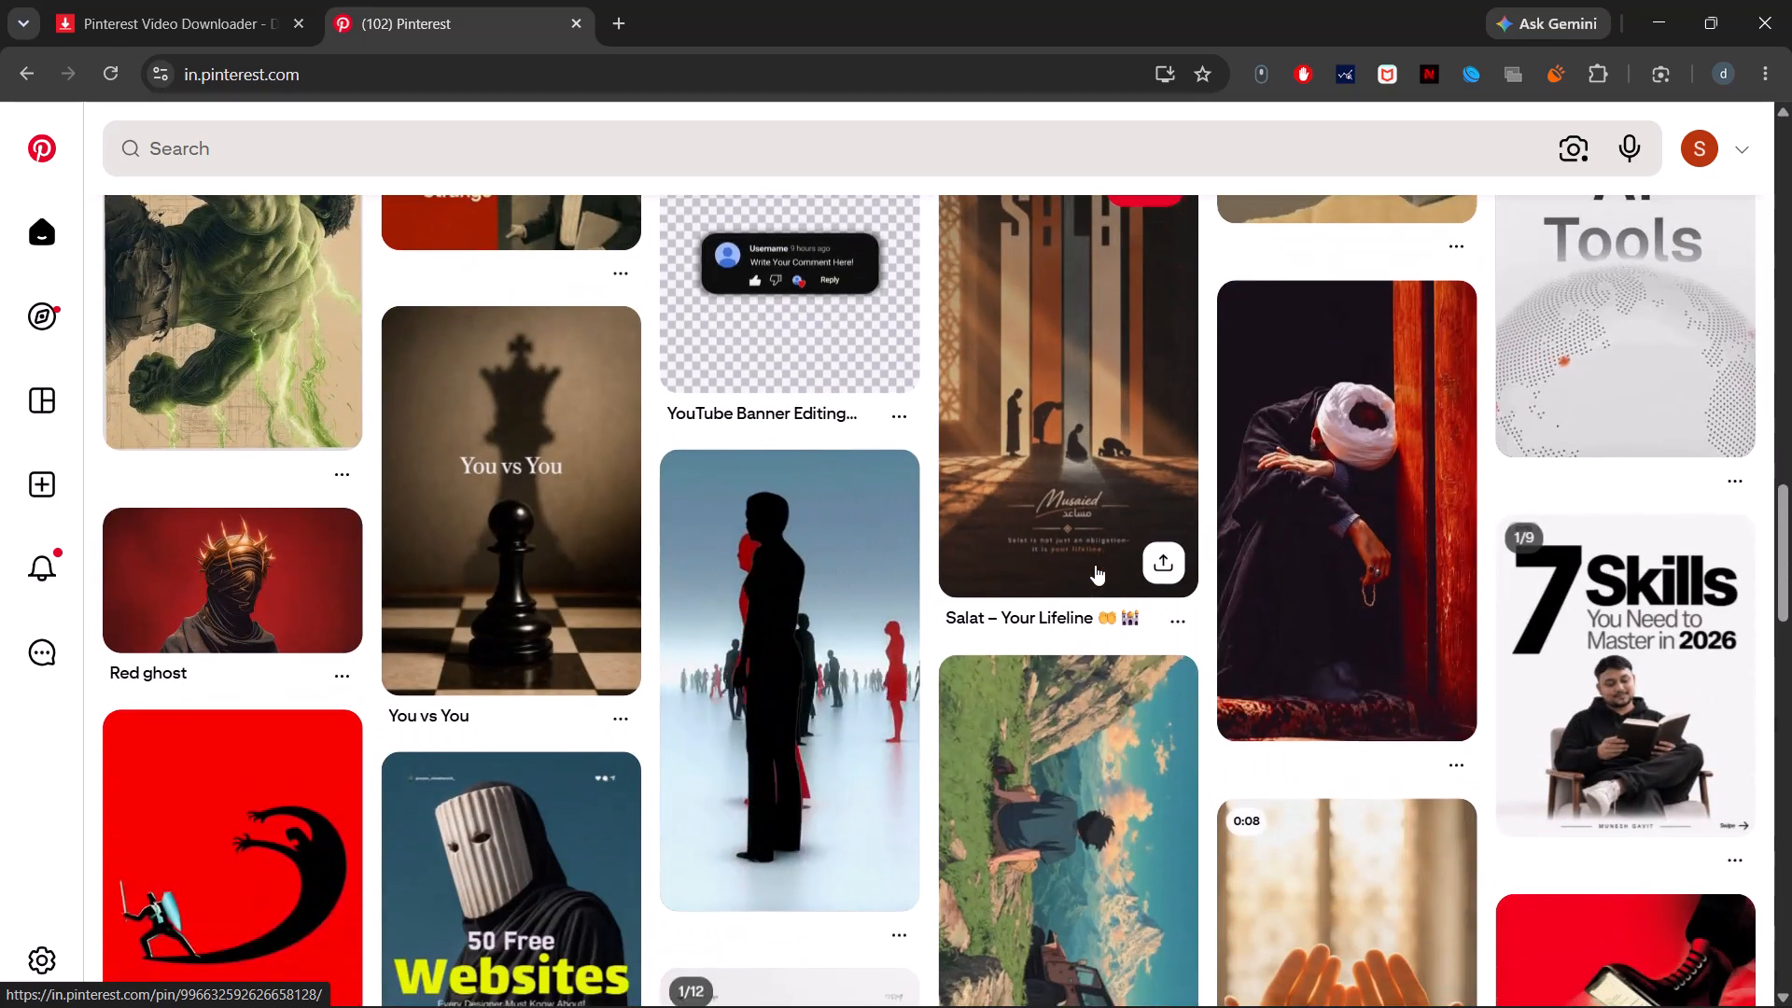
scroll(1095, 565, down, 2)
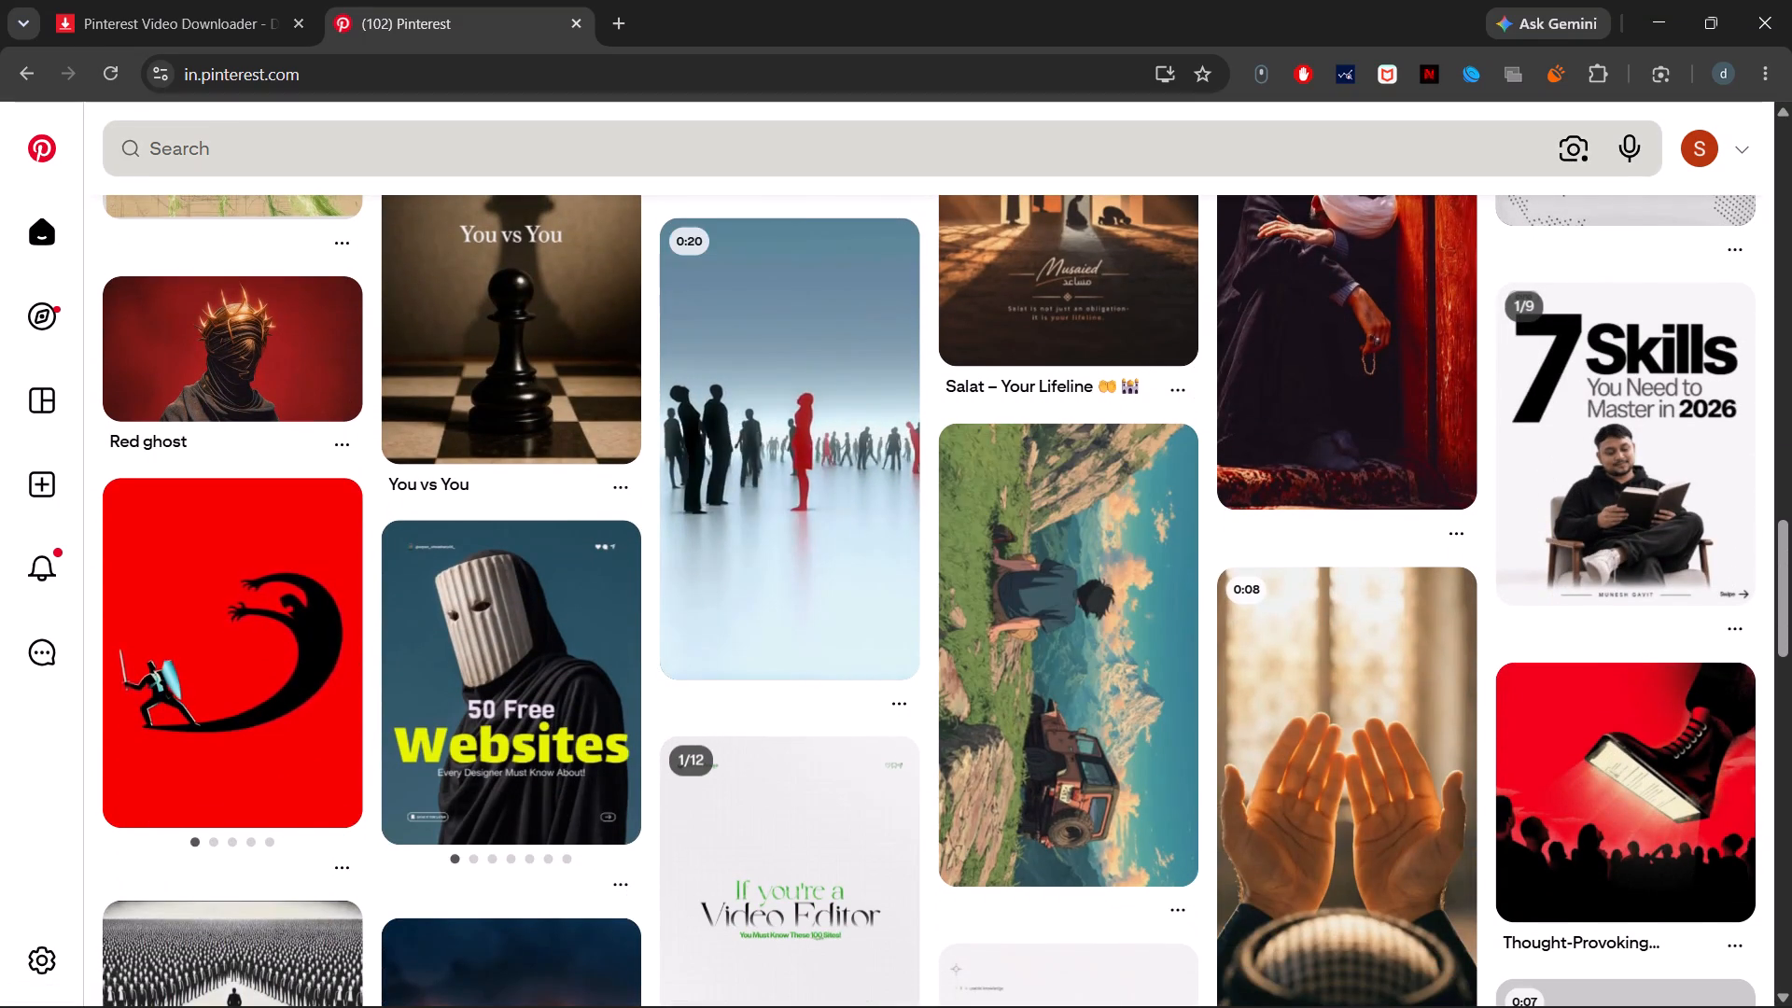
Search Pinterest for "talking head".
click(770, 128)
text(talking)
key(space)
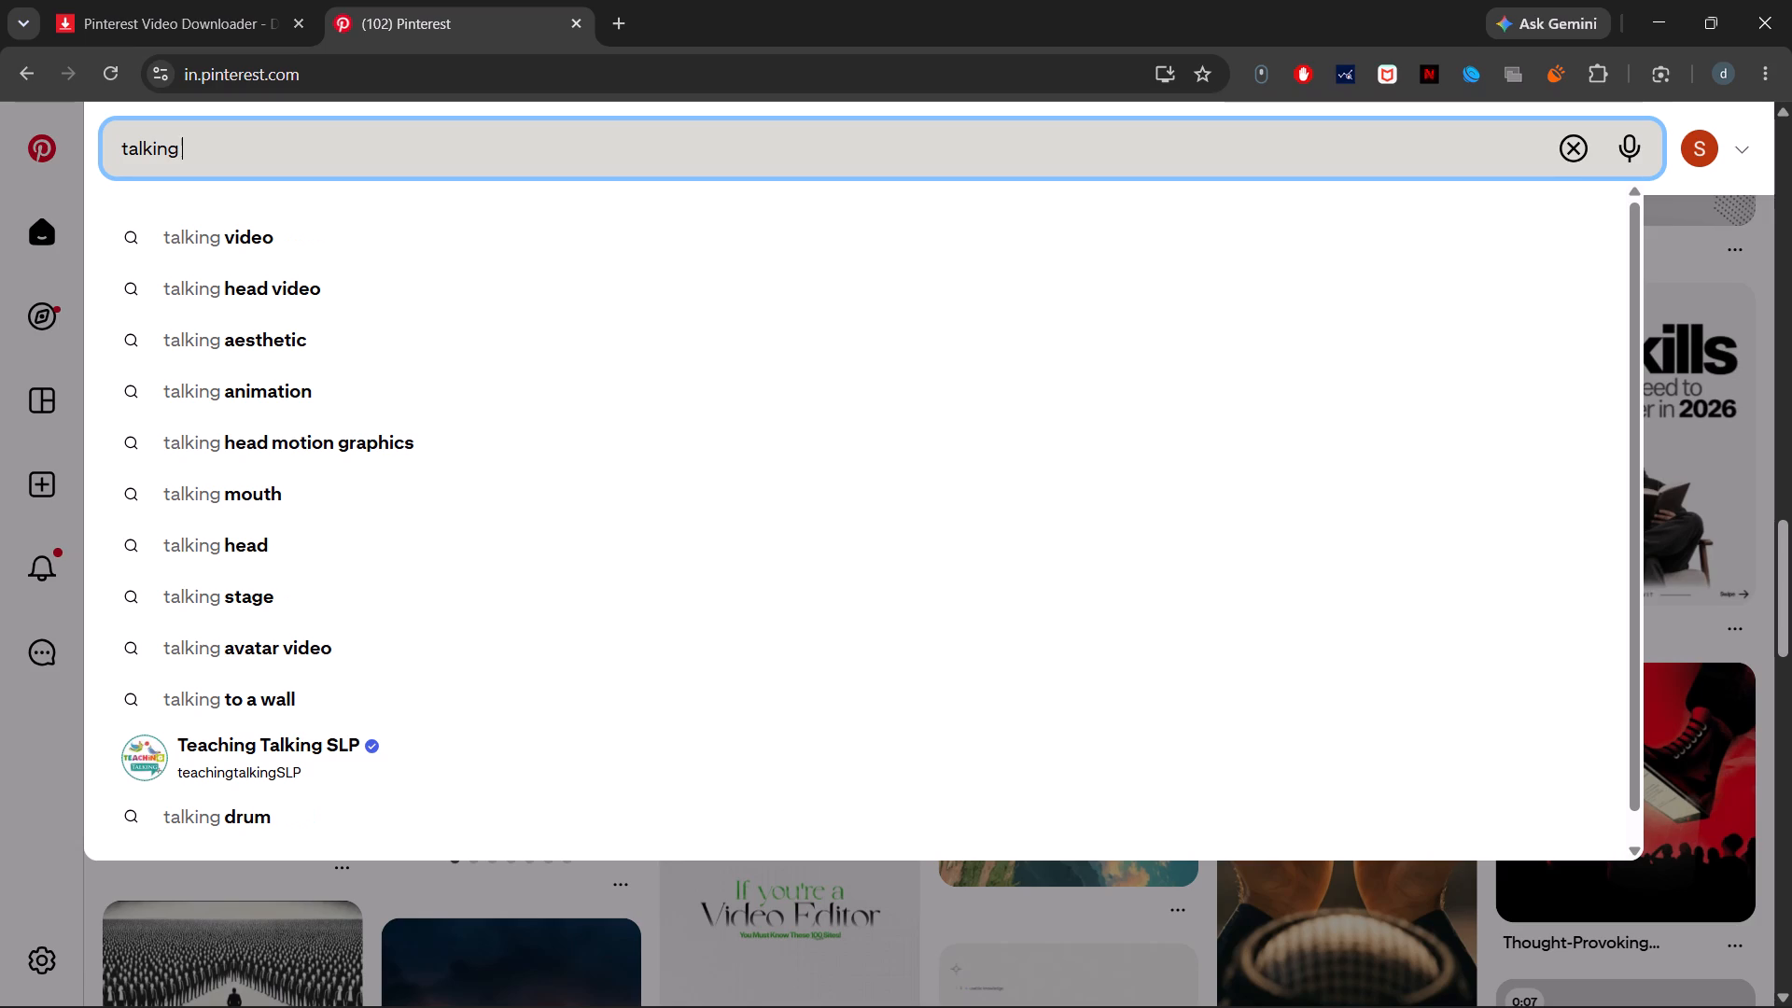
text(head)
key(Return)
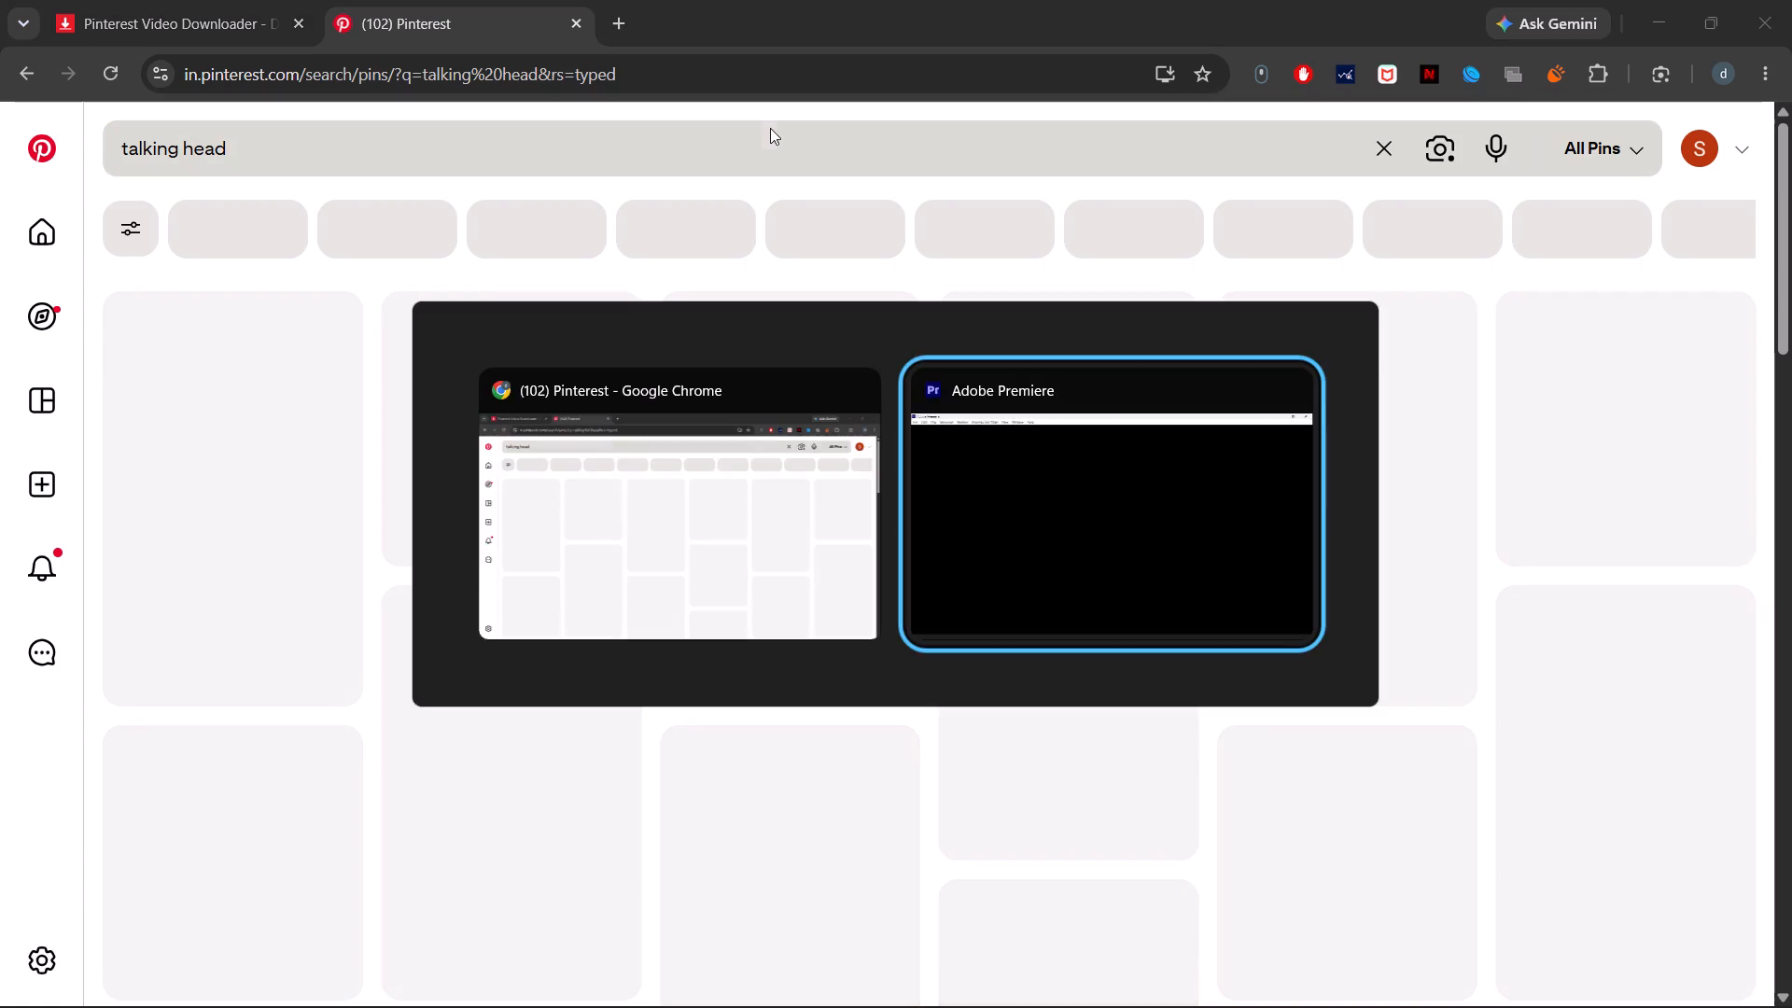
Switch to Premiere and open the recent project "Hook 1 cheat 22nd oct 2026--13b709ba-fb8f-f613-9328-8bba013050c7".
scroll(727, 693, down, 1)
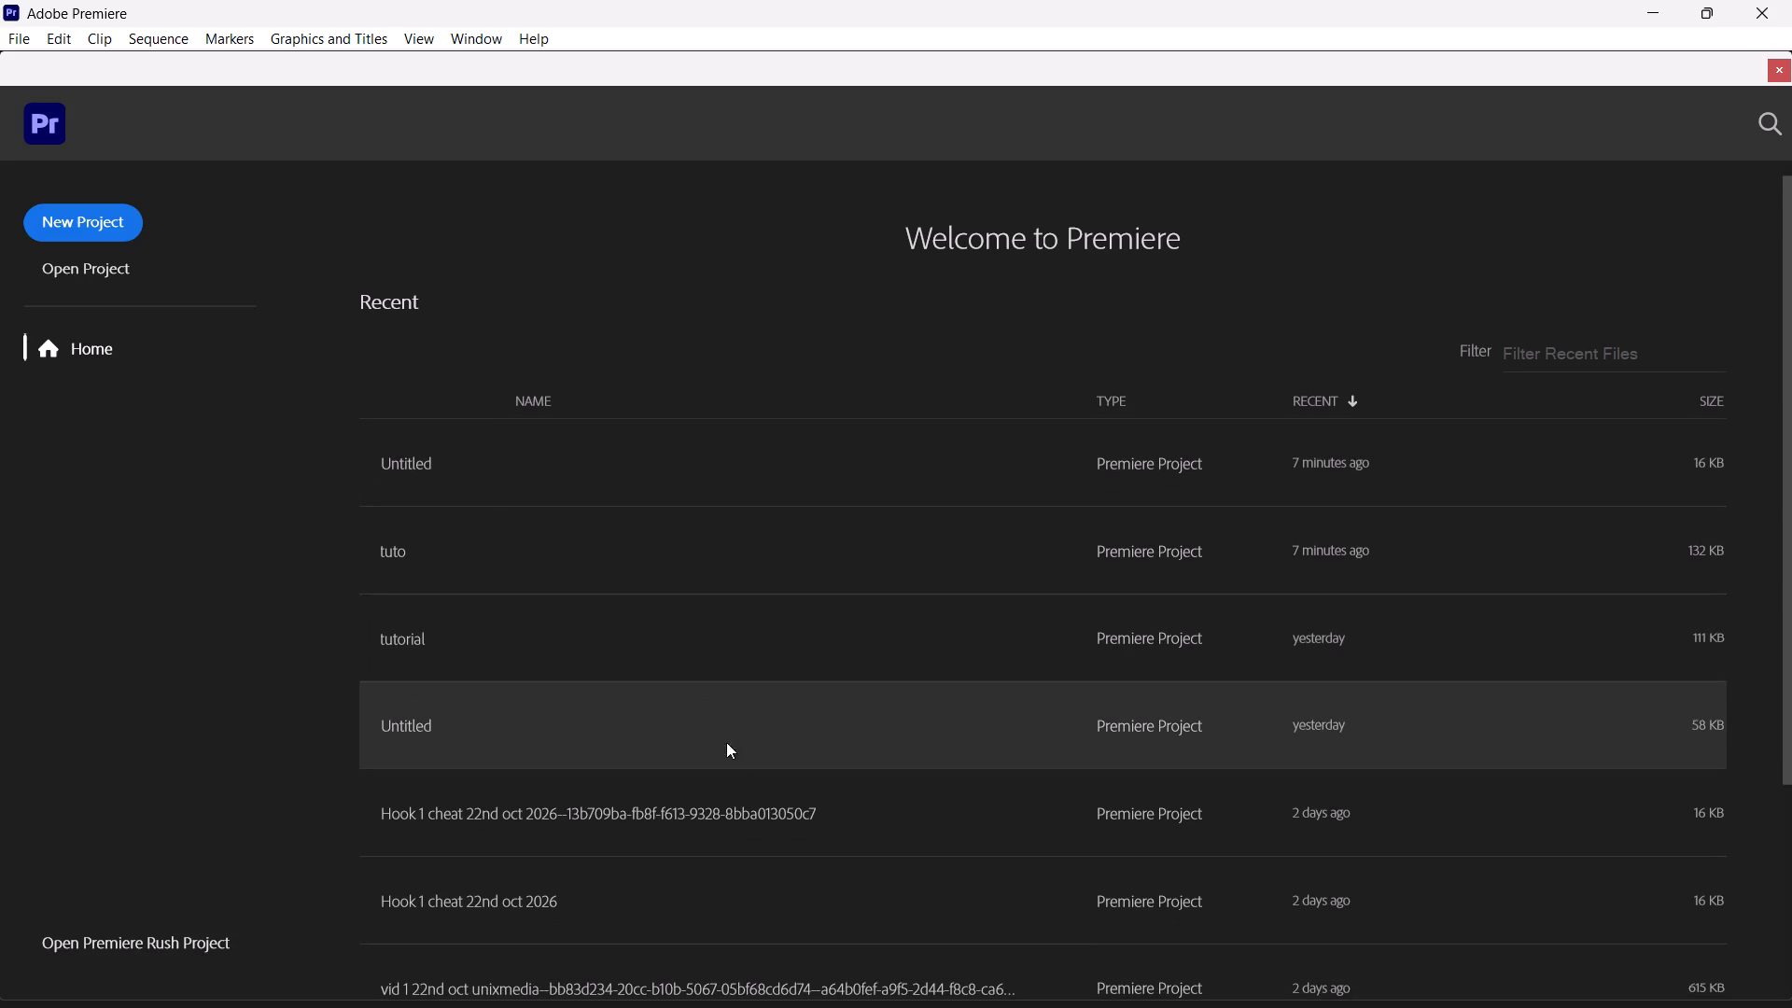
click(736, 812)
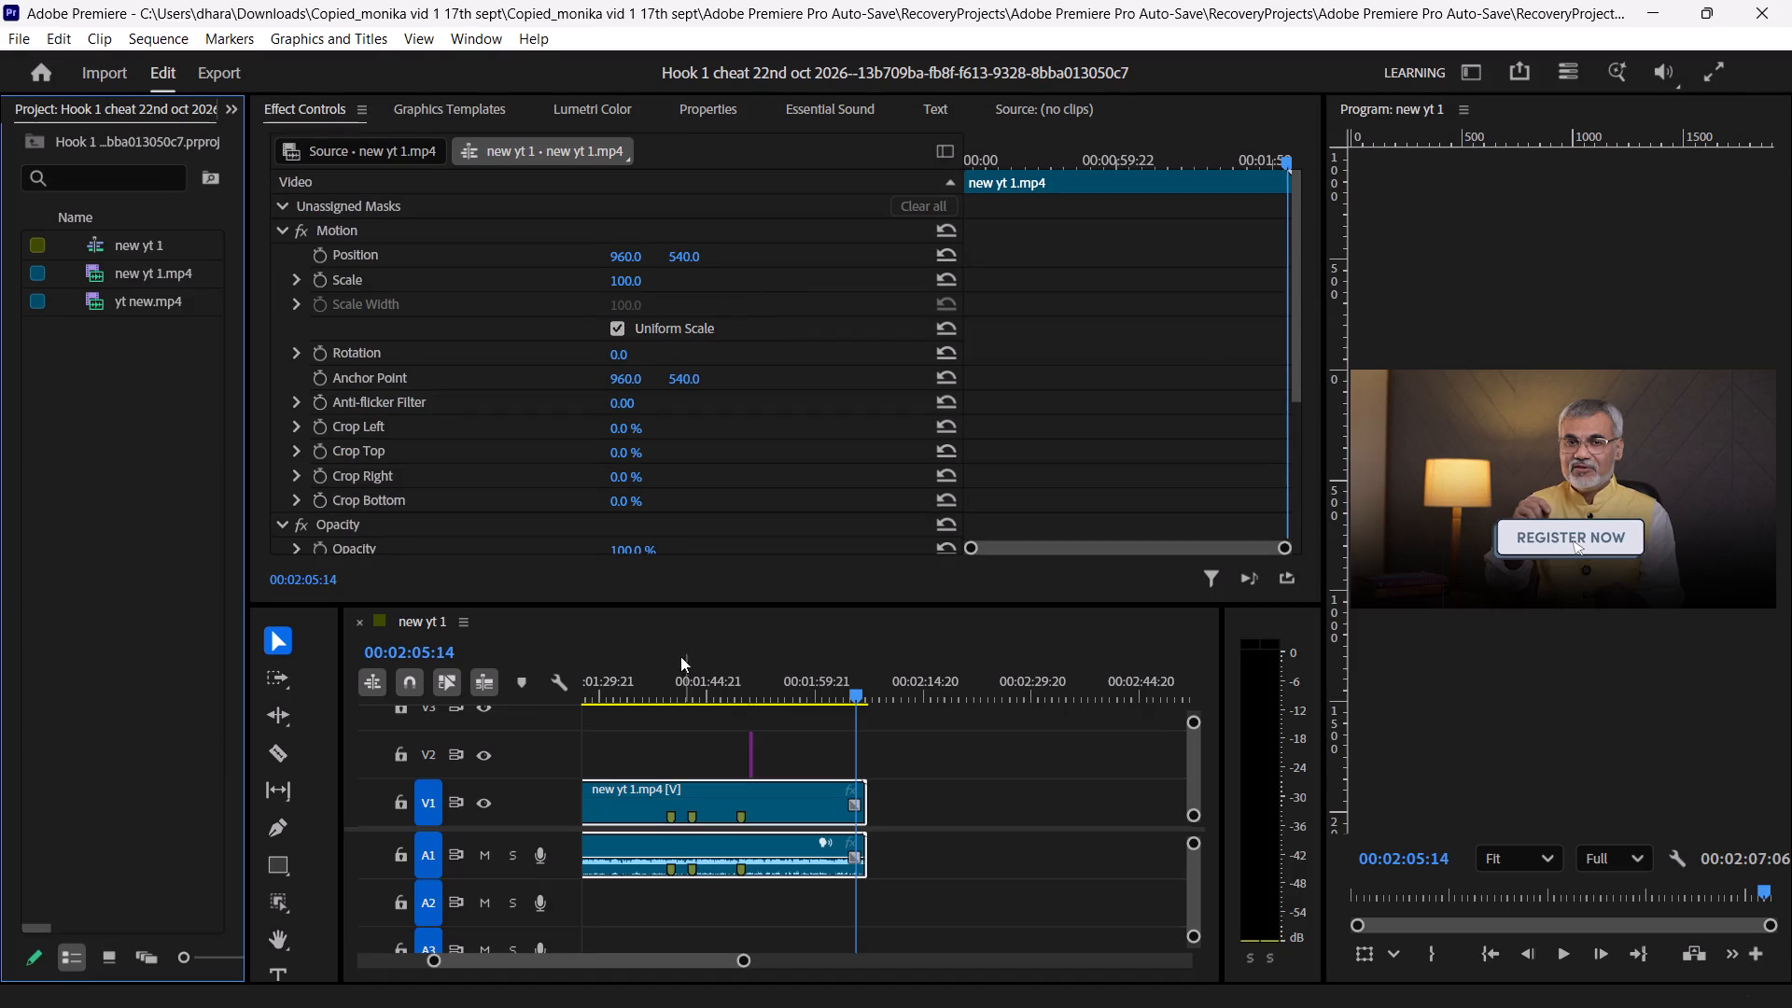
Return the playhead to the start of the new yt 1 sequence and play its opening frames.
click(635, 686)
drag(707, 692, 413, 717)
key(space)
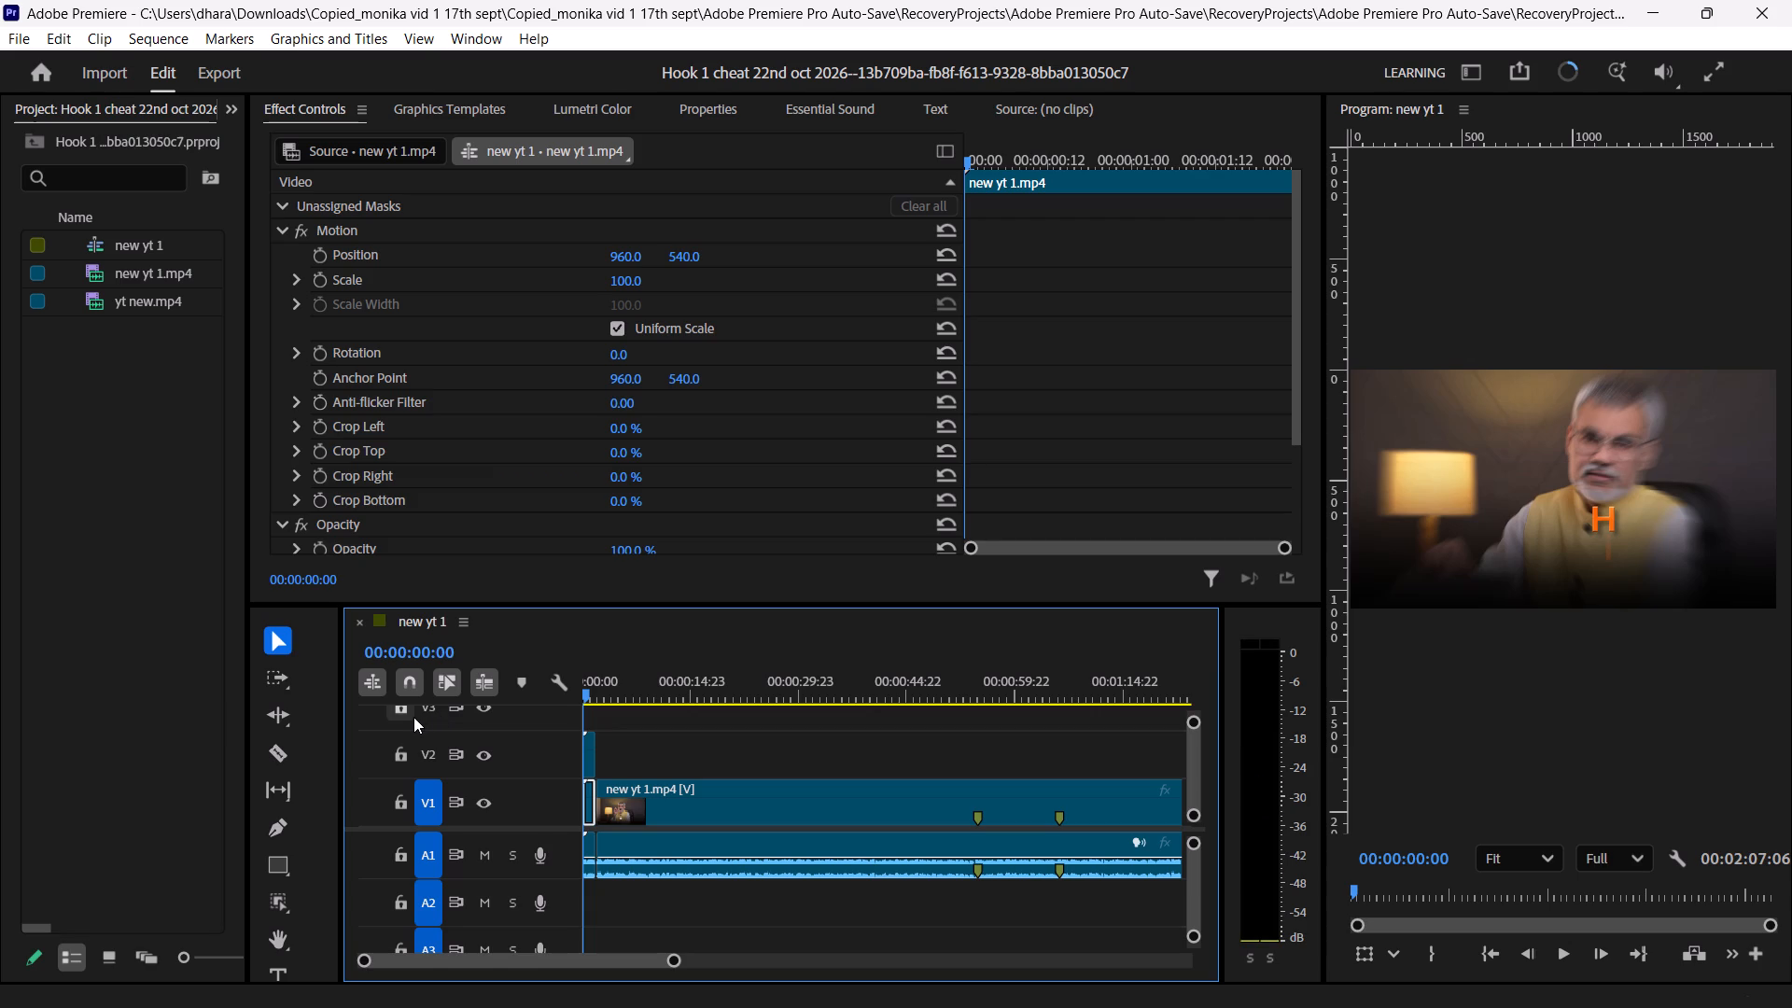
key(space)
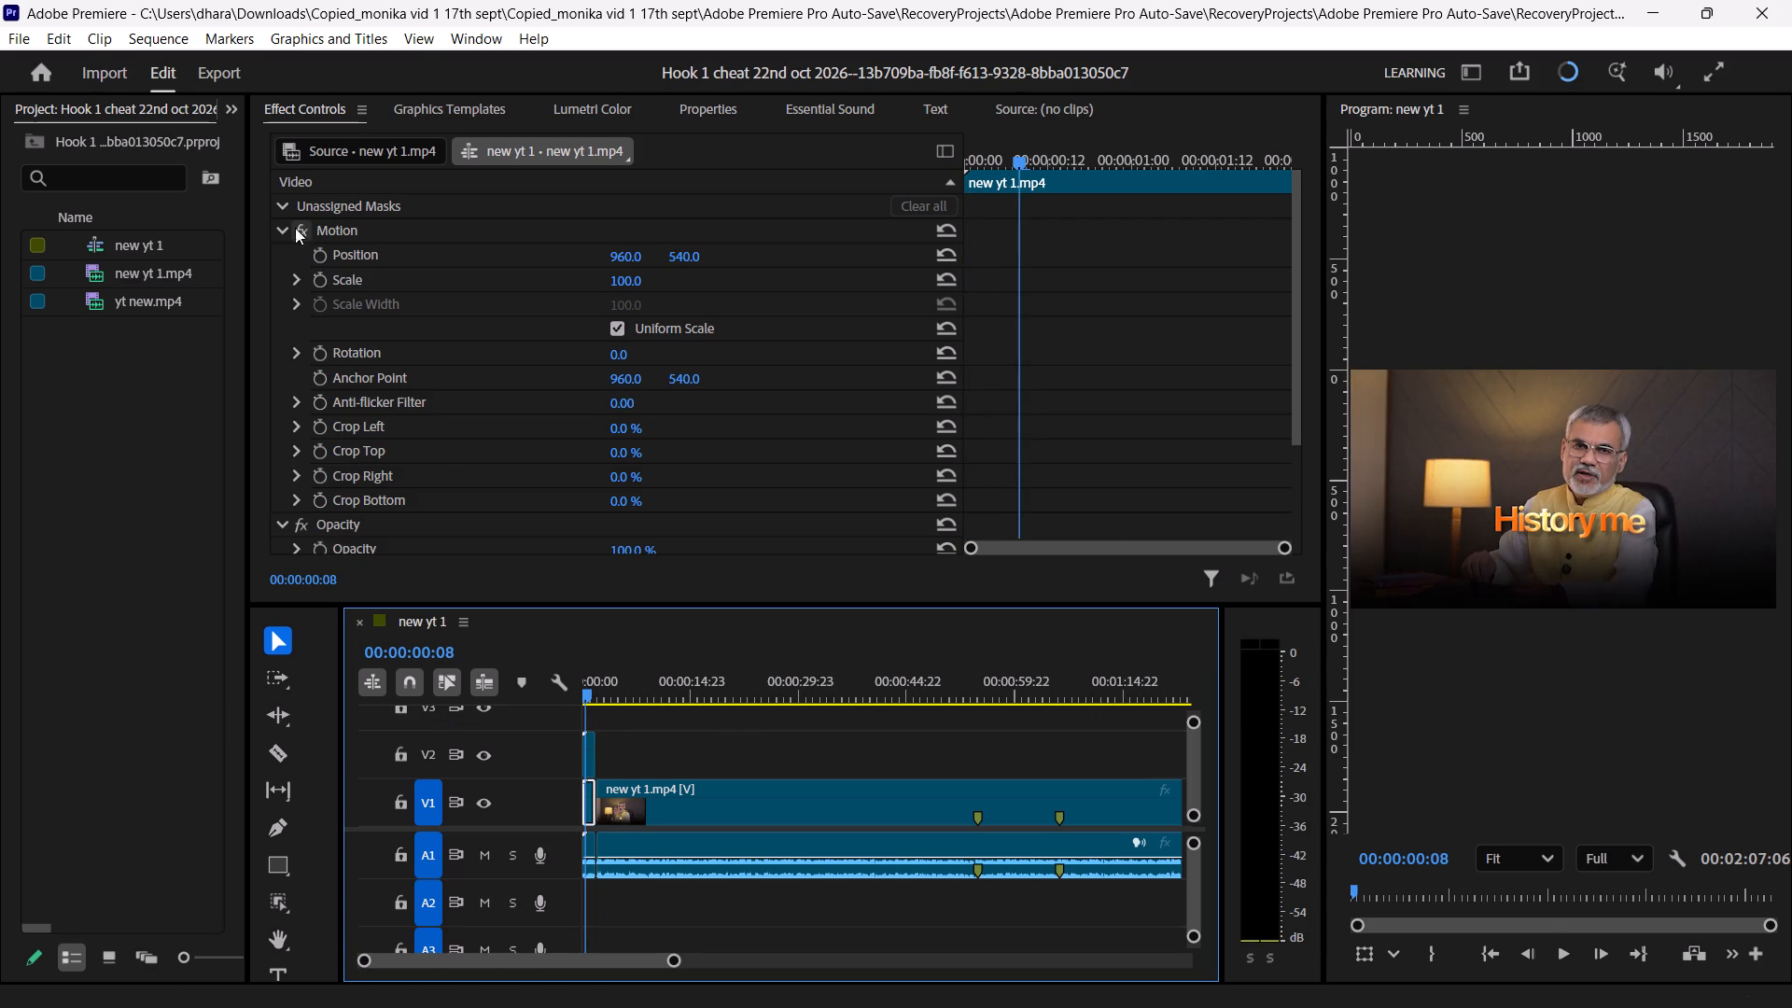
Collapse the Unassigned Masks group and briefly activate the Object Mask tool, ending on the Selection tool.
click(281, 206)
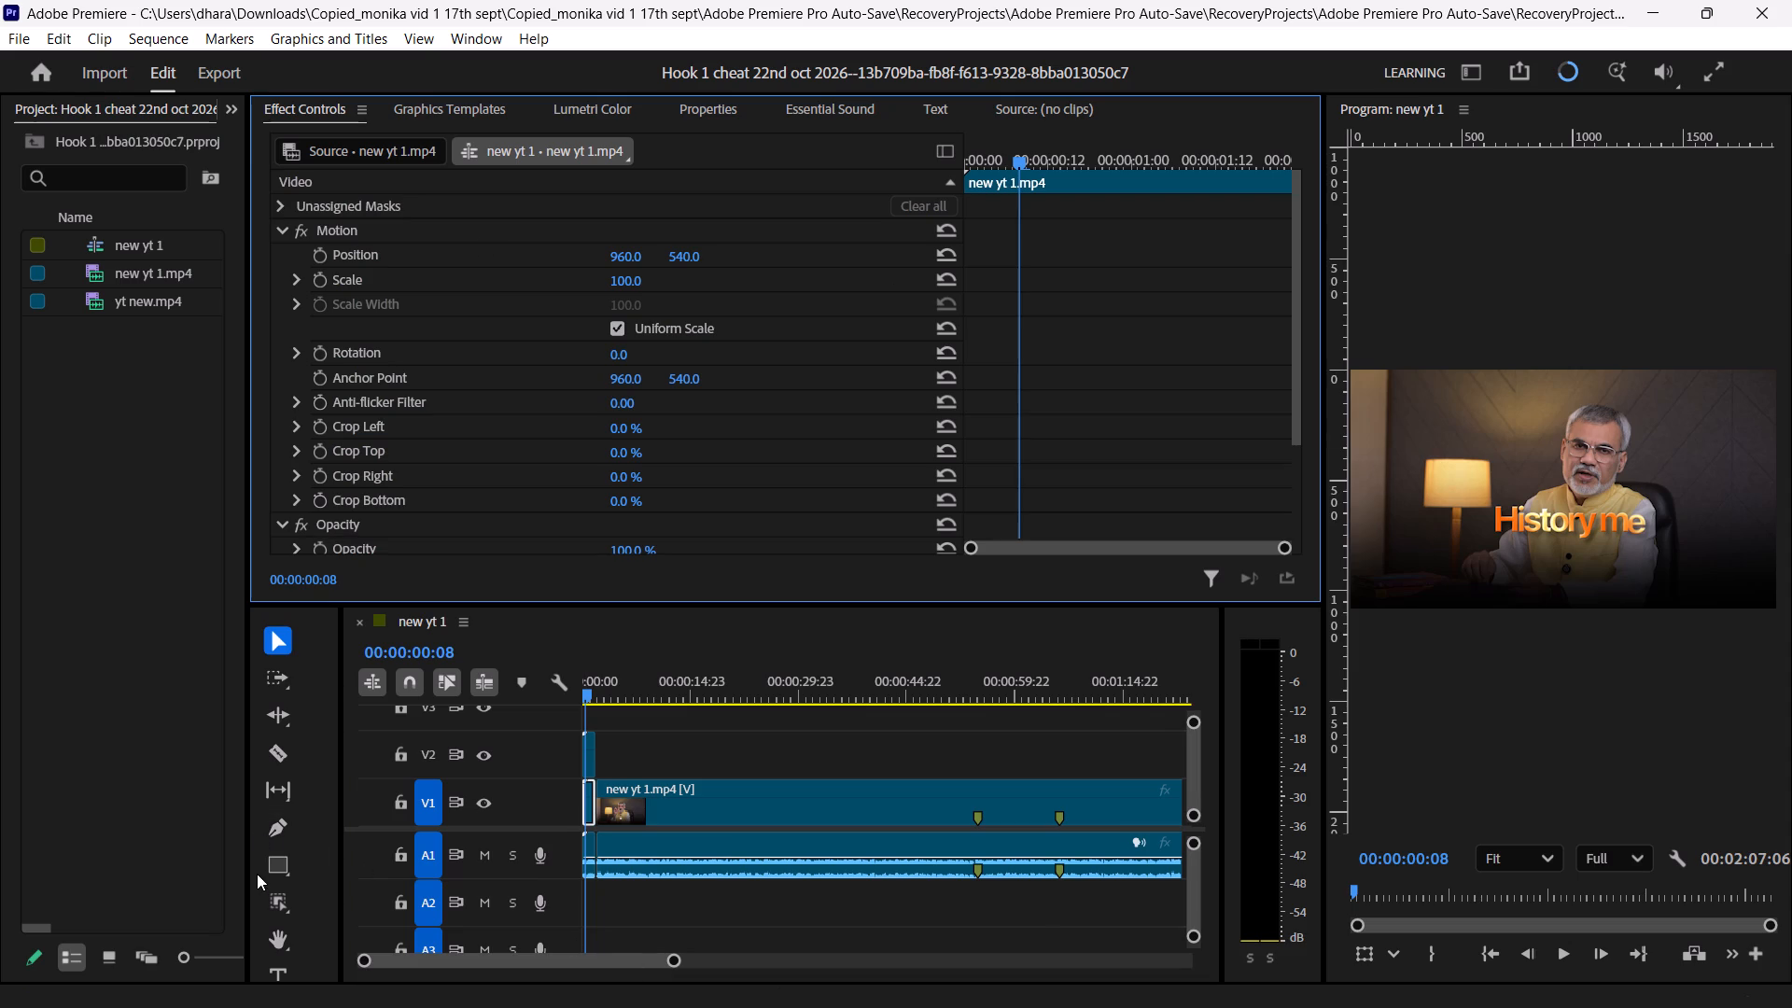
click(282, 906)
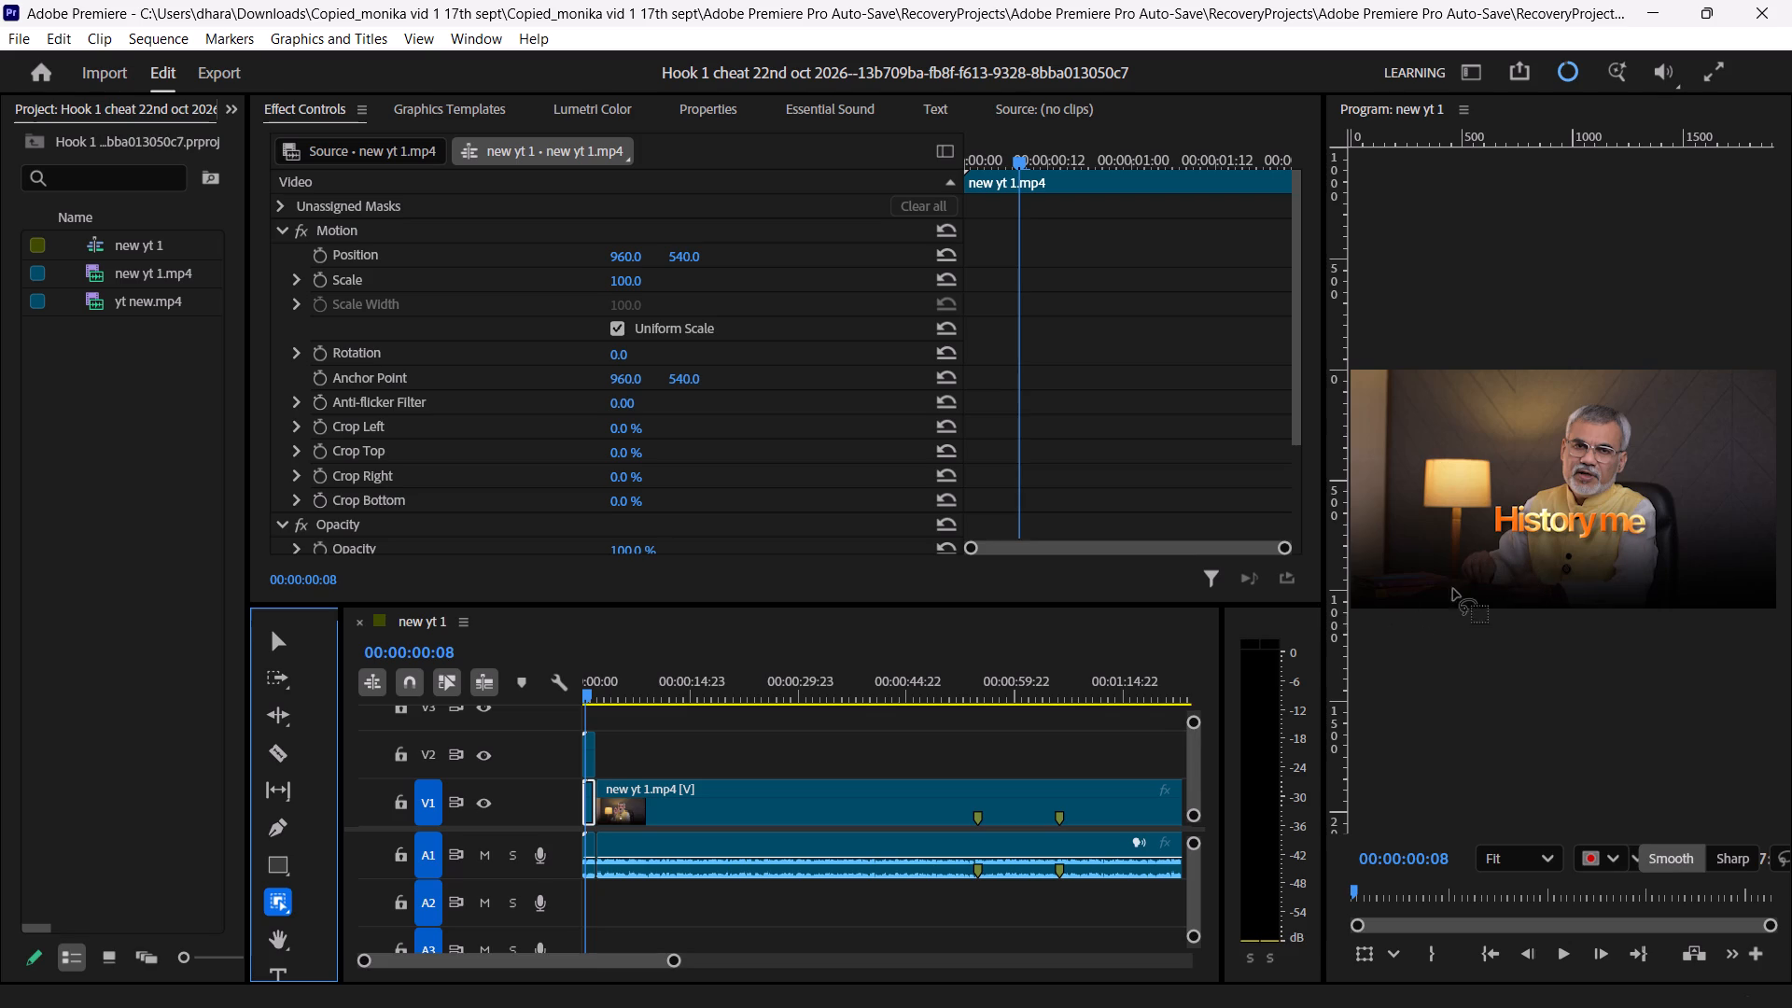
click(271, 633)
Hide video tracks V2 and V3 in the new yt 1 sequence.
click(497, 762)
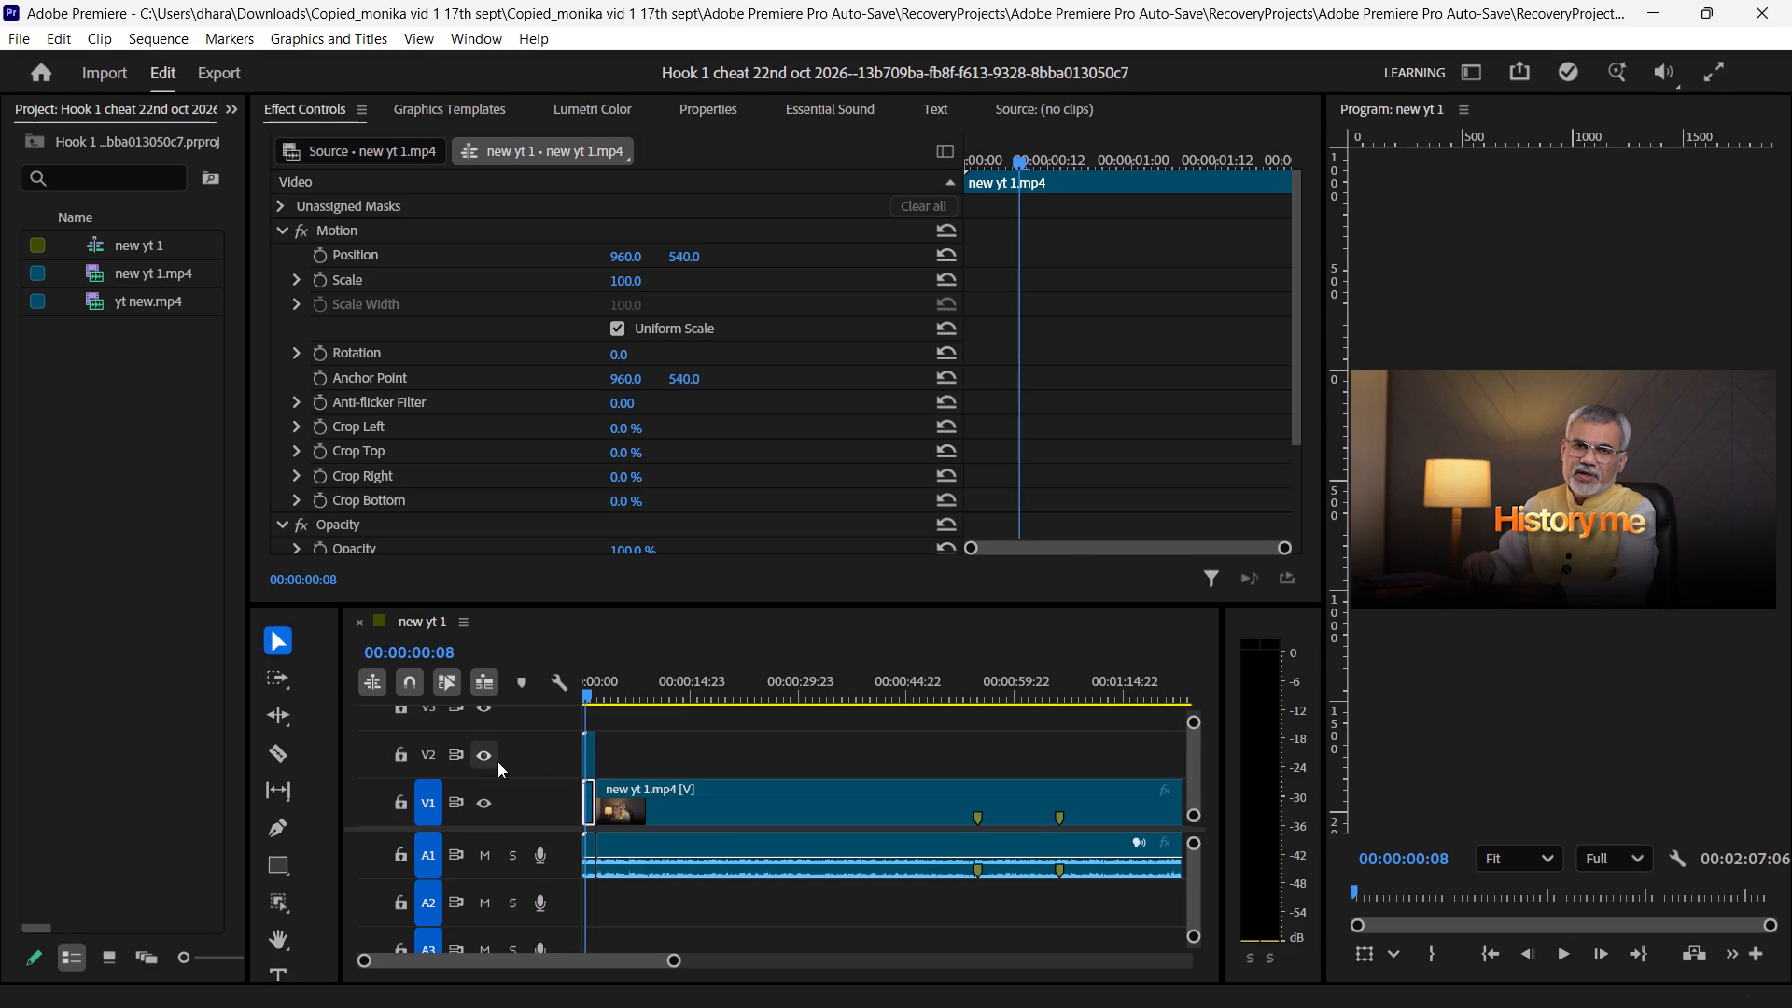
click(486, 714)
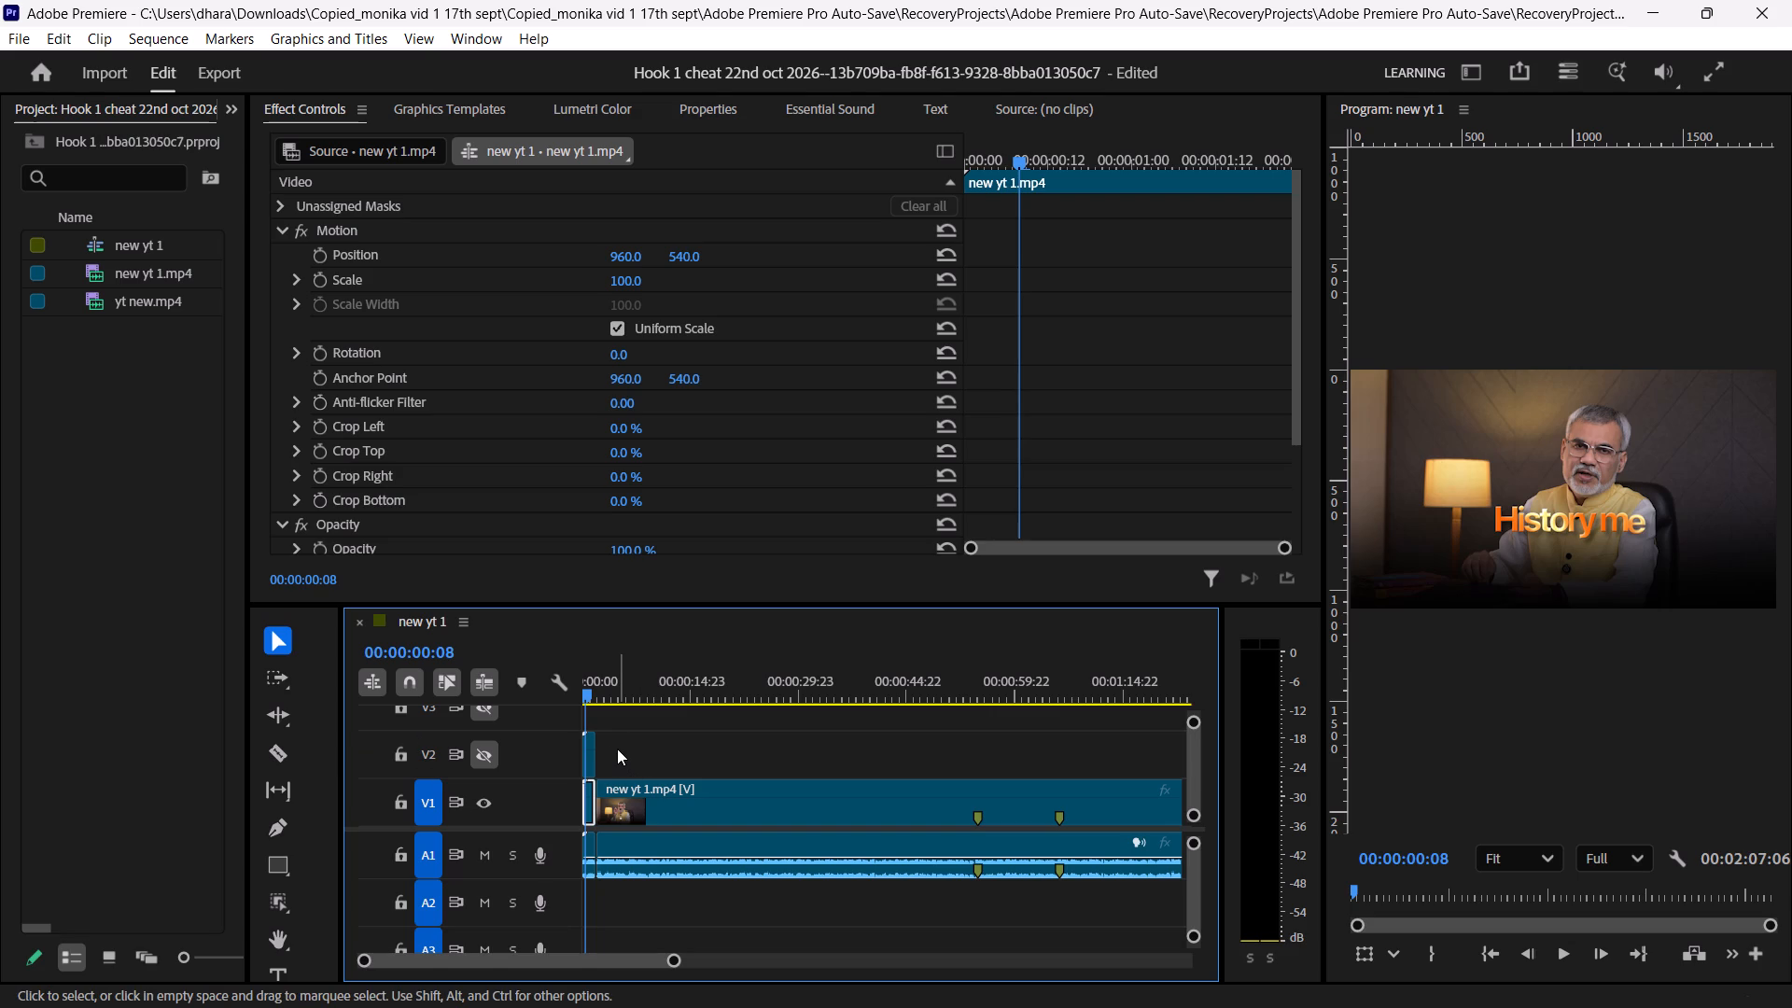
Play the opening seconds of the new yt 1 sequence to check the footage with its overlay tracks hidden.
key(Right)
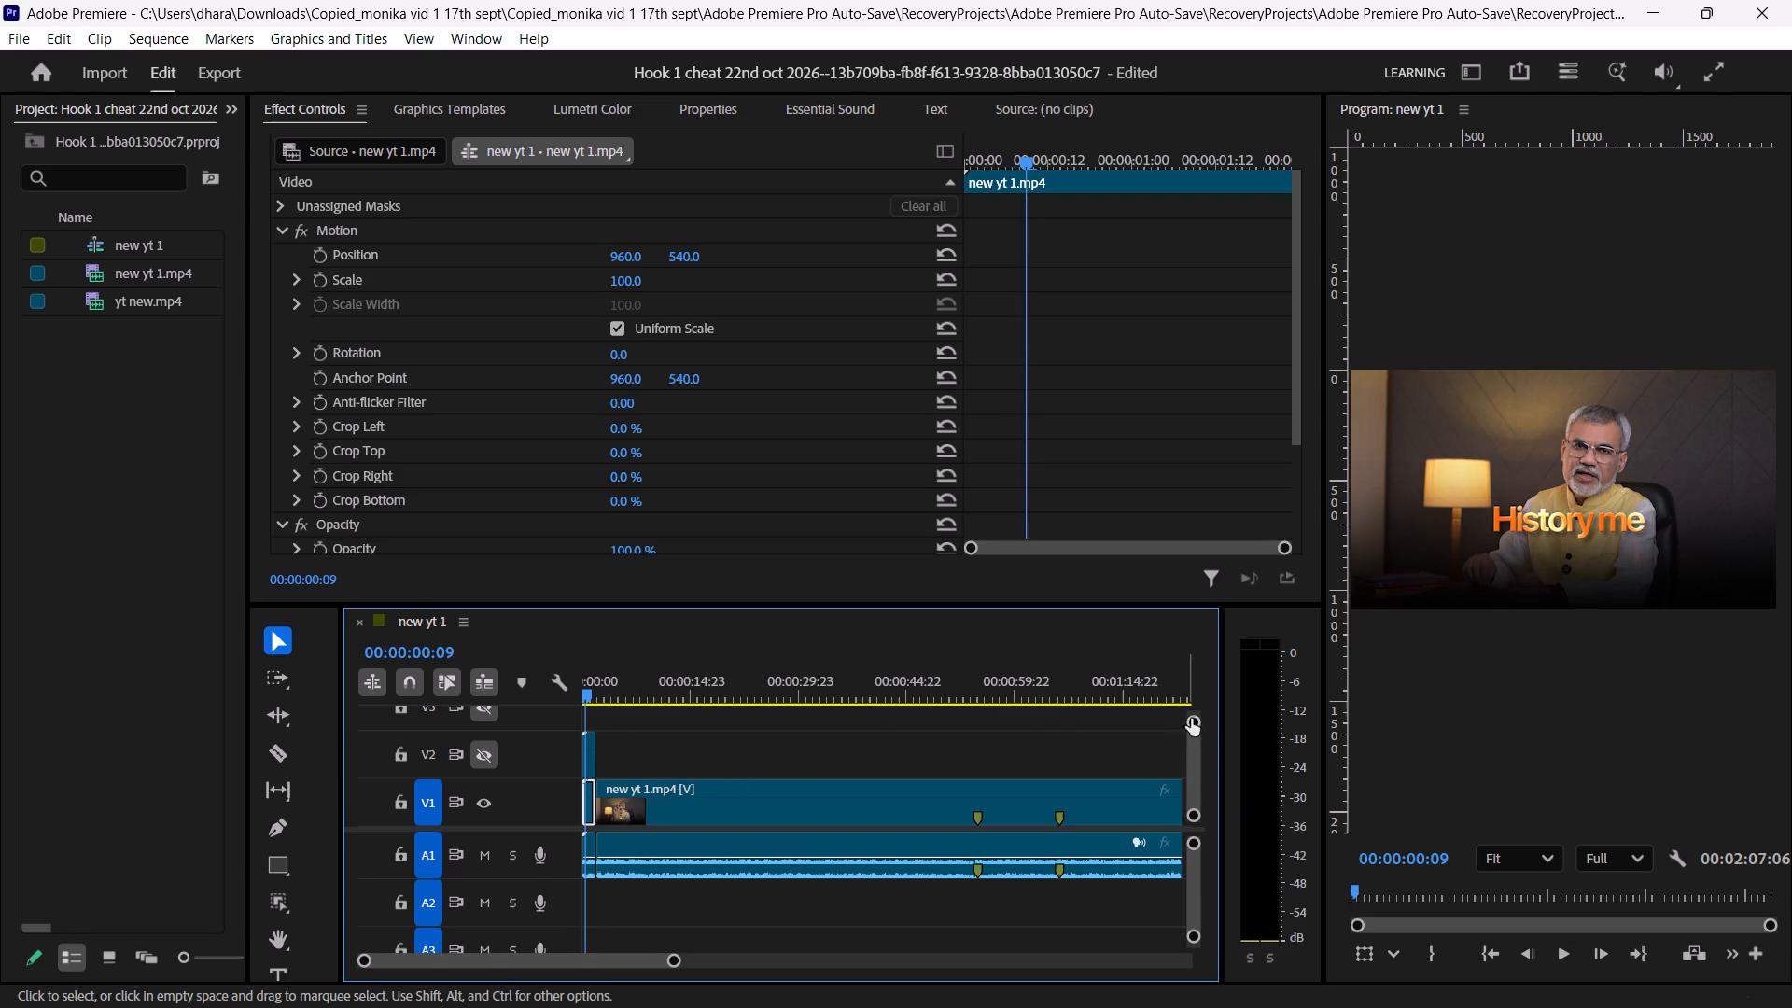
drag(1195, 716, 1196, 733)
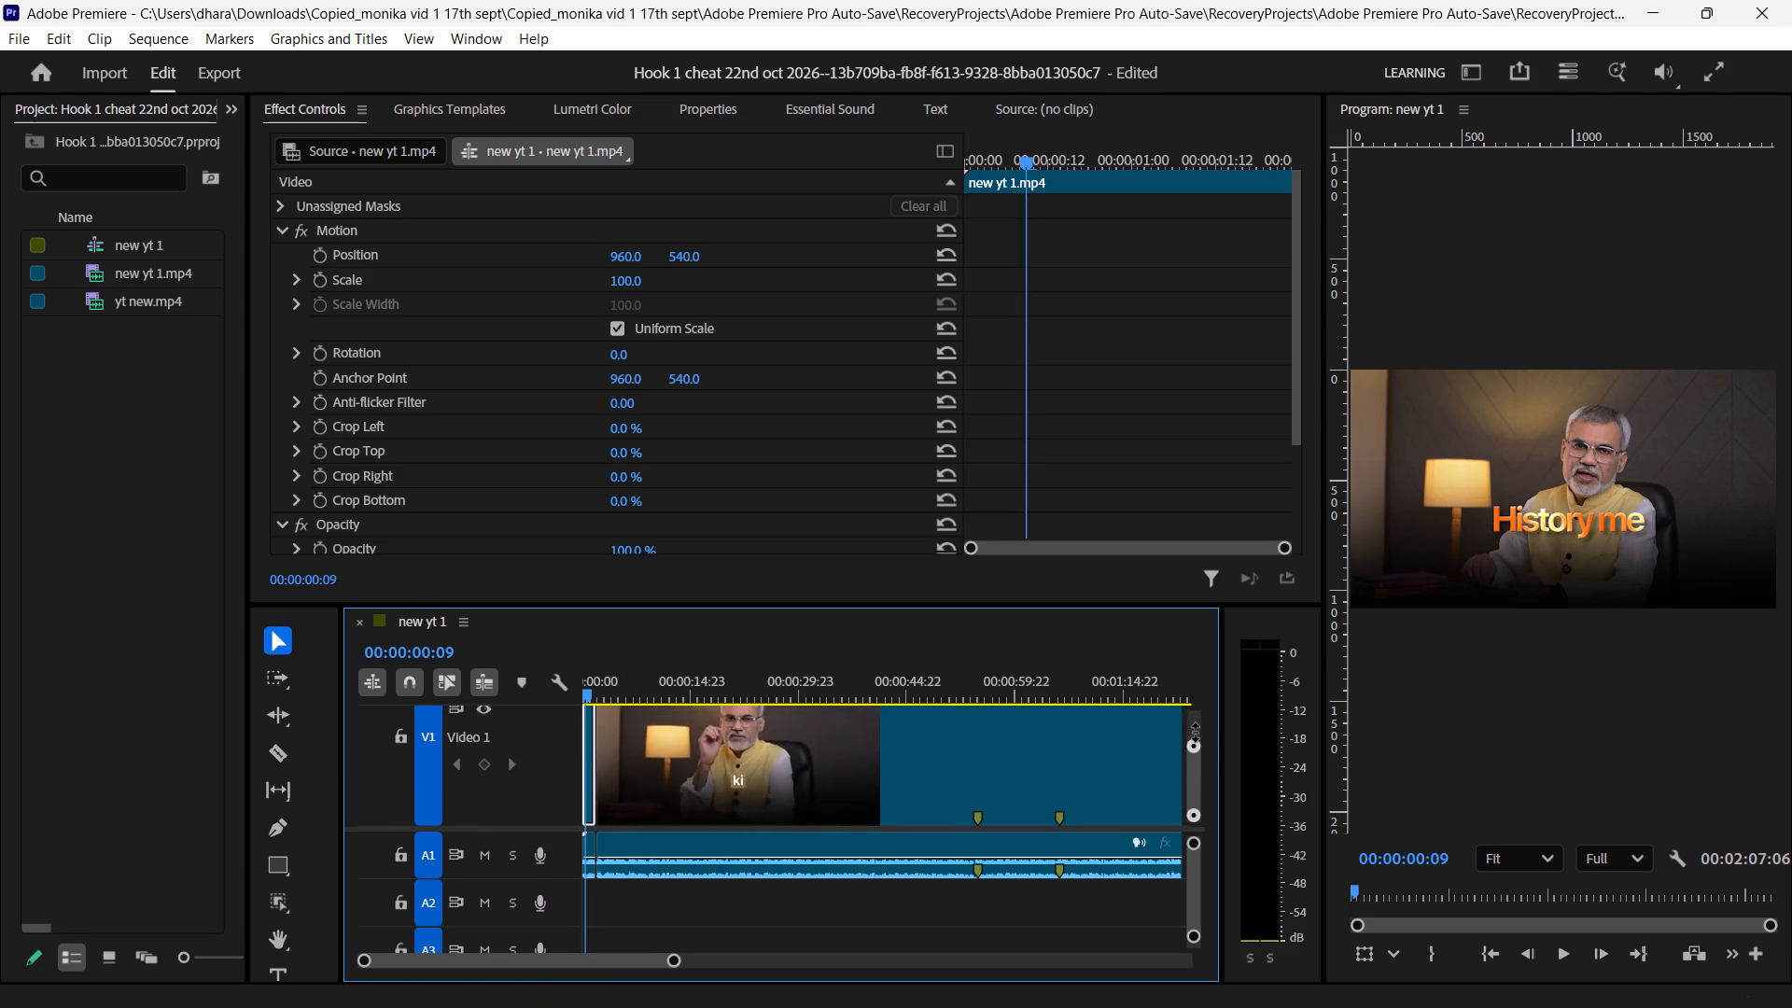
drag(1196, 733, 1197, 707)
key(space)
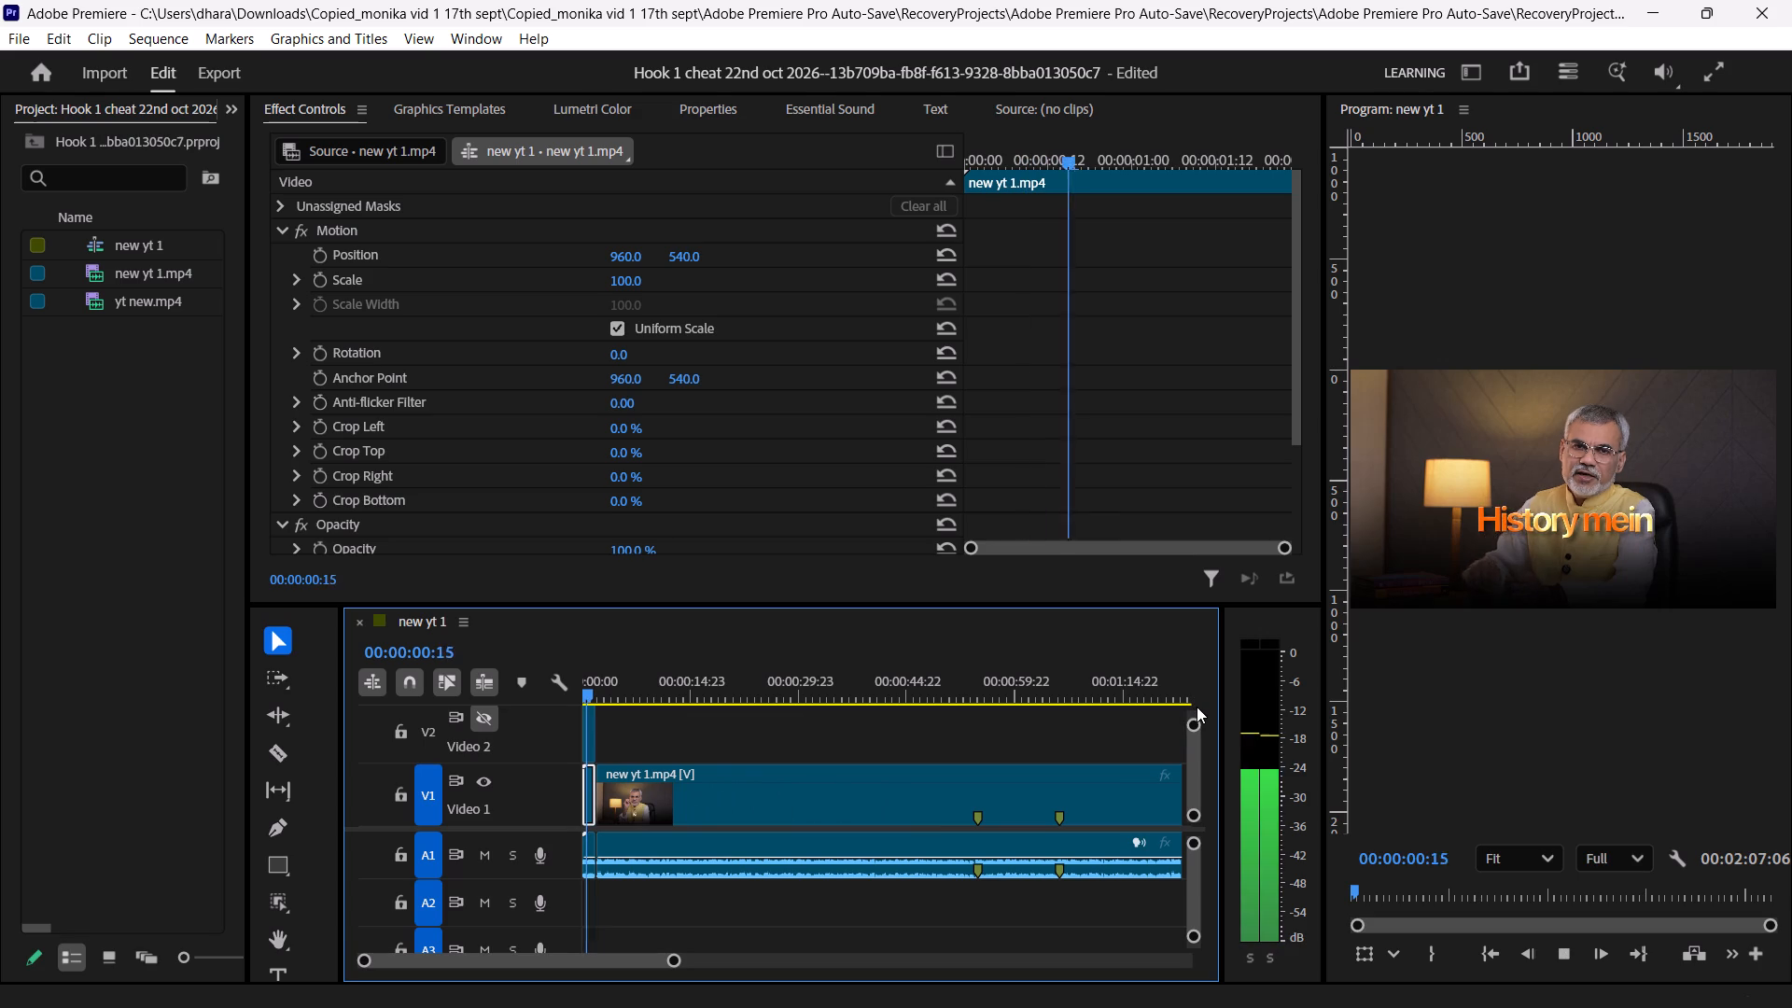
key(space)
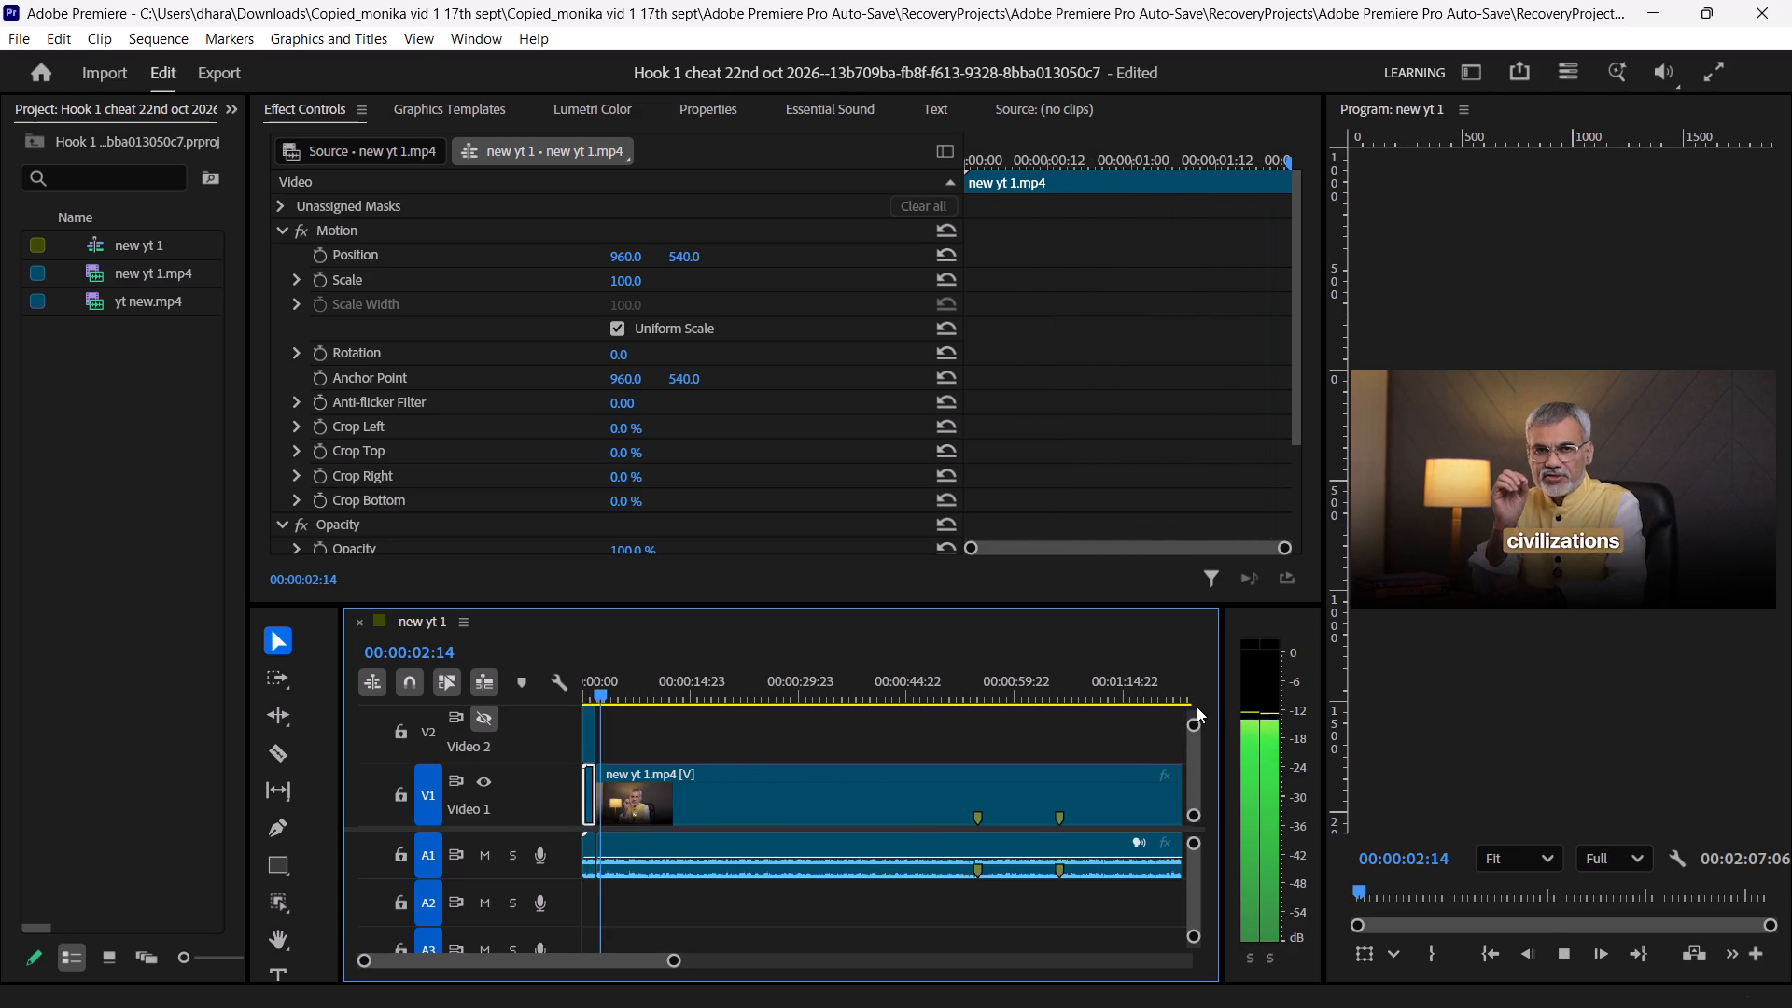
Delete the short yt new.mp4 overlay clip from video track V2.
click(588, 727)
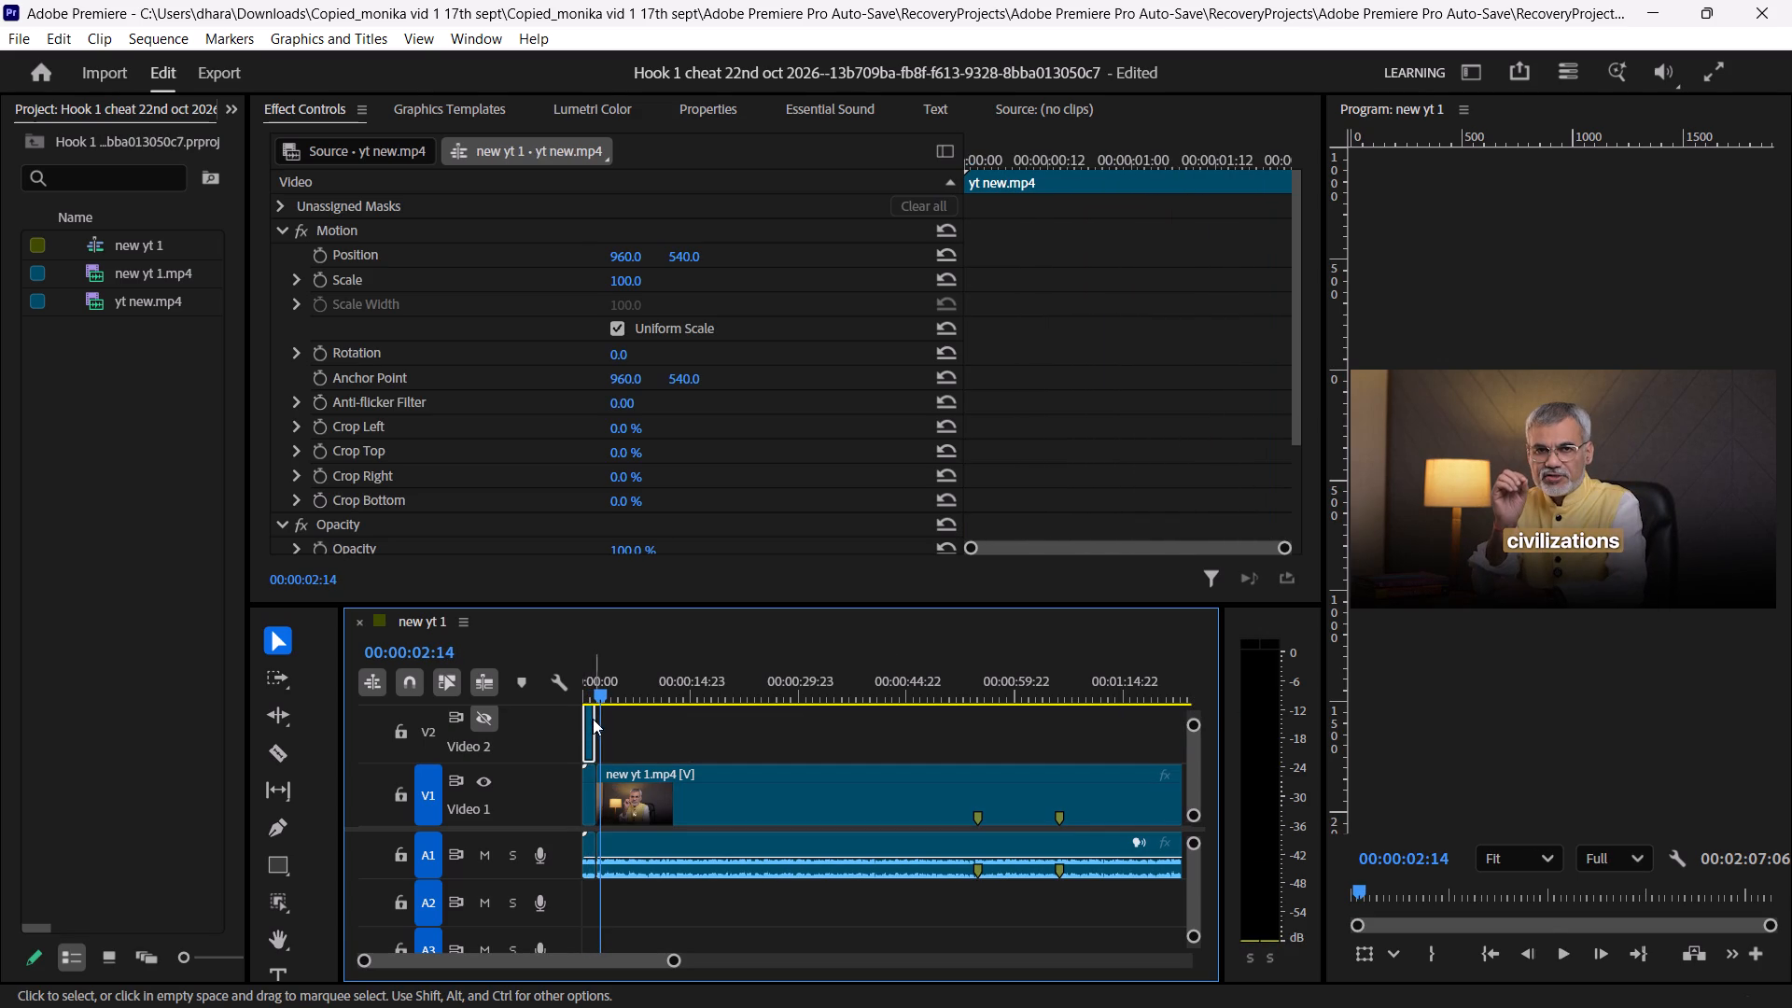
drag(702, 720, 546, 727)
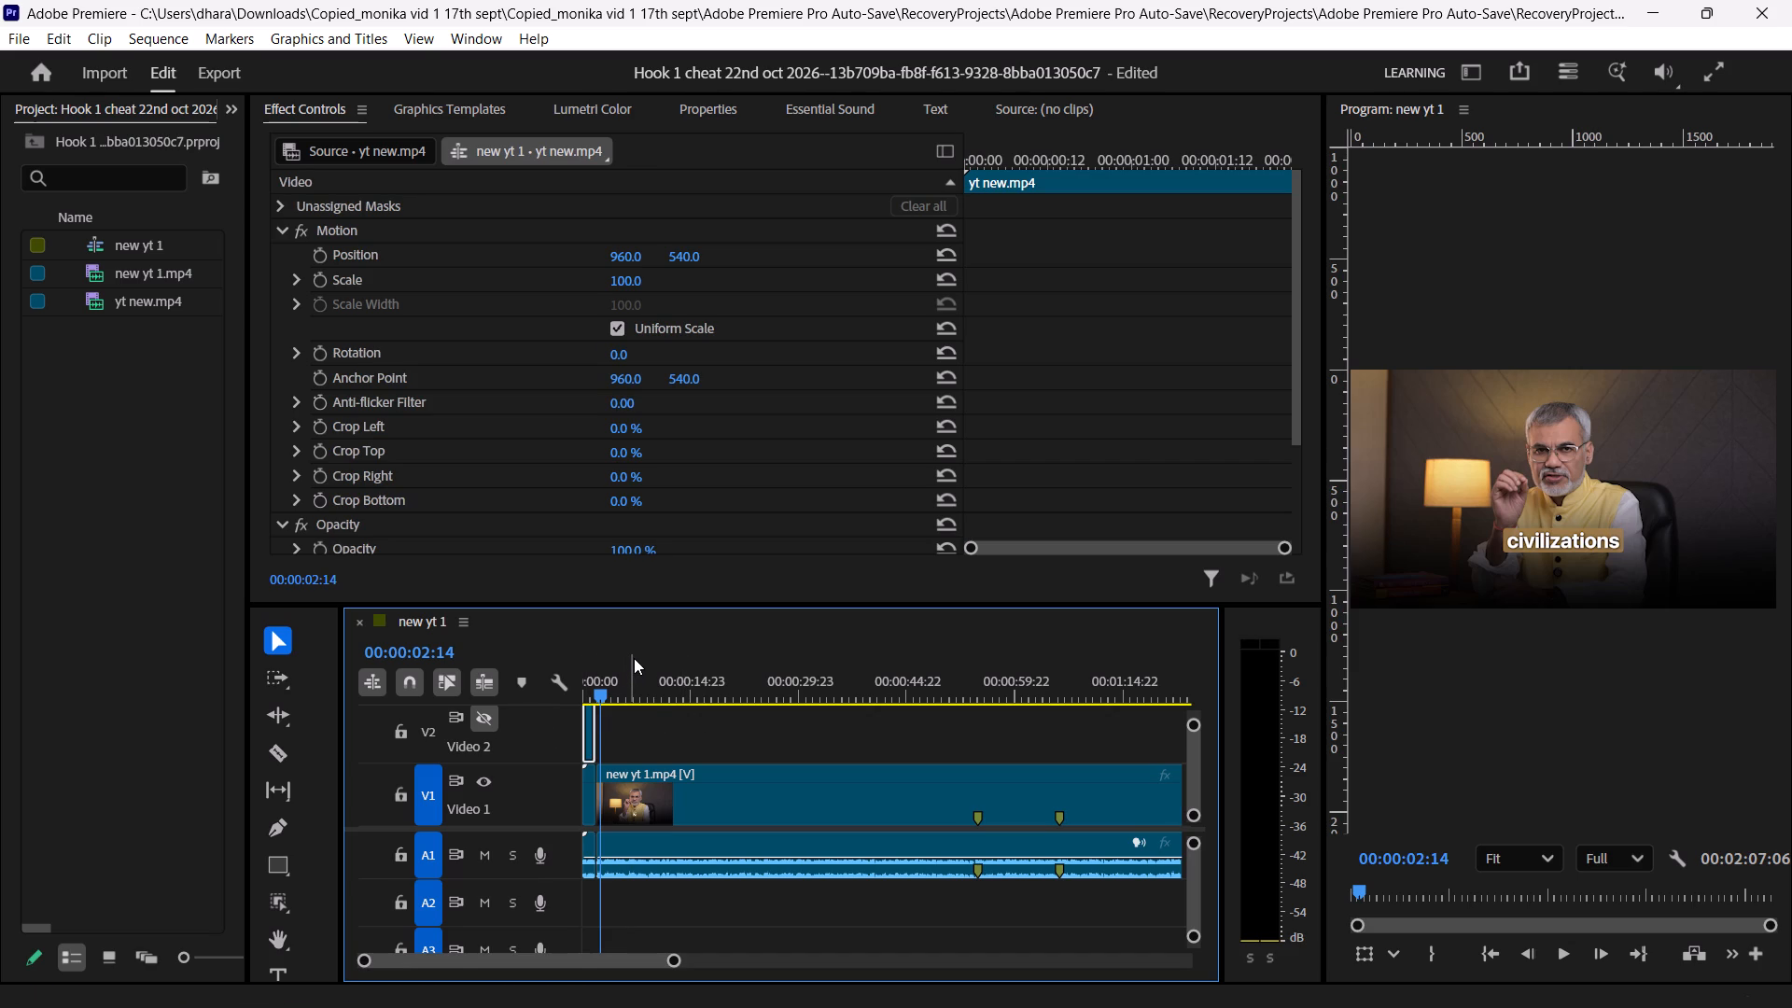
key(Delete)
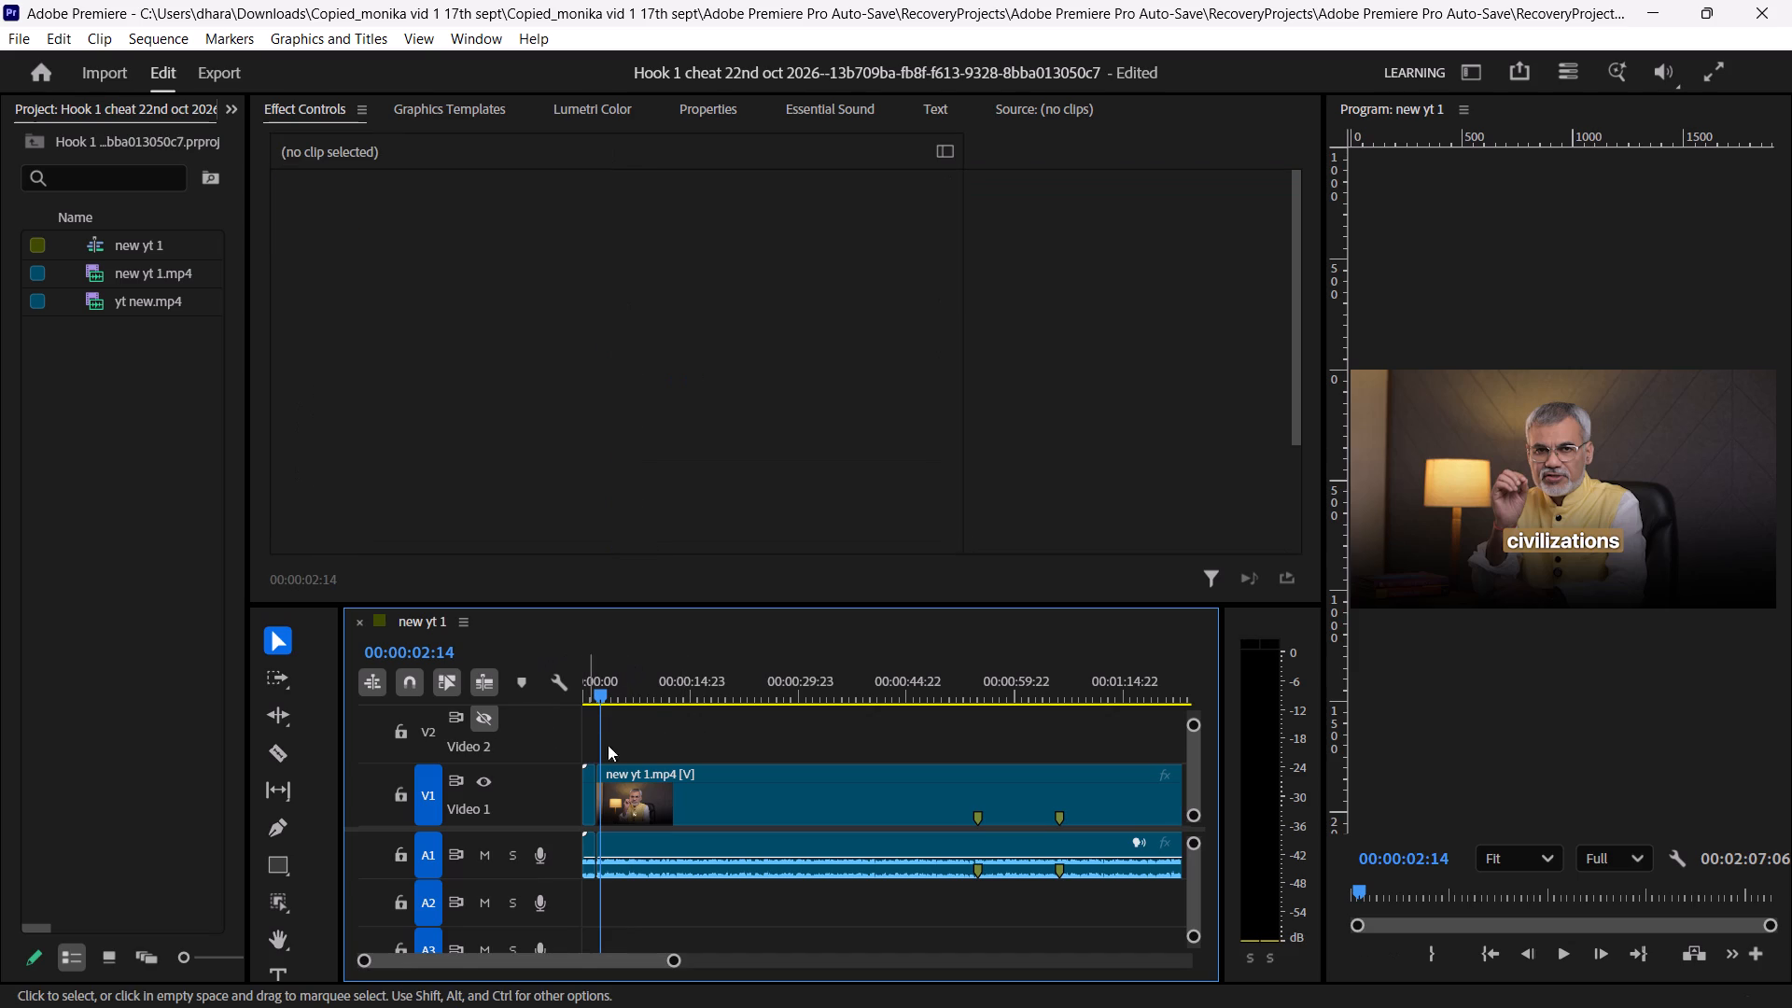
Create a smooth Object Mask on the speaker in the first V1 clip at 00:00:00:20.
key(Left)
key(Left)
key(Left)
key(Left)
key(Left)
key(Left)
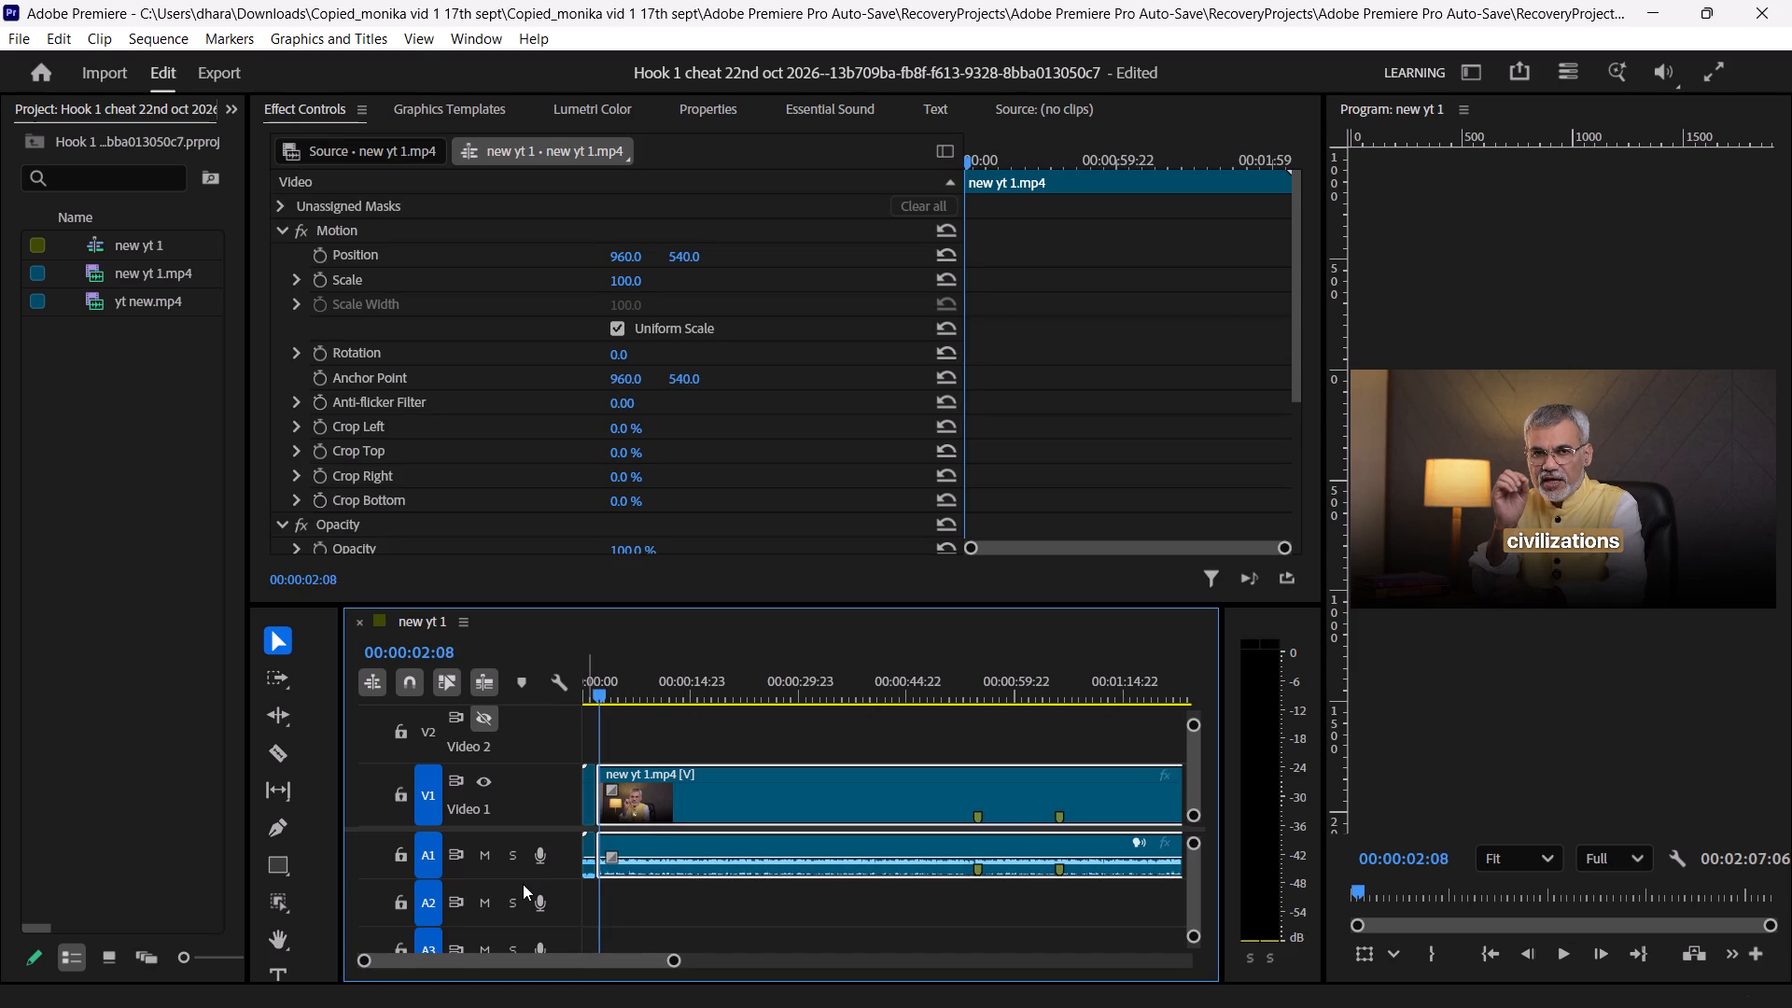
key(Page_Up)
key(Left)
key(Left)
key(Left)
key(Left)
key(Left)
key(Left)
key(Left)
key(Left)
key(Left)
key(Left)
key(Left)
key(Left)
key(Left)
key(Left)
key(Left)
key(Left)
key(Left)
key(Left)
key(Left)
key(Left)
key(Left)
key(Left)
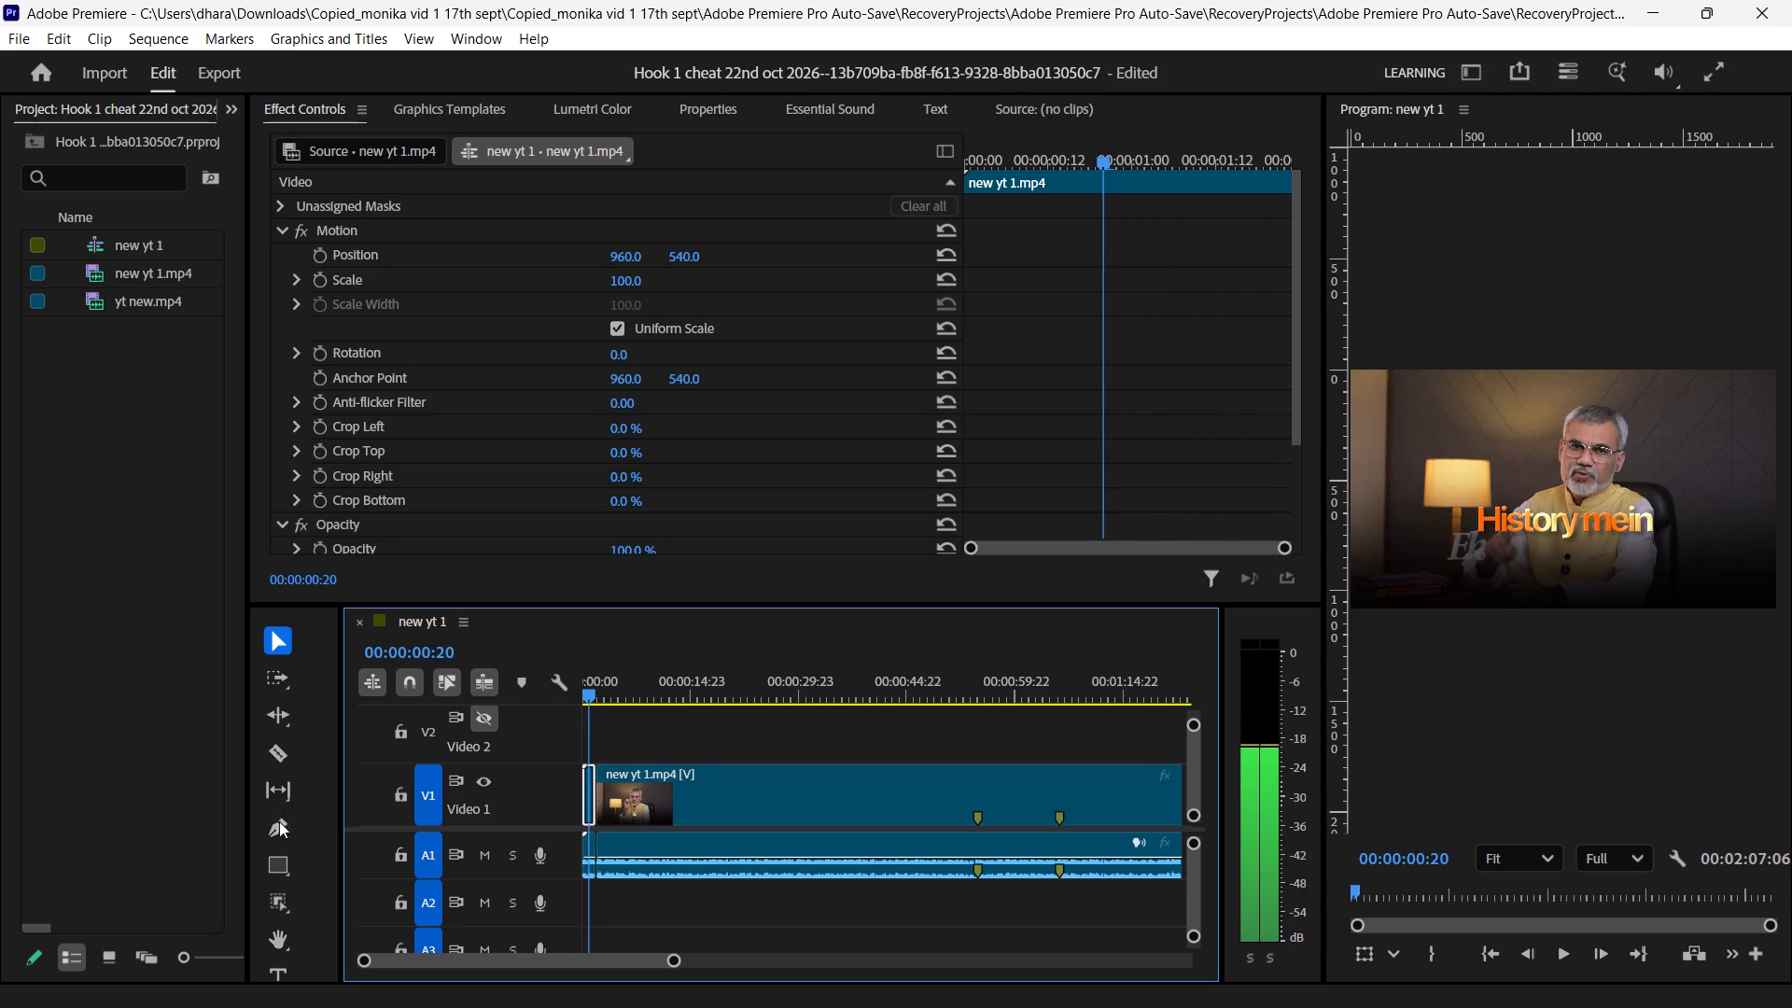
click(281, 896)
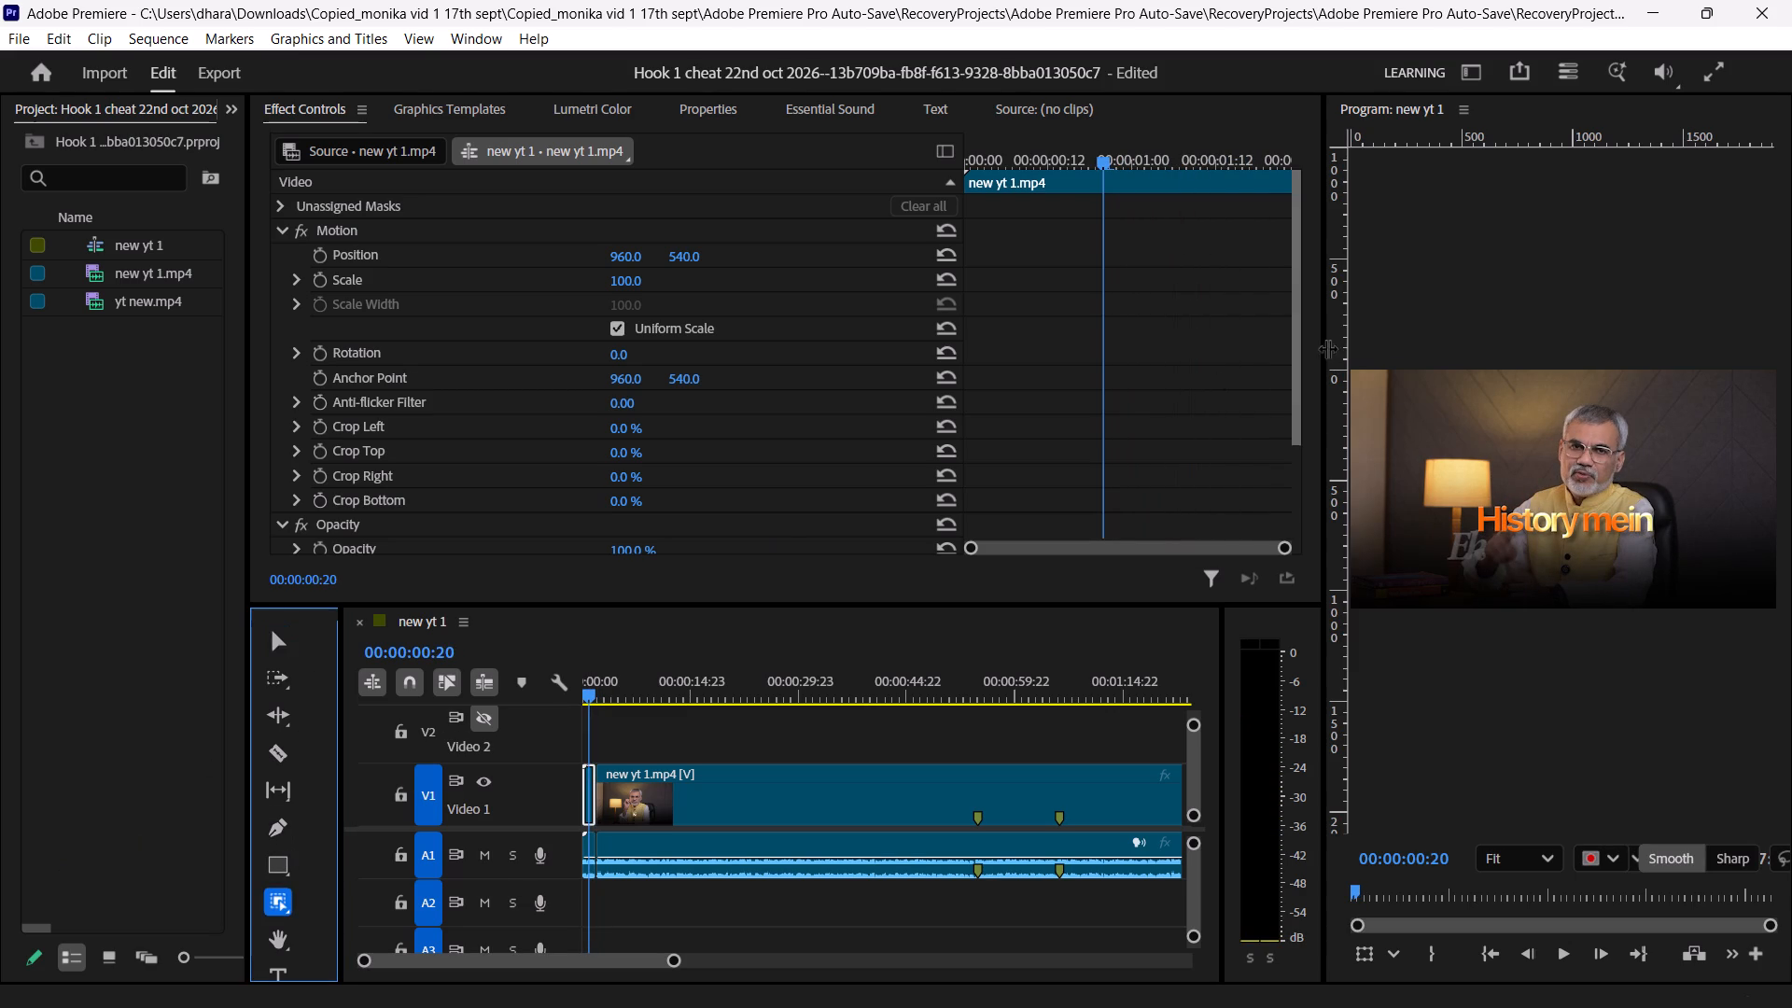
click(1594, 460)
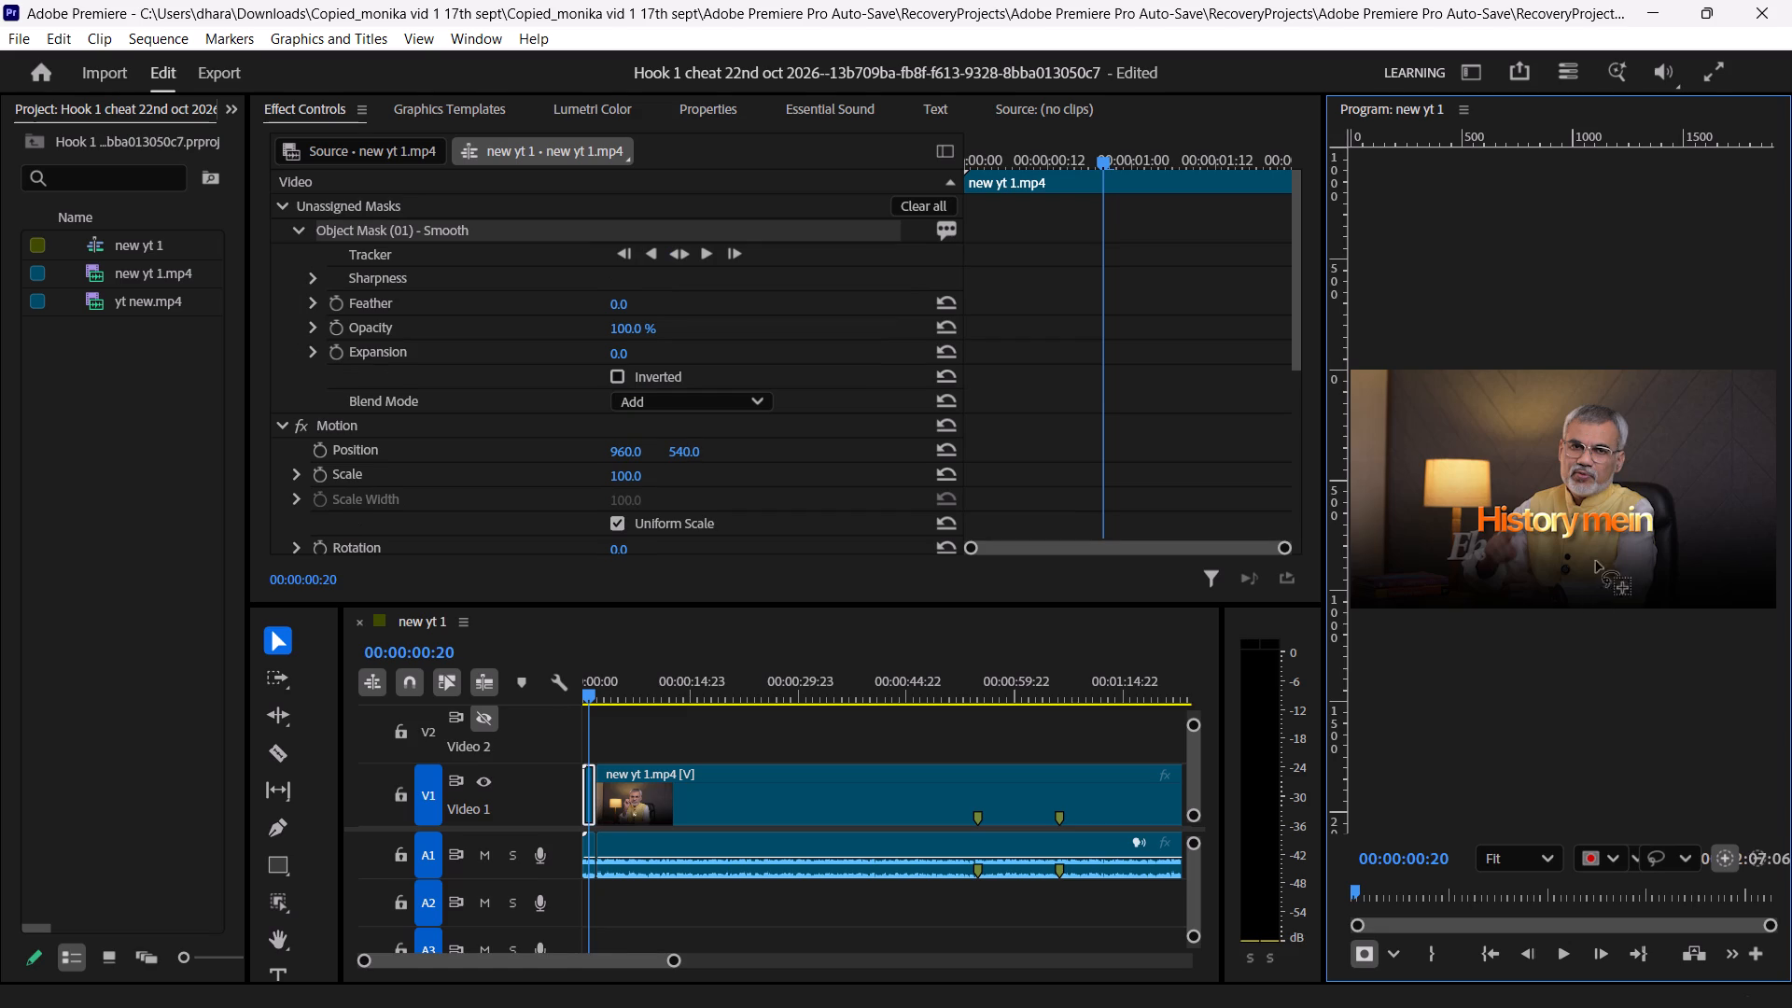
click(1645, 497)
click(1603, 435)
Toggle Show Object Hover Preview and try adding the speaker, background and lamp areas to the object mask.
click(1680, 860)
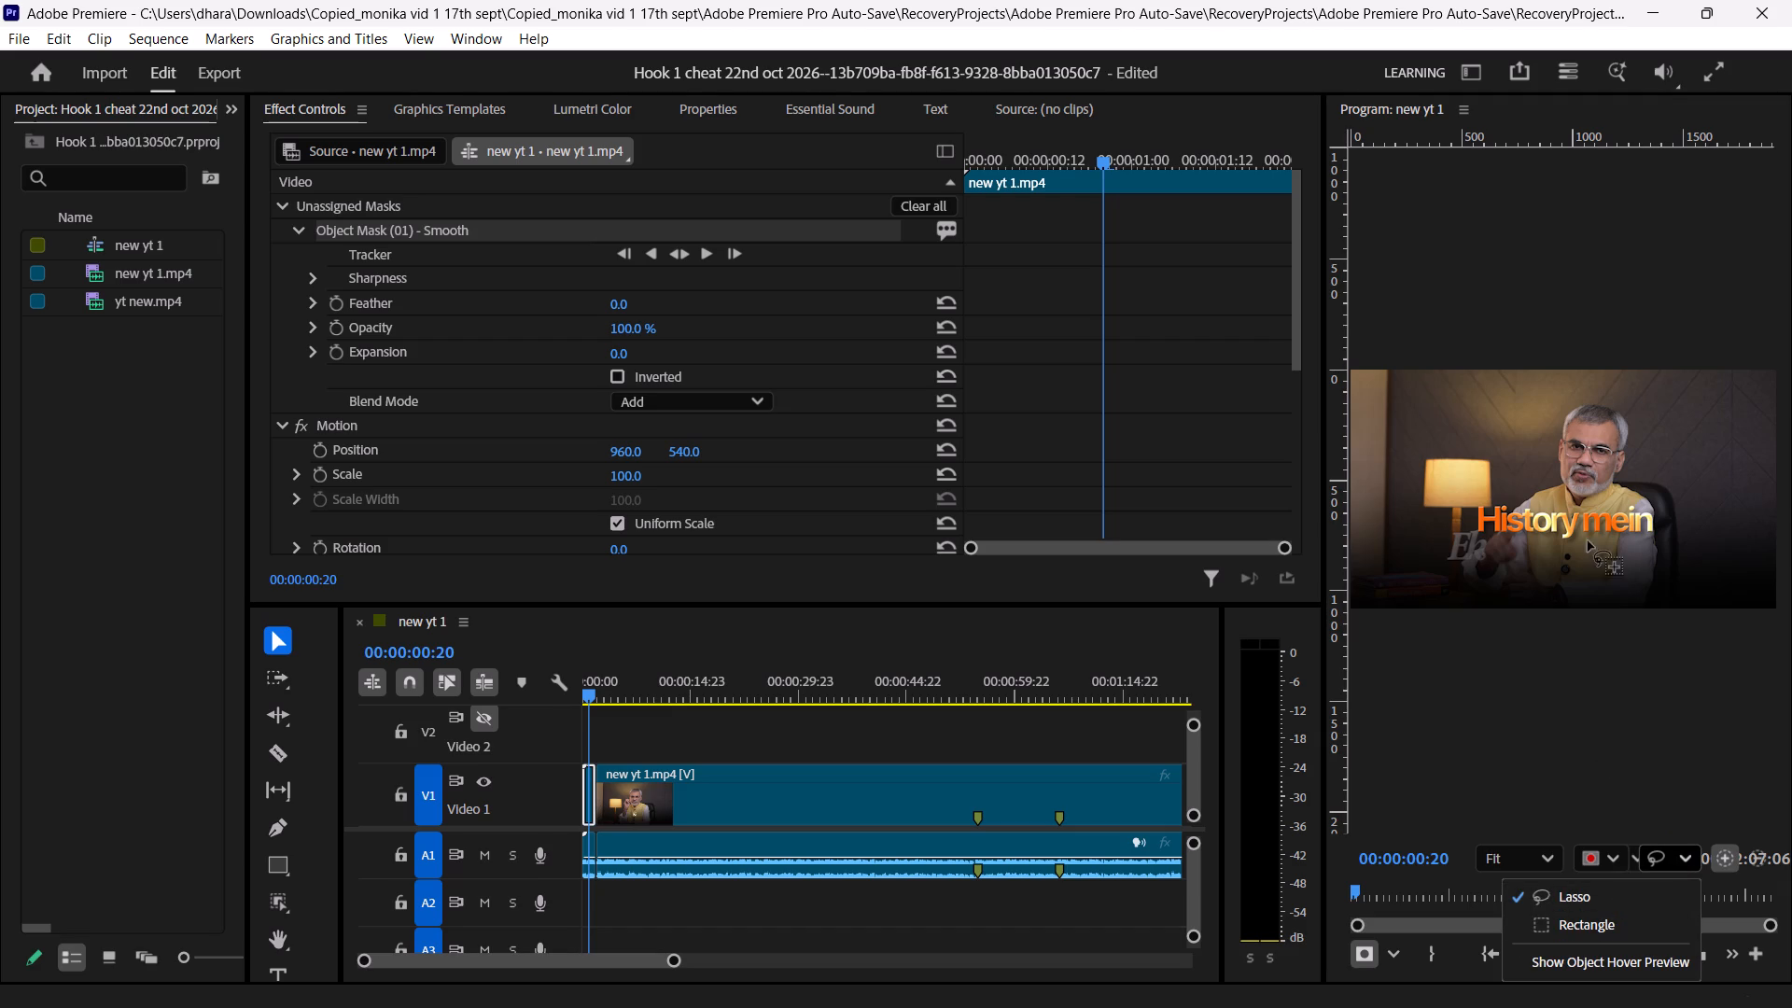
click(1603, 969)
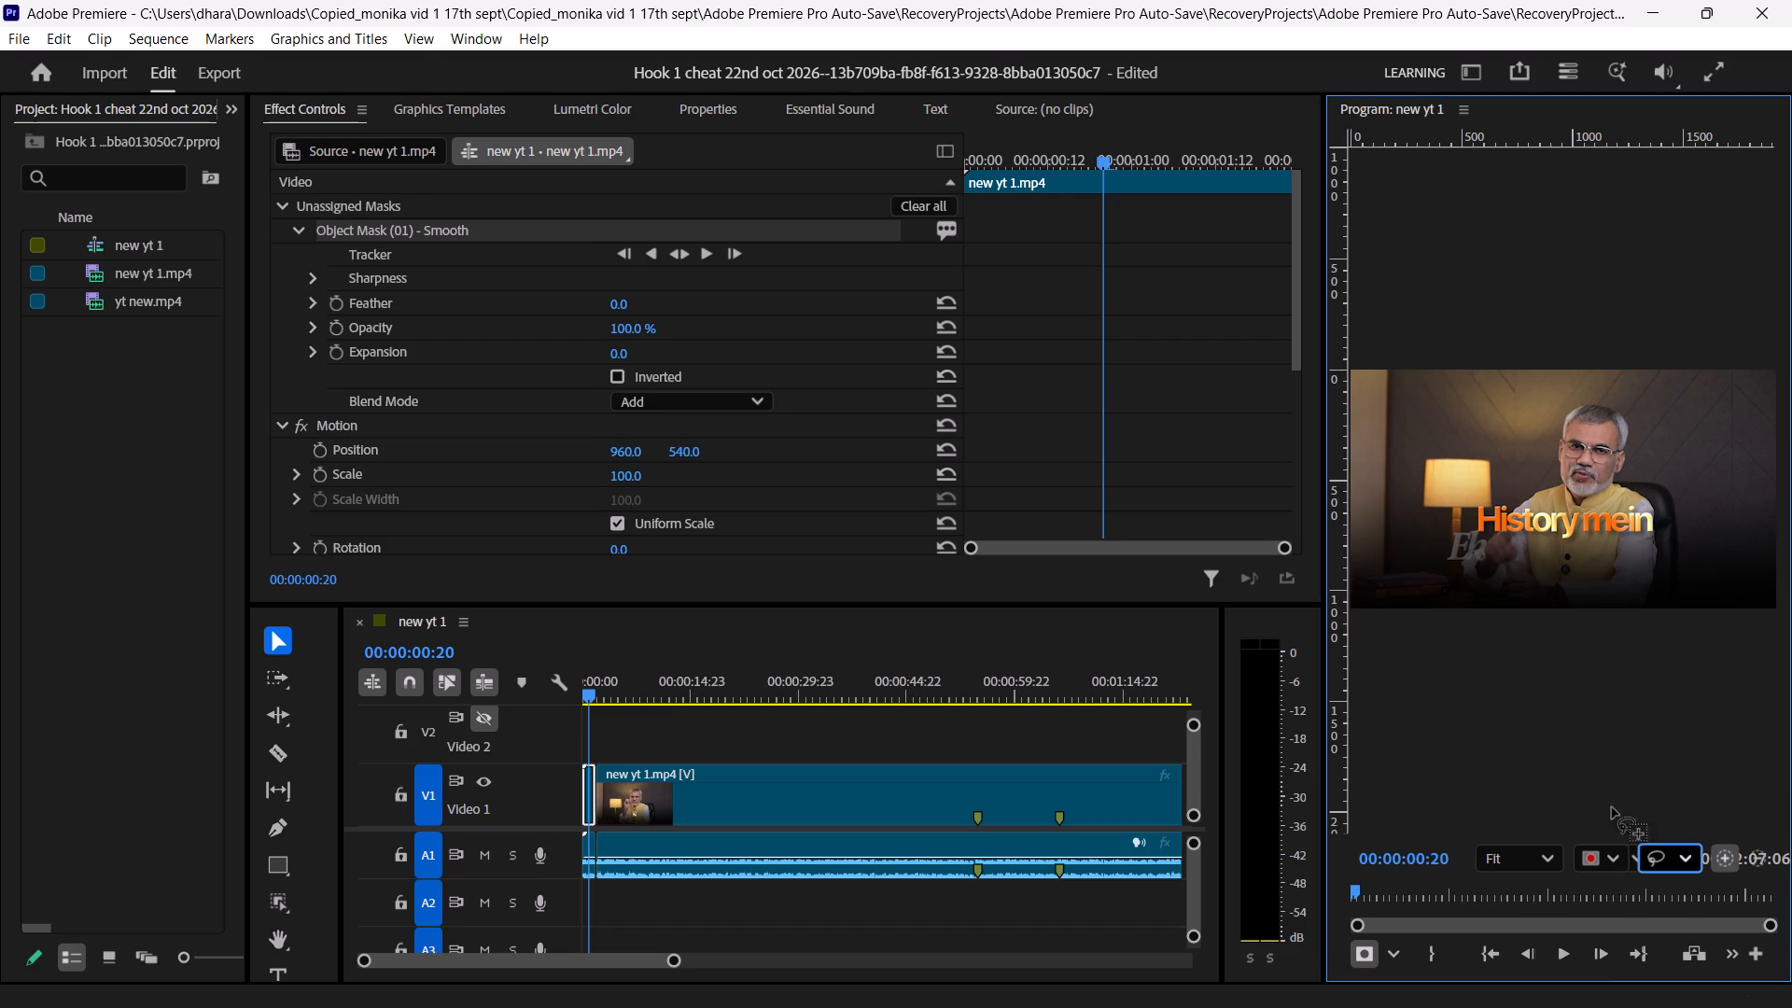
click(1611, 423)
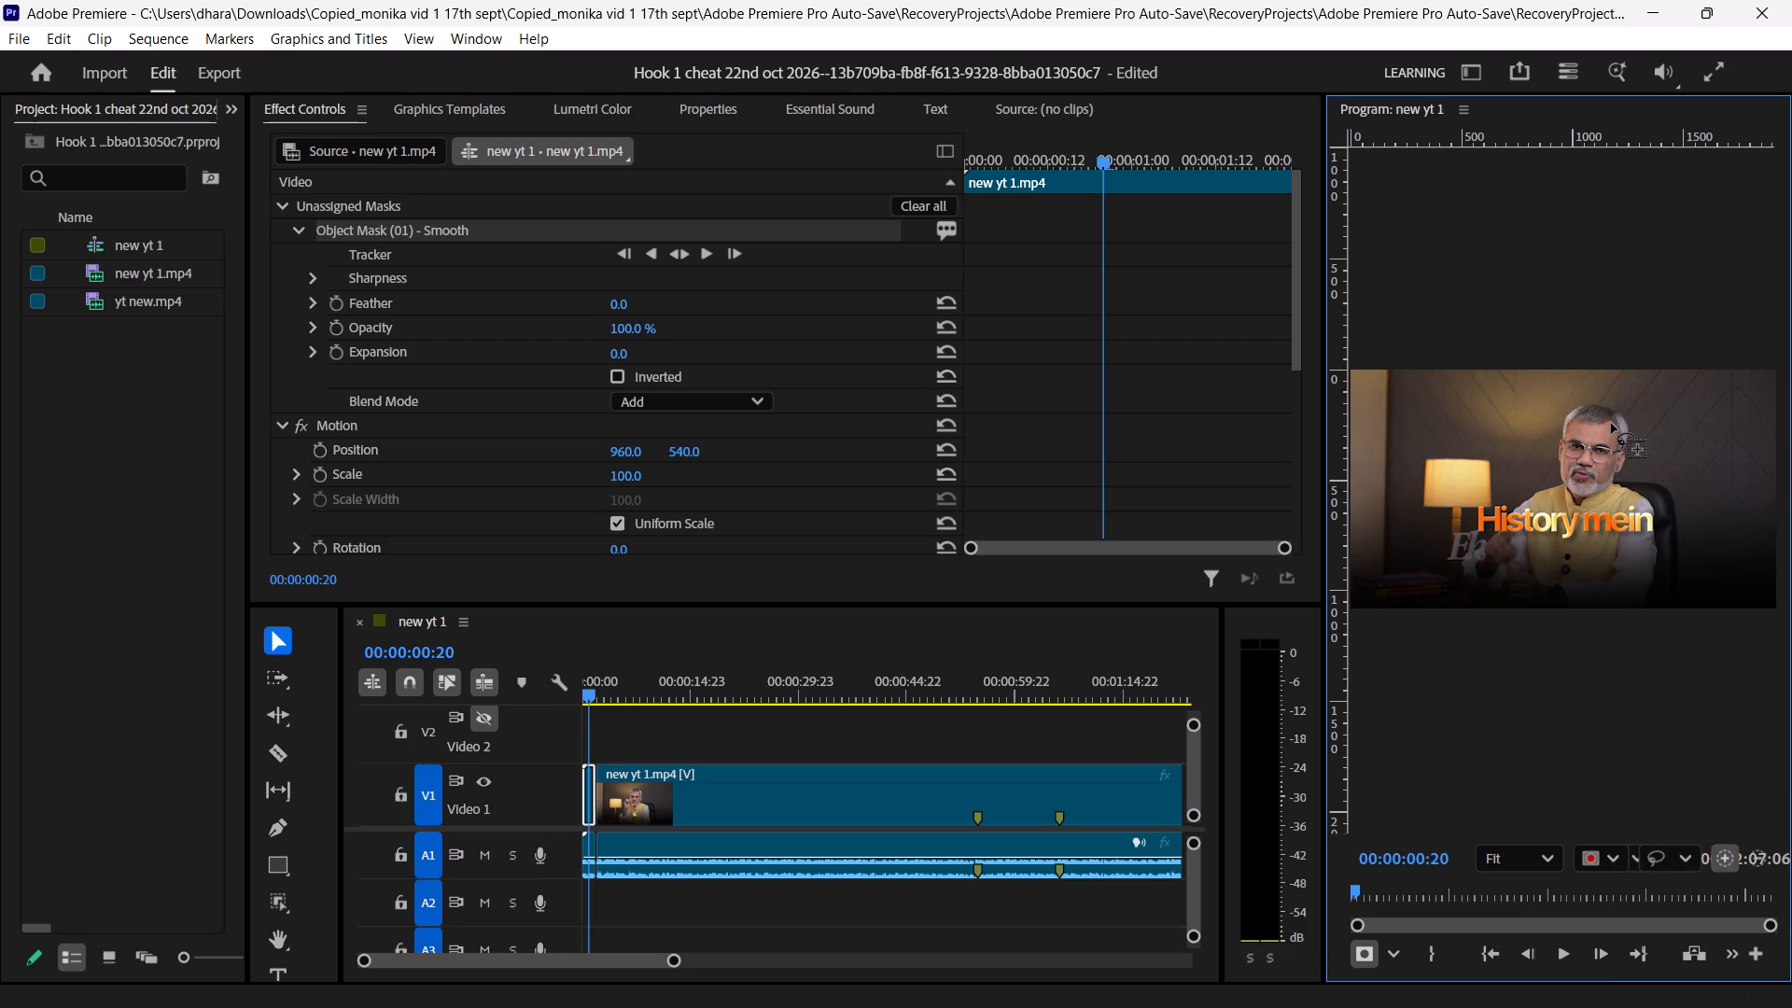
click(1614, 424)
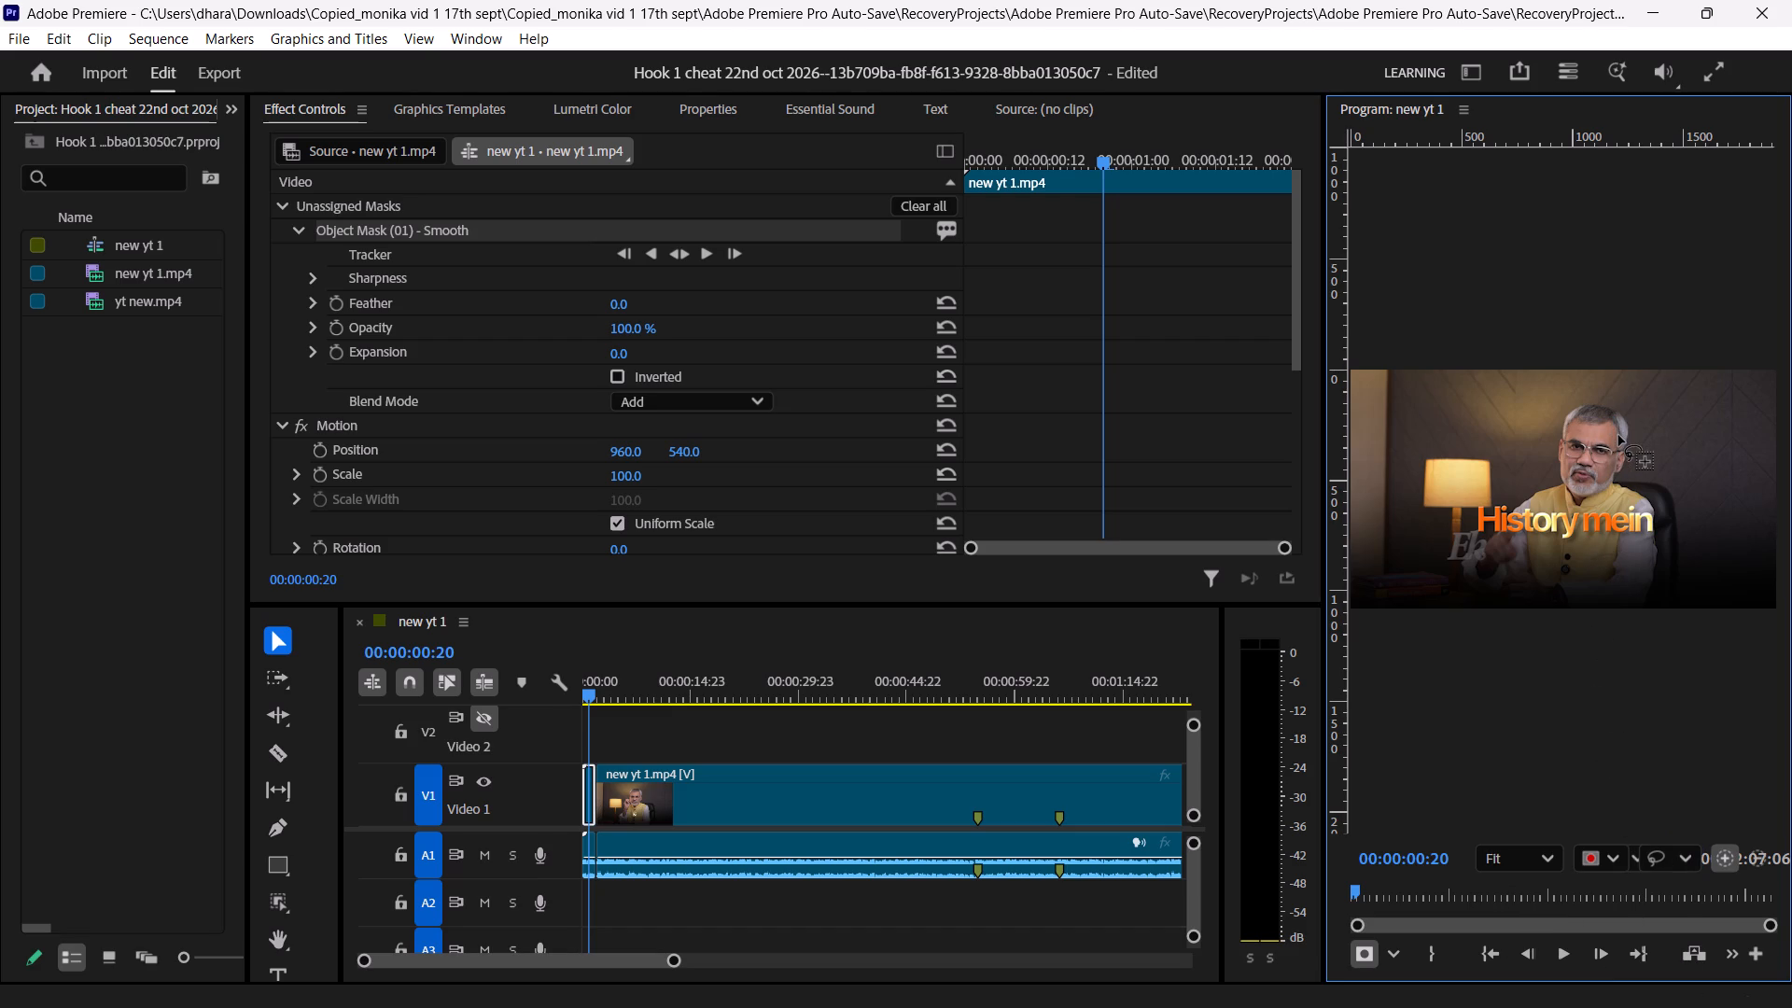
click(1618, 435)
click(1628, 483)
click(1700, 420)
click(1444, 469)
click(1489, 403)
Draw a rectangle mask over the speaker's head on the same V1 clip with the Rectangle Mask tool.
drag(277, 903, 375, 945)
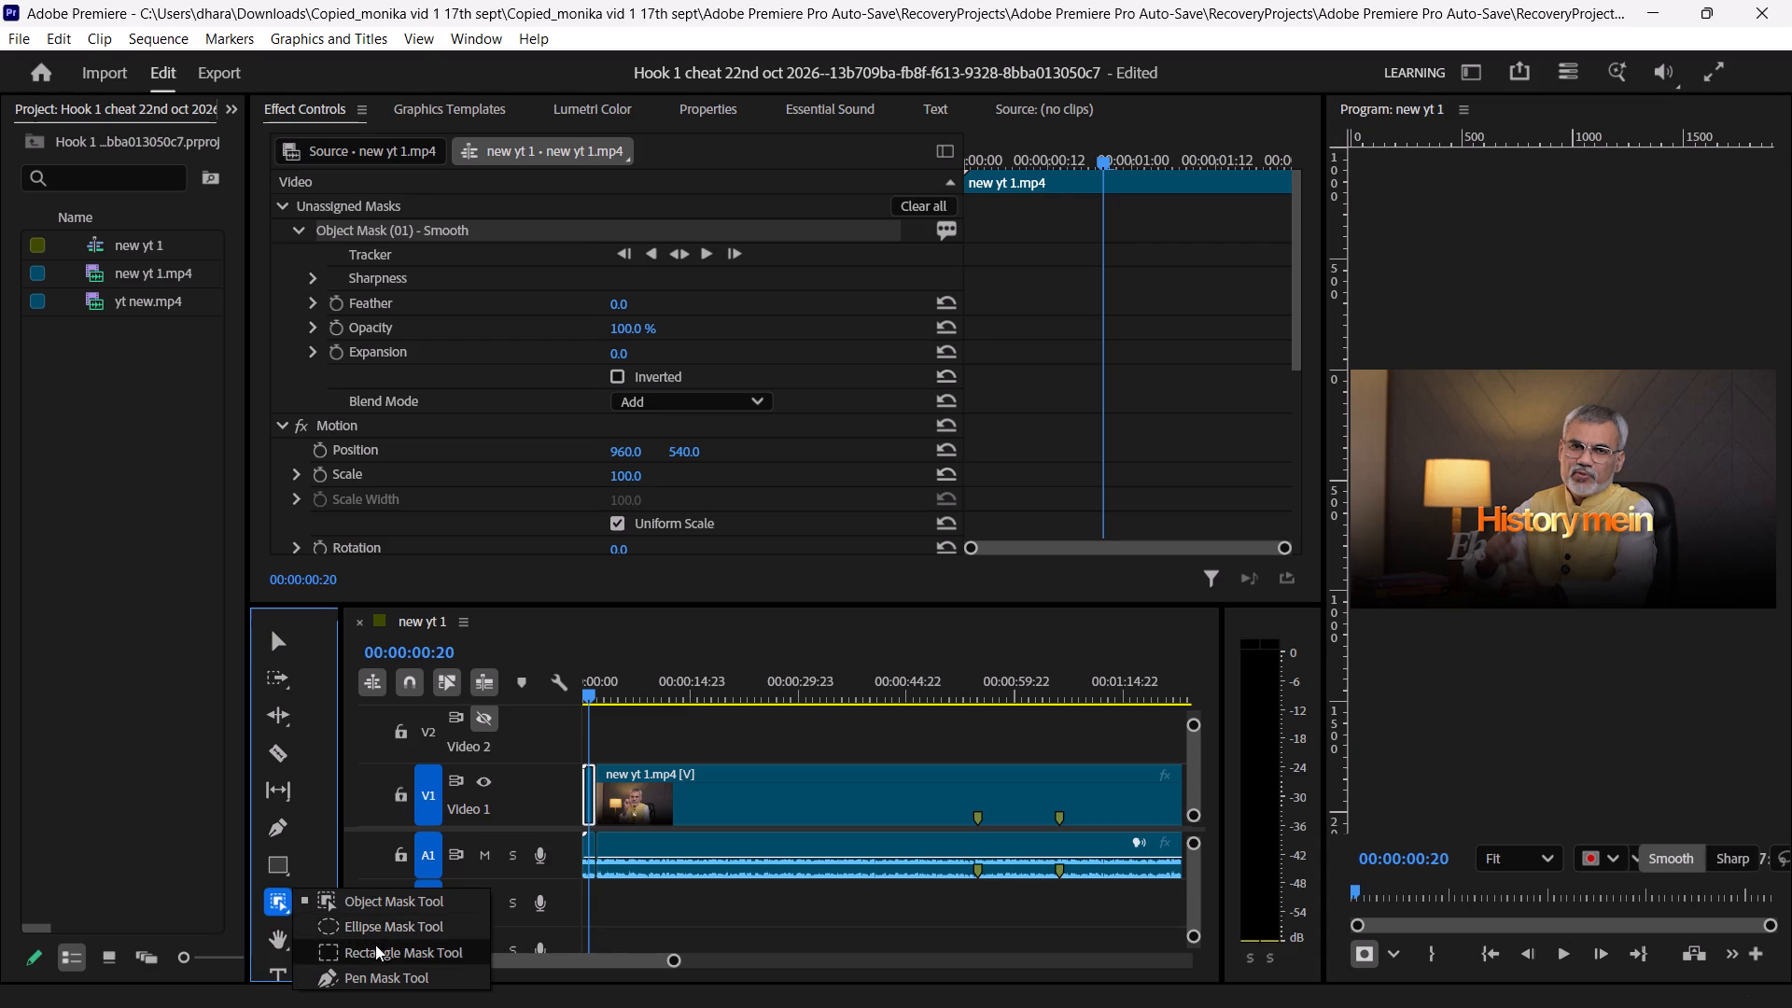
drag(375, 945, 376, 945)
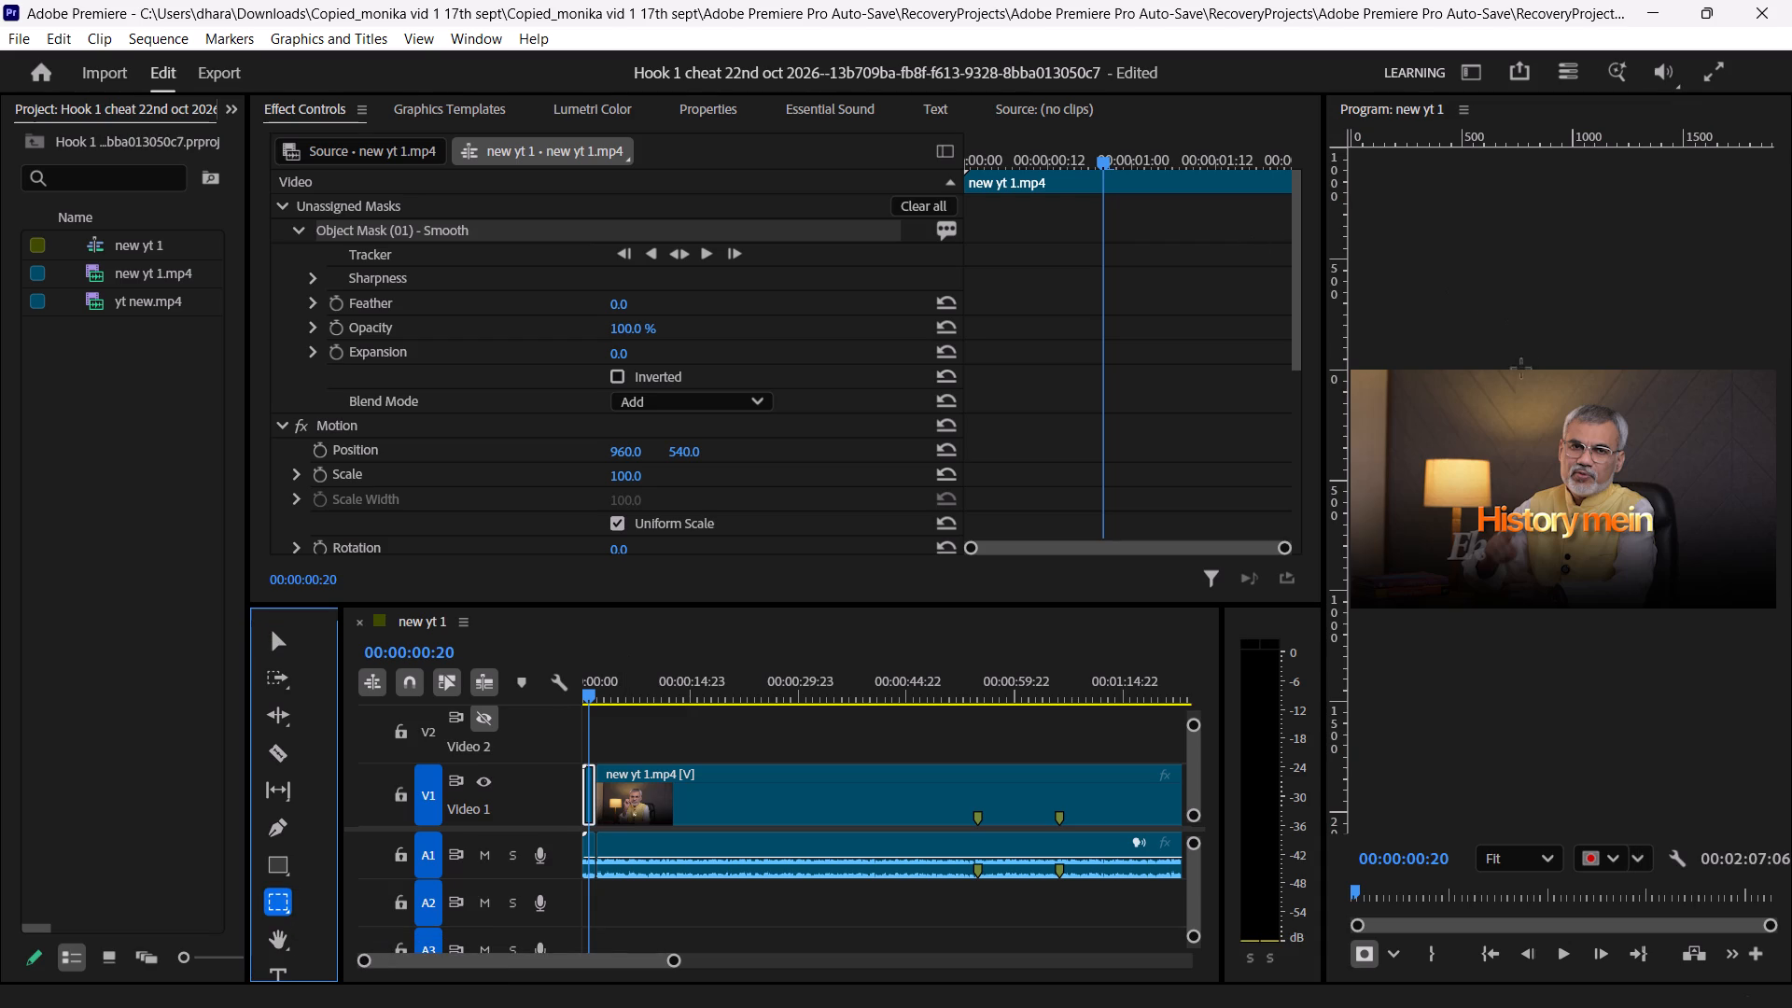
drag(1509, 388, 1604, 484)
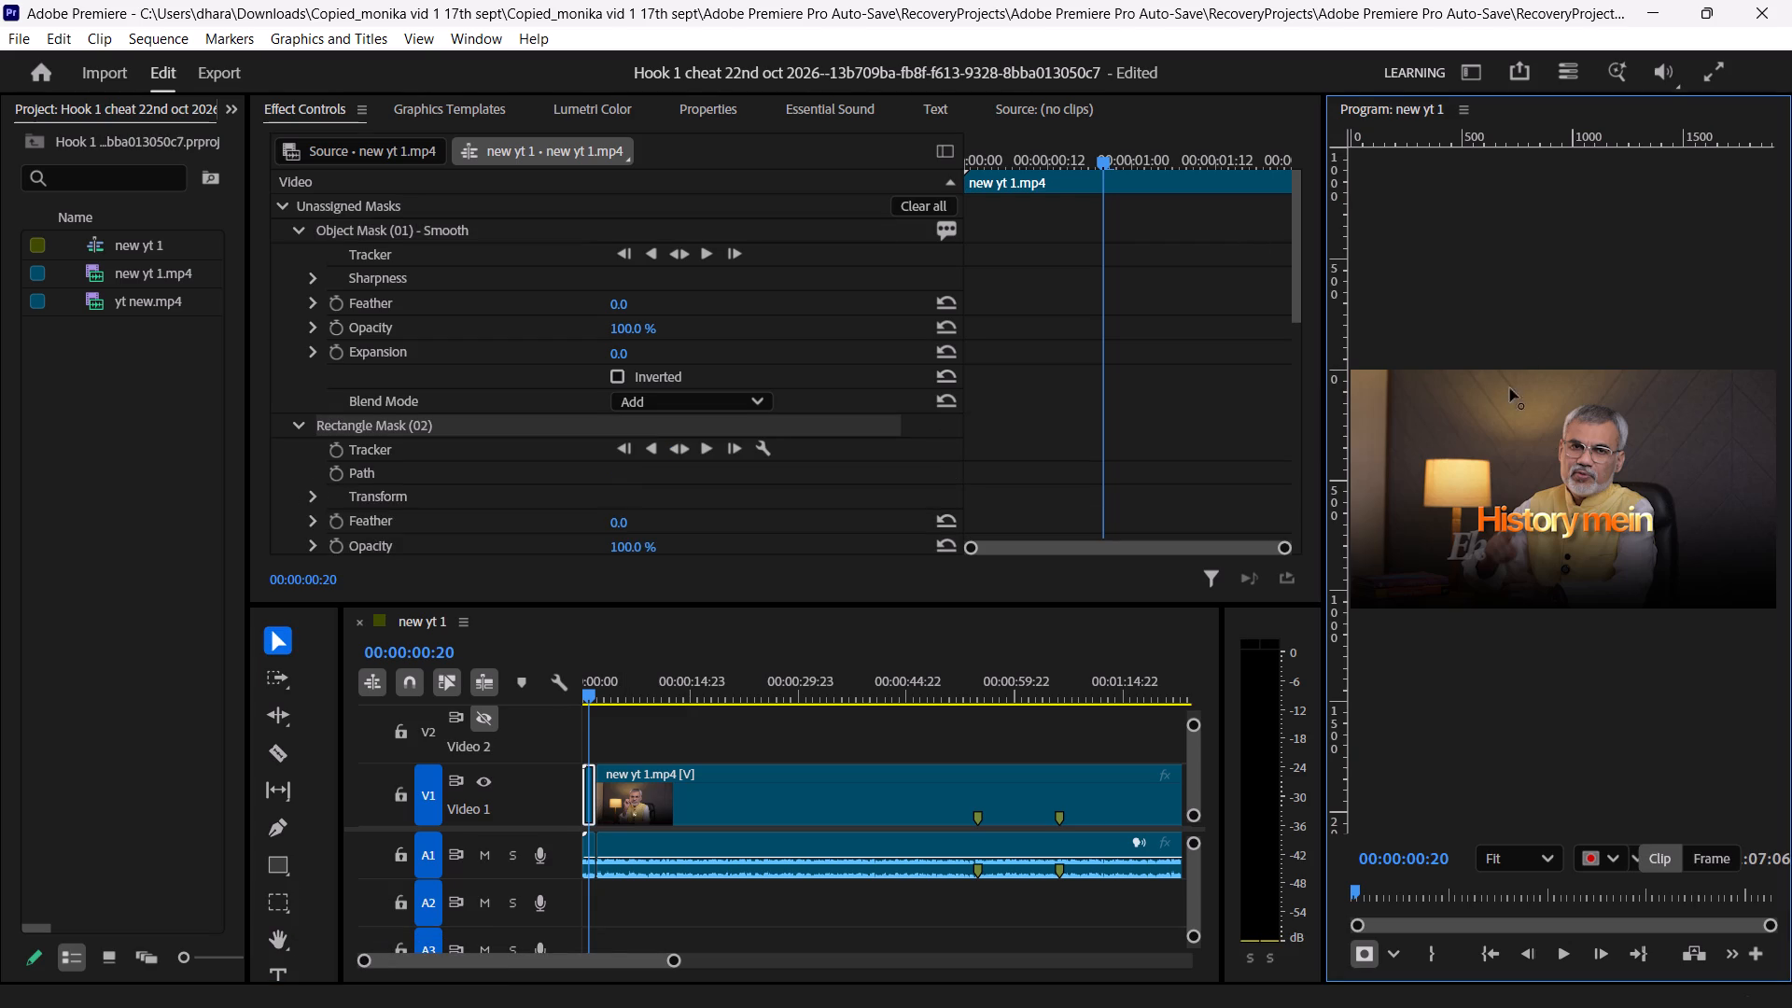
drag(1497, 374, 1660, 516)
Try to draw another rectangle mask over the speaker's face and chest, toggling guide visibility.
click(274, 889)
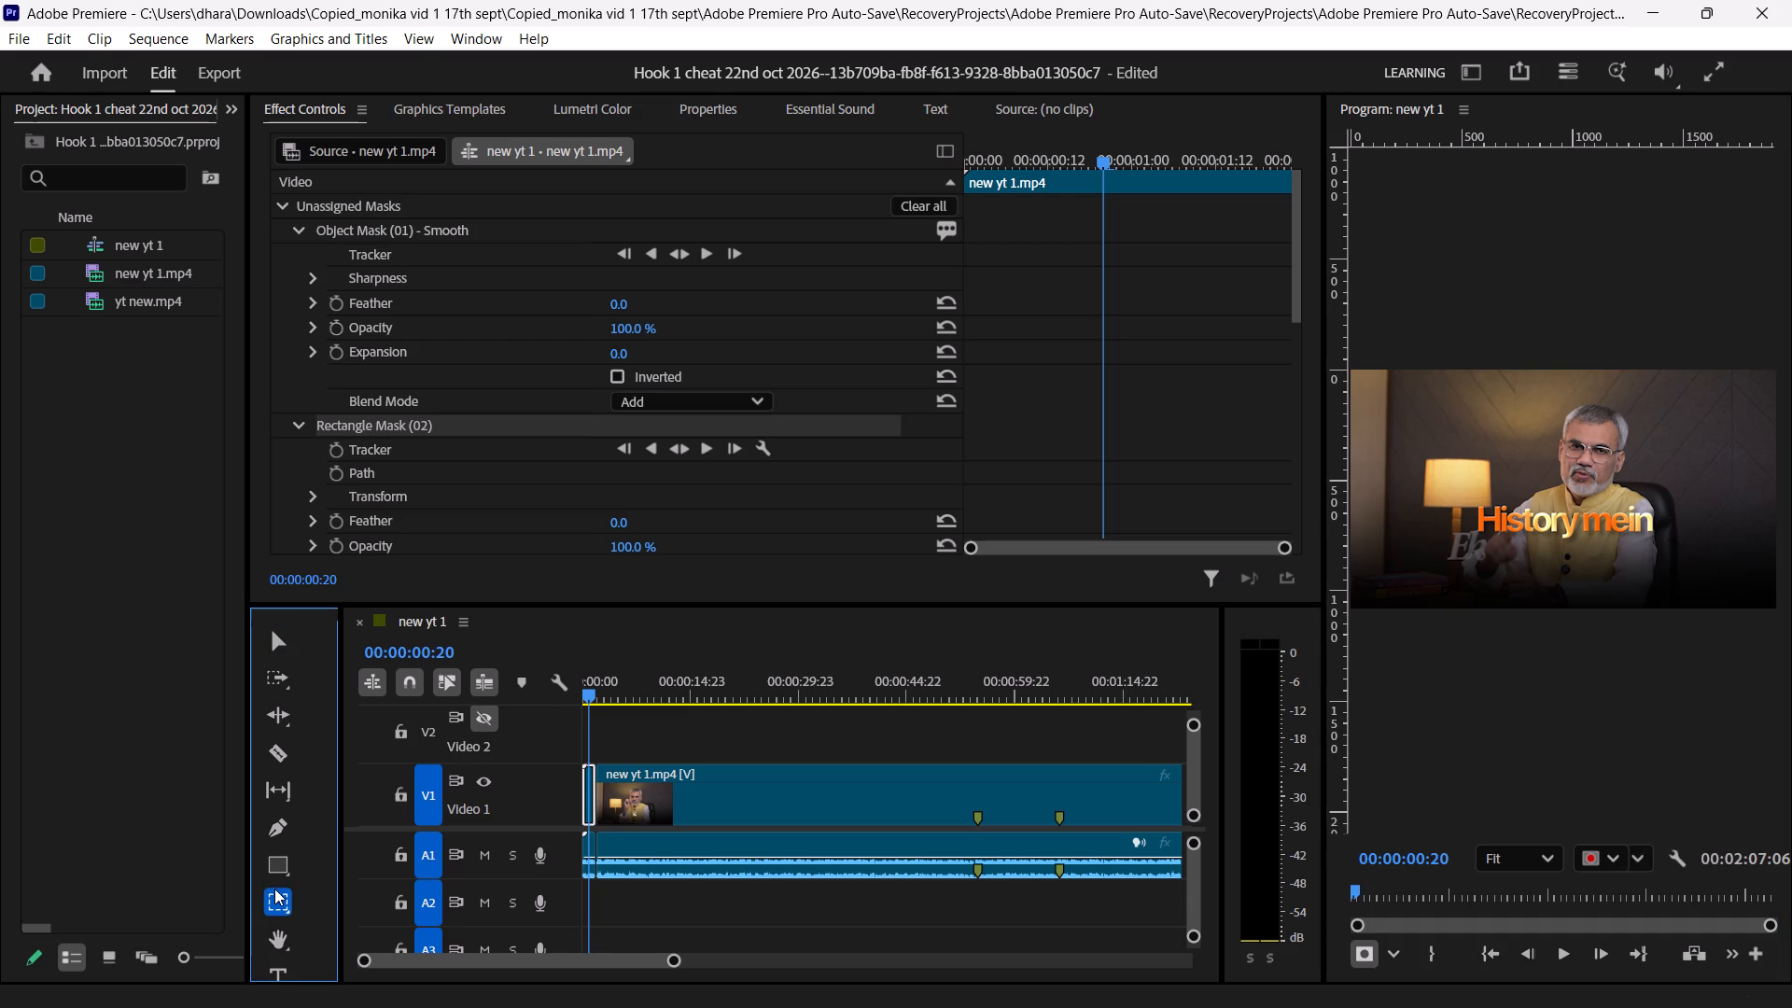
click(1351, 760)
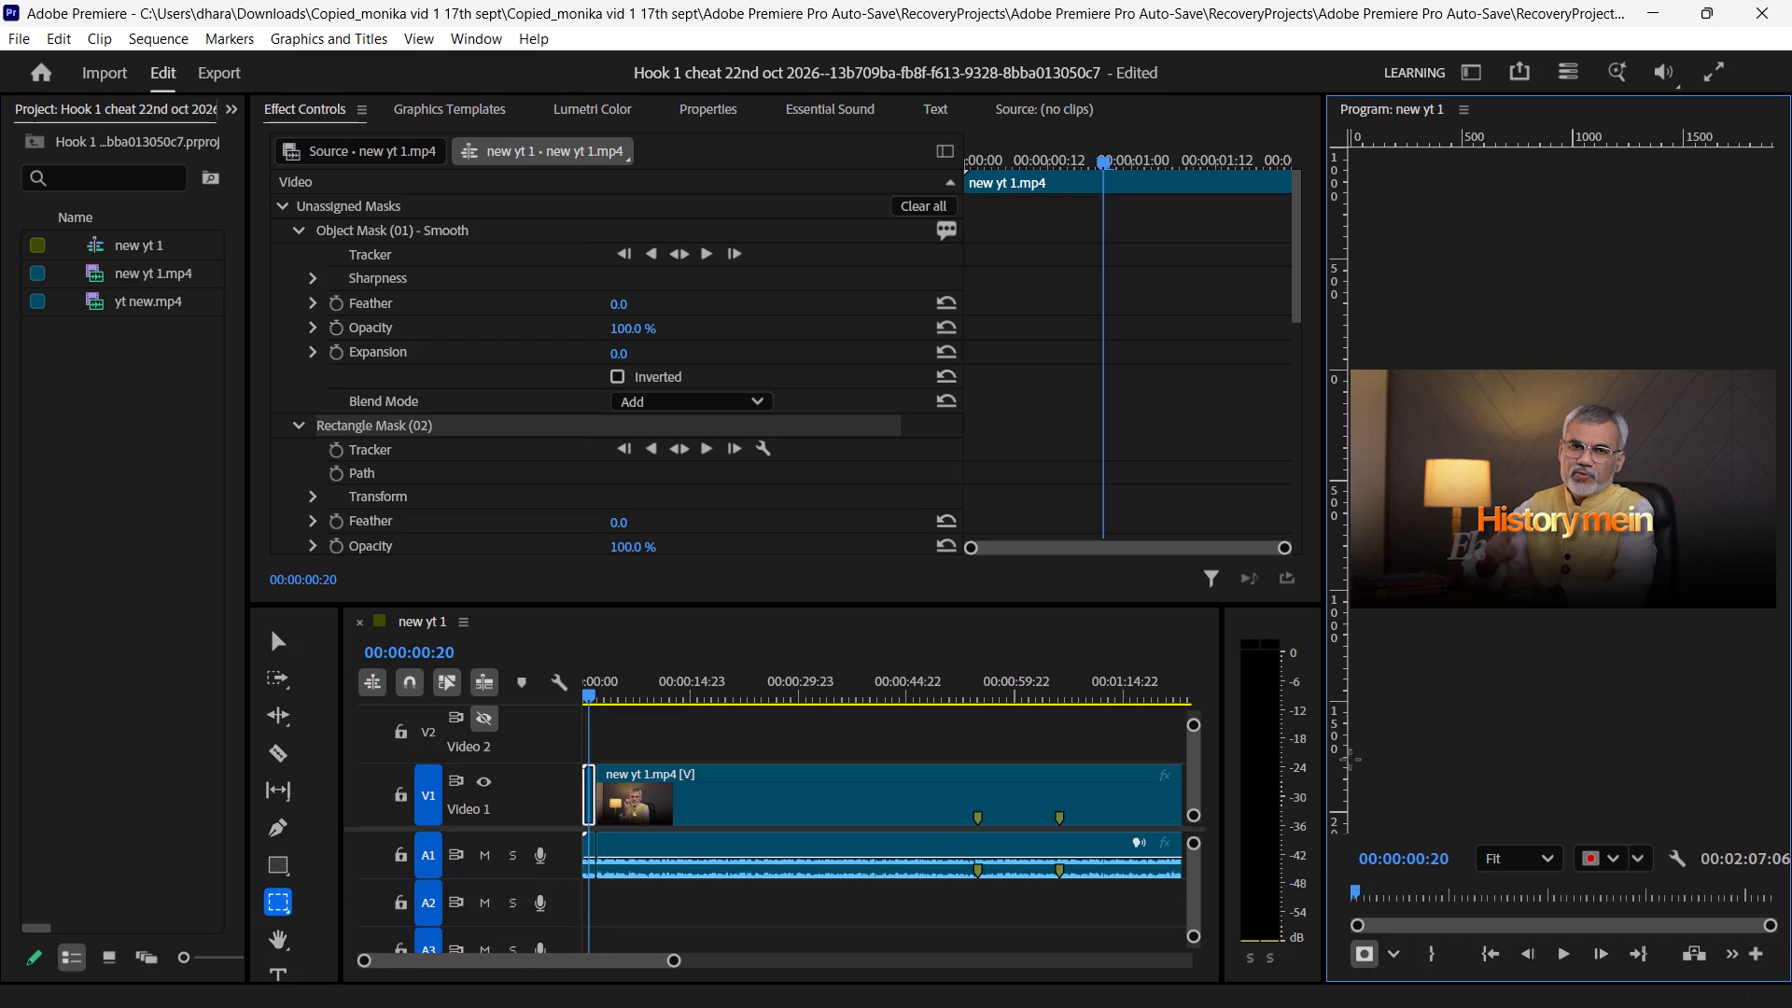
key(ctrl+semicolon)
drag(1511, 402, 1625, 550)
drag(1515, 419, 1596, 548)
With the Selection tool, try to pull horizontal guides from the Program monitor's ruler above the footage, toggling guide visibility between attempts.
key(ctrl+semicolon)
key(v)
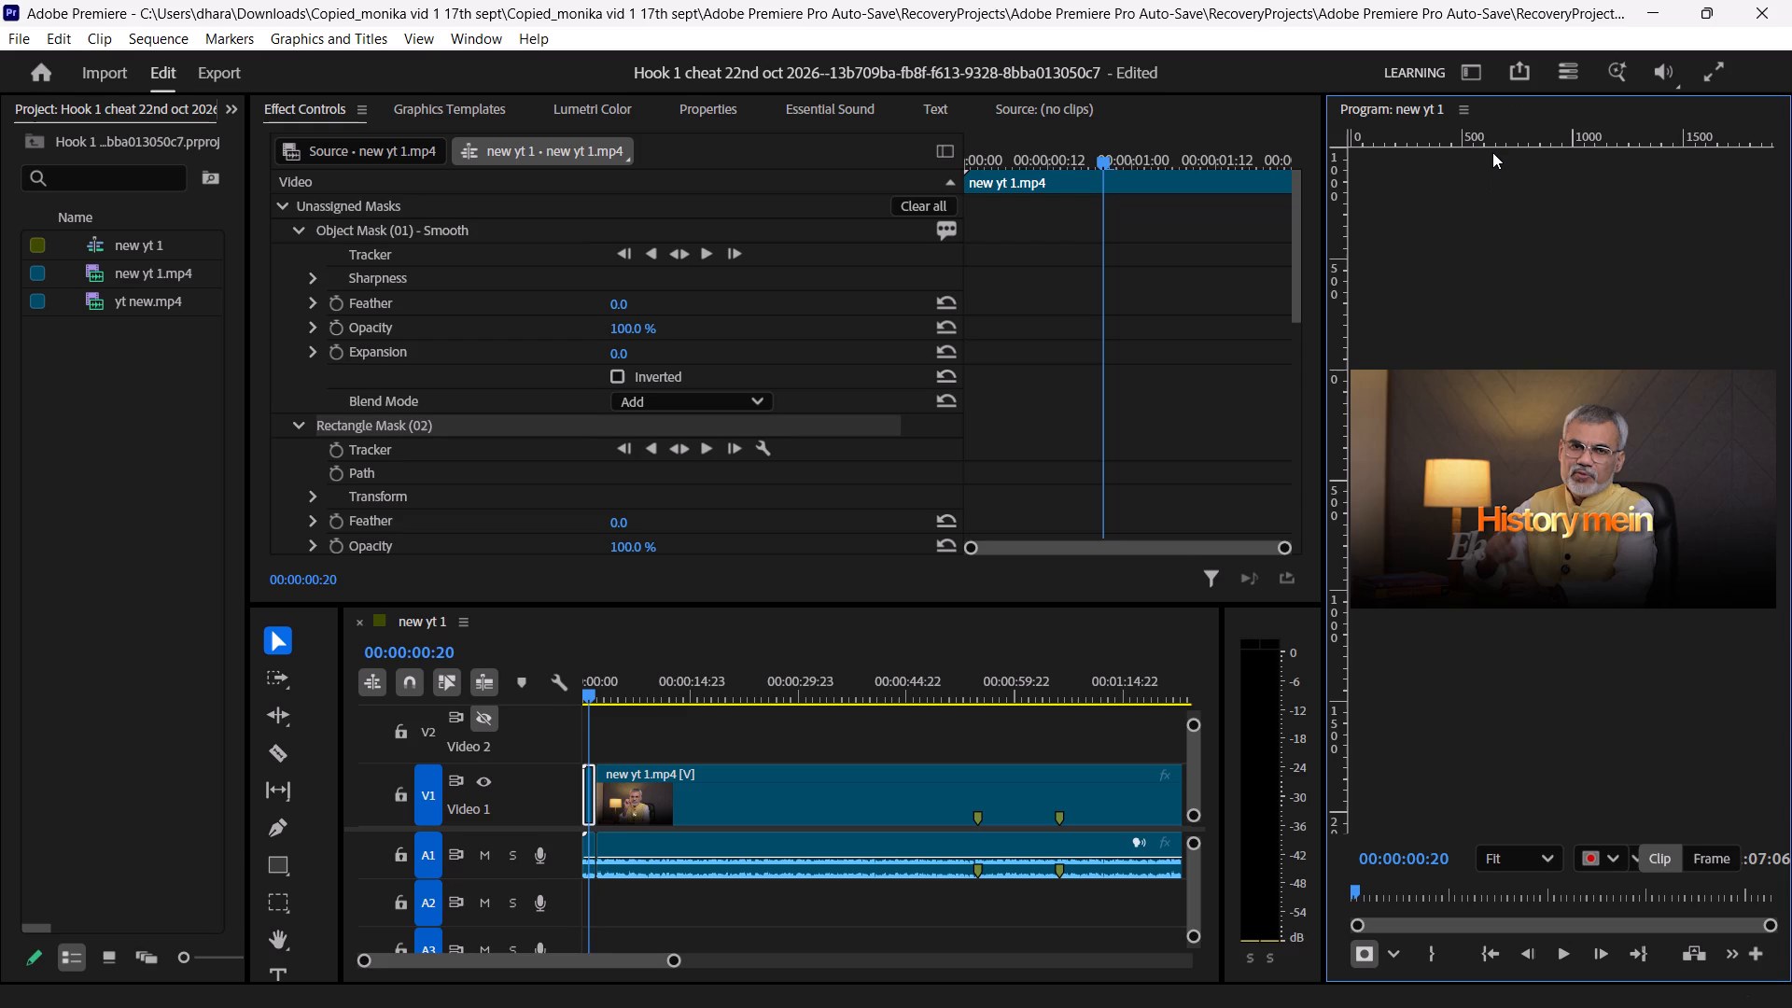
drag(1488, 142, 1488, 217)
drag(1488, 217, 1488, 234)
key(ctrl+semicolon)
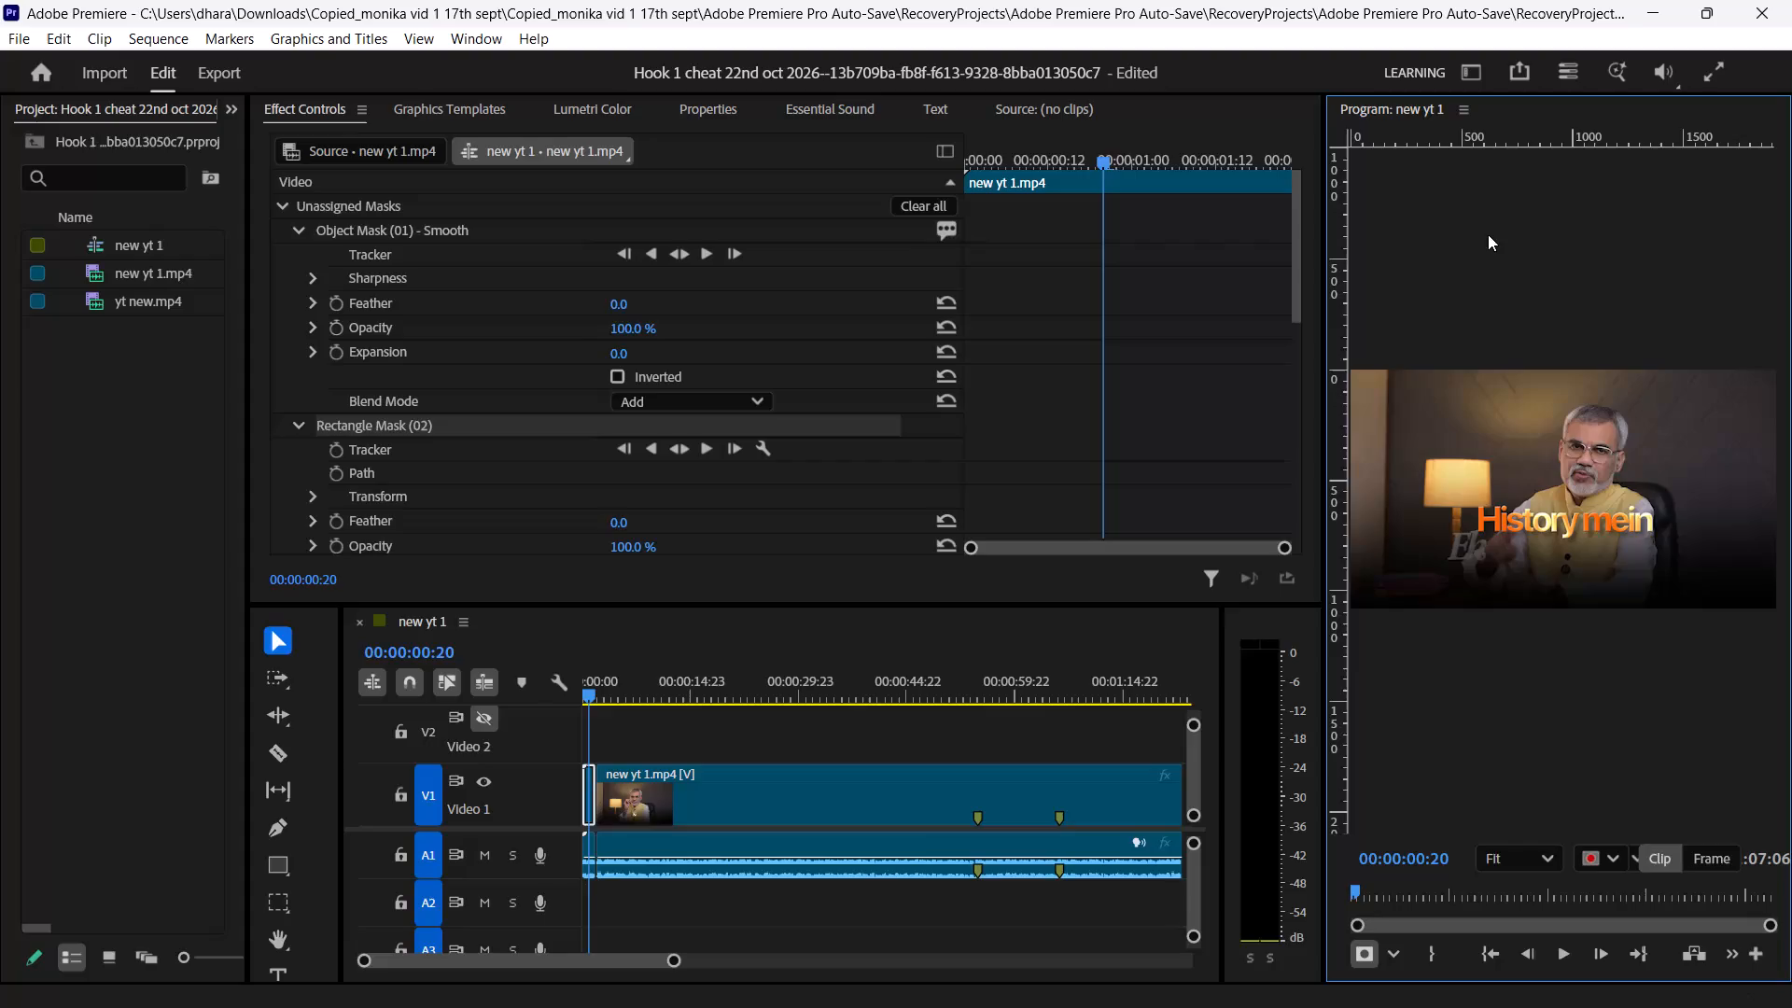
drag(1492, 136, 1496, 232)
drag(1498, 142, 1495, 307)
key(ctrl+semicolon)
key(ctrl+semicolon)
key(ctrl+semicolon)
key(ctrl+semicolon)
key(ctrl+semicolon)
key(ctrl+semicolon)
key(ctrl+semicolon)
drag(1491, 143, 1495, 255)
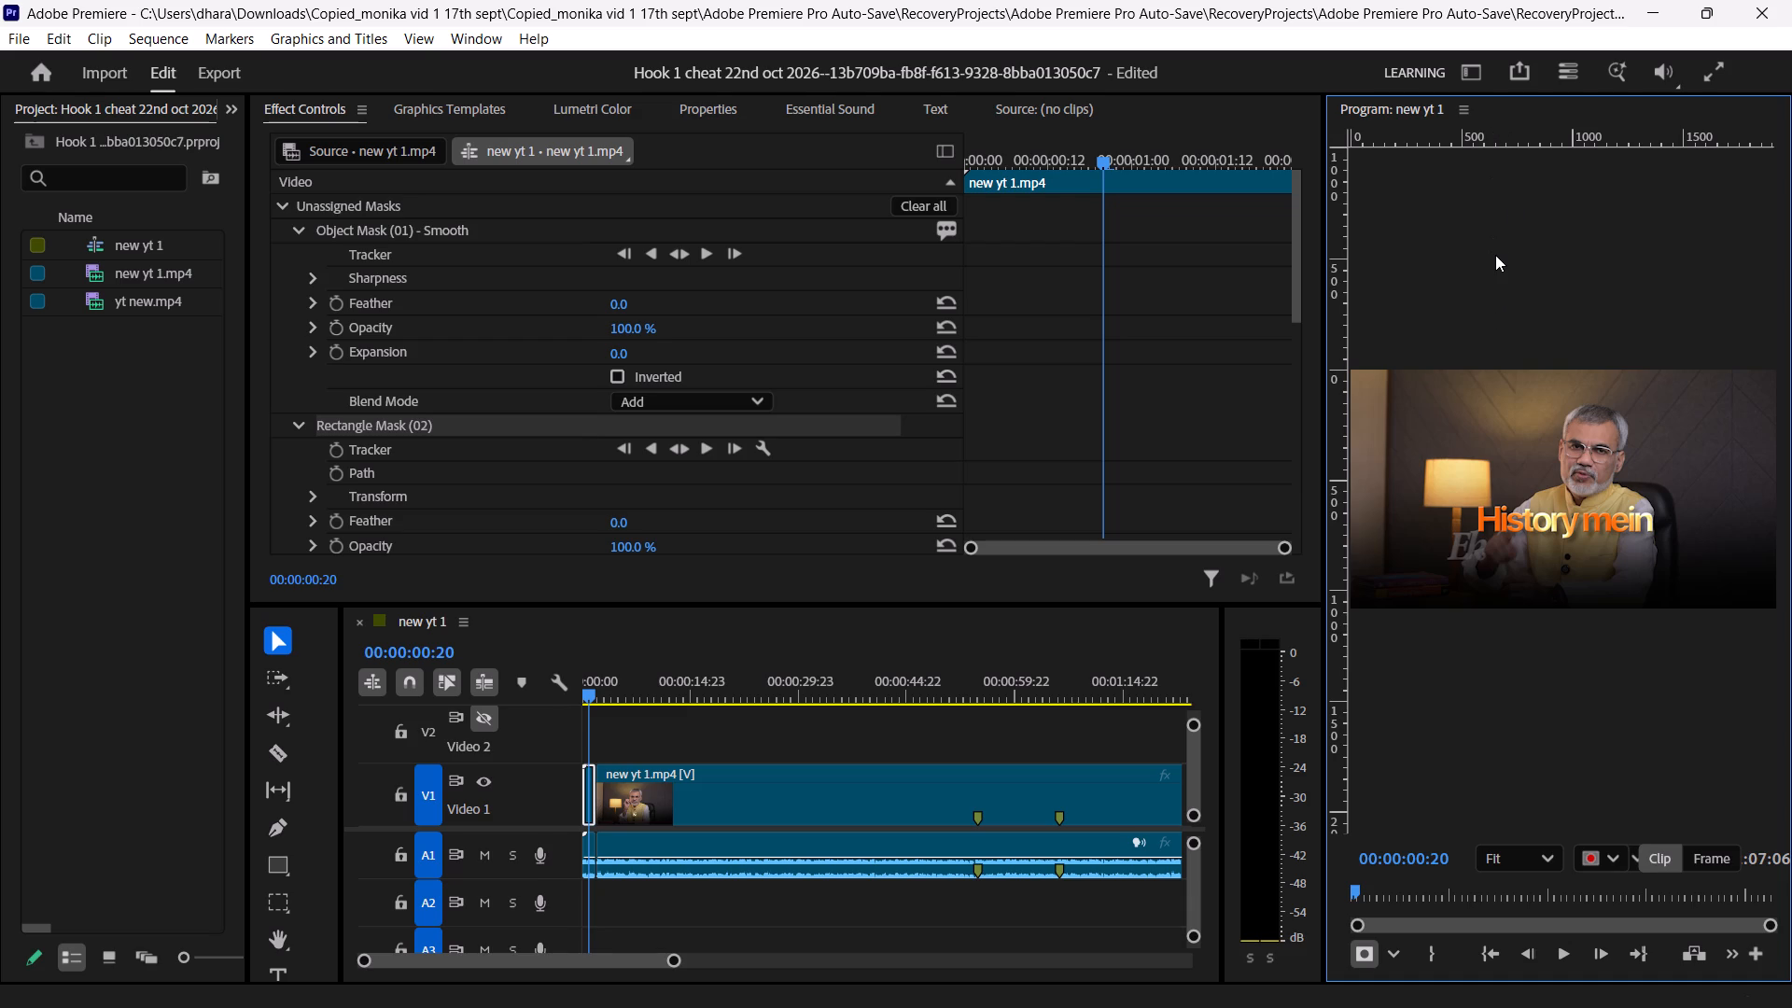
Clear all guides from the Program monitor.
click(429, 45)
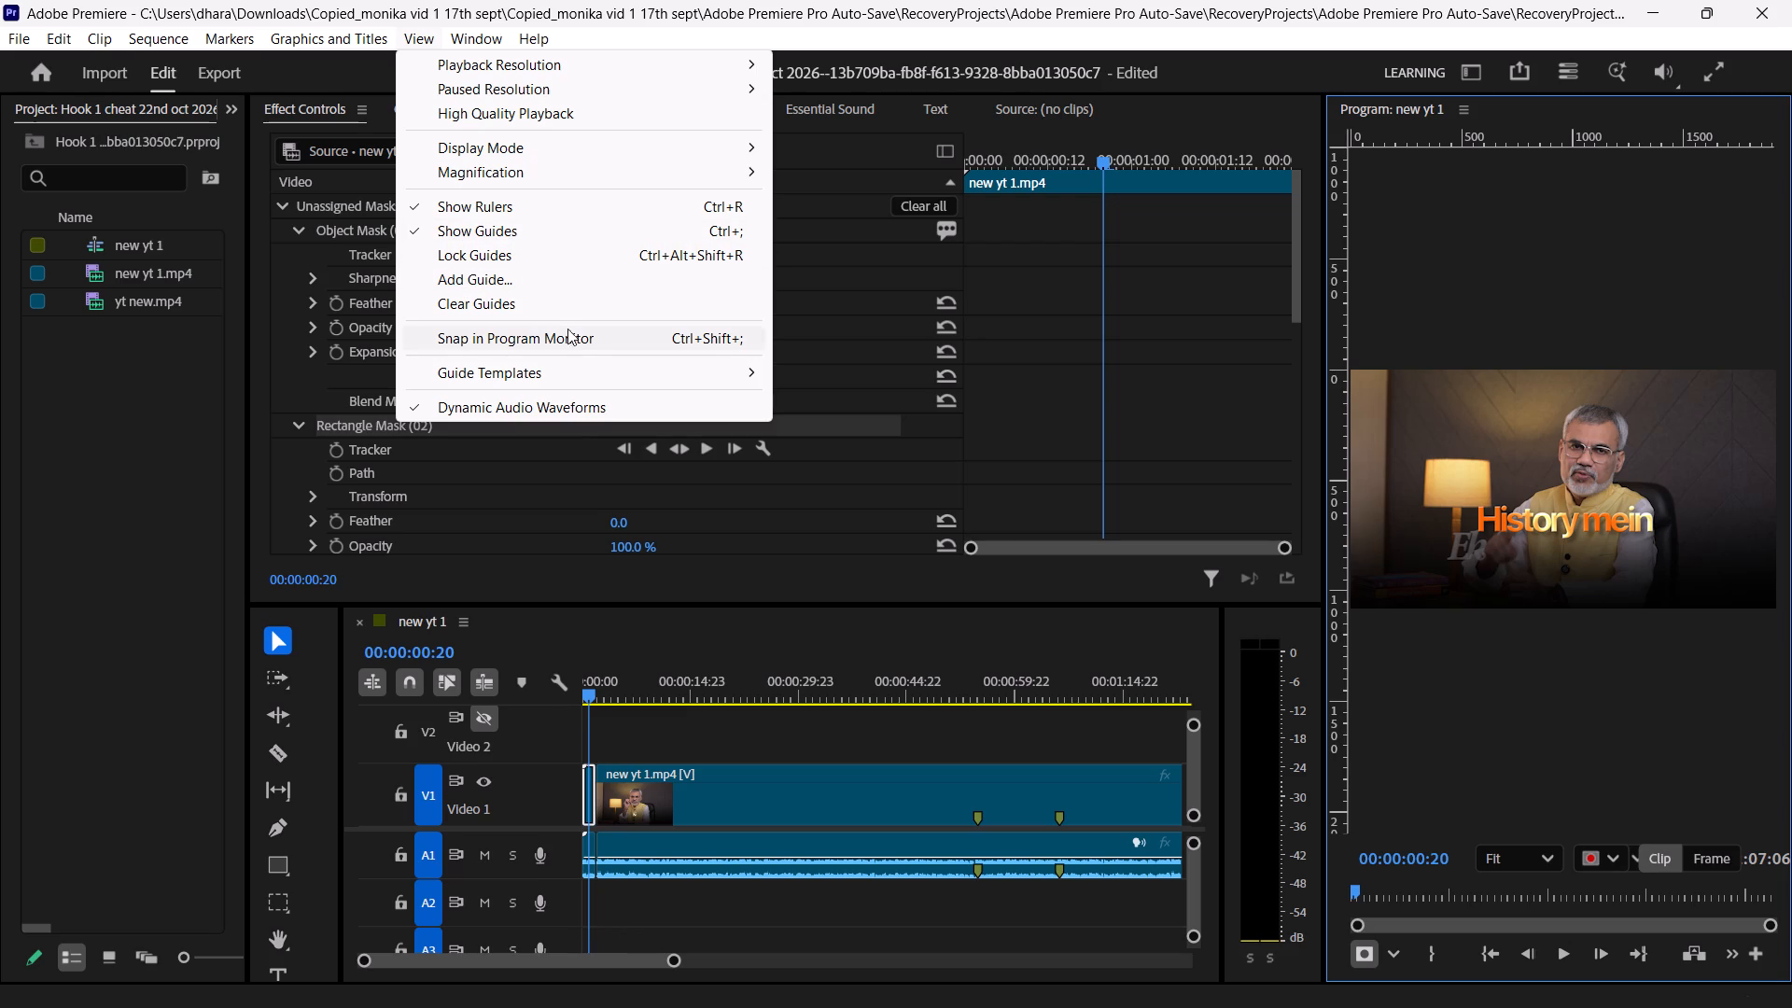
click(507, 301)
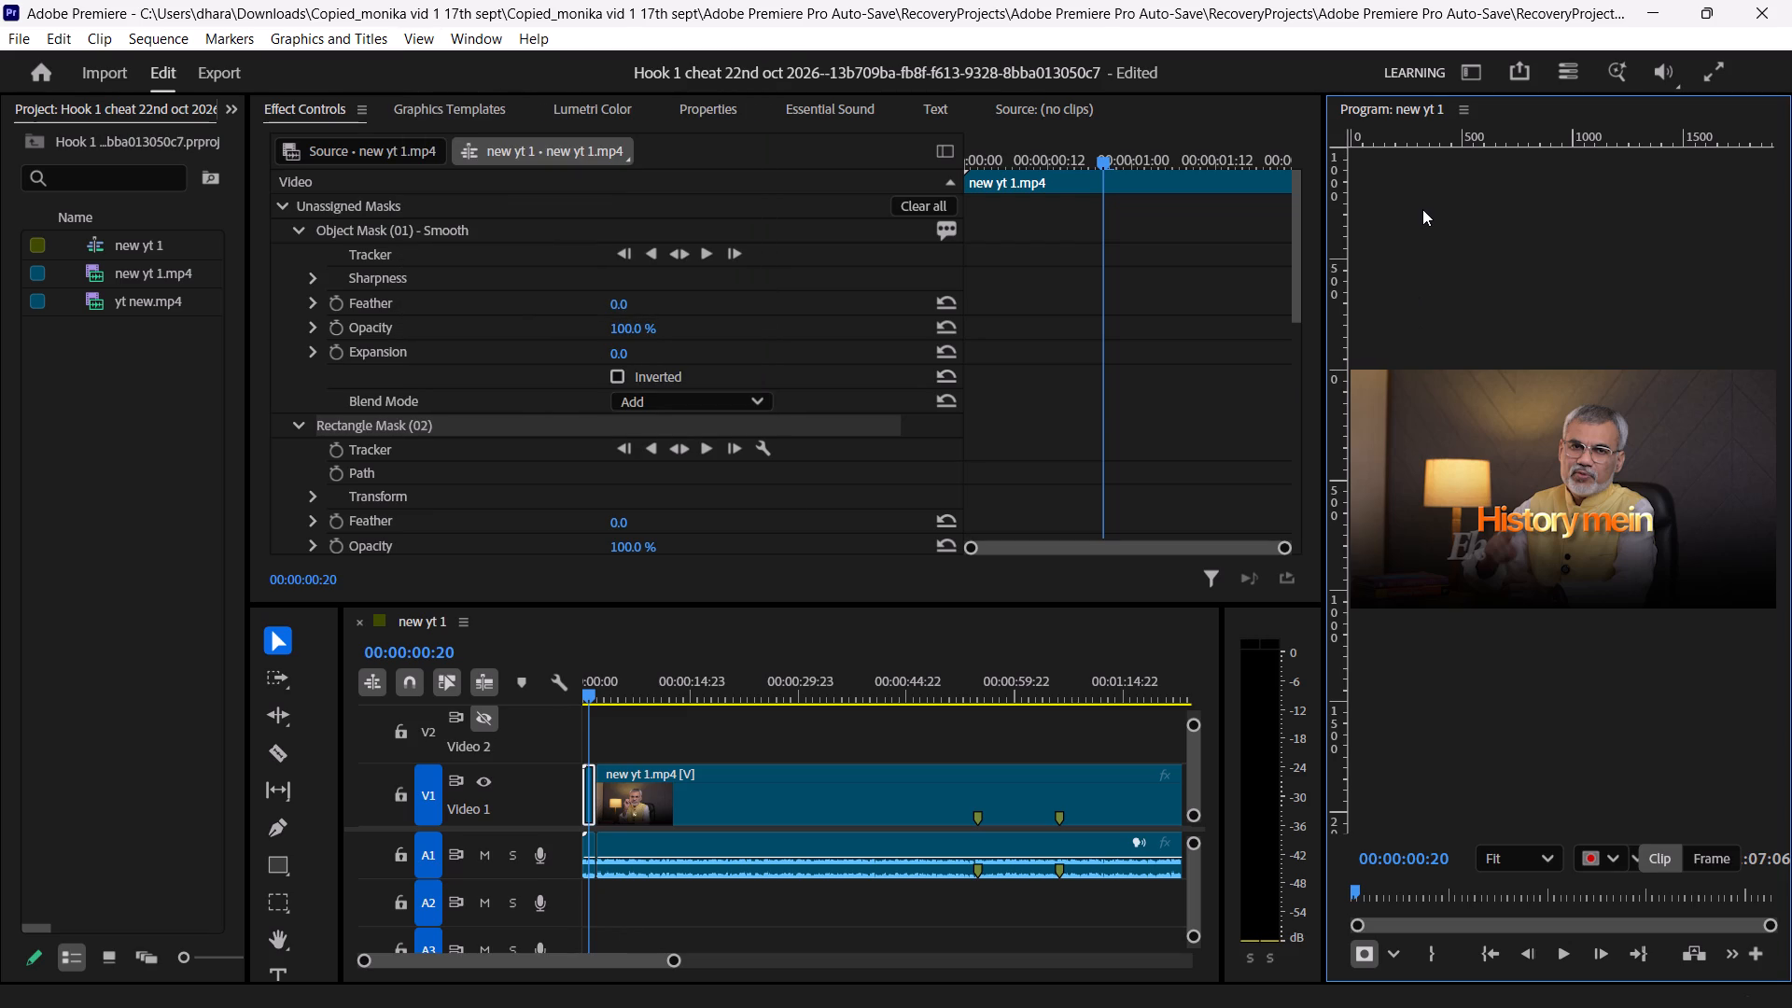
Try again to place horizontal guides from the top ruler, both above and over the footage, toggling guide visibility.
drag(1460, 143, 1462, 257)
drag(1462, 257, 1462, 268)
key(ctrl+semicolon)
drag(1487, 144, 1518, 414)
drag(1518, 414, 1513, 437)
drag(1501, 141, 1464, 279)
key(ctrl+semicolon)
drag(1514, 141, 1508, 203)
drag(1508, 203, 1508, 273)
Close Premiere Pro, saving the changes to the Hook 1 cheat project.
click(1791, 0)
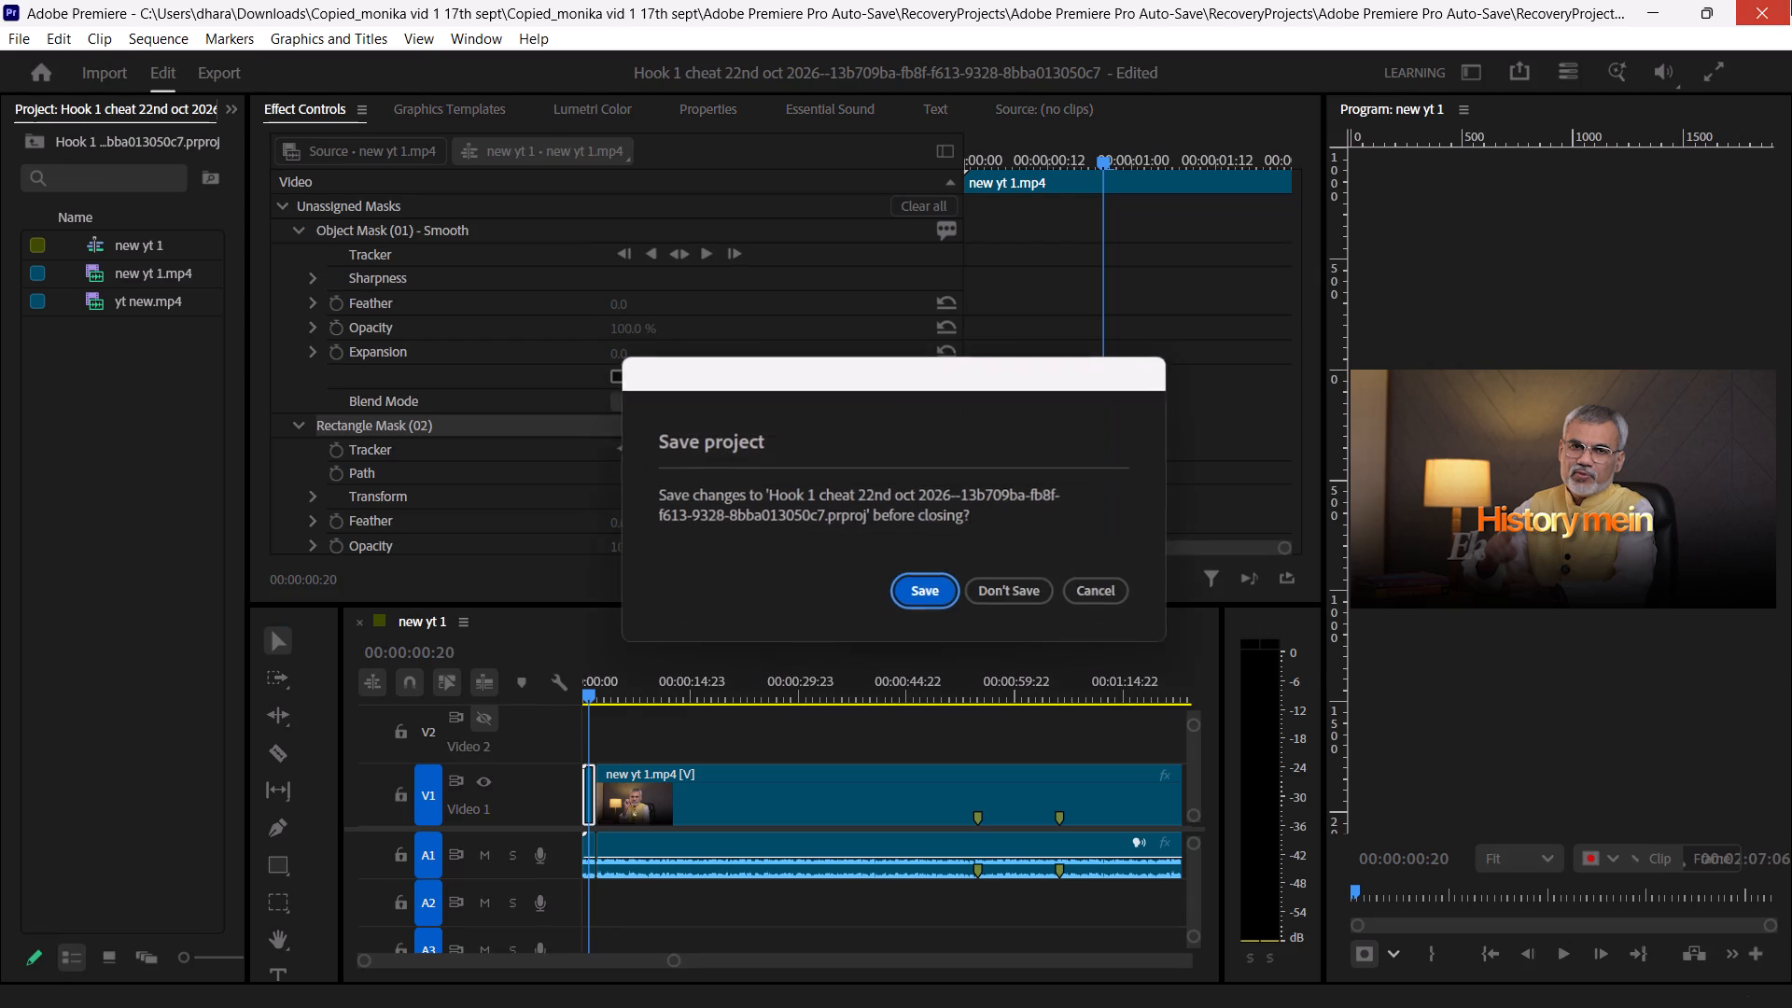
click(959, 596)
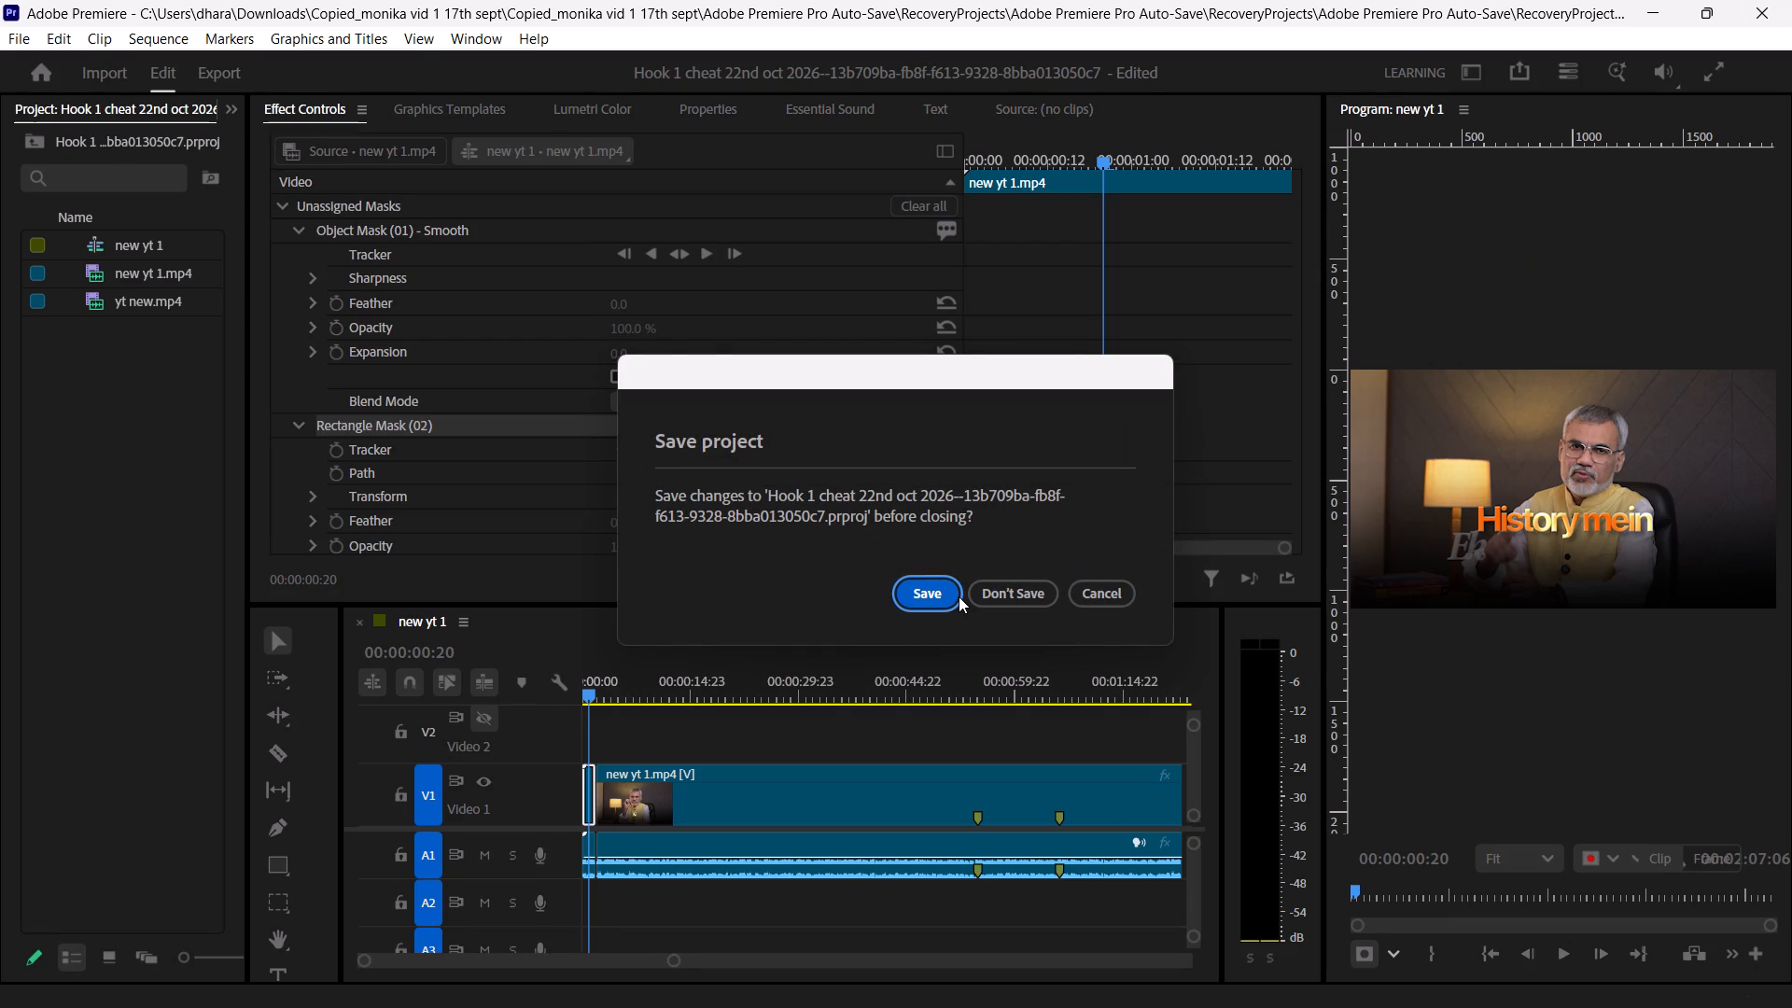
click(930, 595)
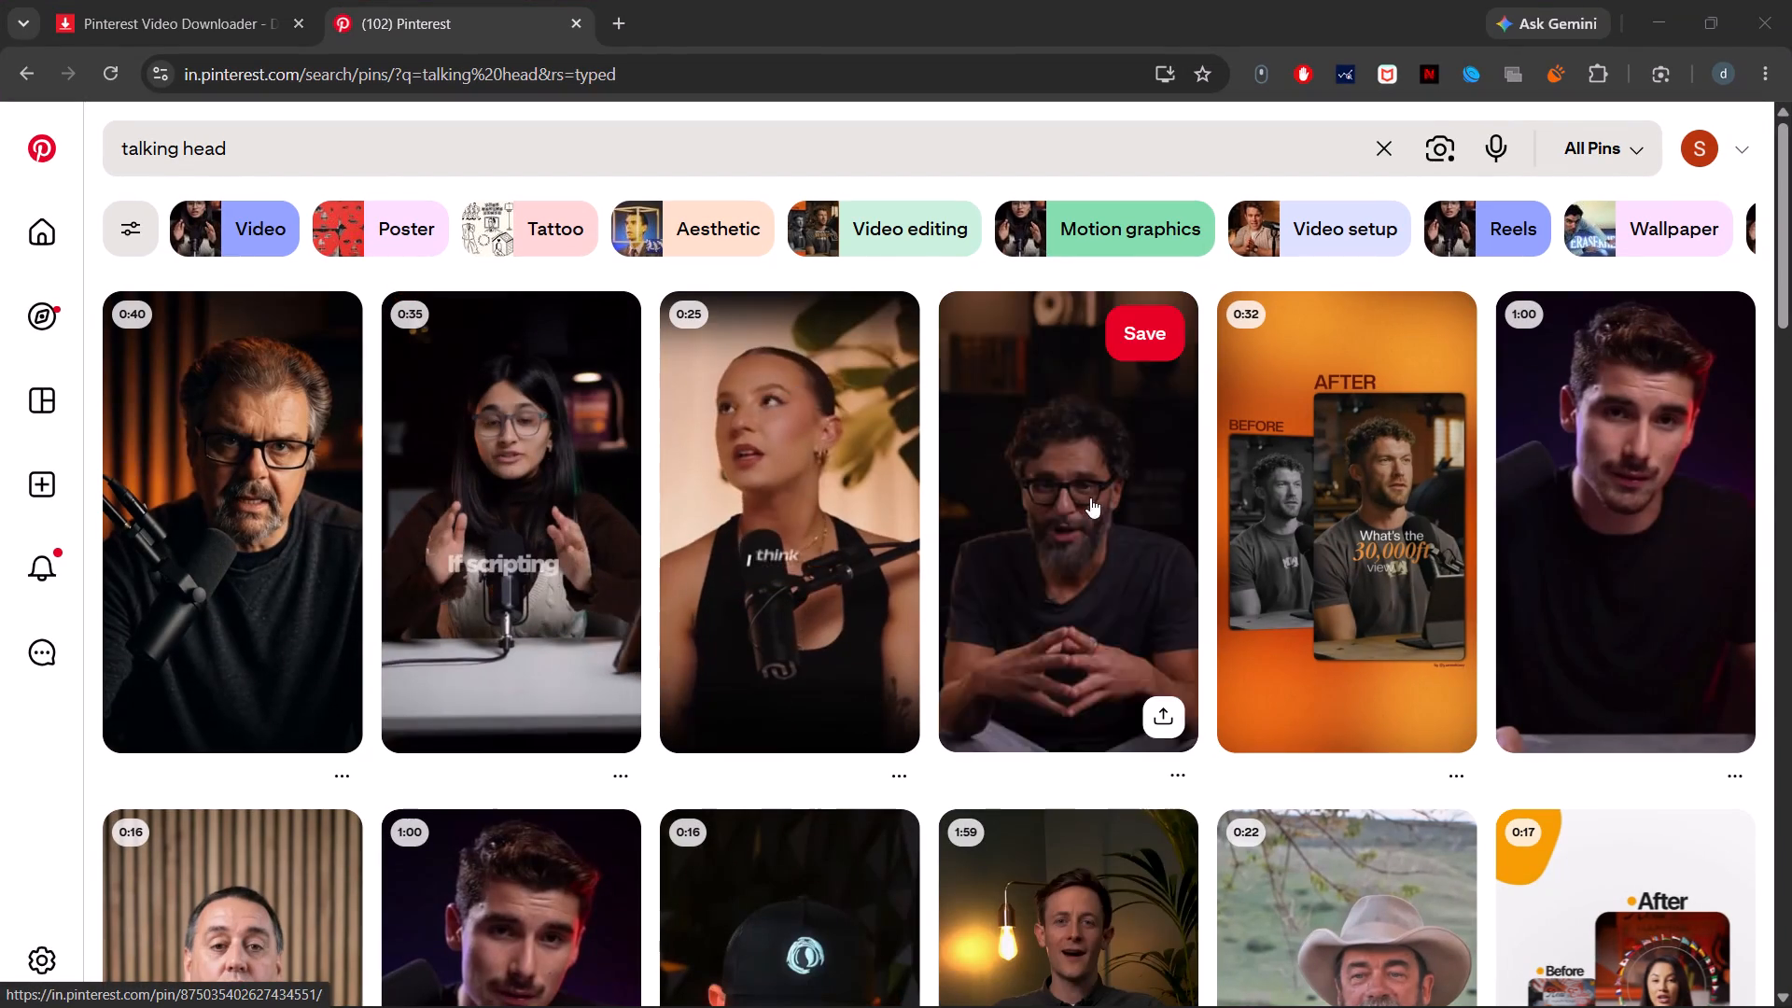
In Chrome, browse Pinterest's talking head videos and open the "Build Powerful Habits for Financial Success" pin.
scroll(603, 477, down, 1)
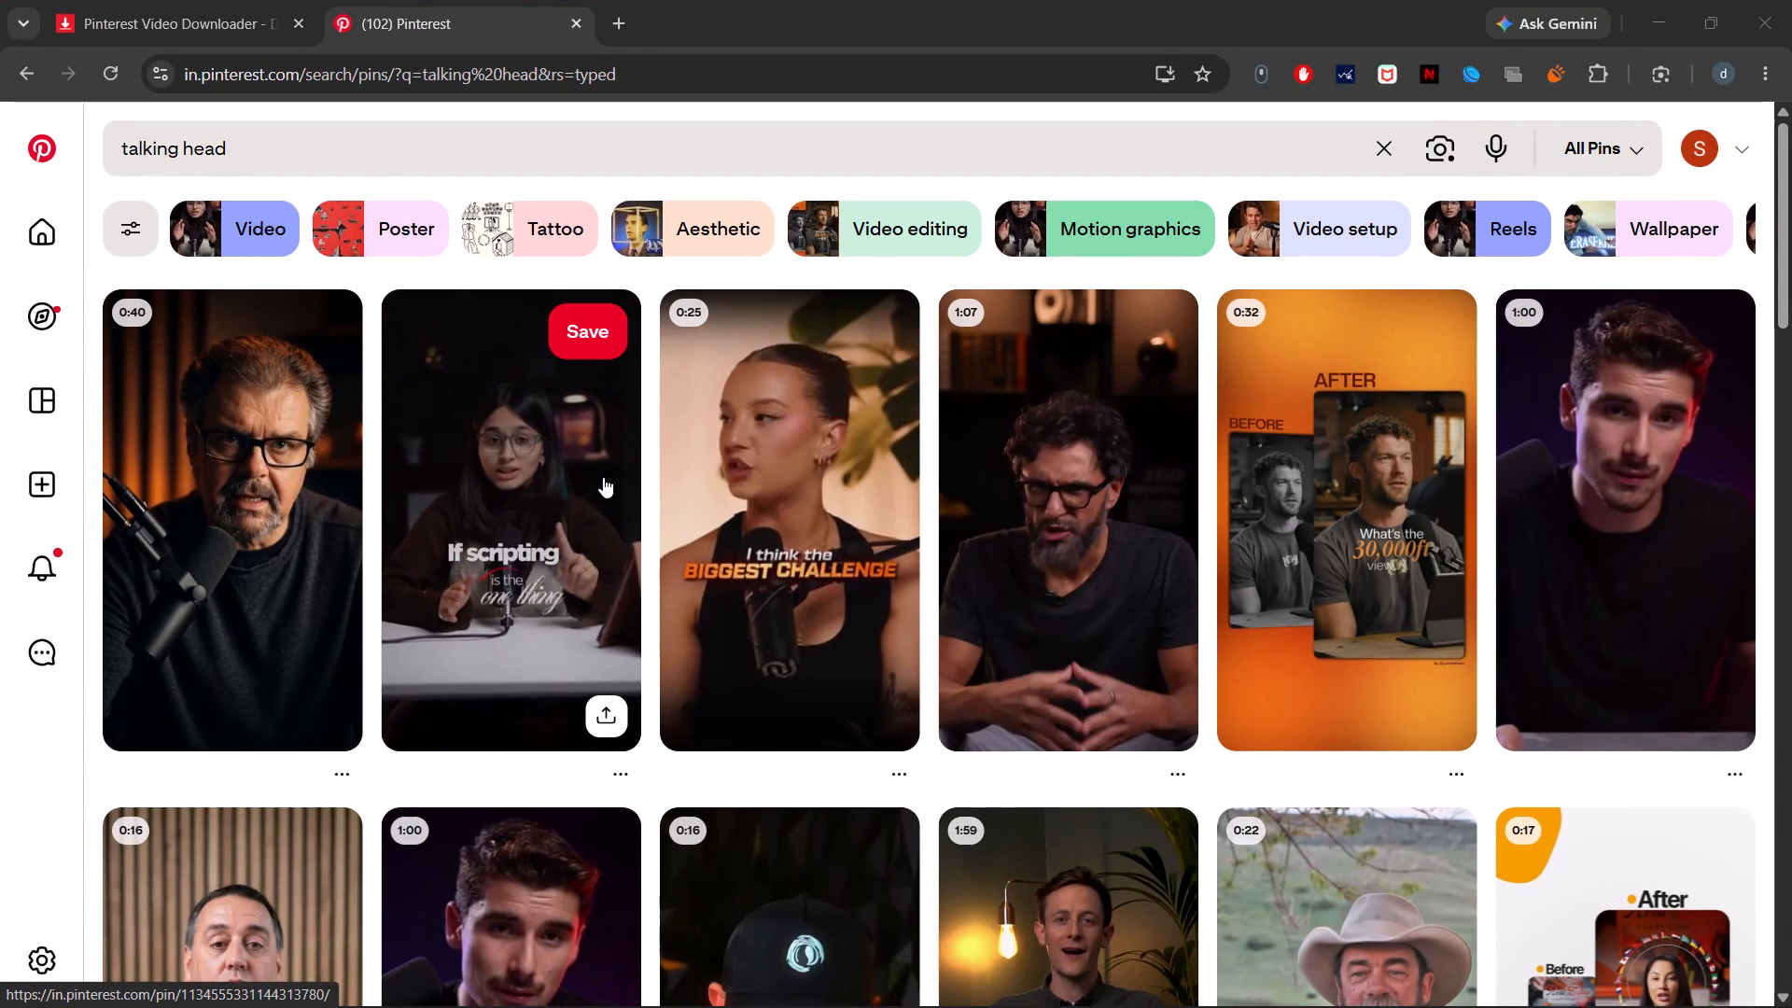
scroll(603, 477, down, 3)
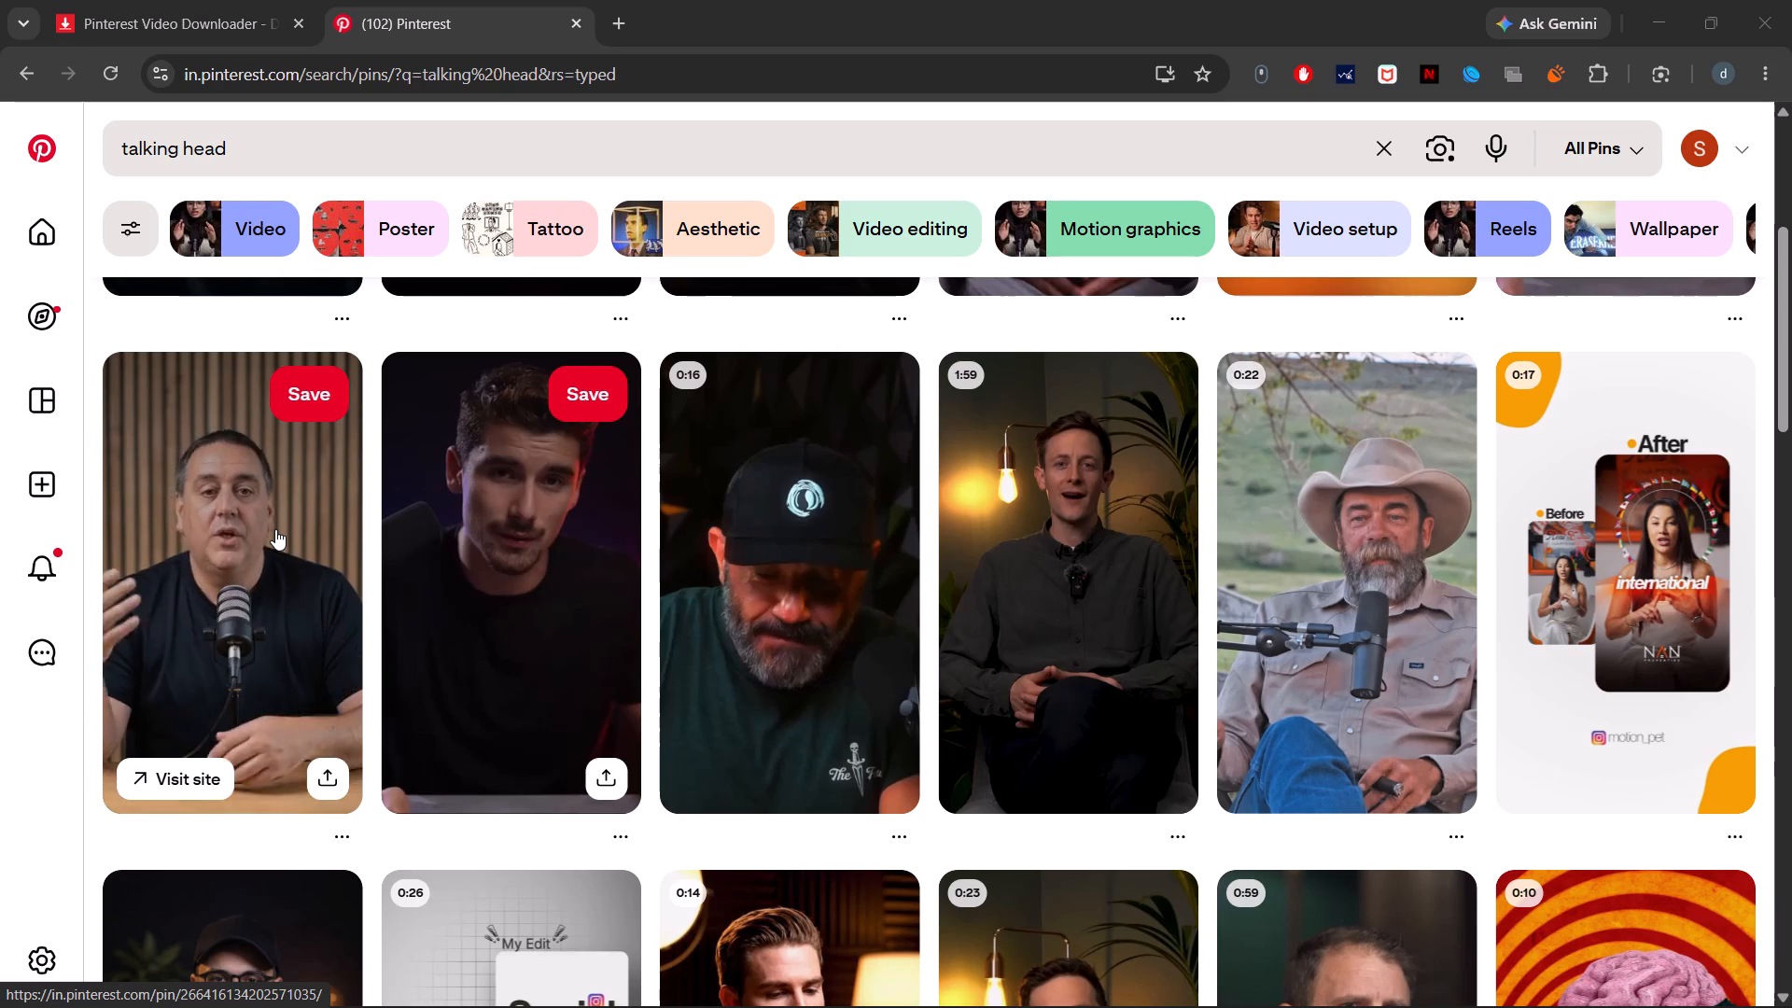
click(275, 529)
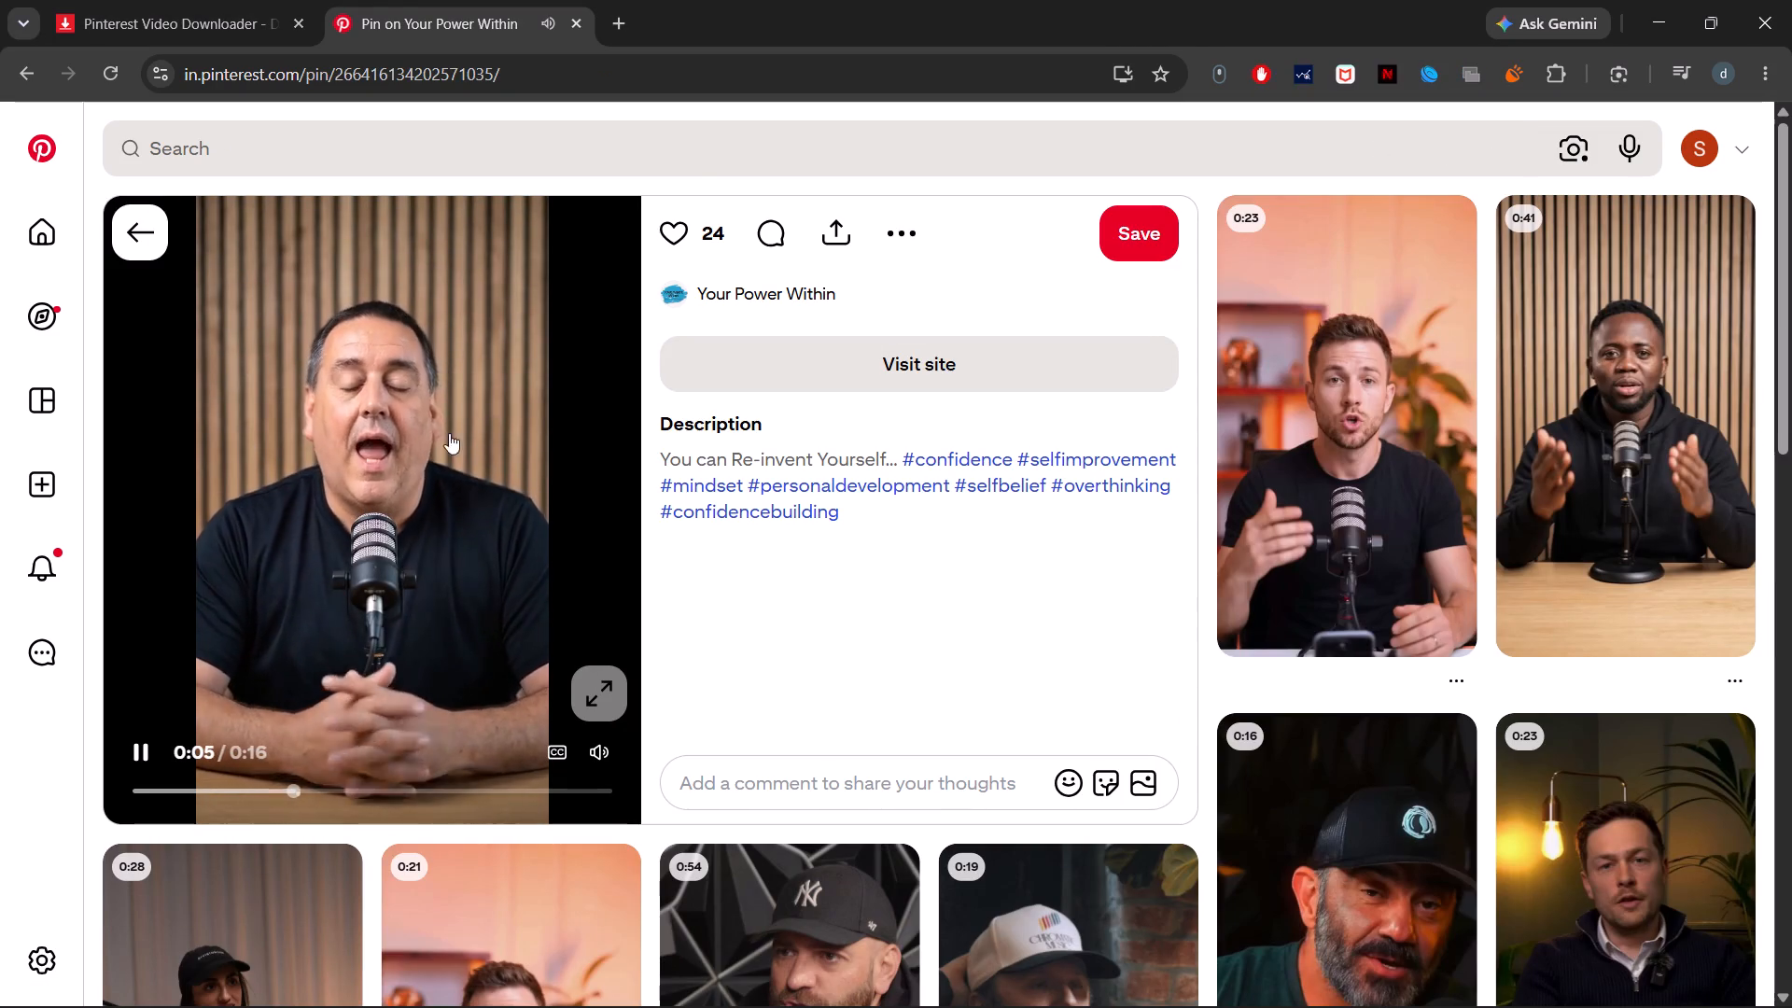
click(1363, 407)
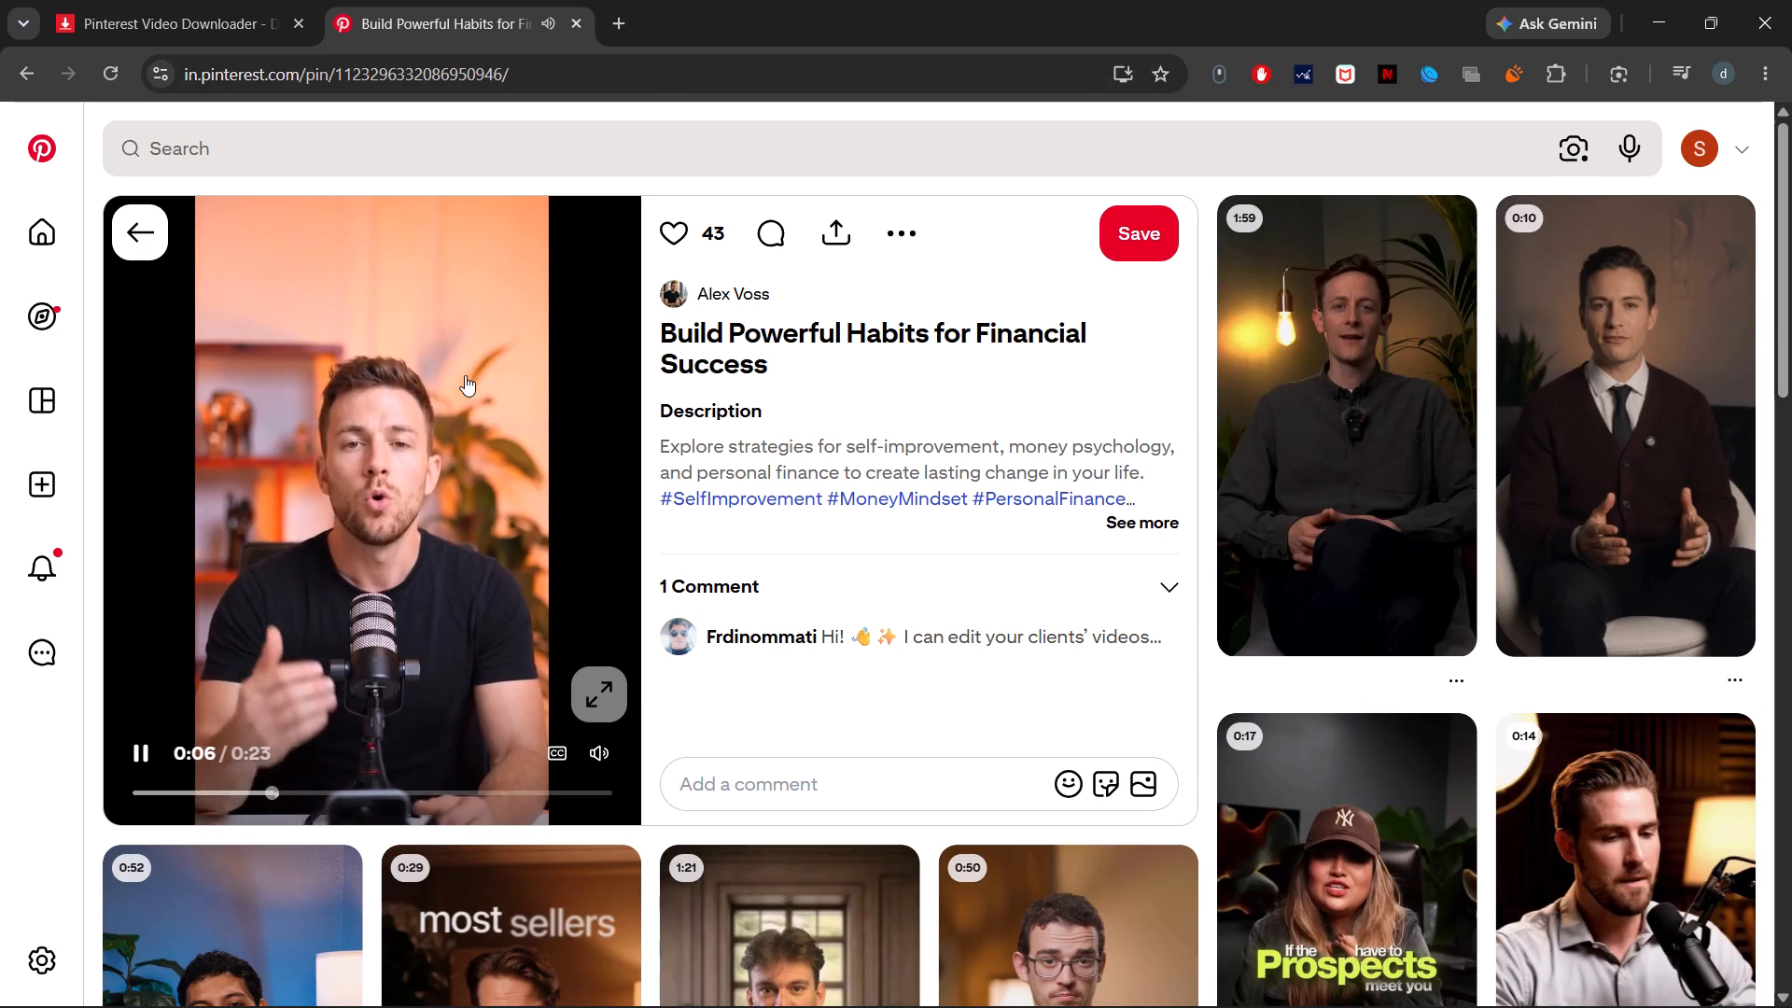
Submit the pin's link to the PinDown Pinterest Video Downloader and close the pin's page.
click(755, 77)
click(755, 77)
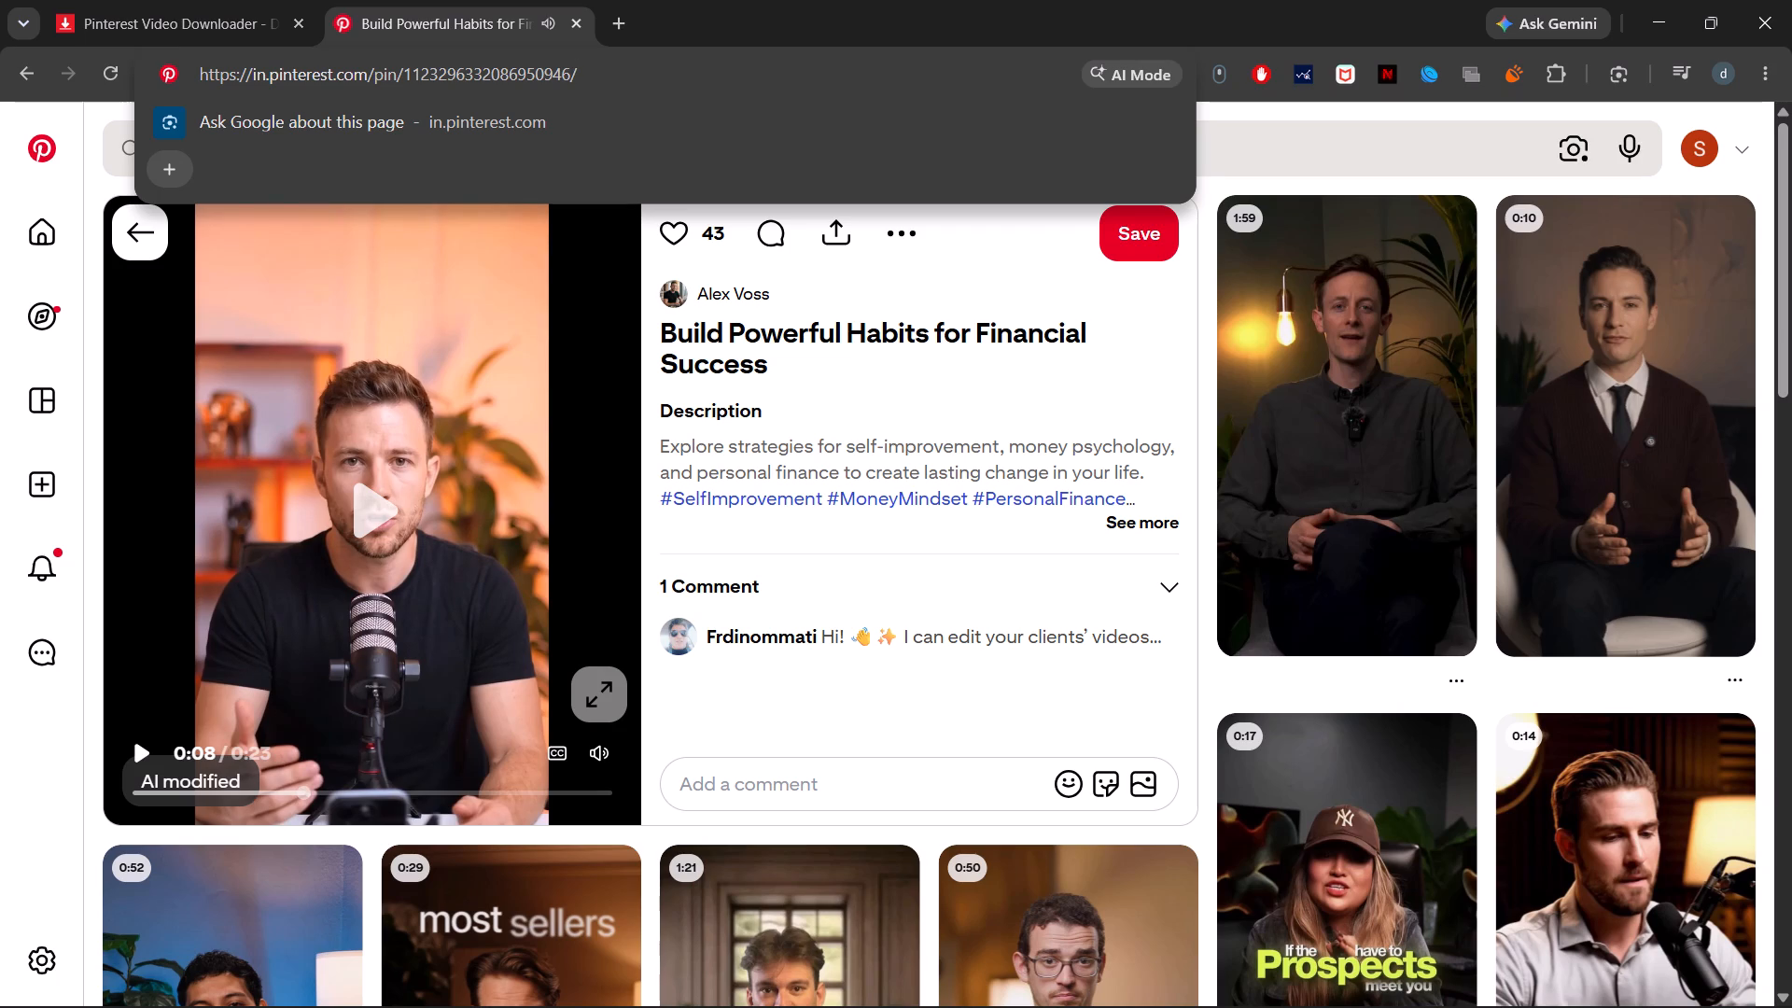
key(ctrl+a)
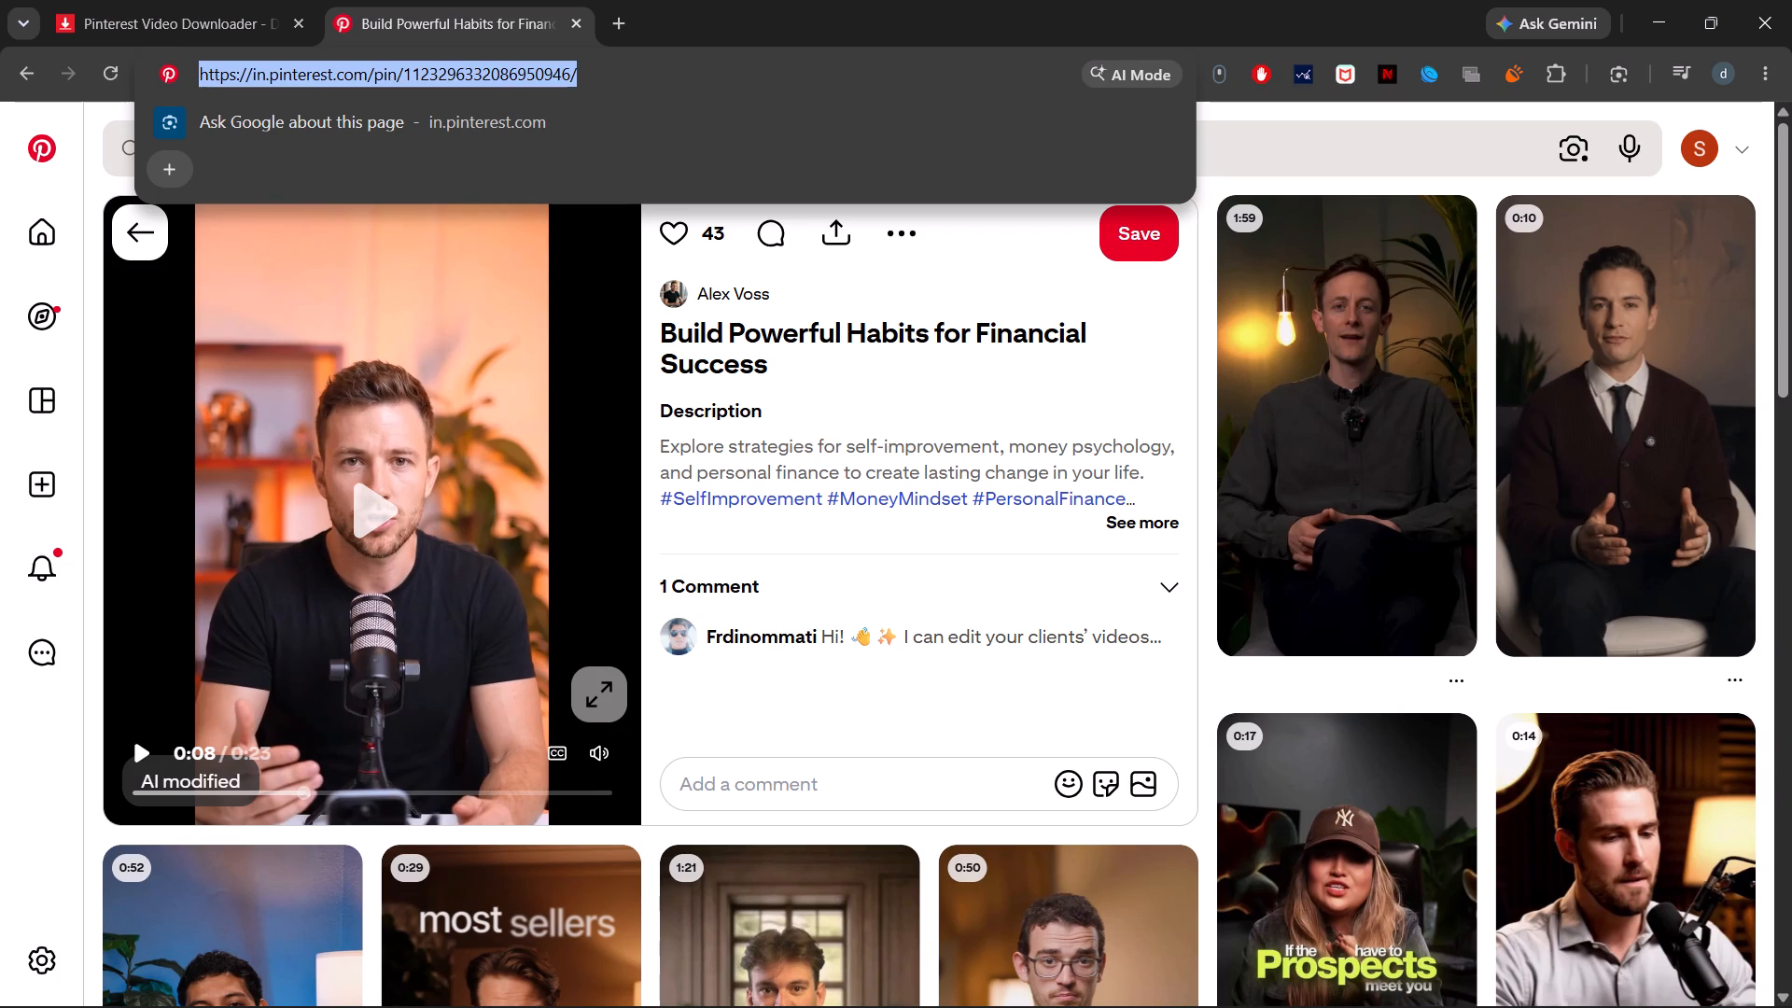
key(ctrl+c)
key(ctrl+c)
key(ctrl+c)
key(ctrl+c)
key(ctrl+c)
key(ctrl+c)
key(ctrl+c)
click(172, 0)
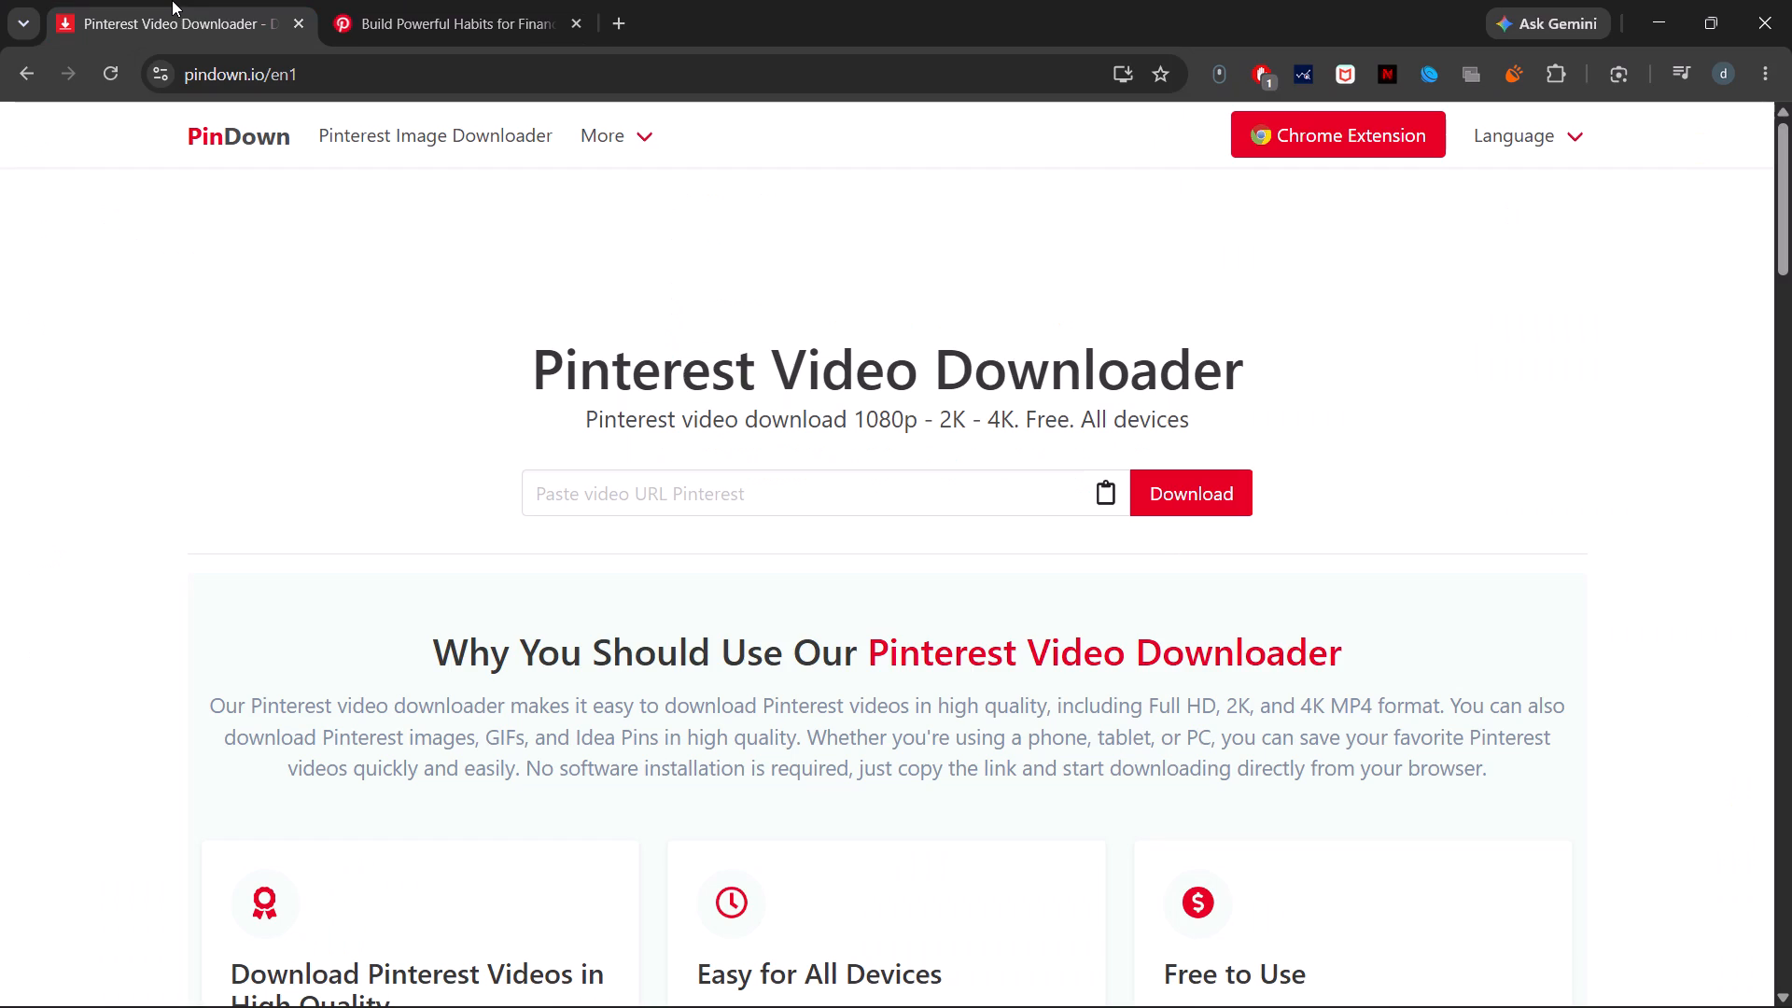
click(677, 482)
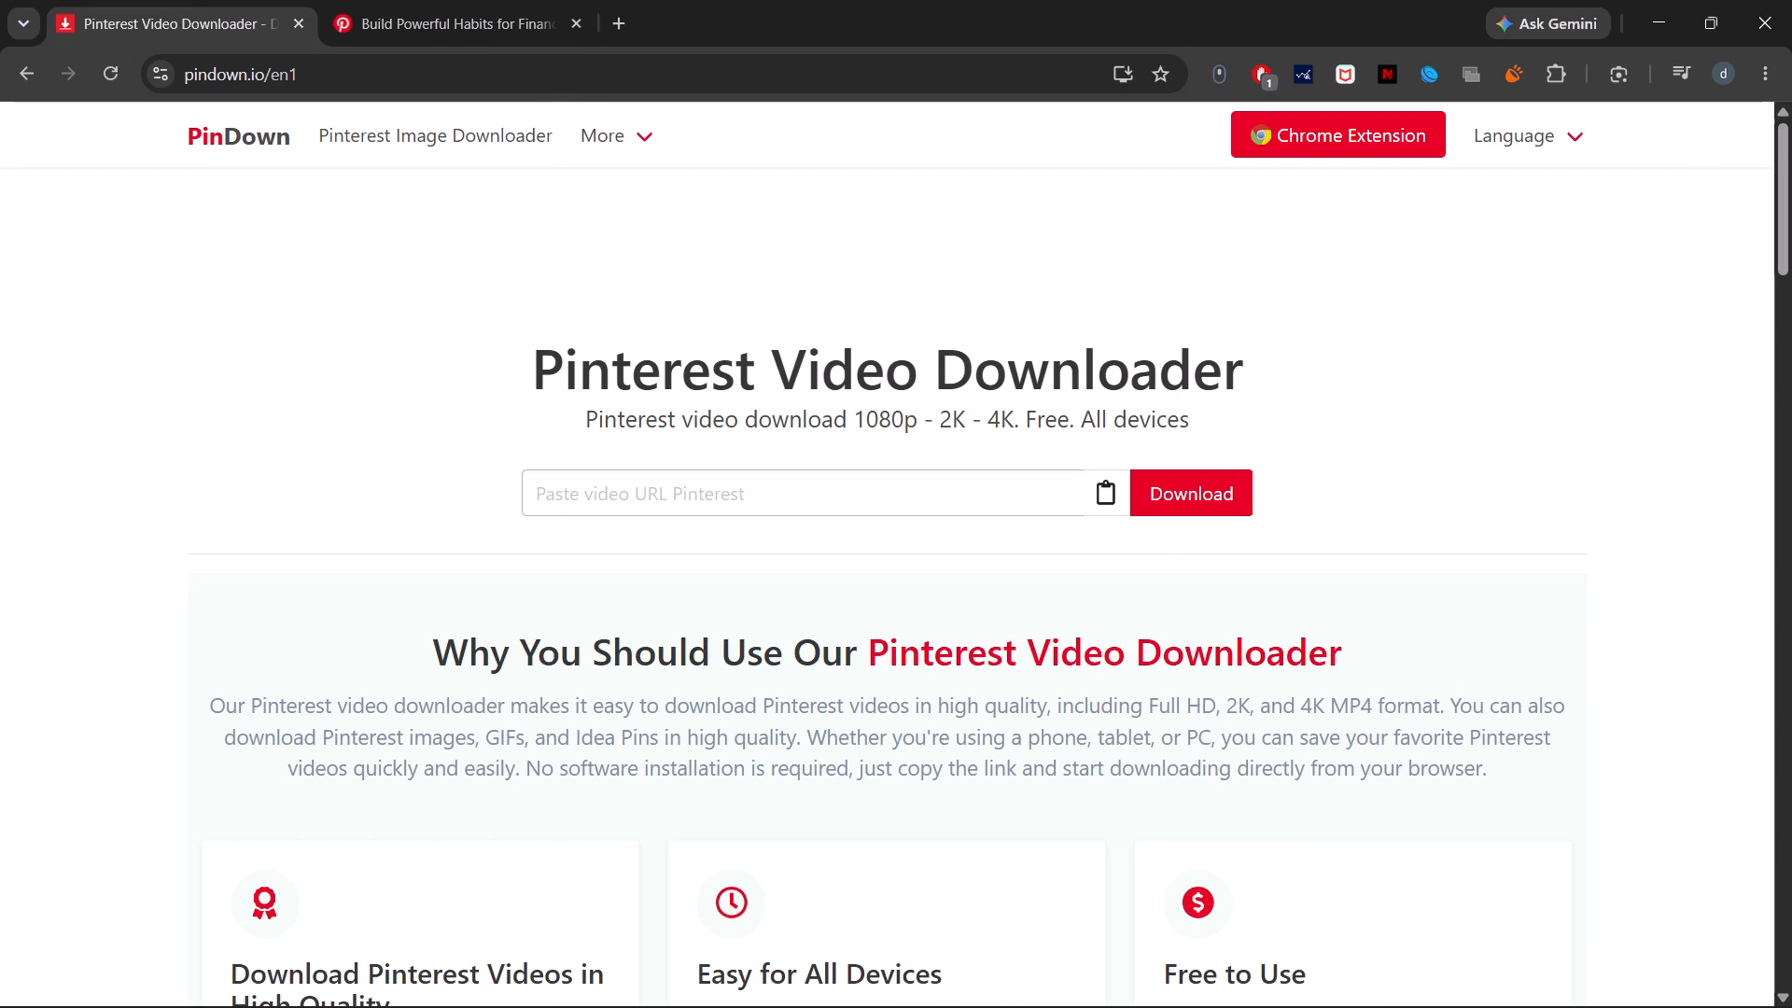
key(ctrl+v)
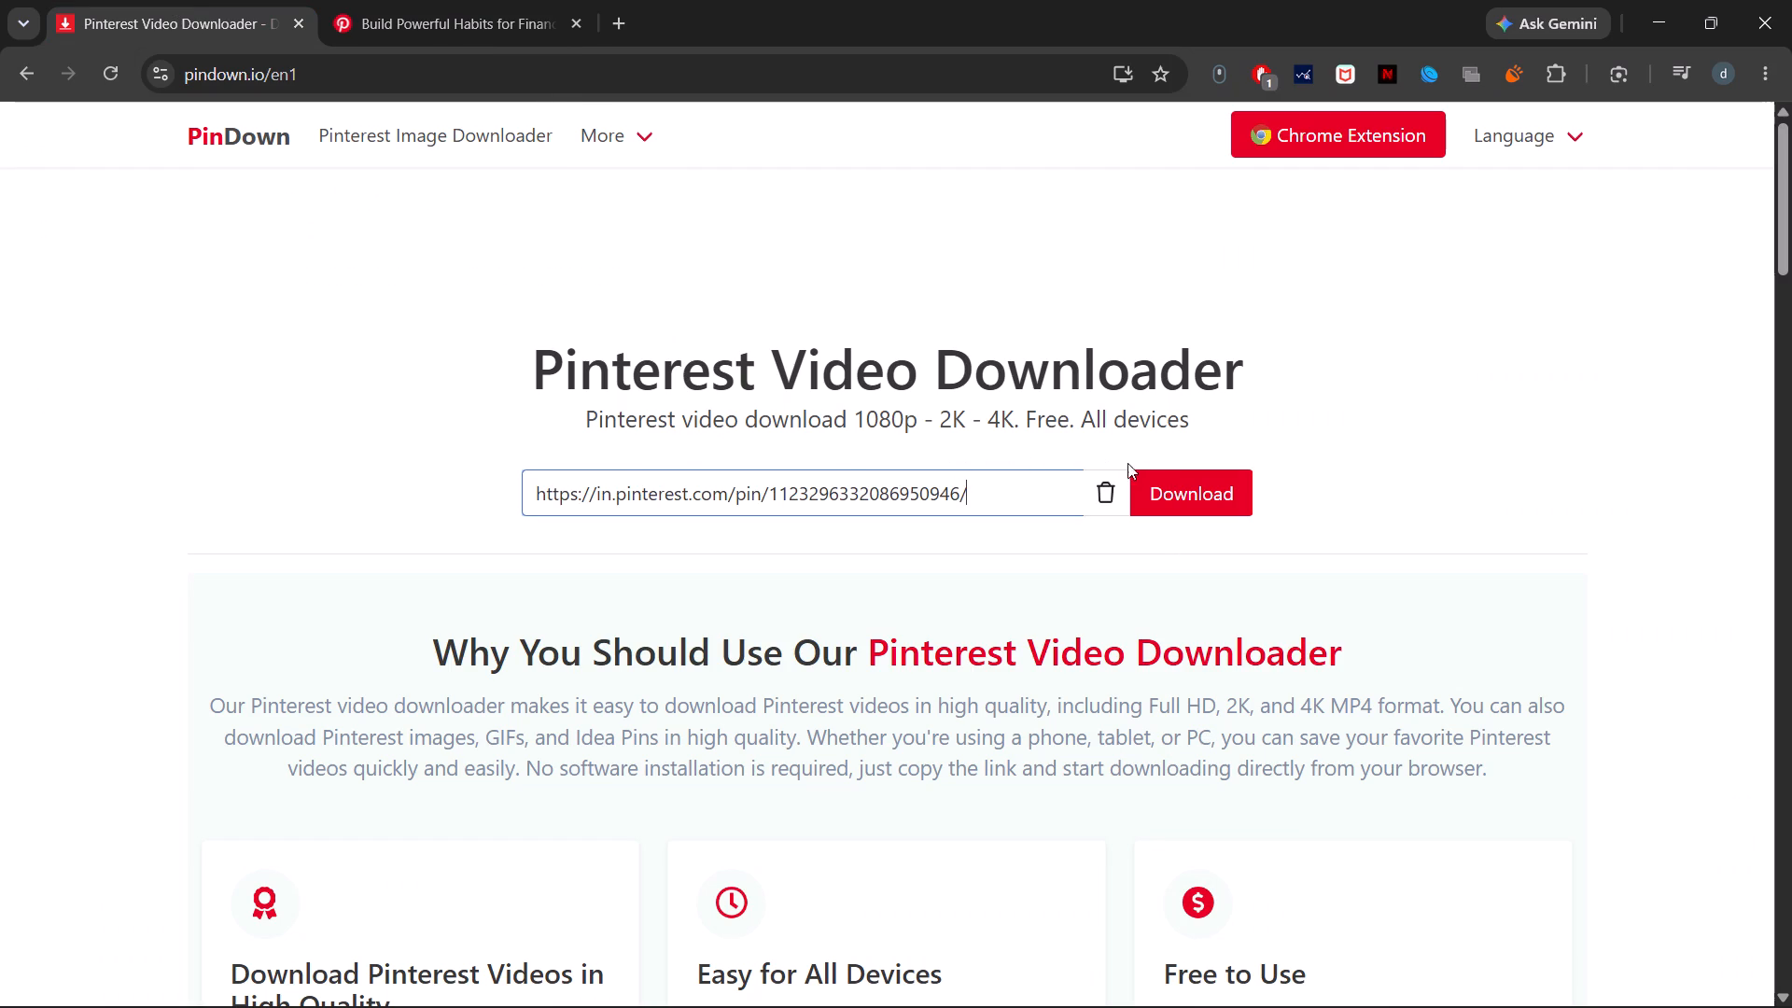
click(1158, 480)
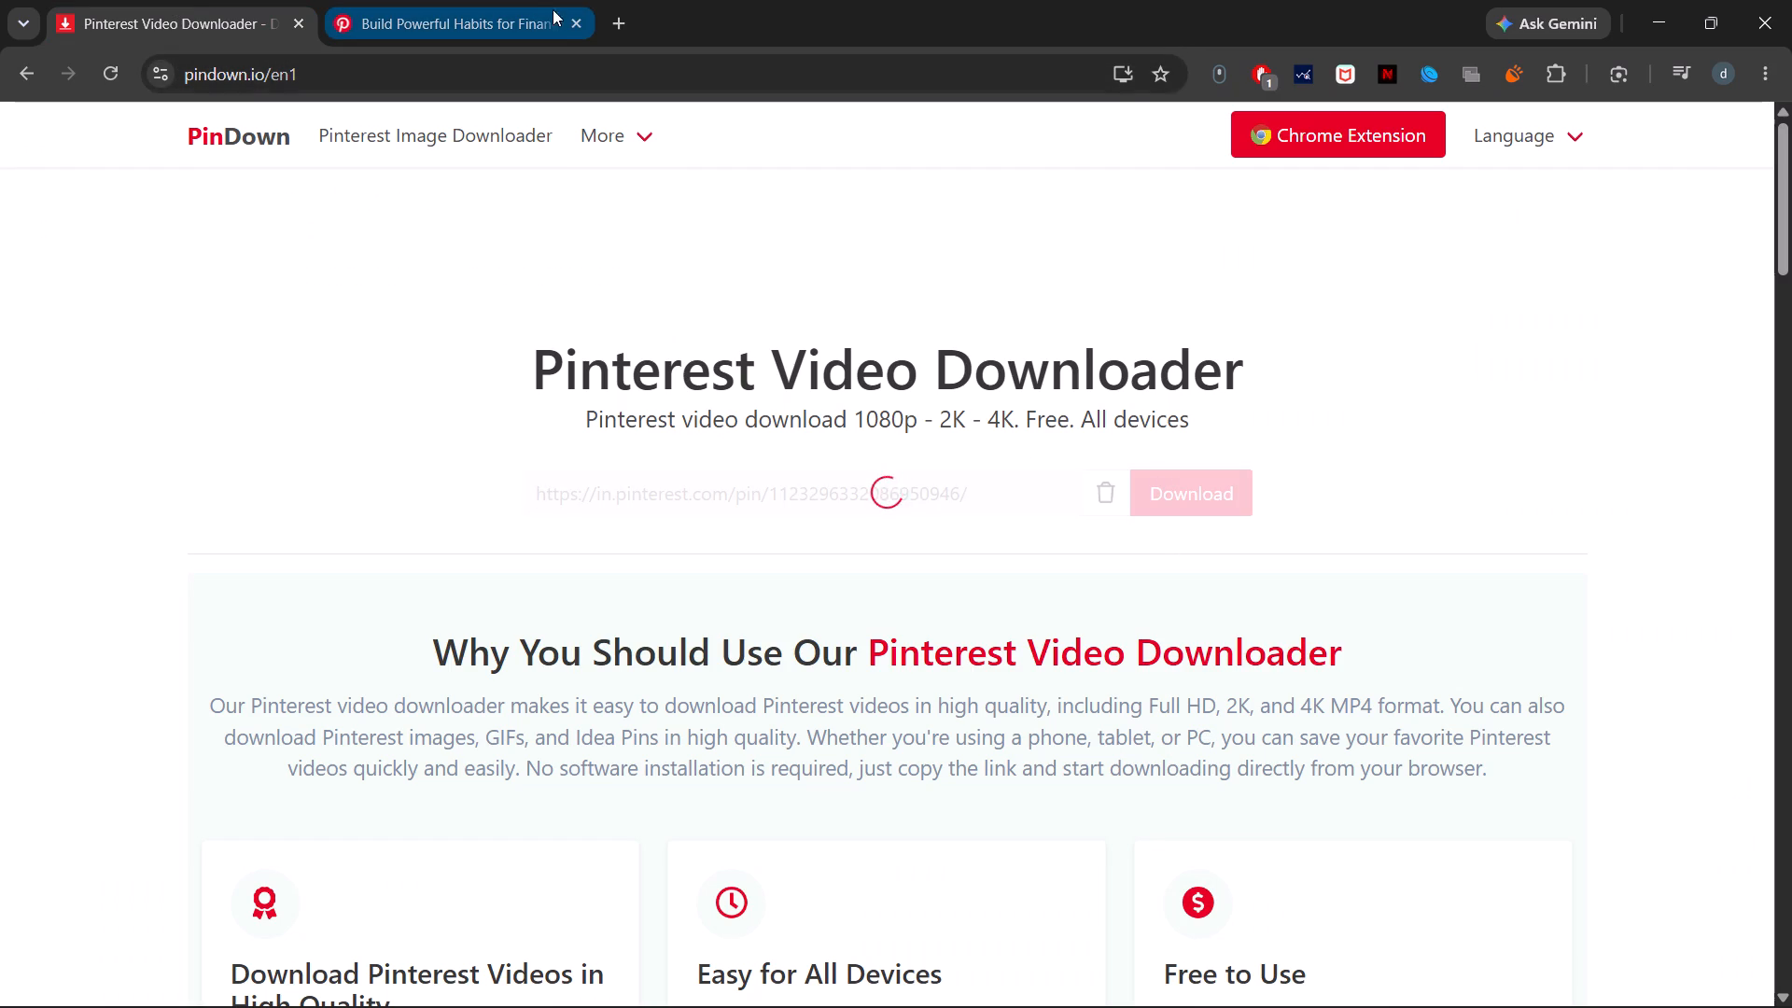
click(572, 19)
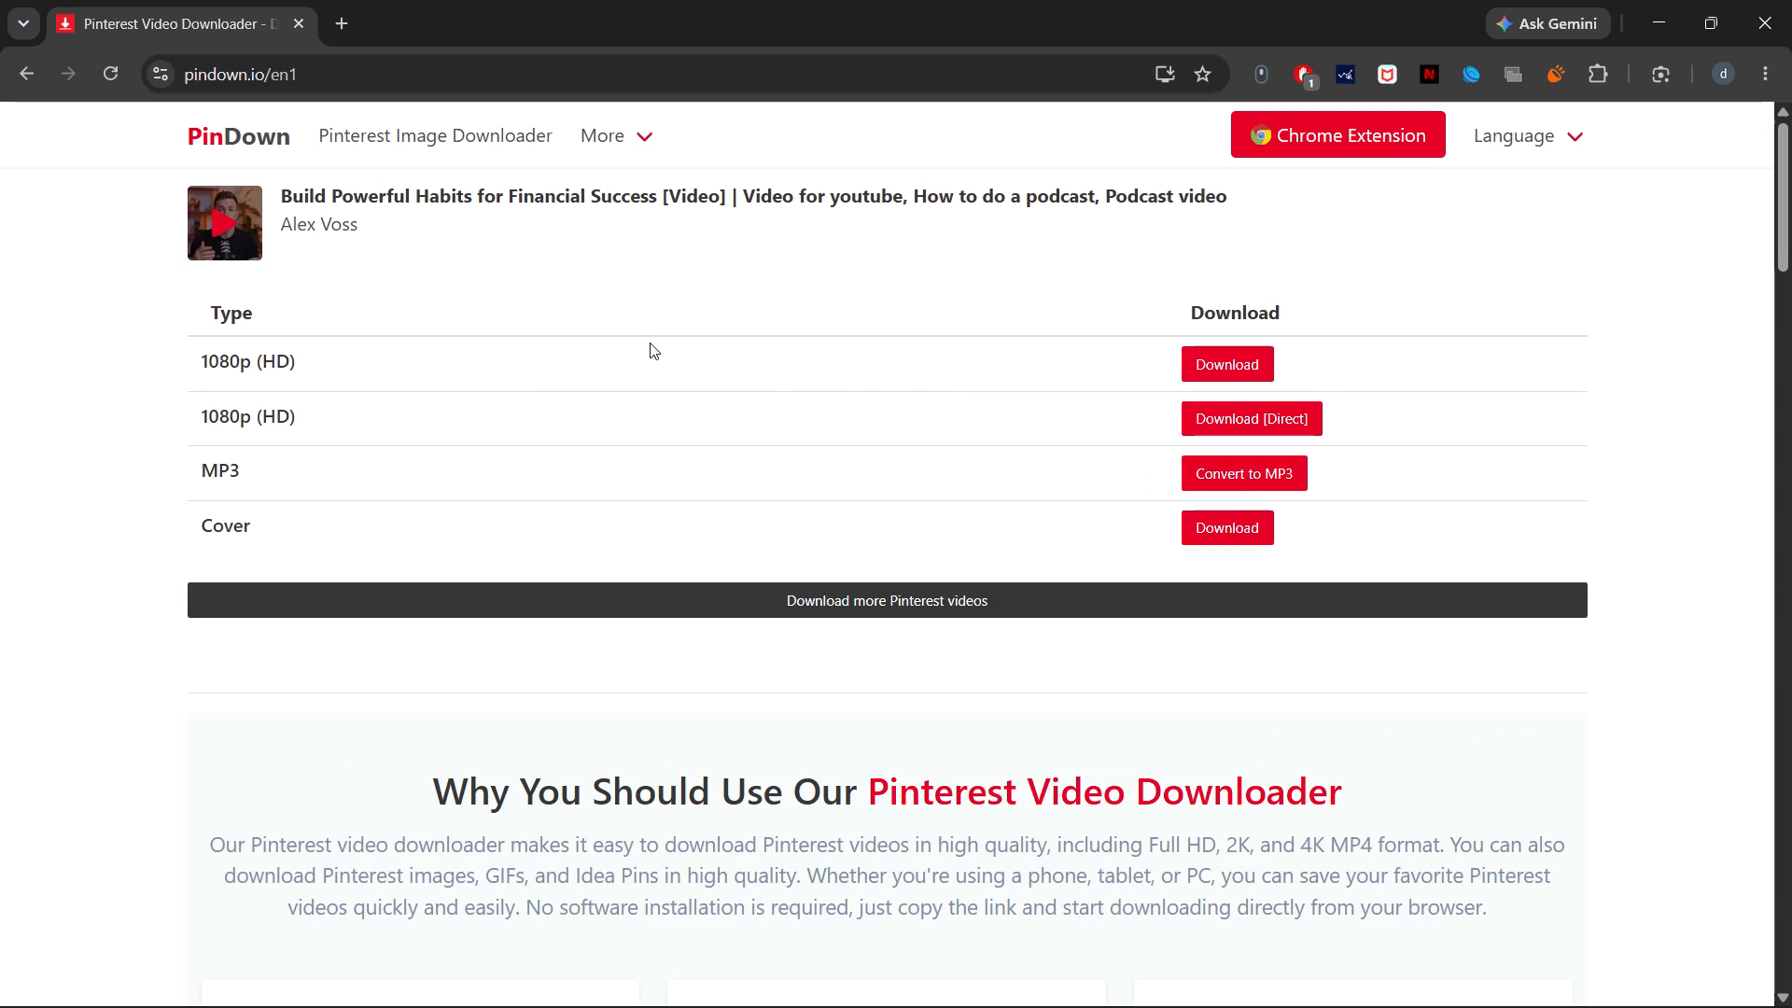
Download the video as an MP4 through the direct 1080p (HD) option and close Chrome.
click(1196, 427)
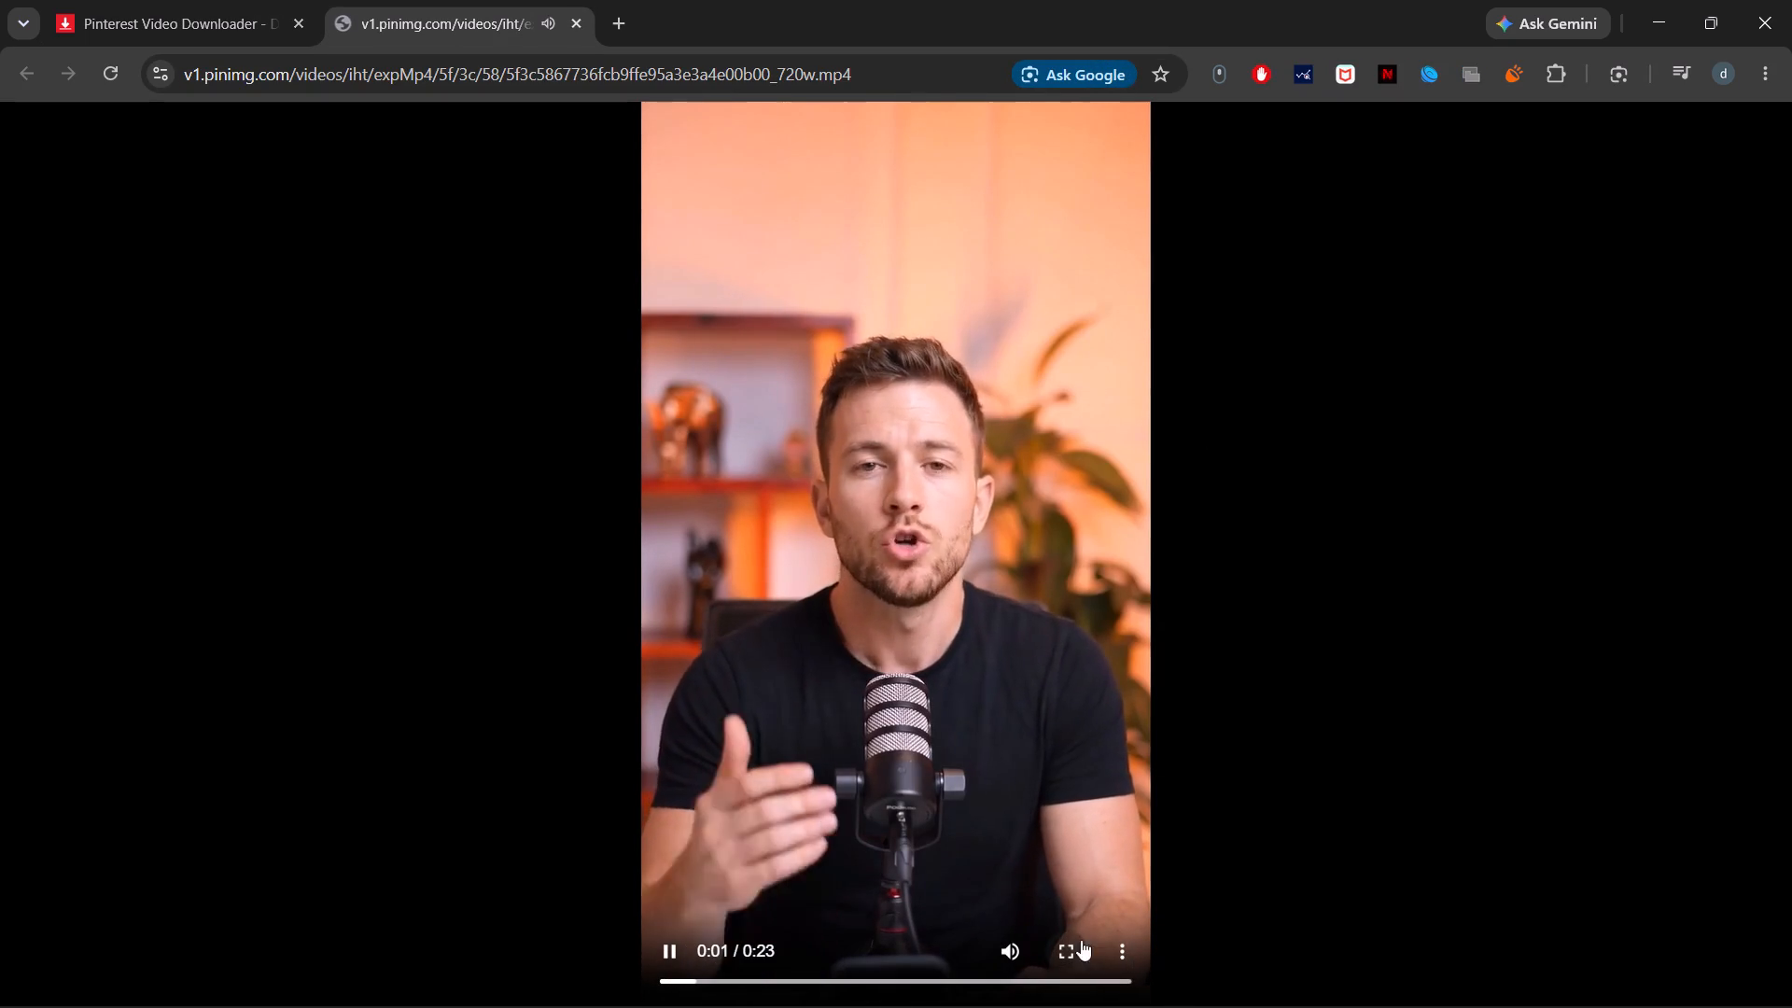
click(1117, 950)
click(1018, 854)
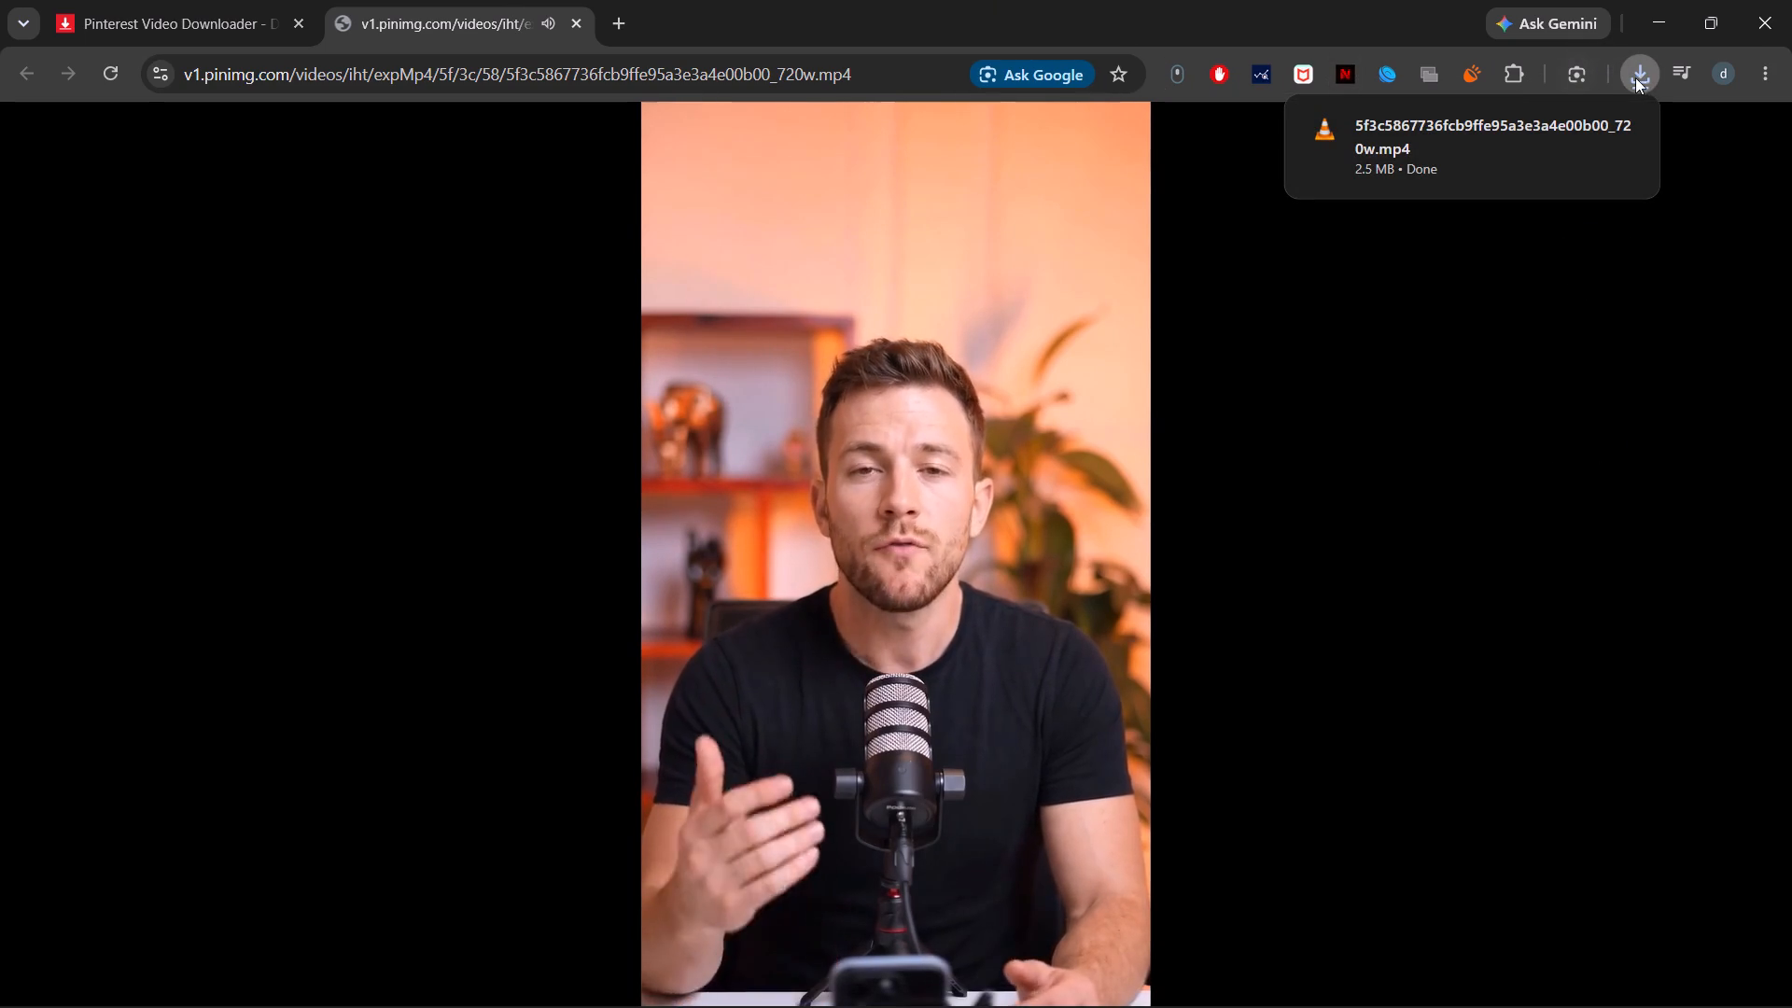
click(1791, 0)
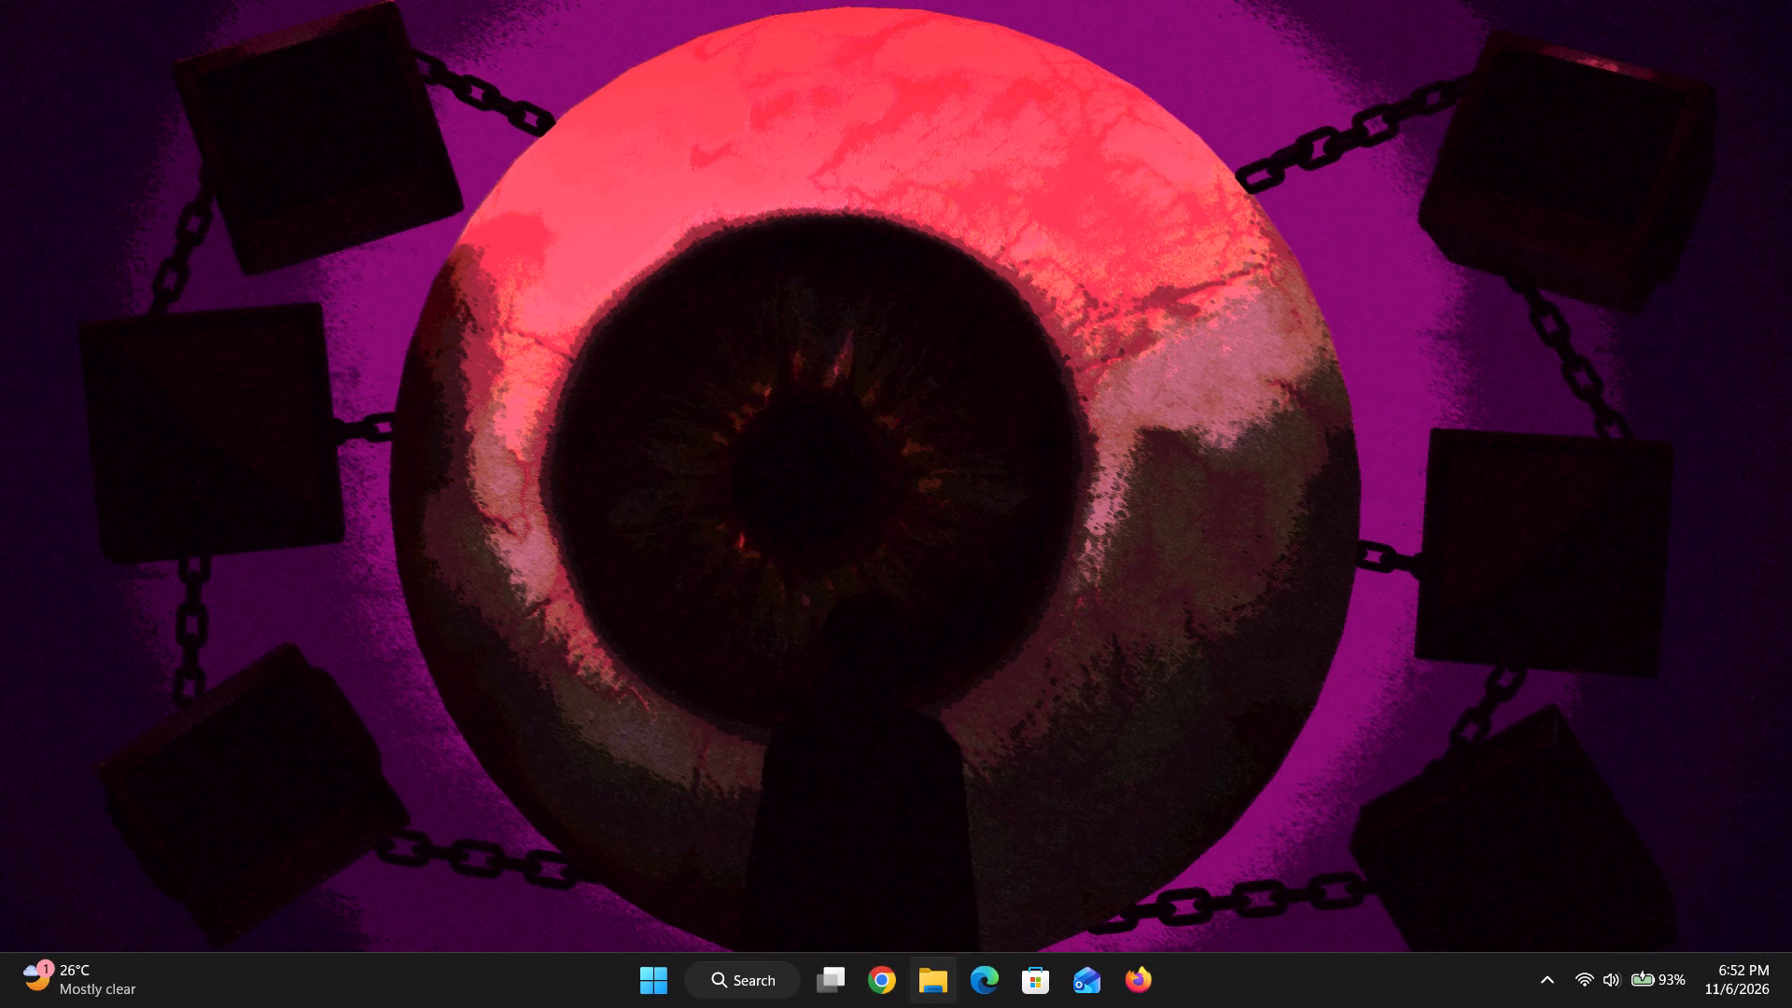
Open the computer's power options from Windows Start.
click(662, 974)
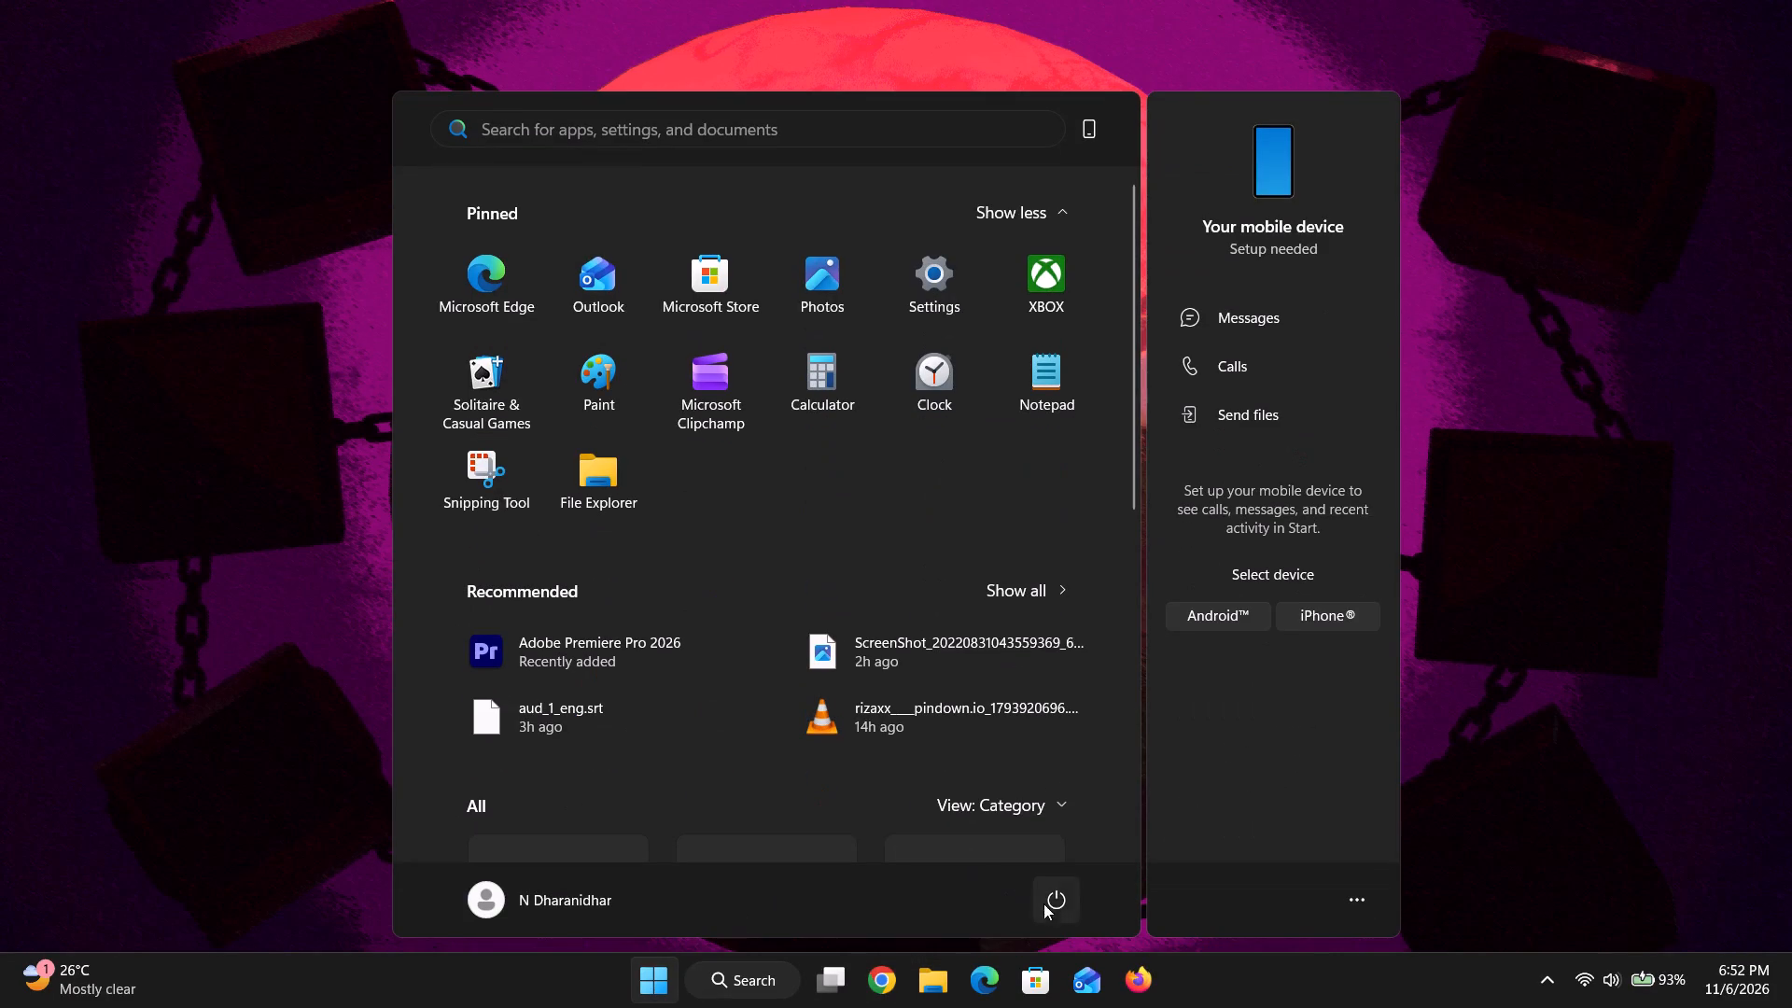
click(1057, 915)
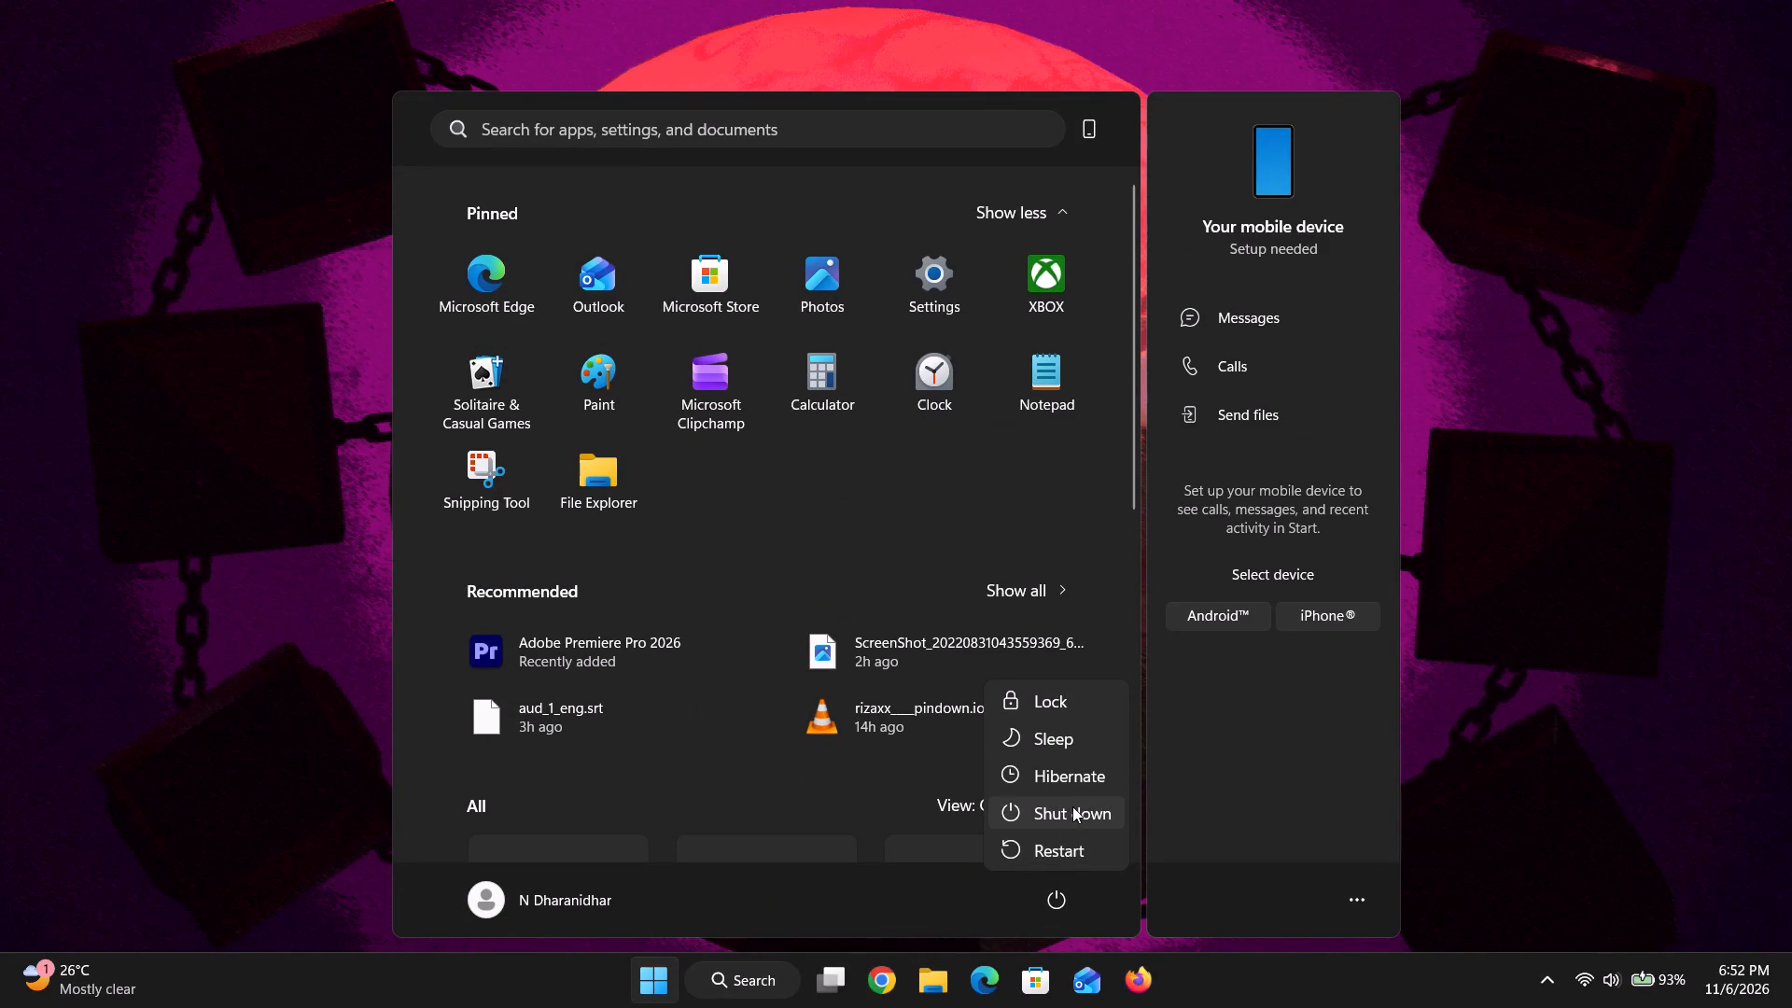